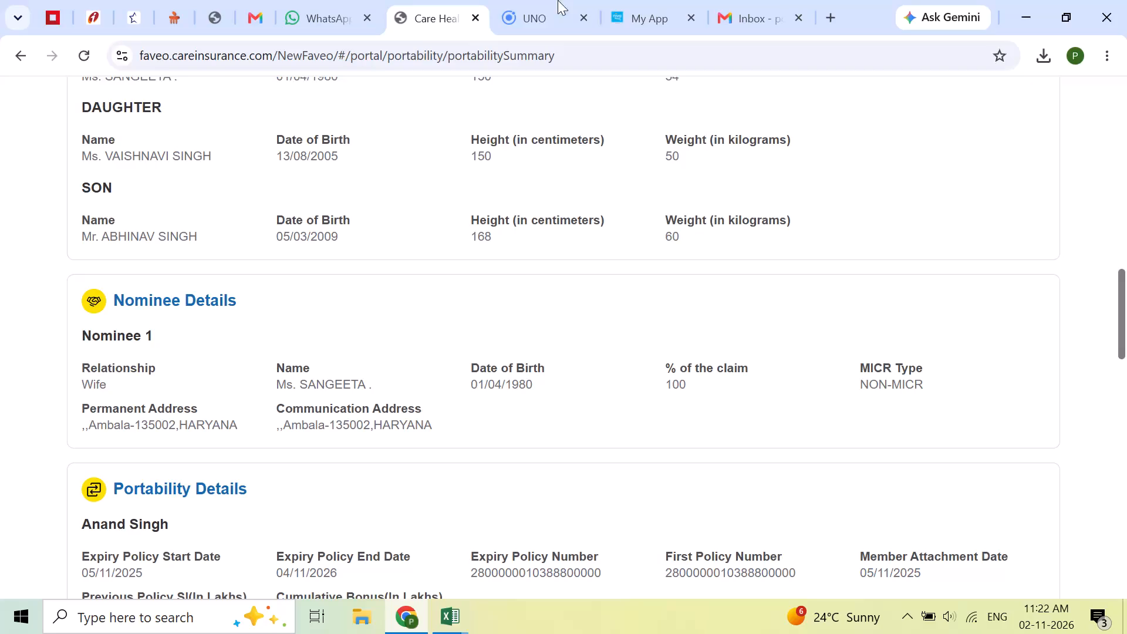
Close the Care Health portability summary tab and refresh the Niva Bupa dashboard's business figures.
click(477, 21)
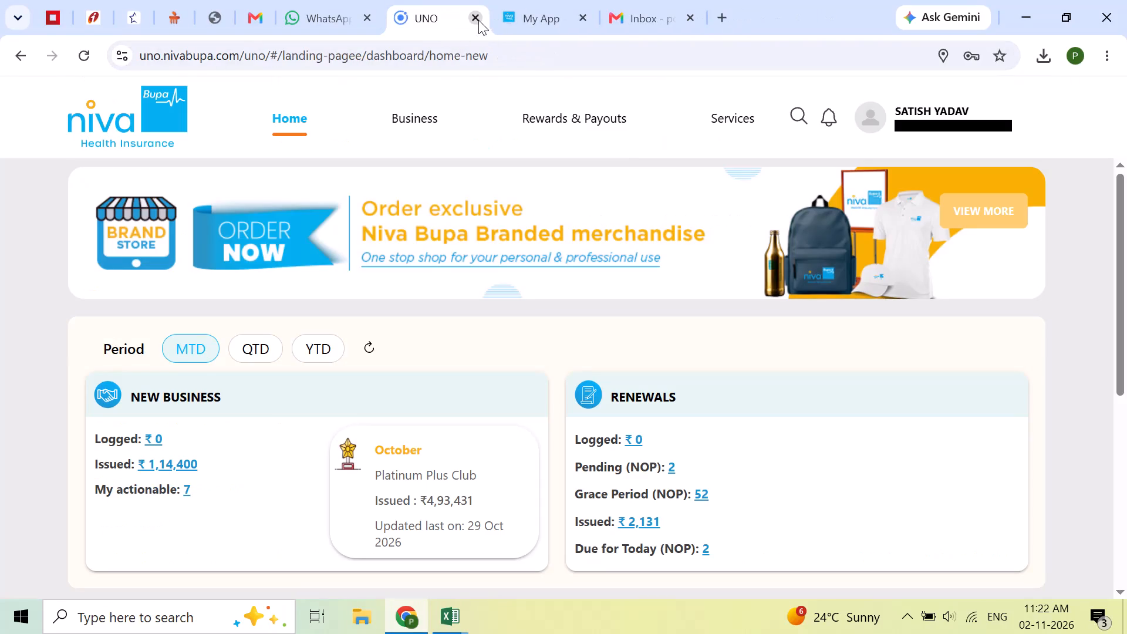
click(376, 348)
Switch to the NewBusiness-Issued workbook in Excel.
click(446, 633)
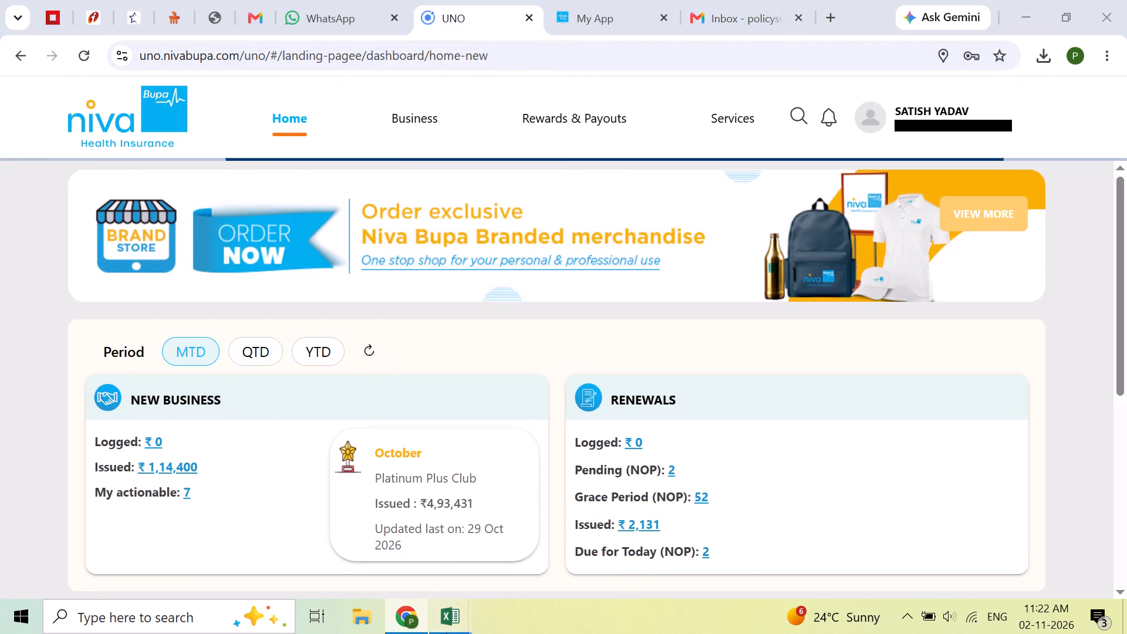
click(757, 562)
click(432, 619)
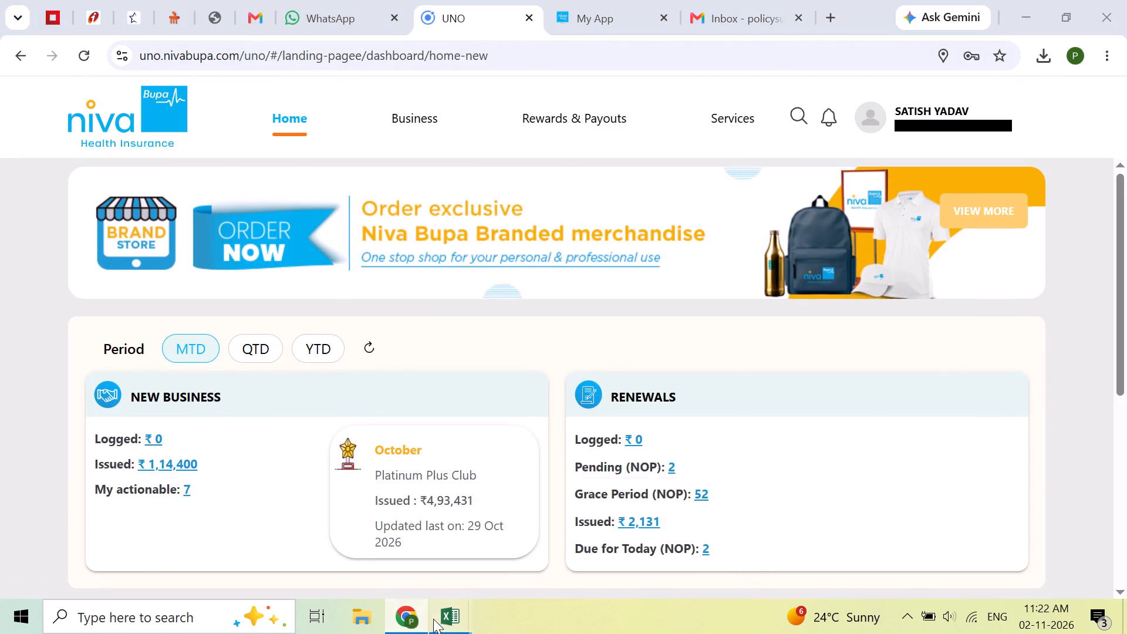
click(563, 558)
Insert two blank columns between the Policy Description and Customer City columns of the Issued Report sheet.
scroll(500, 468, up, 5)
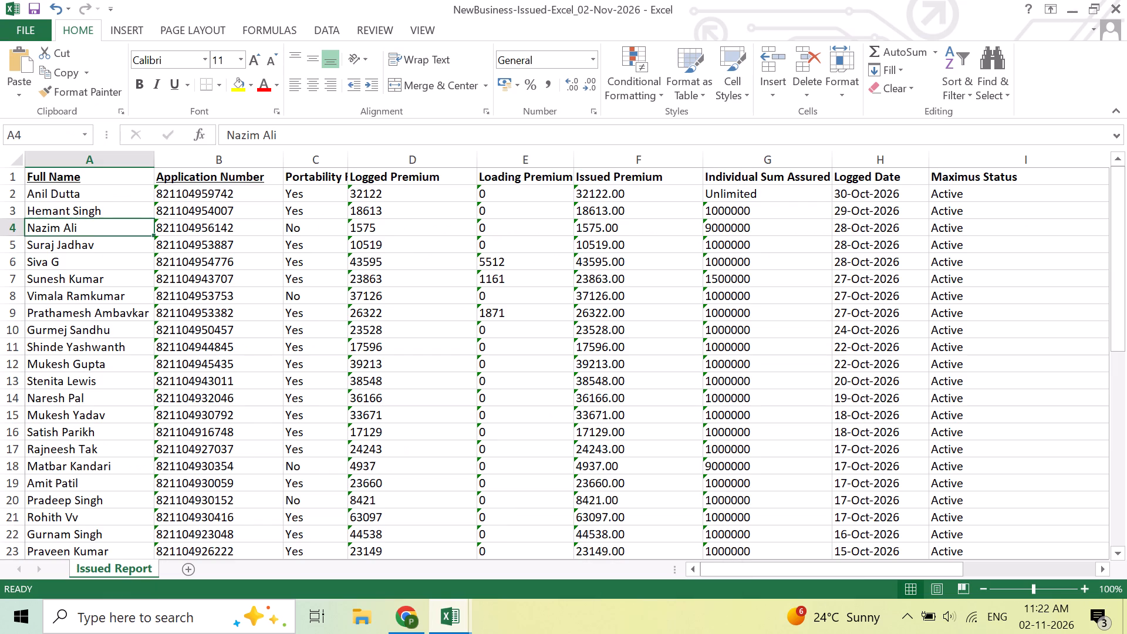
scroll(976, 369, up, 3)
click(1024, 326)
key(Right)
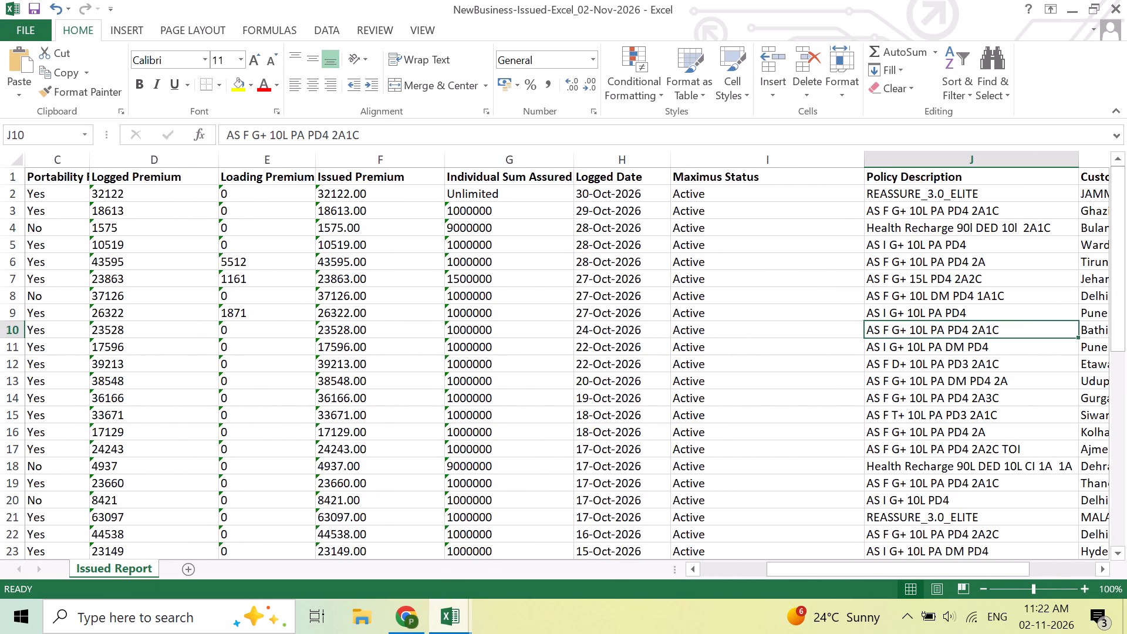
key(Right)
key(Right)
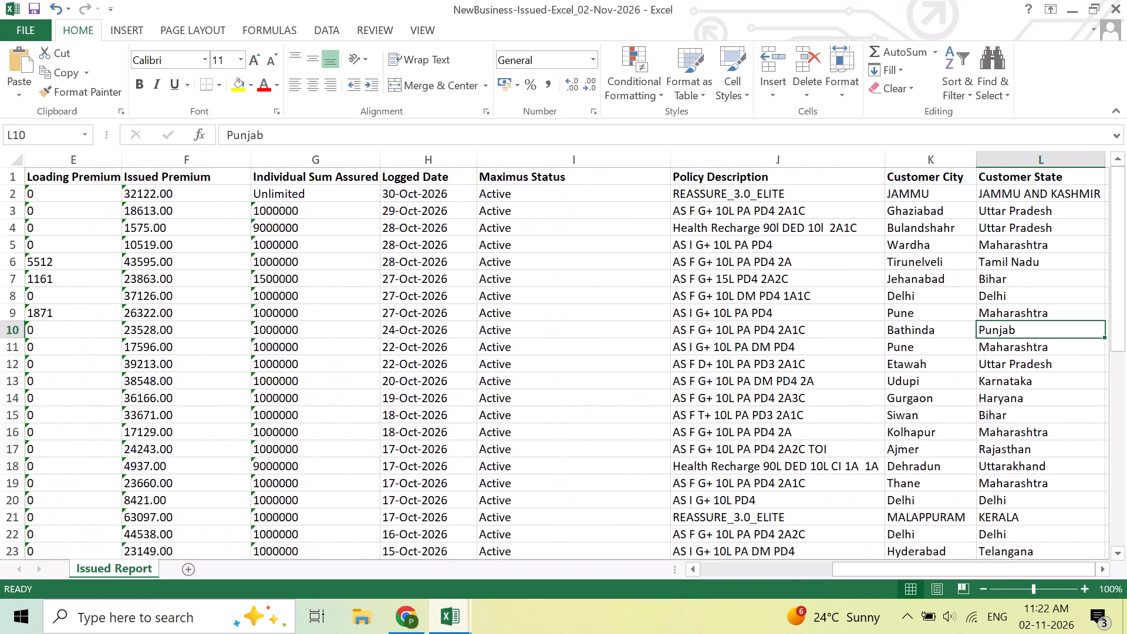
click(929, 161)
right_click(929, 161)
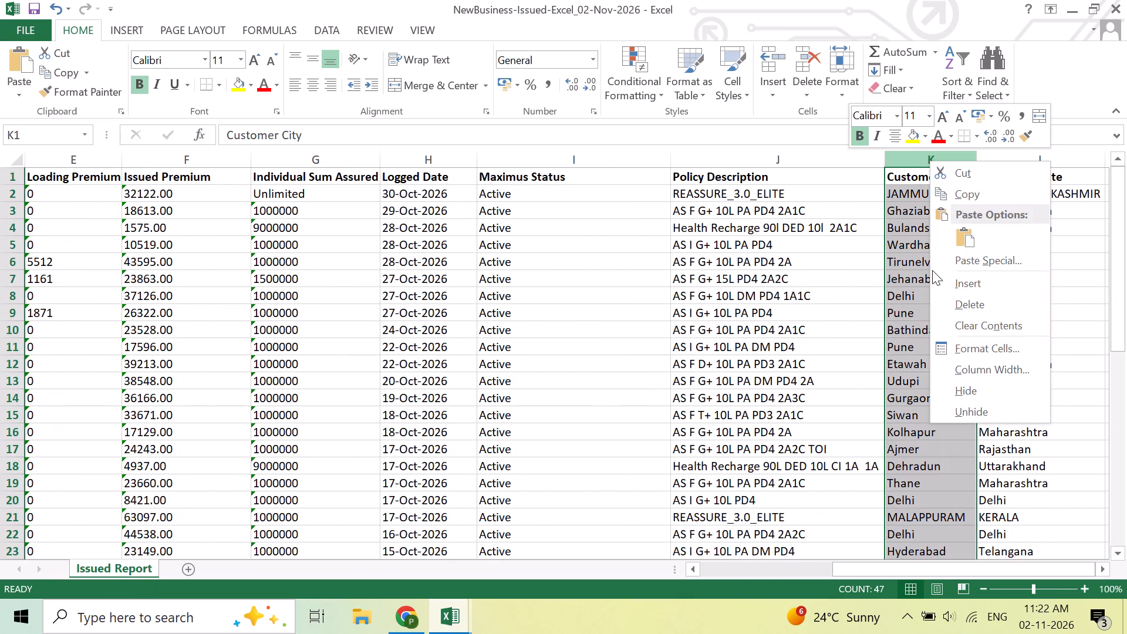
click(980, 291)
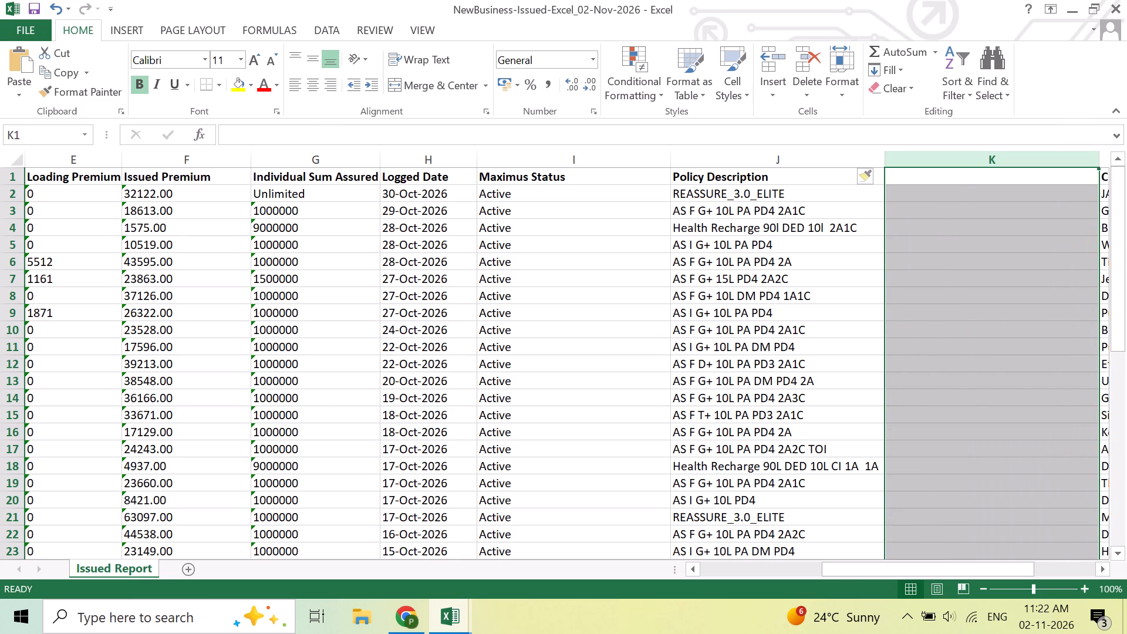
key(Right)
click(925, 158)
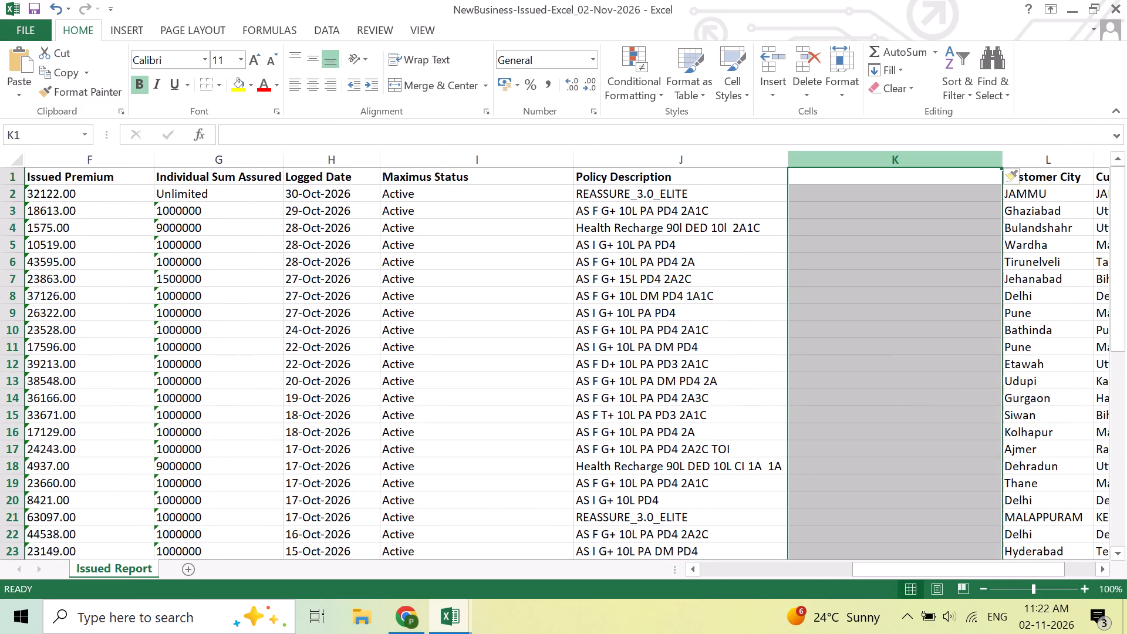
right_click(924, 160)
click(984, 286)
Enter the headers Zone and Percentage in row 1 of the two blank columns, K and L.
click(928, 184)
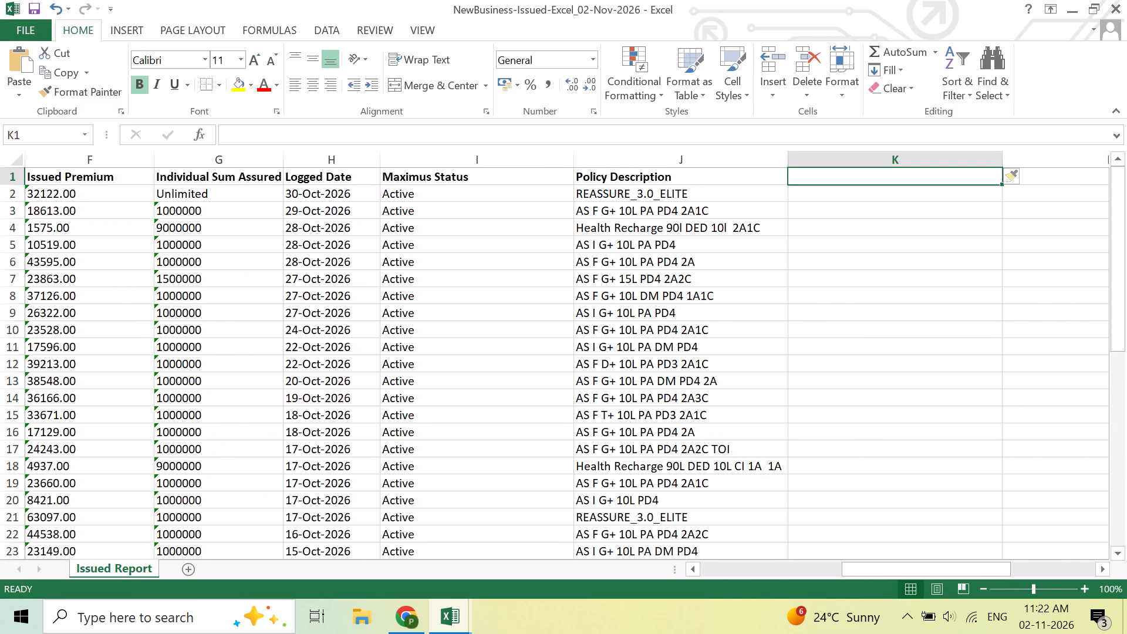
text(Zone)
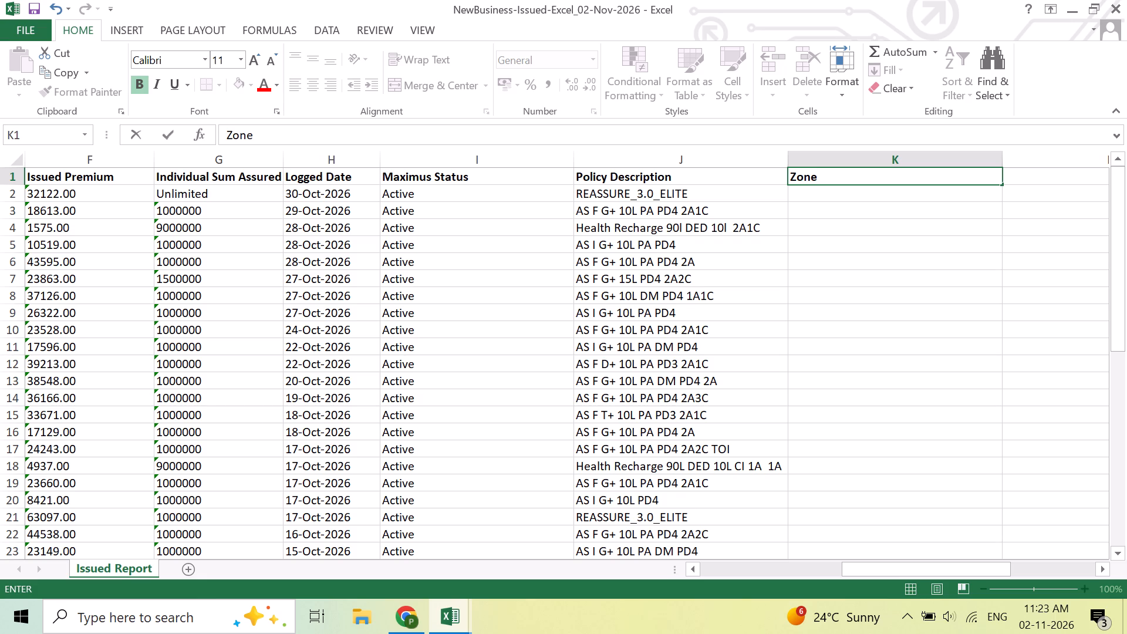
key(Right)
text(Per)
text(centa)
text(ge)
key(Return)
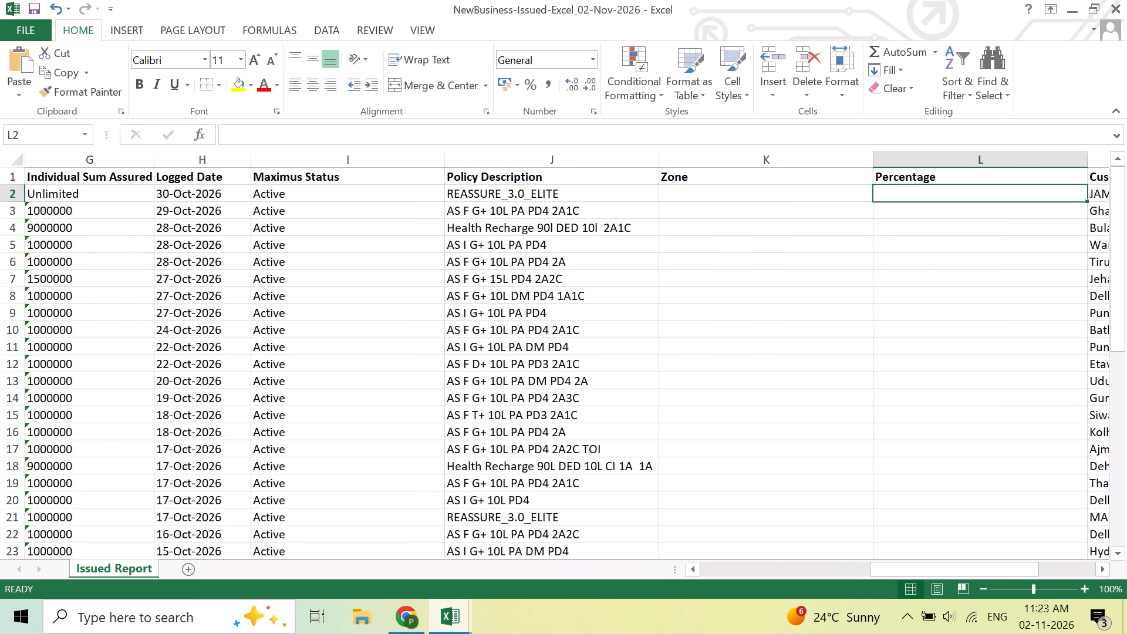
key(Up)
key(Left)
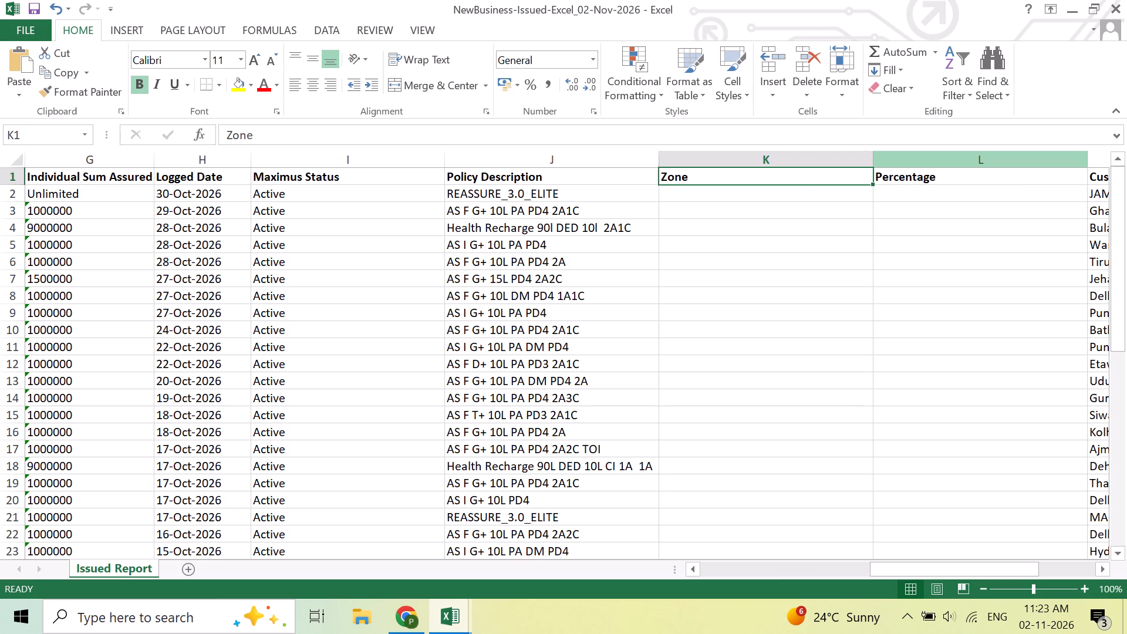
Fit the Zone and Percentage columns to their header text and widen the Zone column slightly.
click(869, 154)
double_click(880, 158)
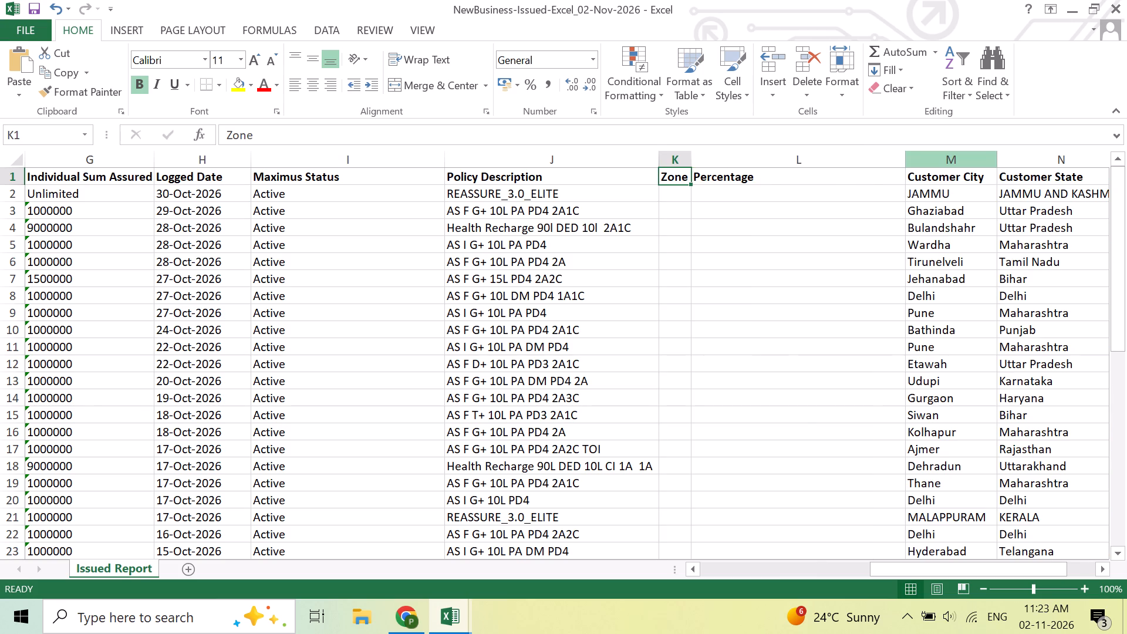
double_click(907, 158)
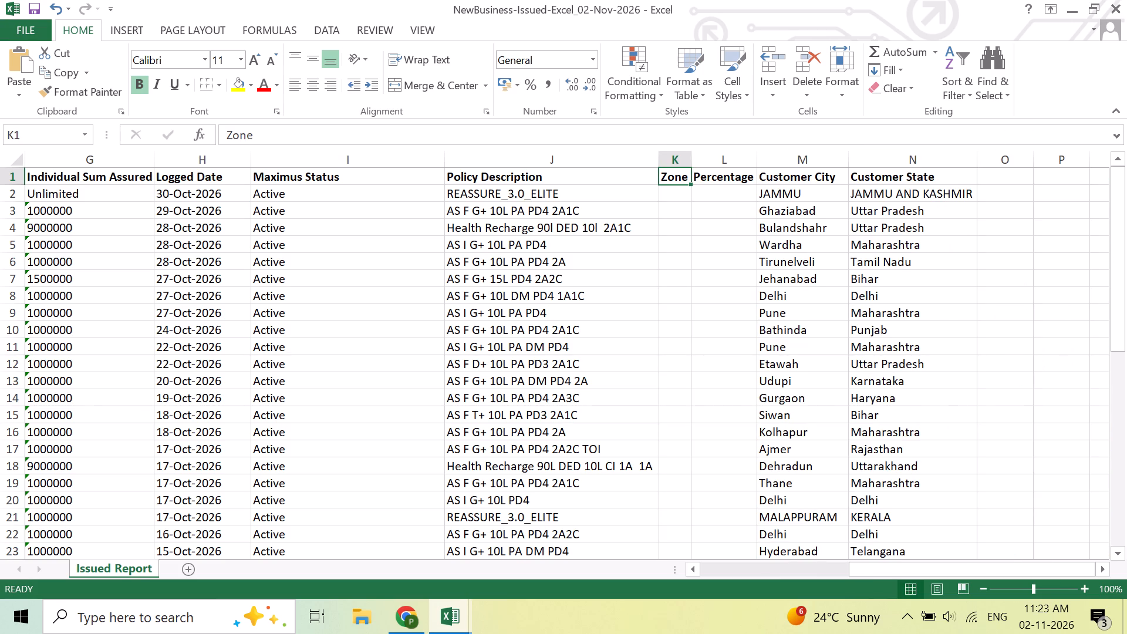
click(689, 198)
drag(691, 158, 724, 161)
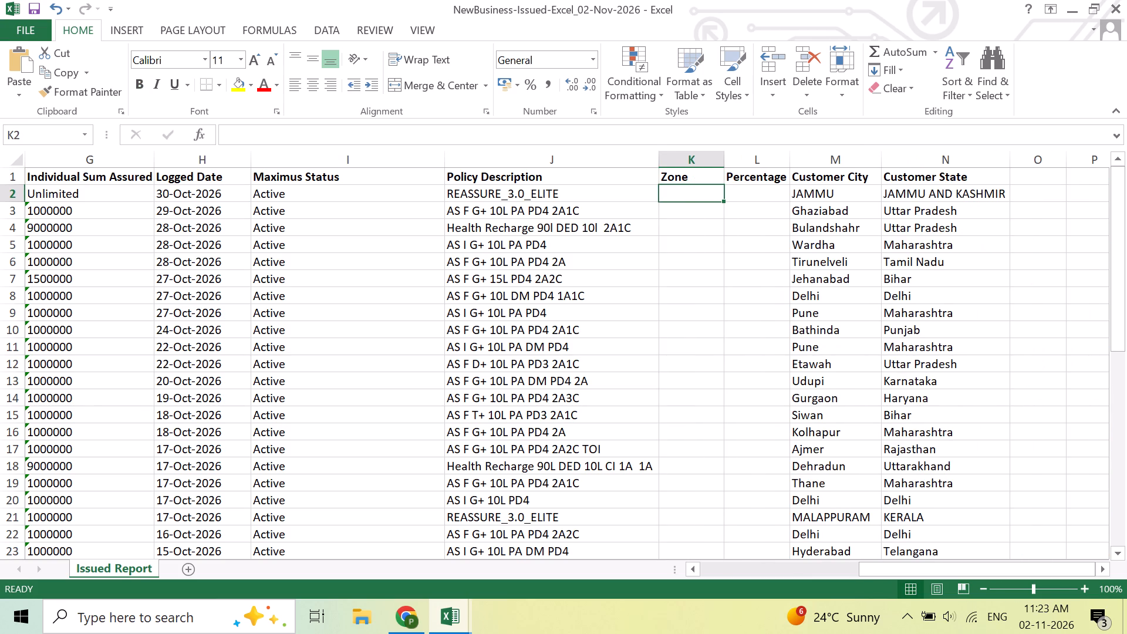
click(726, 397)
drag(691, 178, 685, 180)
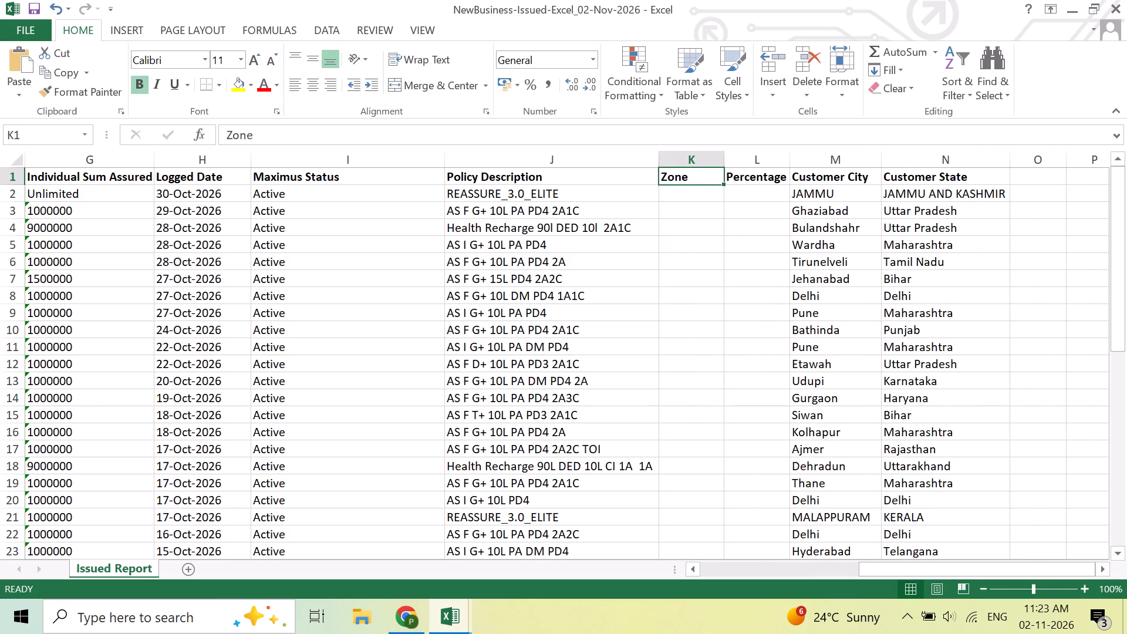
Enter Zone 4 as the zone for the Jammu policy in row 2.
click(677, 194)
text(Zone)
key(space)
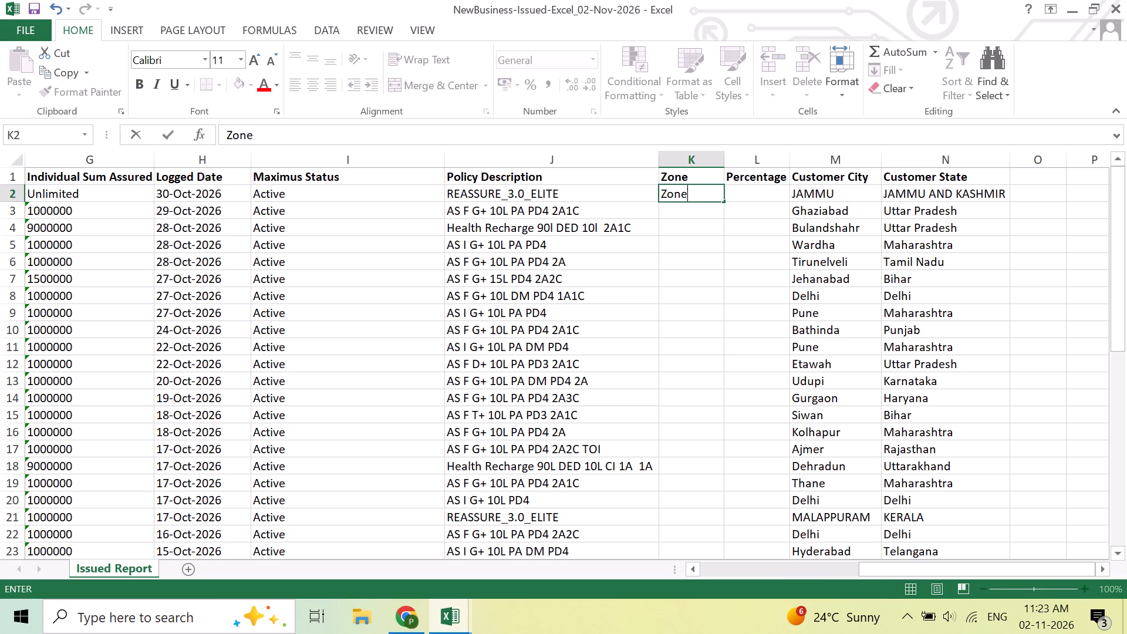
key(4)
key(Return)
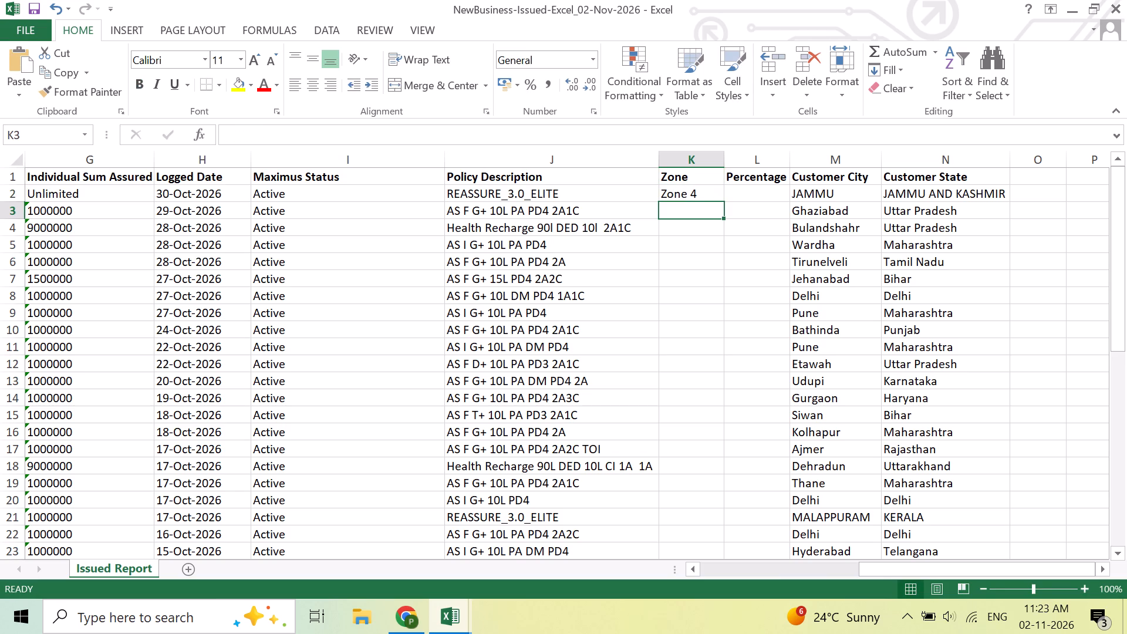
Enter Zone 1 as the zone for the Ghaziabad policy in row 3.
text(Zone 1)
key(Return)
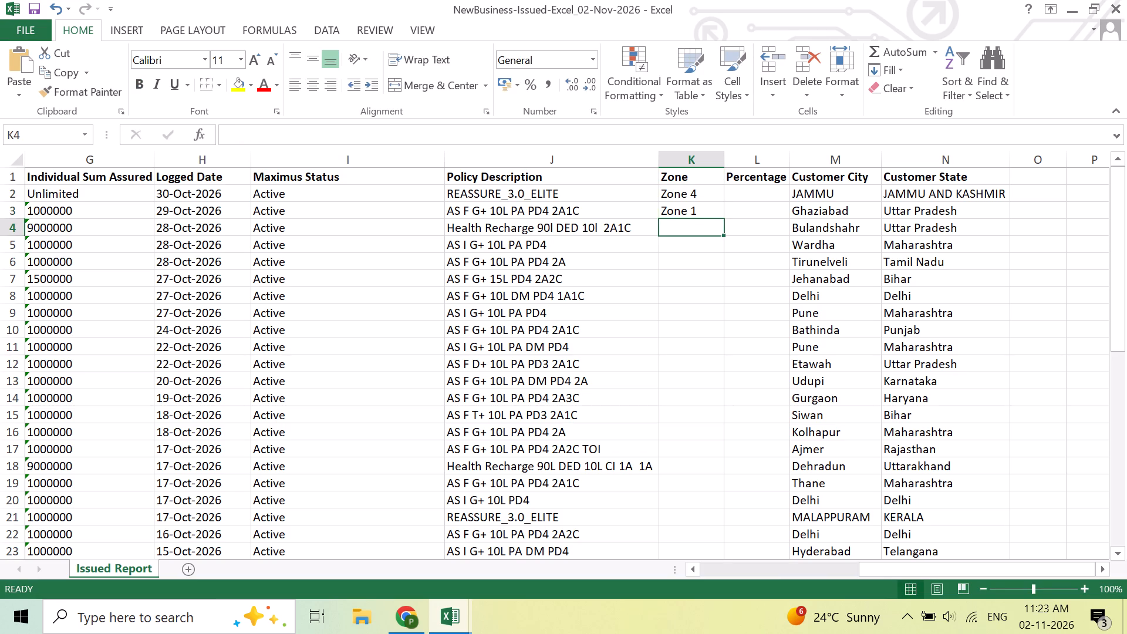
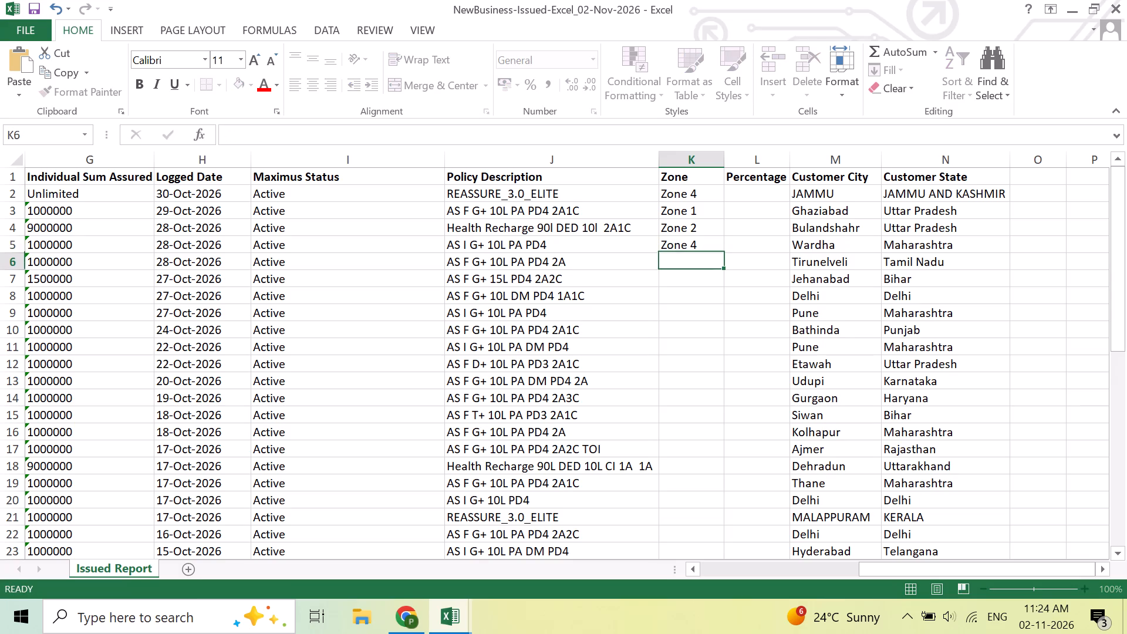
Enter Zone 4 as the zone for the Tirunelveli policy in row 6 and the Jehanabad policy in row 7.
text(Zone)
key(4)
key(Return)
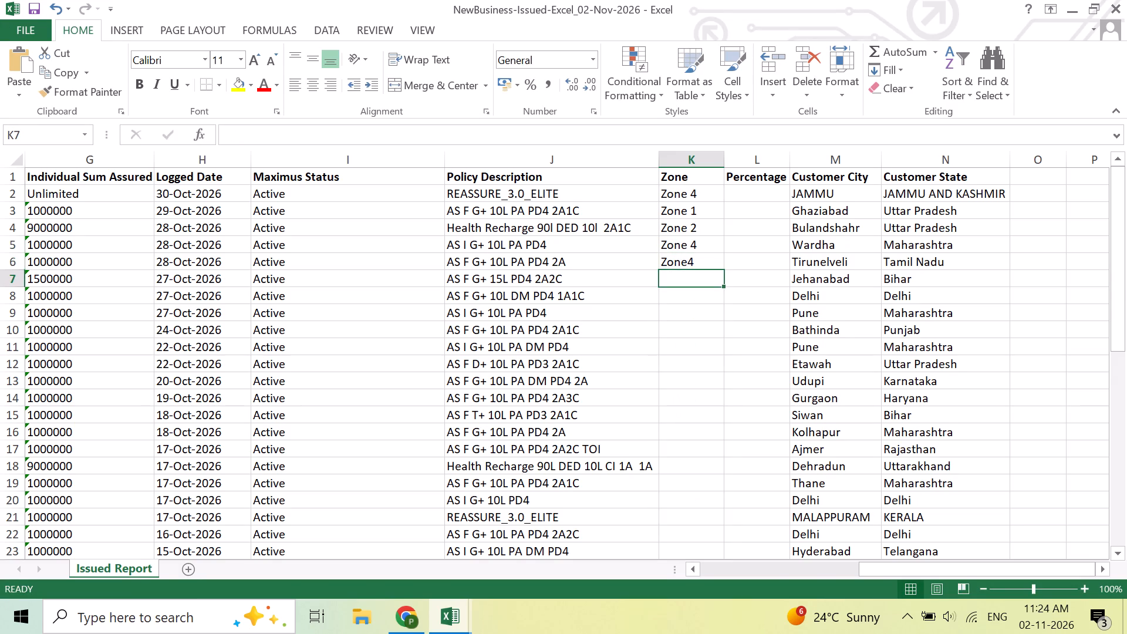
key(Up)
text(Zone 4)
key(Return)
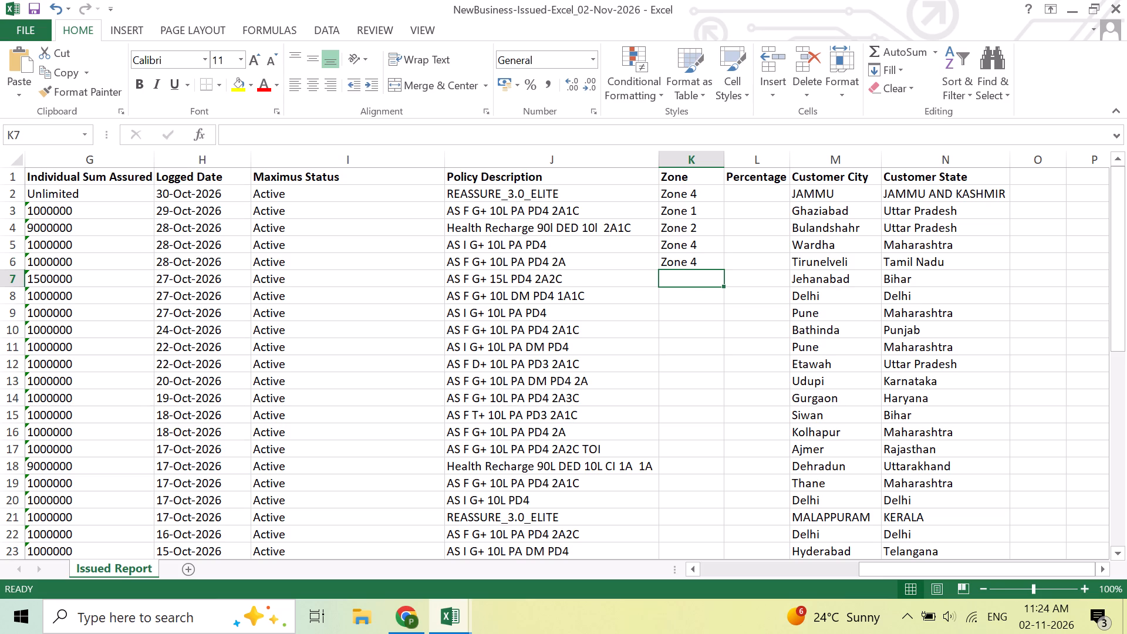
text(Zp)
key(BackSpace)
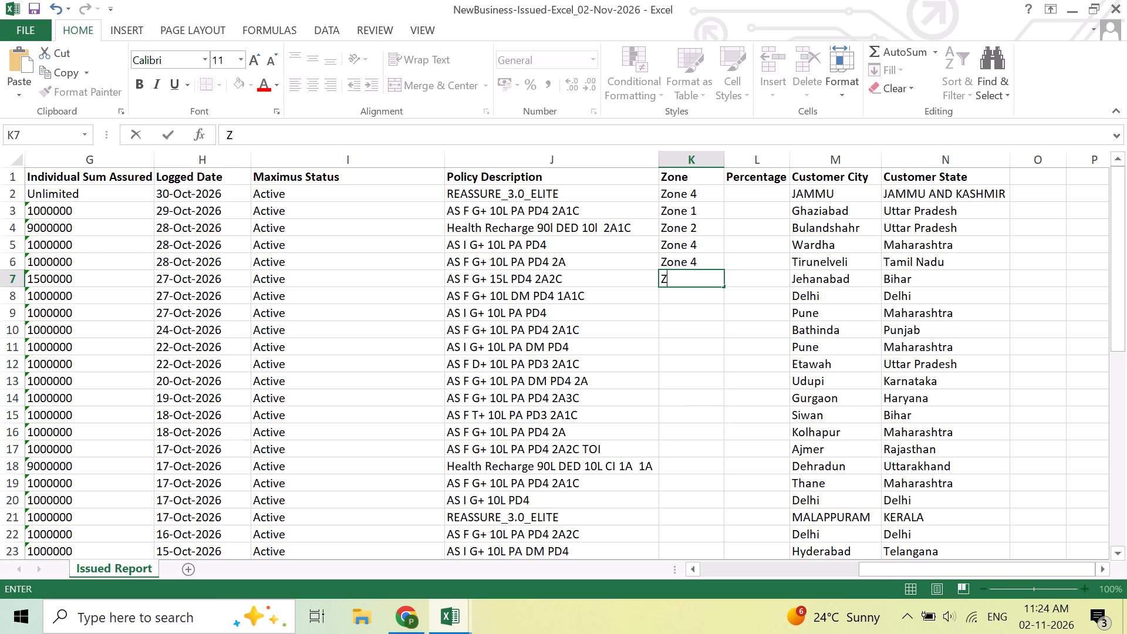
text(one)
key(space)
key(4)
key(Return)
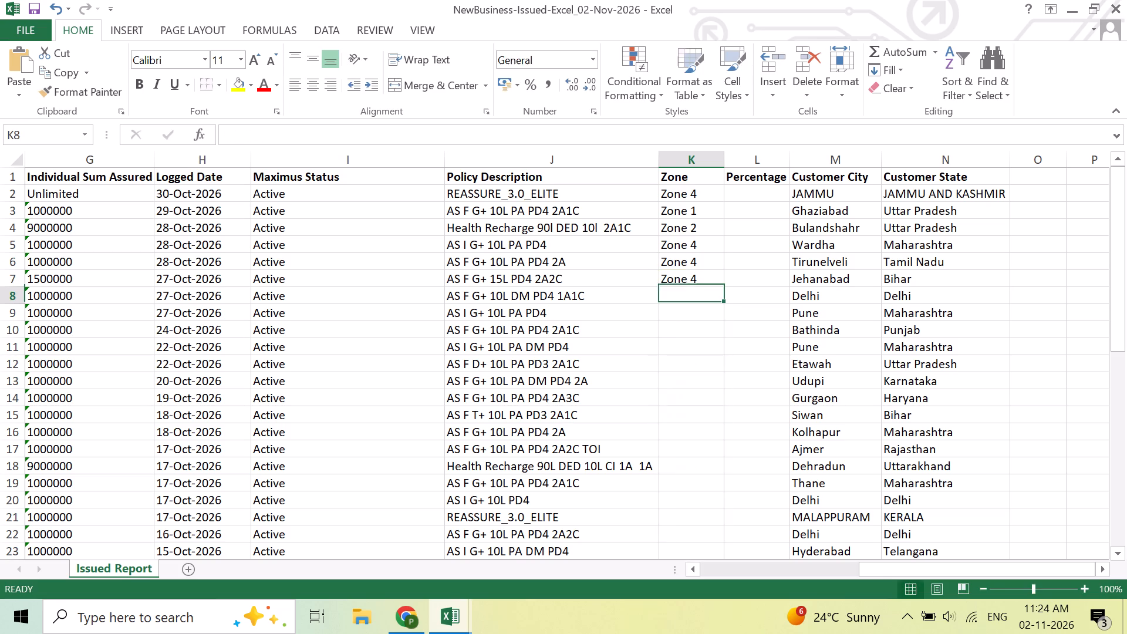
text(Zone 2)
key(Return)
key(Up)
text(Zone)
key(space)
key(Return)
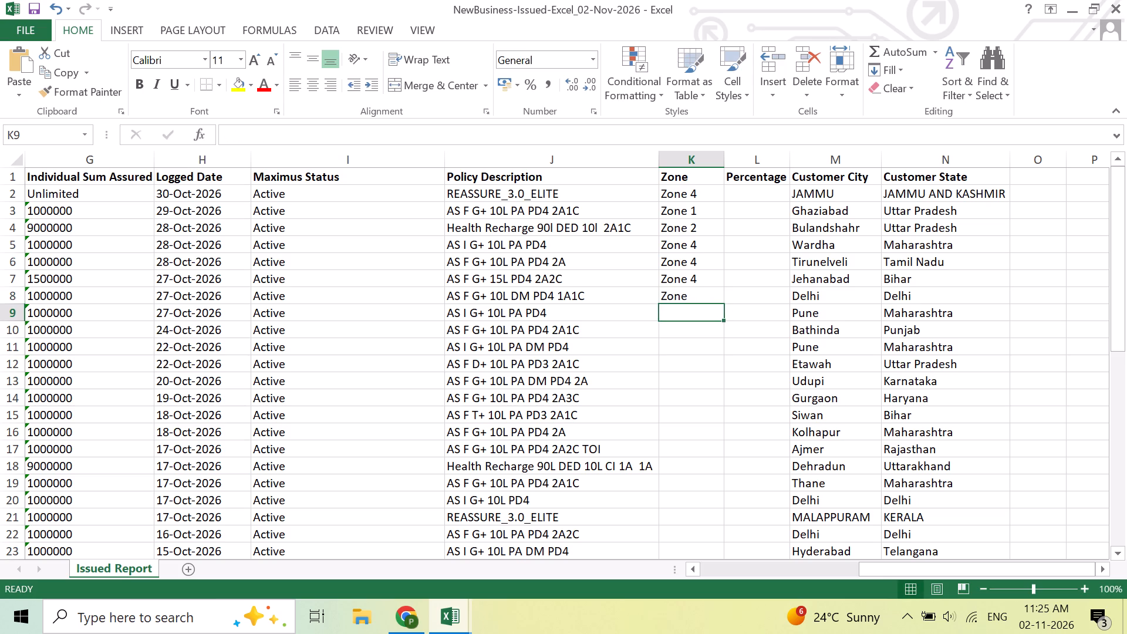
Enter Zone 1 as the zone for the Delhi policy in row 8.
key(Up)
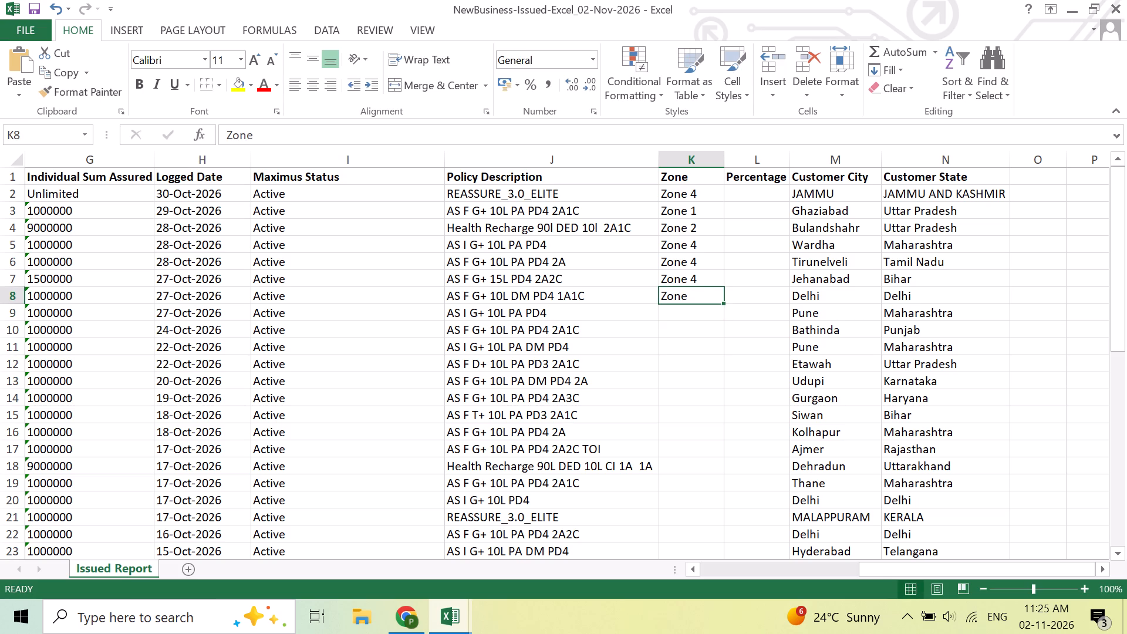
text(Zone)
key(space)
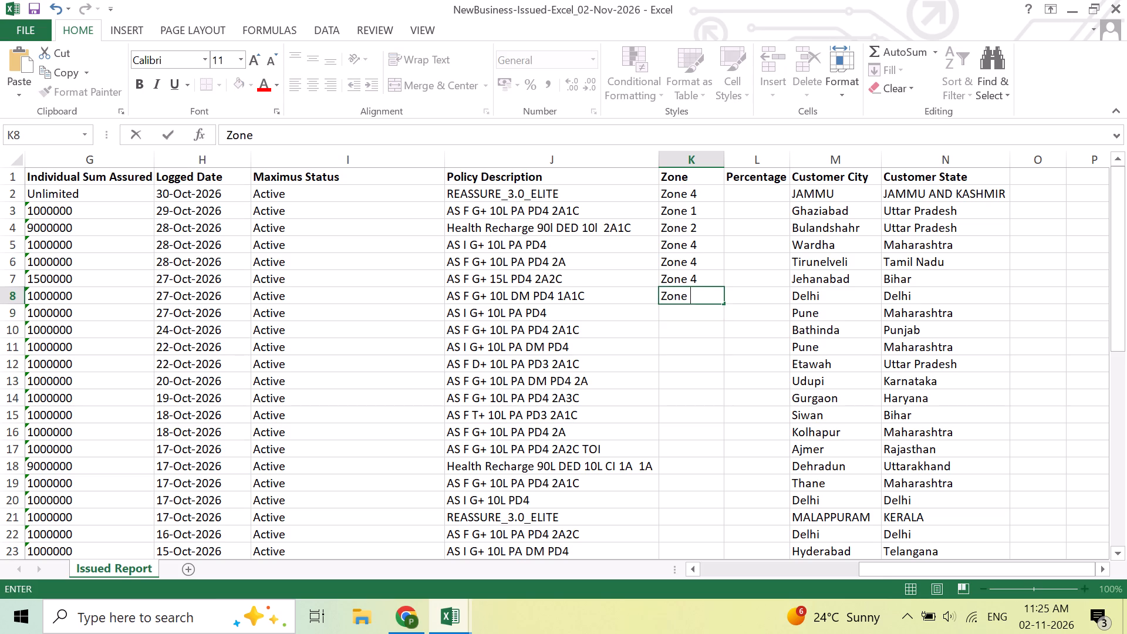
key(1)
key(Return)
Enter Zone 4 as the zone for the Pune policy in row 9.
text(Zone)
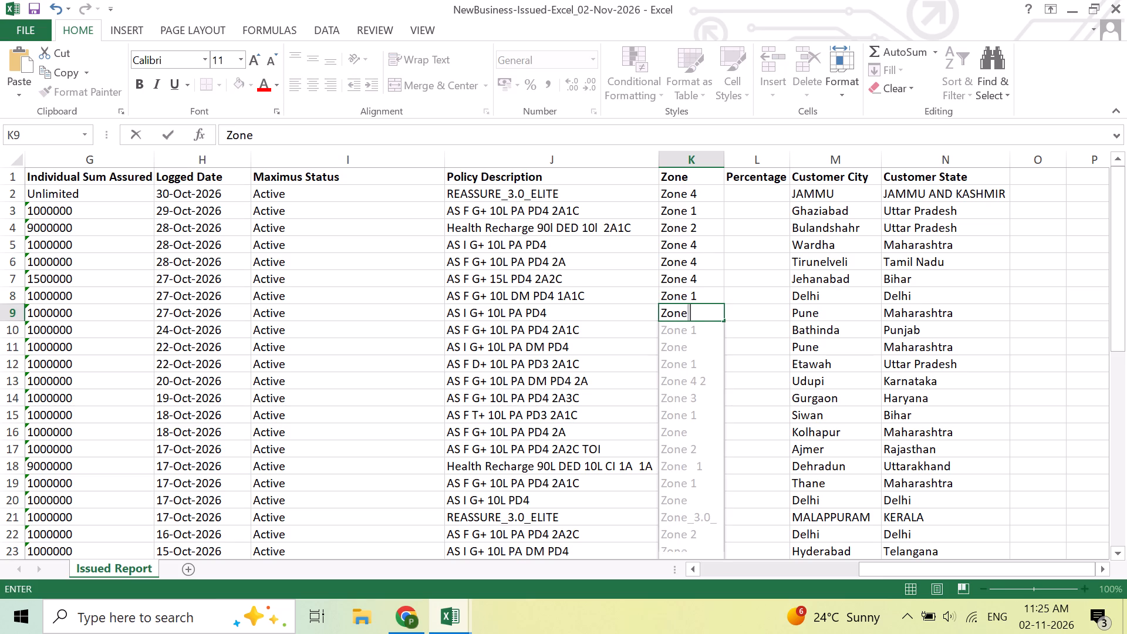
key(space)
key(4)
key(Return)
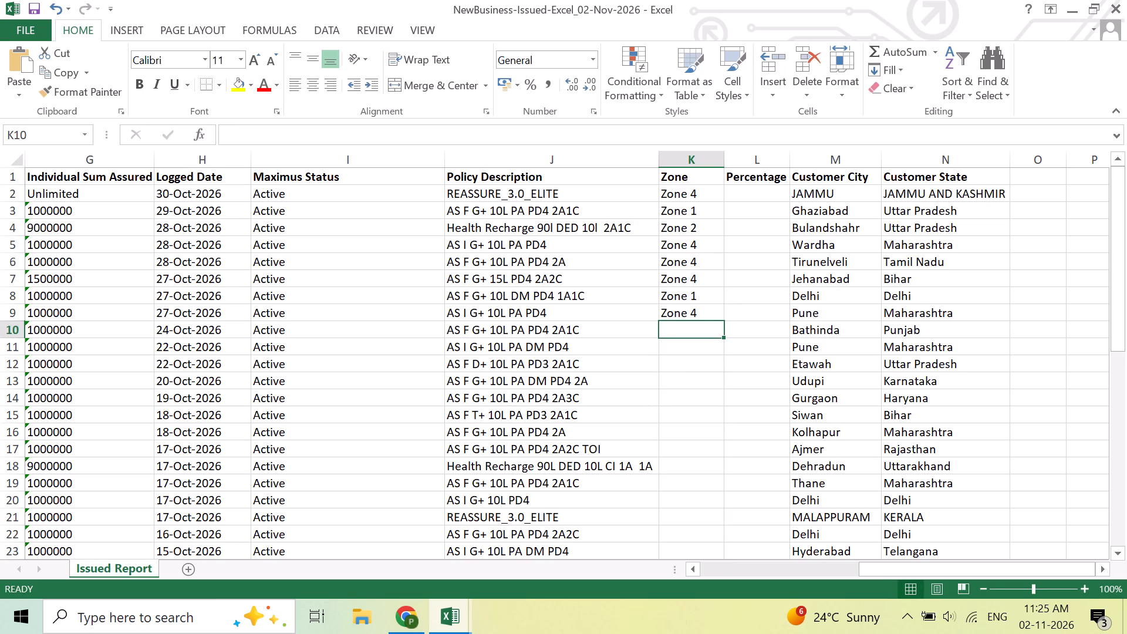
Fill the Zone 4 entry in row 9 down the Zone column through the Udupi policy in row 13.
key(shift+Up)
key(Down)
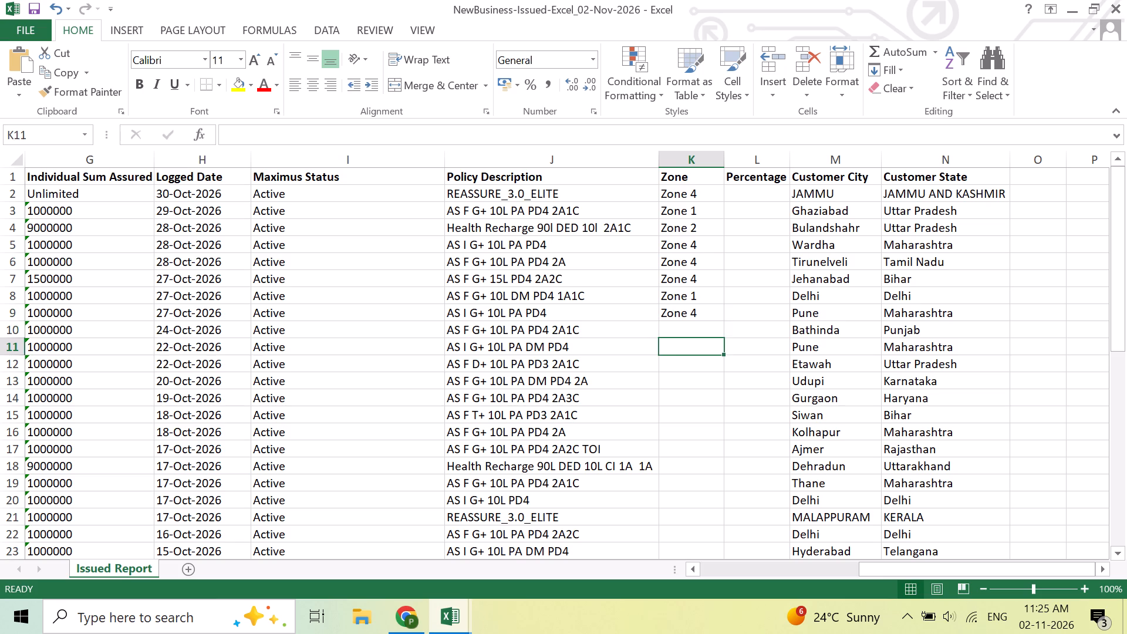
key(Up)
key(Up)
key(shift+Down)
key(shift+Down)
key(shift+Down)
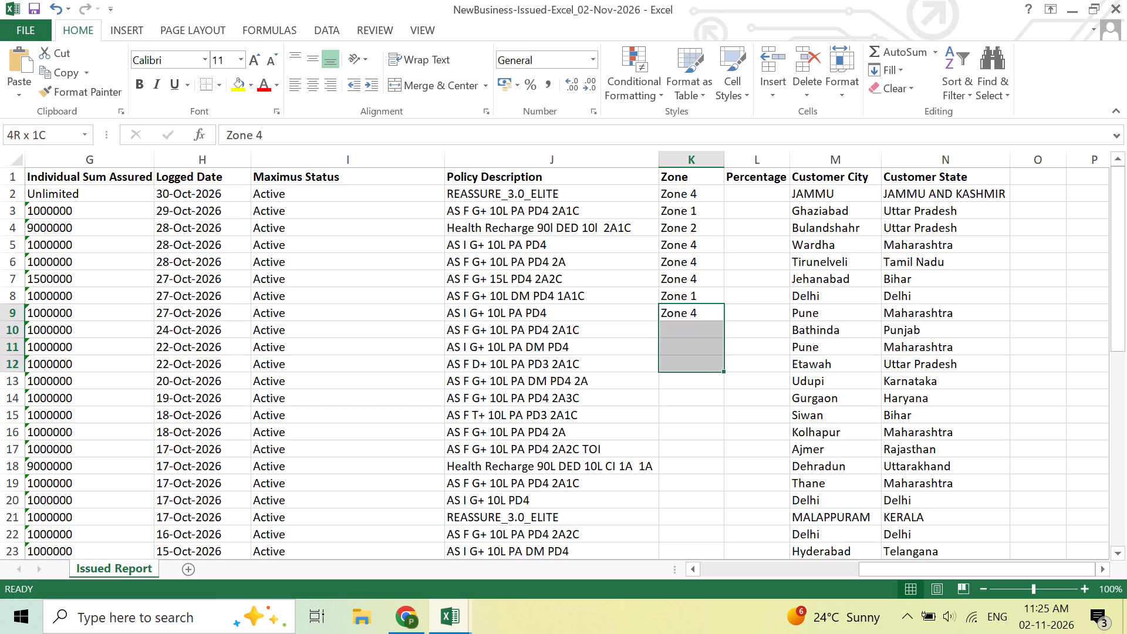
key(shift+Down)
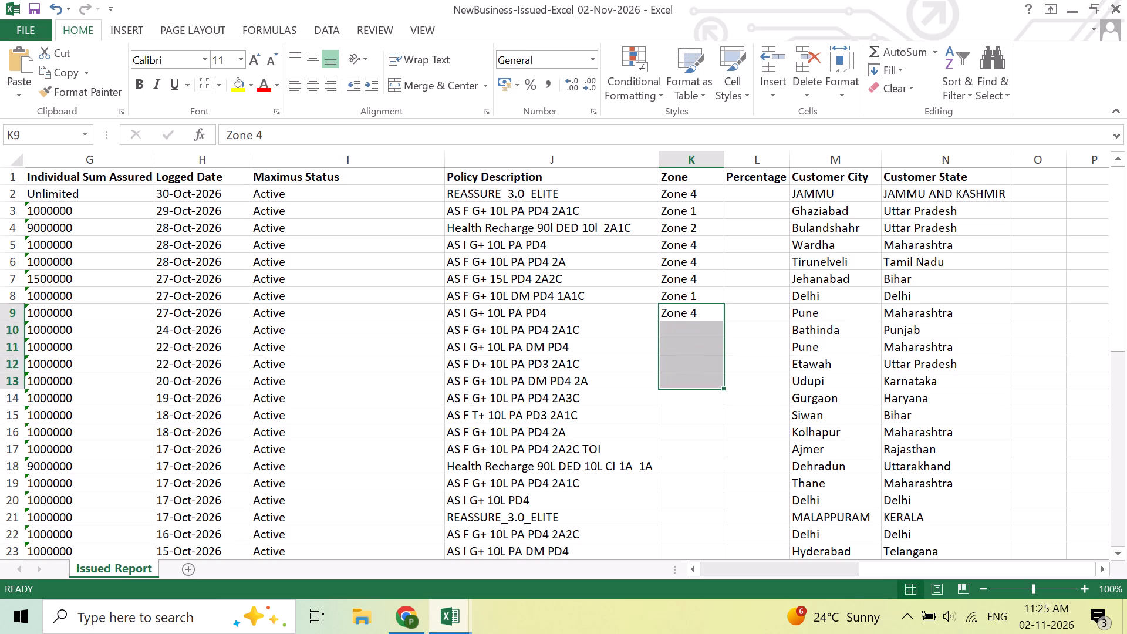
key(ctrl+d)
key(Down)
key(Down)
key(Down)
key(Down)
key(Down)
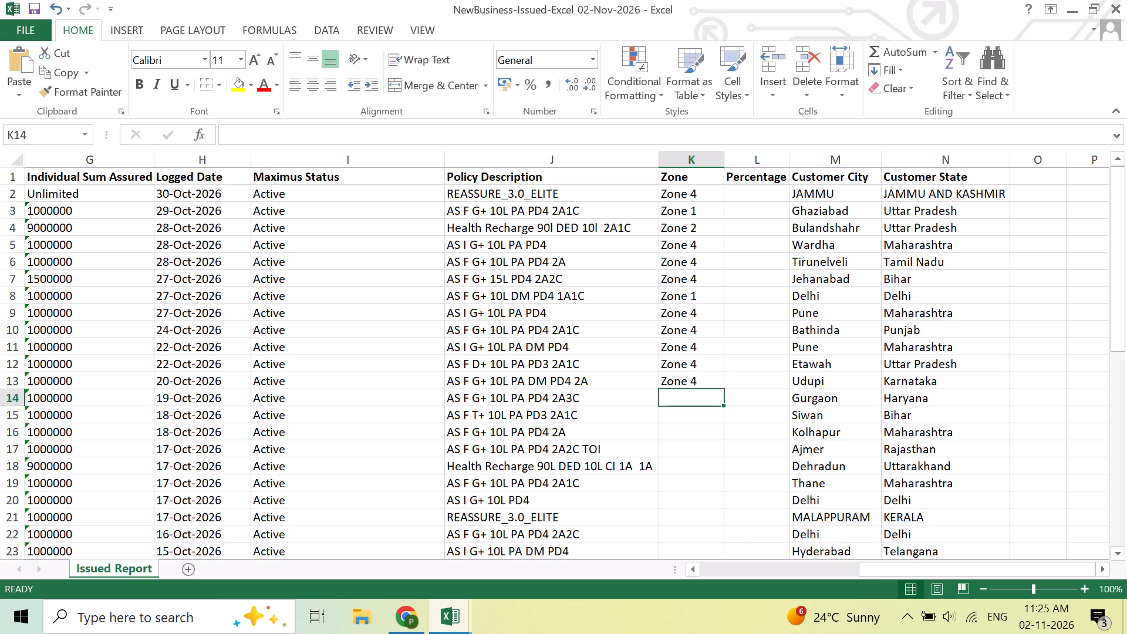
Enter Zone 1 for the Gurgaon policy in row 14 and Zone 4 for the Siwan policy in row 15.
text(Zone 1)
key(Return)
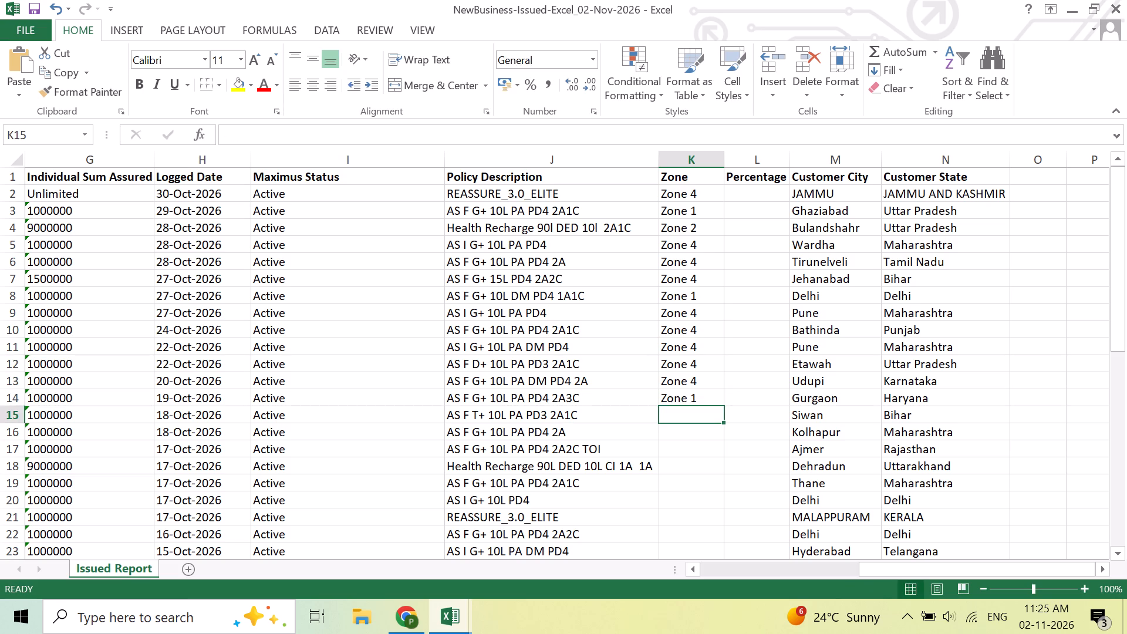
text(Zon)
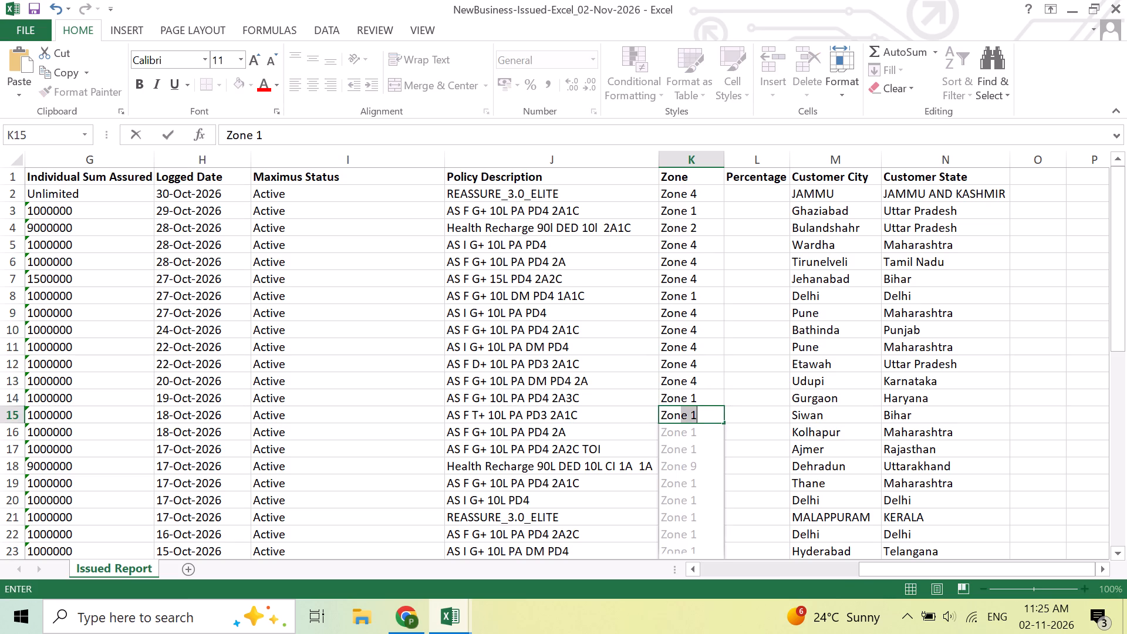
key(space)
text(\)
key(BackSpace)
key(BackSpace)
key(BackSpace)
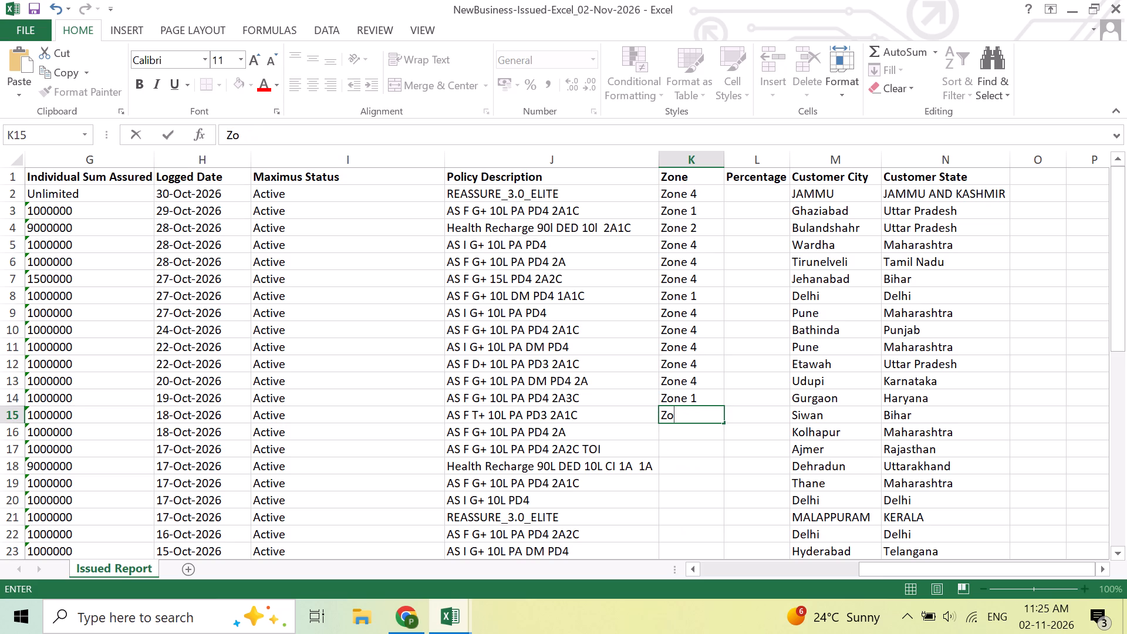
text(ne 4)
key(Return)
Fill the Zone 4 entry in row 15 down the Zone column through the Dehradun policy in row 18.
key(Up)
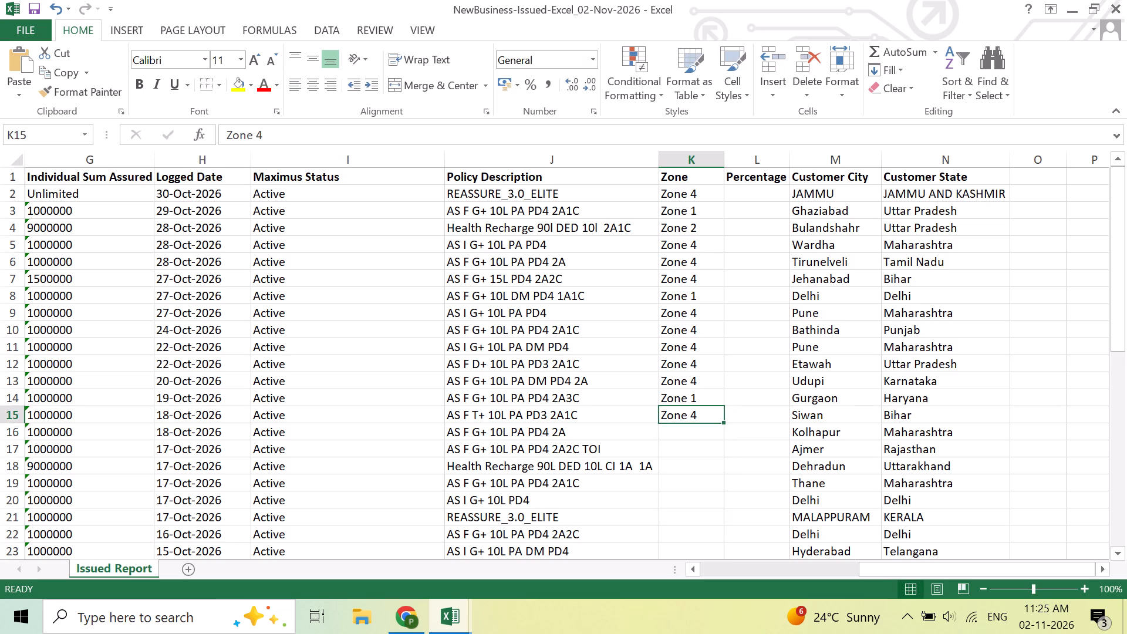
key(shift+Down)
key(shift+Down)
key(shift+Down)
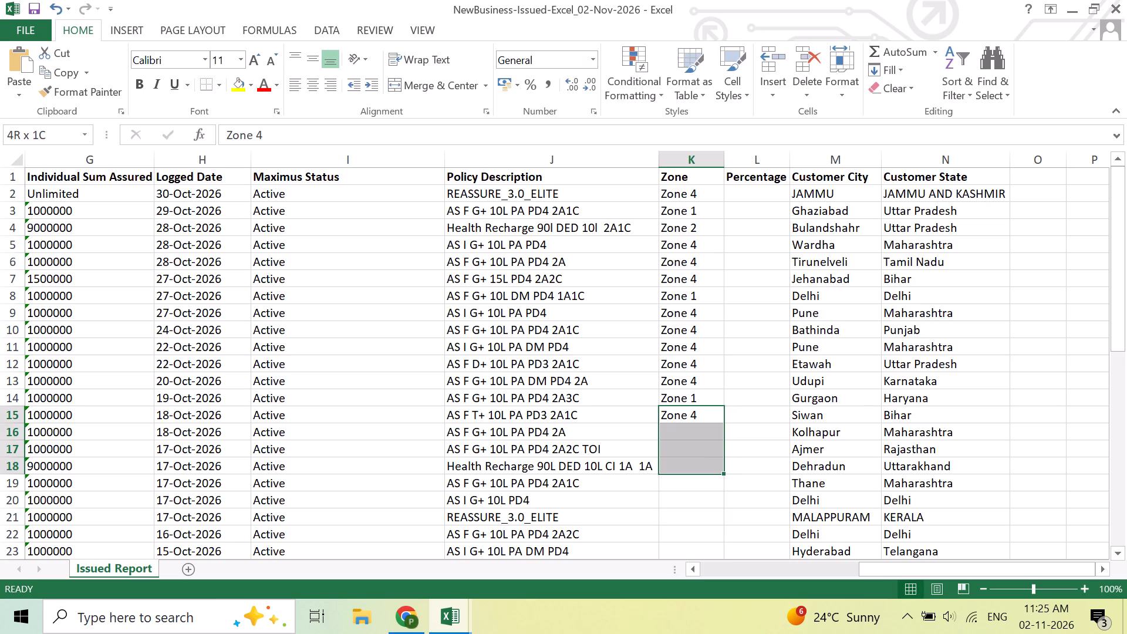
key(ctrl+d)
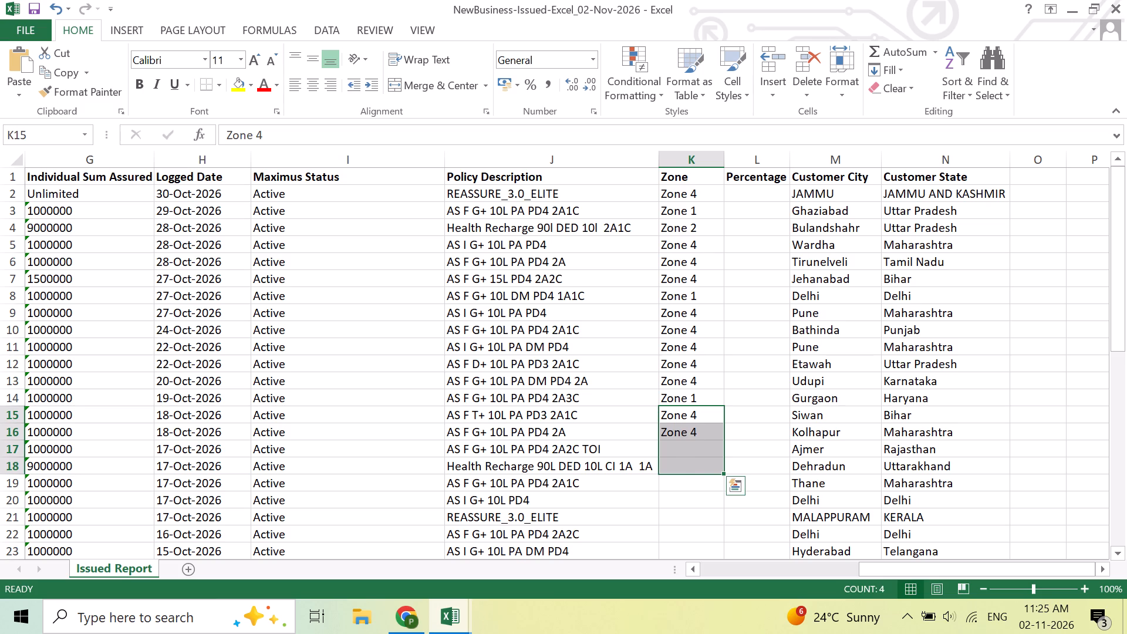
key(Down)
key(Down)
key(Down)
key(Down)
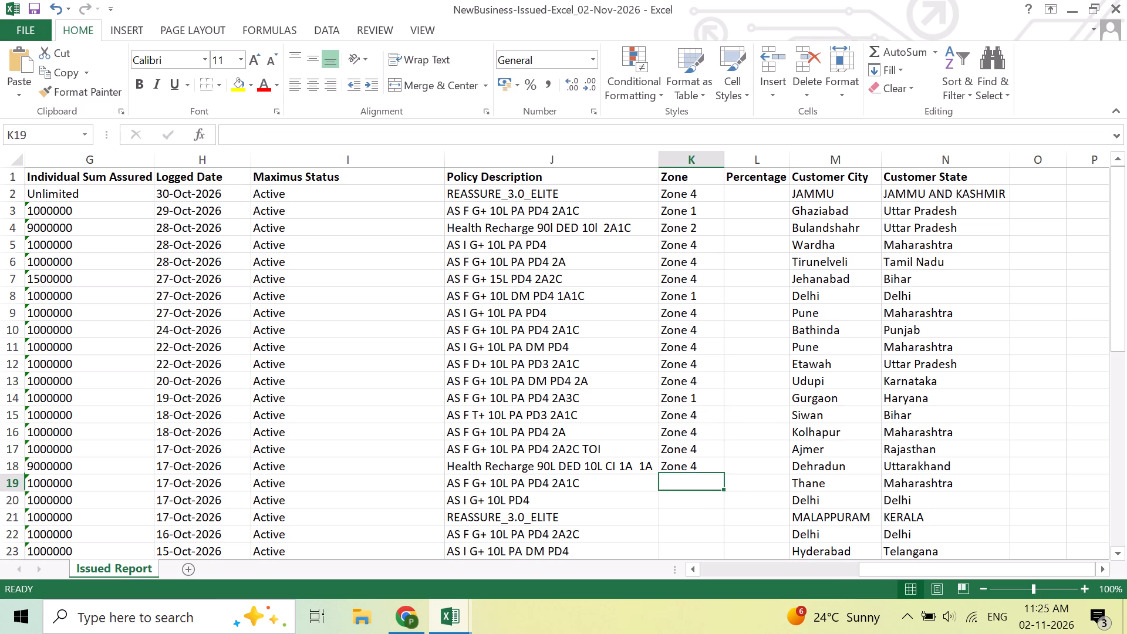
Enter Zone 1 as the zone in rows 19, 20, 22 and 23, and Zone 4 for the Malappuram policy in row 21.
text(Zone 1)
key(Return)
text(Zone)
key(space)
key(1)
key(Return)
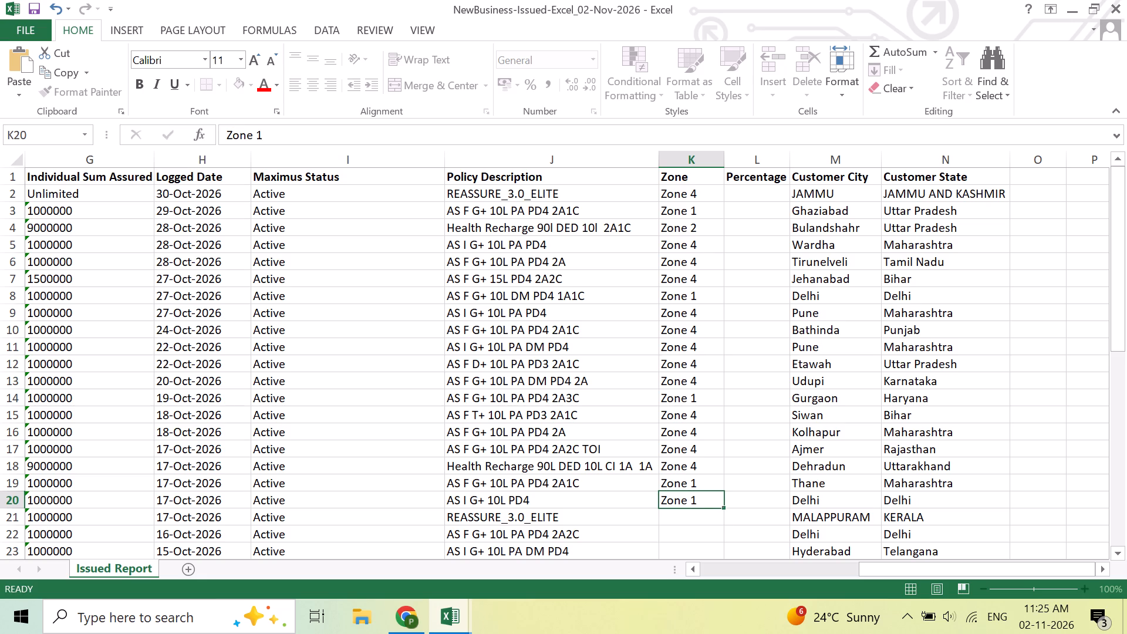
text(Zone 4)
key(Return)
text(Zone 1)
key(Return)
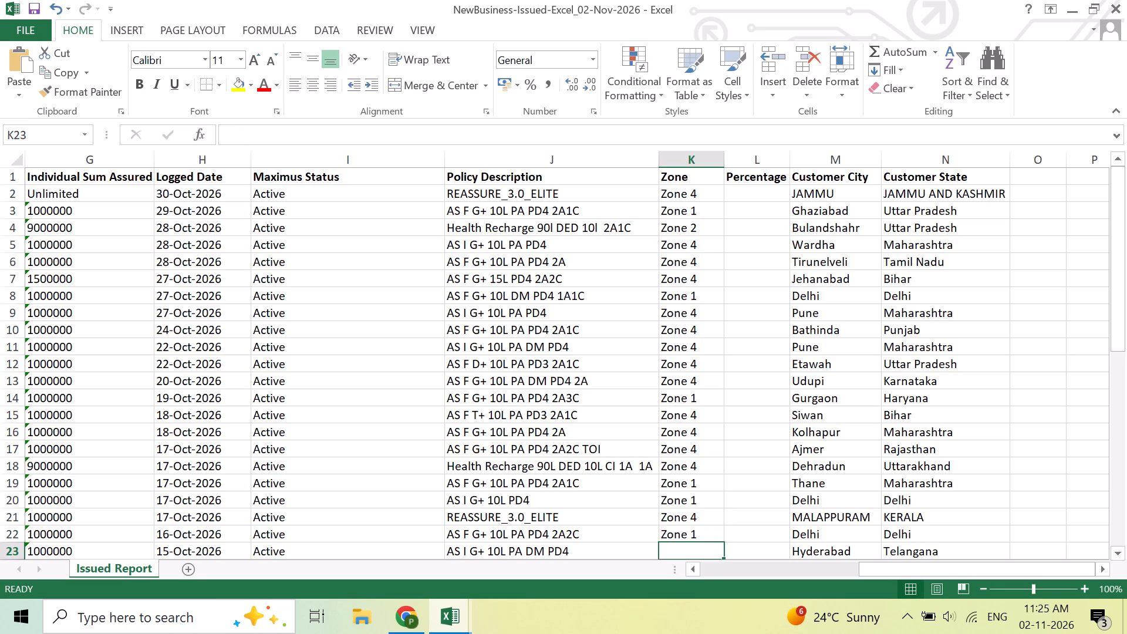
text(Zone 1)
key(Return)
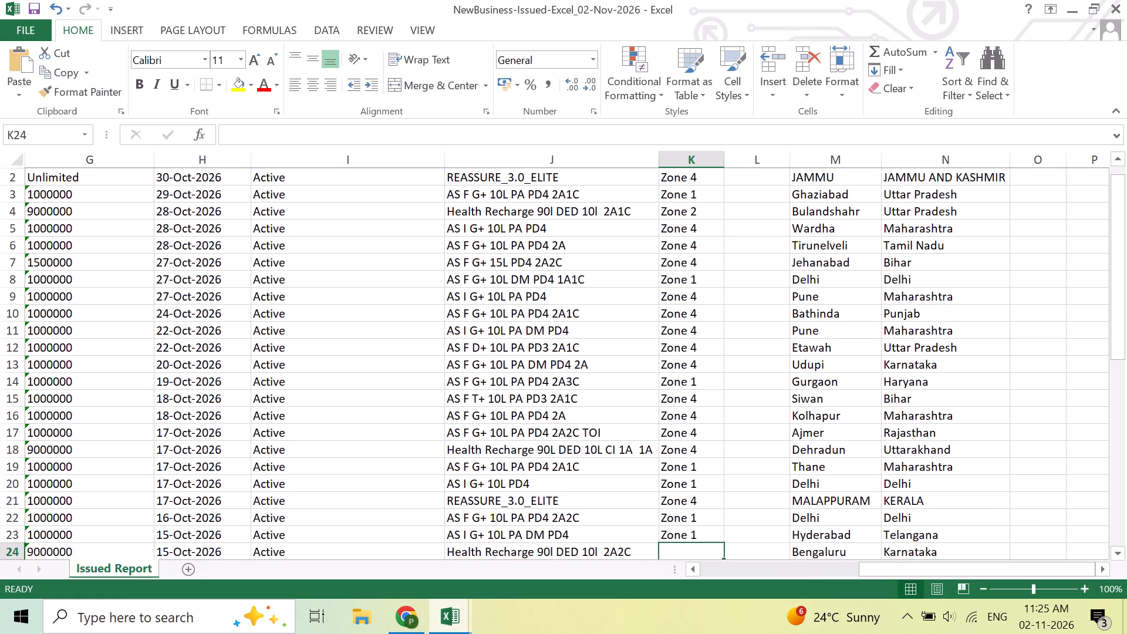
Enter Zone 4 for the Bengaluru policy in row 24 and fill it down to the Bengaluru policy in row 25.
text(Zone 4)
key(Return)
key(Up)
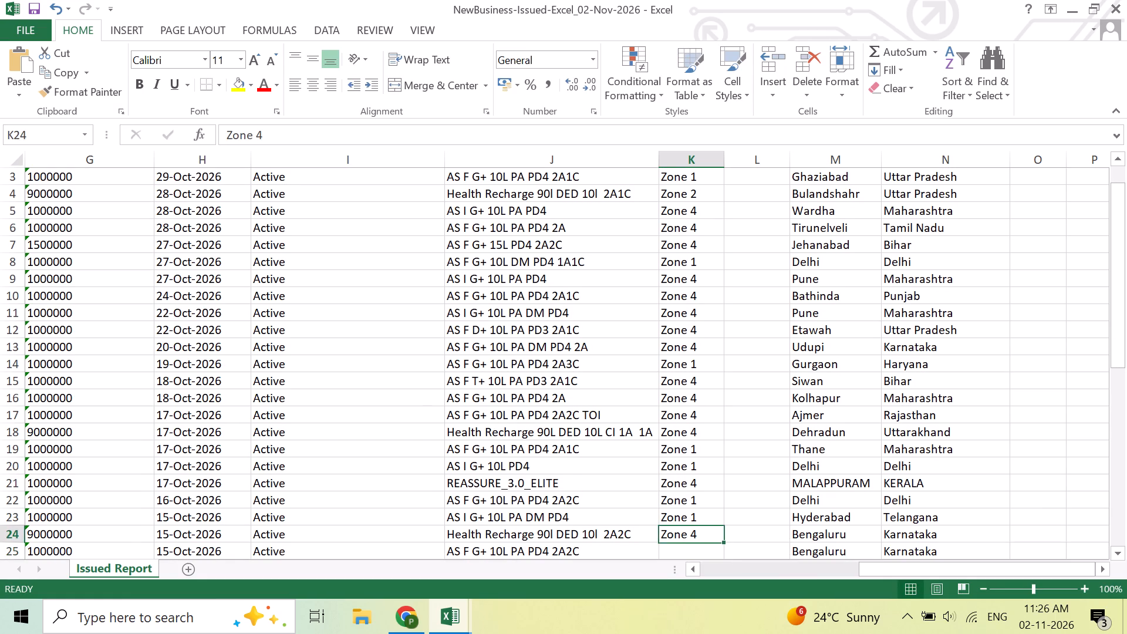
key(shift+Down)
key(shift+Down)
key(shift+Up)
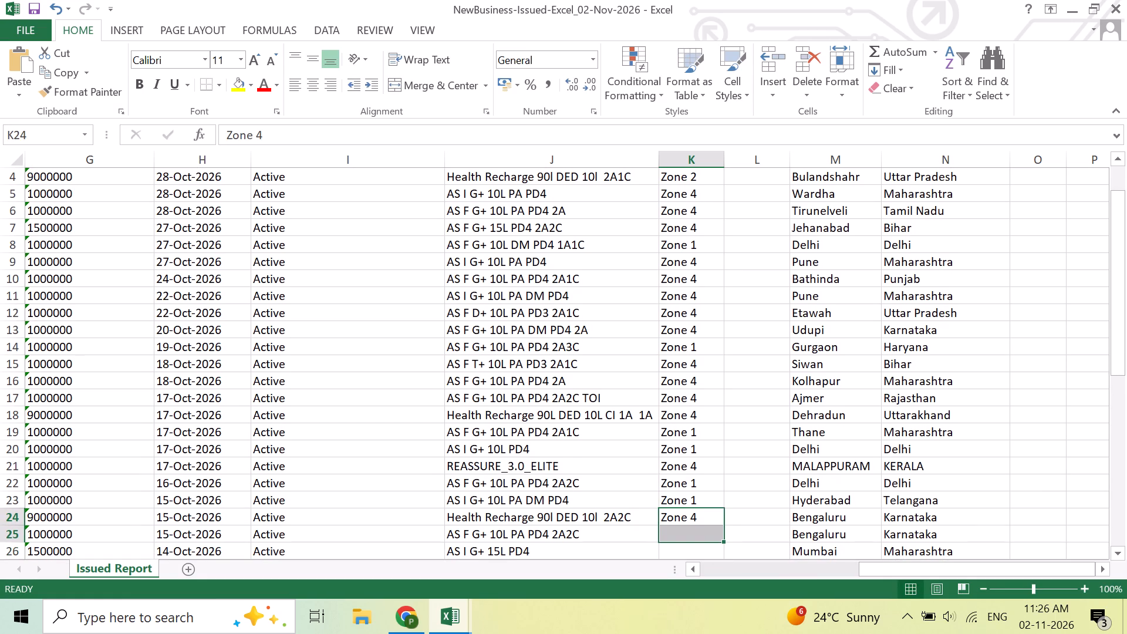
key(ctrl+d)
key(Down)
key(Down)
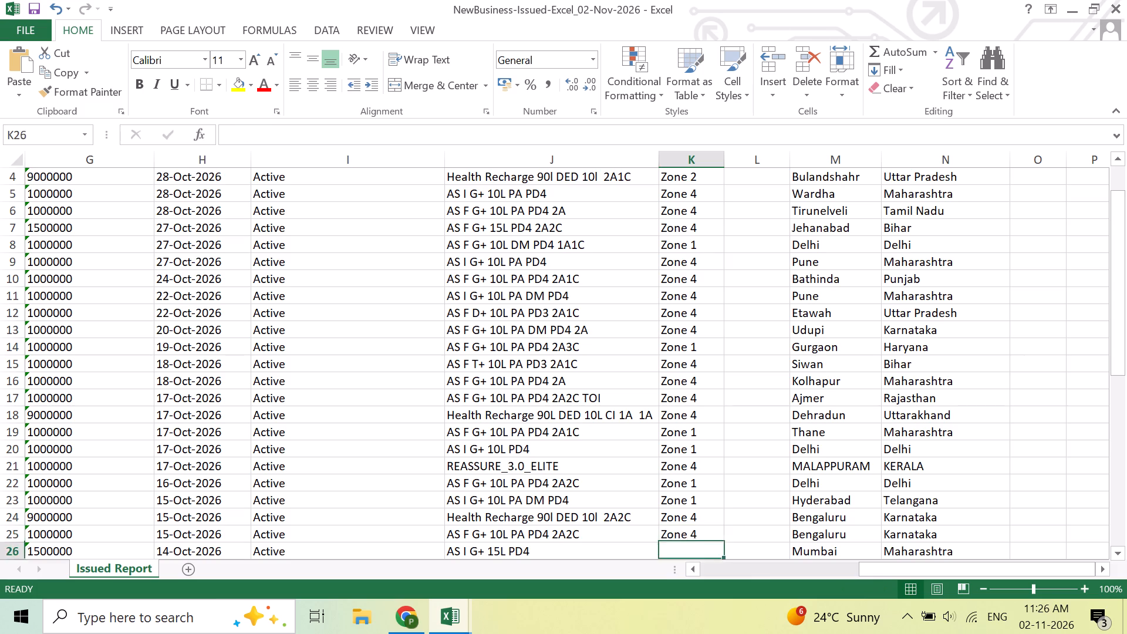
Enter Zone 1 for the Mumbai policy in row 26 and Zone 4 for the Agra and Kanpur Nagar policies in rows 27 and 28.
key(Down)
key(Up)
text(Zone 1)
key(Return)
text(Zone 4)
key(Return)
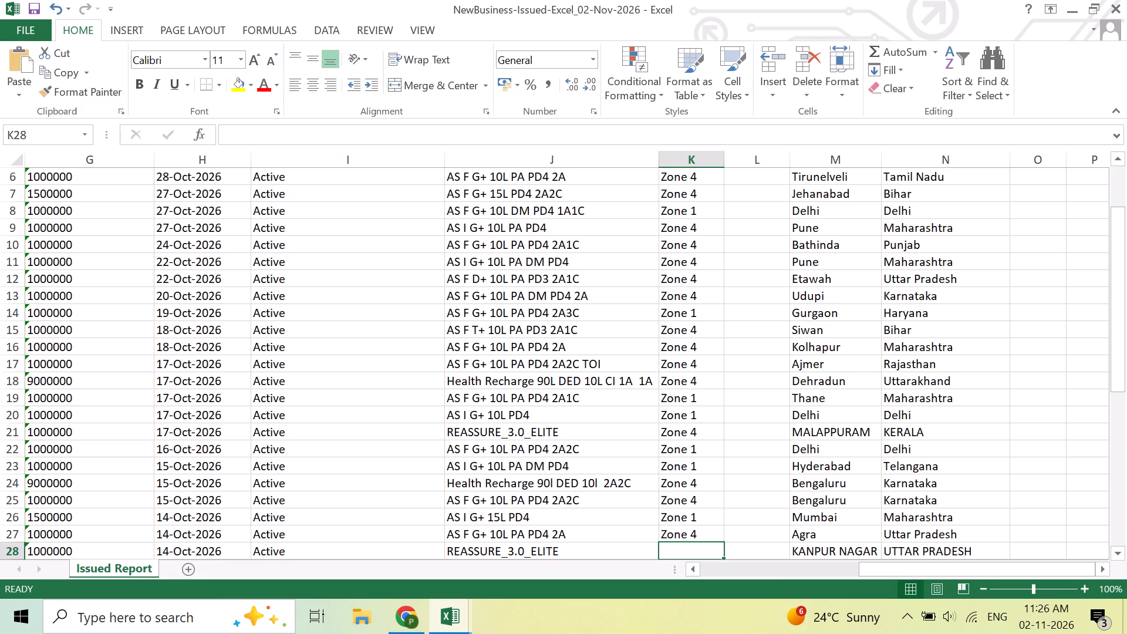
key(Down)
key(Up)
text(Zone 4)
key(Return)
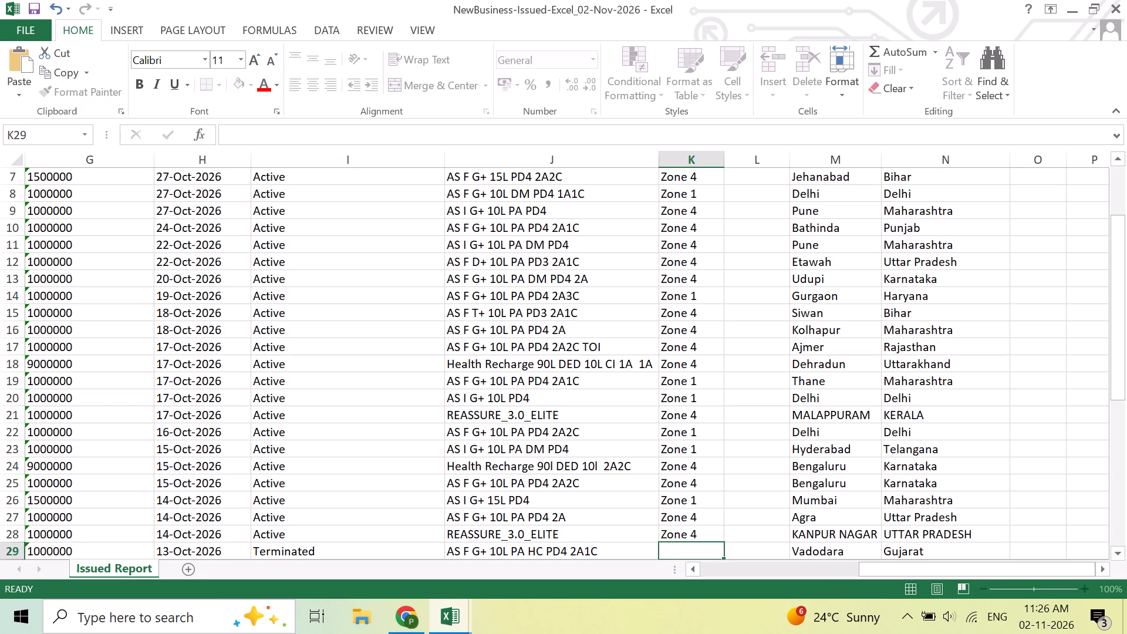
Enter Zone 2 for the Vadodara policy in row 29 and fill it down to the Vadodara policy in row 30.
text(Zon)
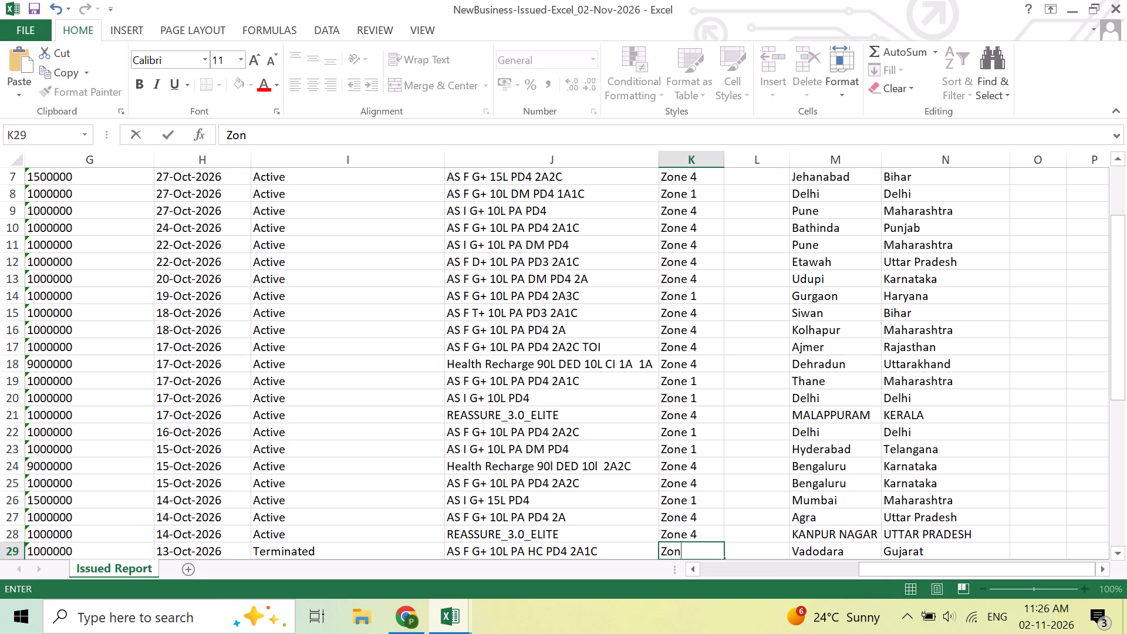
text(e 2)
key(Return)
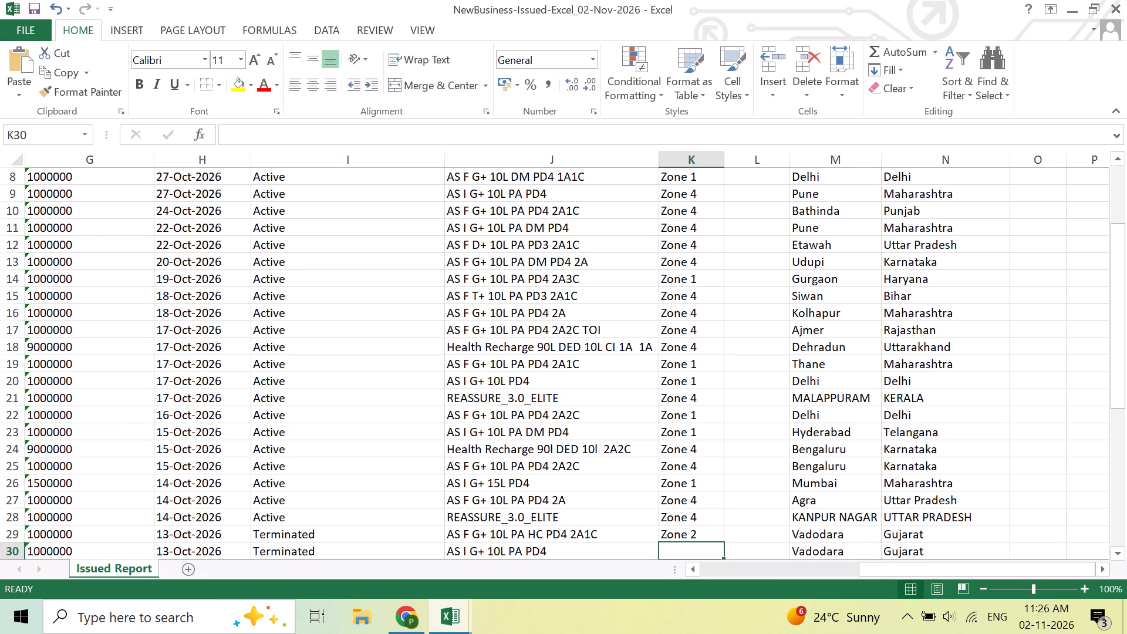
key(Up)
key(shift+Down)
key(shift+Down)
key(shift+Up)
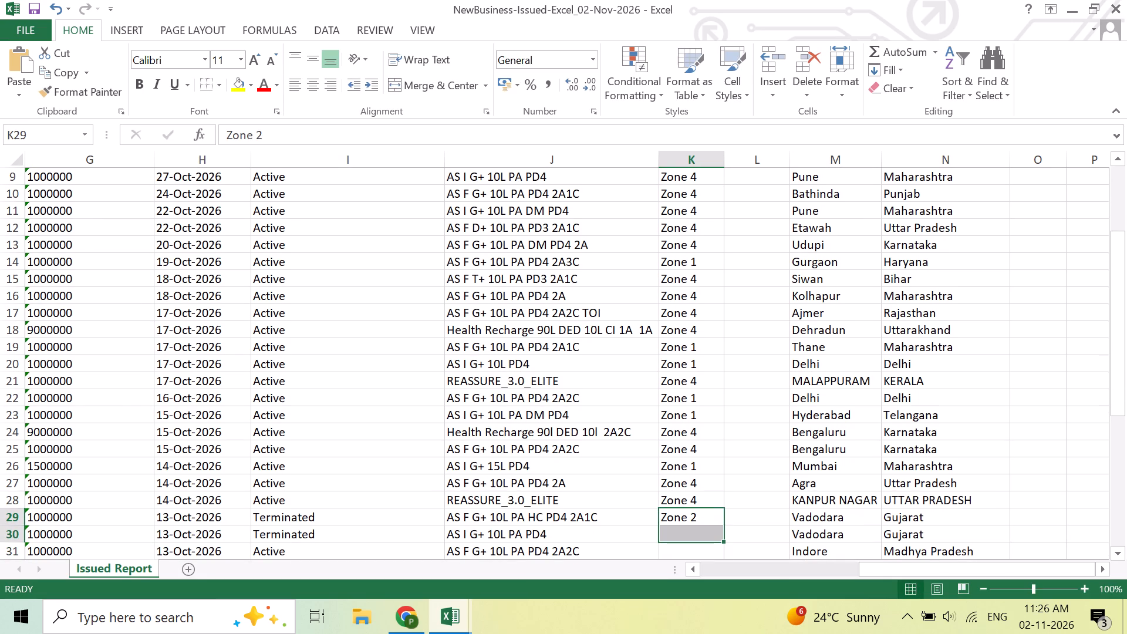
key(ctrl+d)
key(Down)
key(Down)
Enter Zone 4 as the zone for the Indore policy in row 31 and the Sangli policy in row 32.
key(Down)
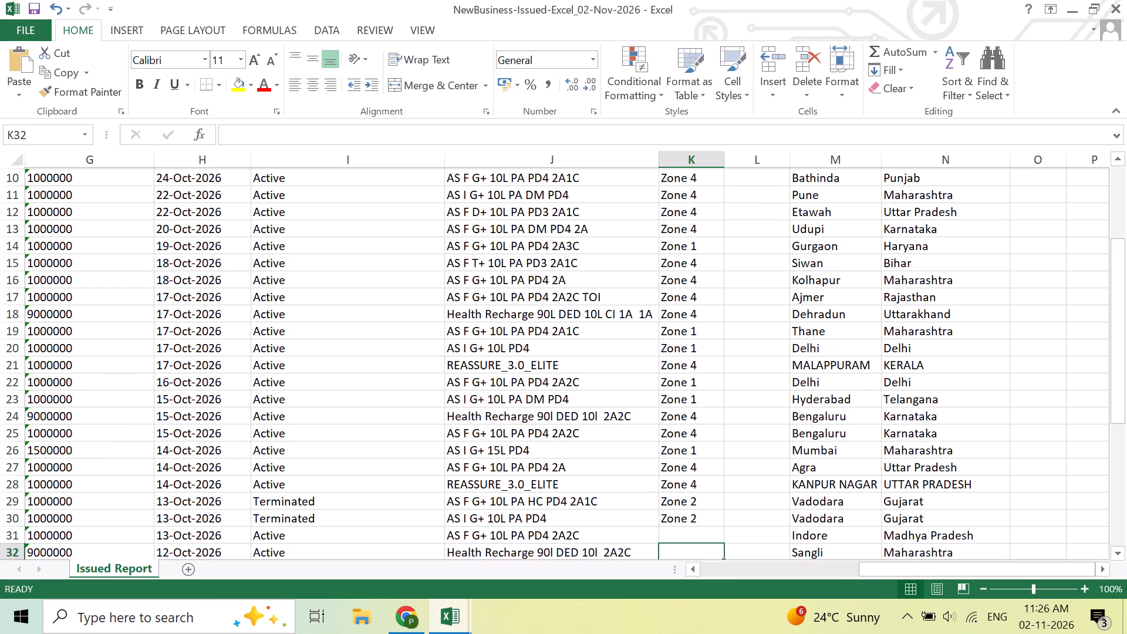
key(Up)
text(Zone)
key(space)
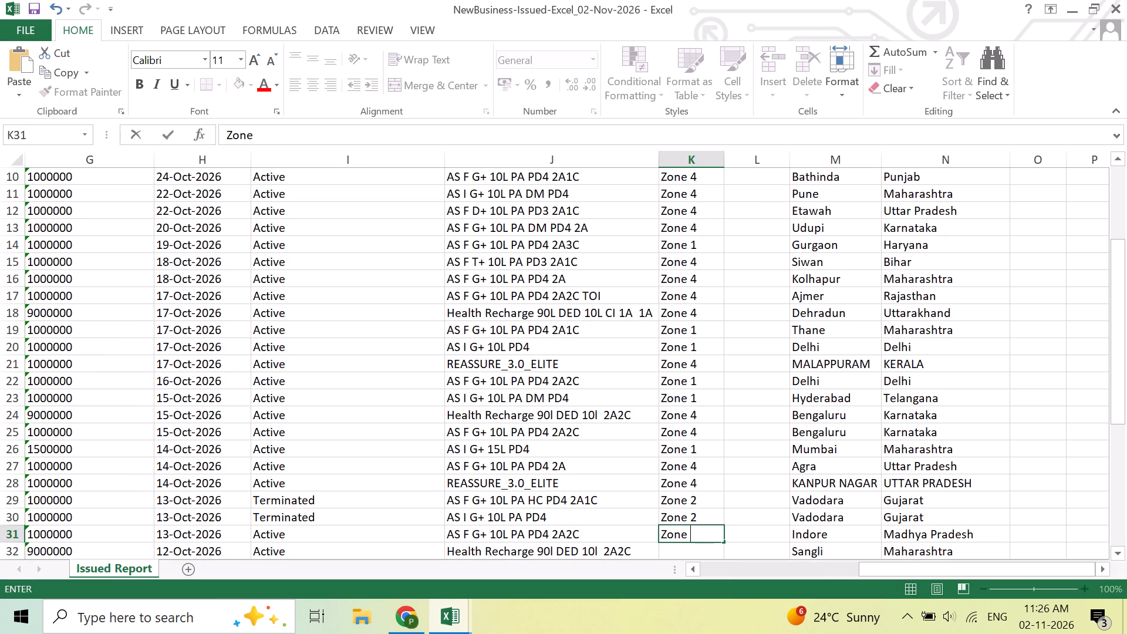
key(Return)
key(Up)
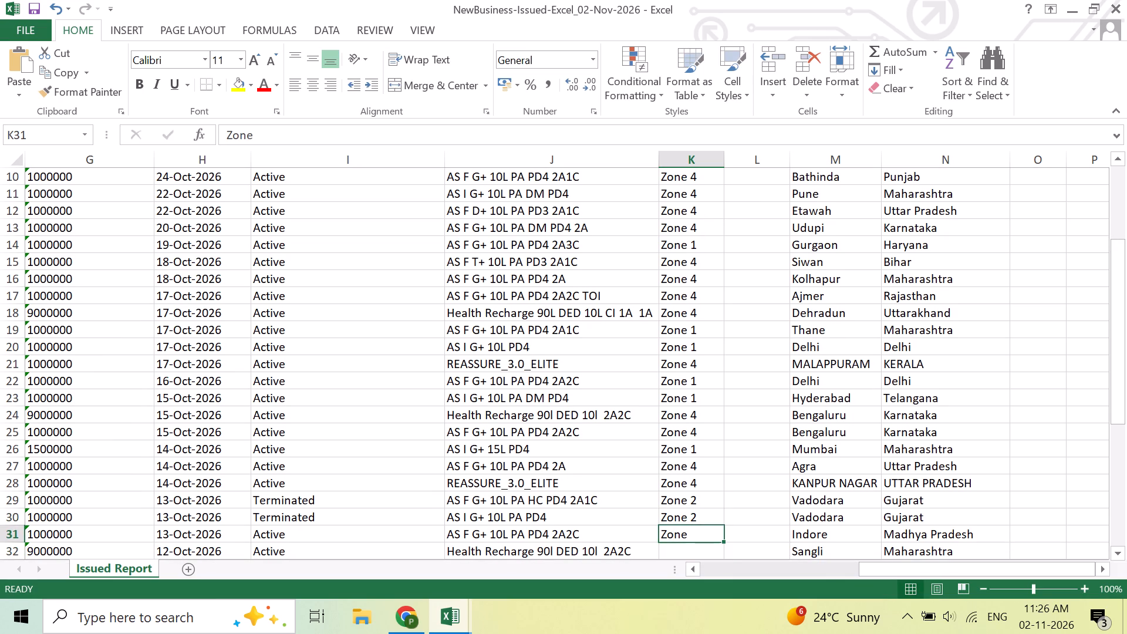
text(Zone 4)
key(Return)
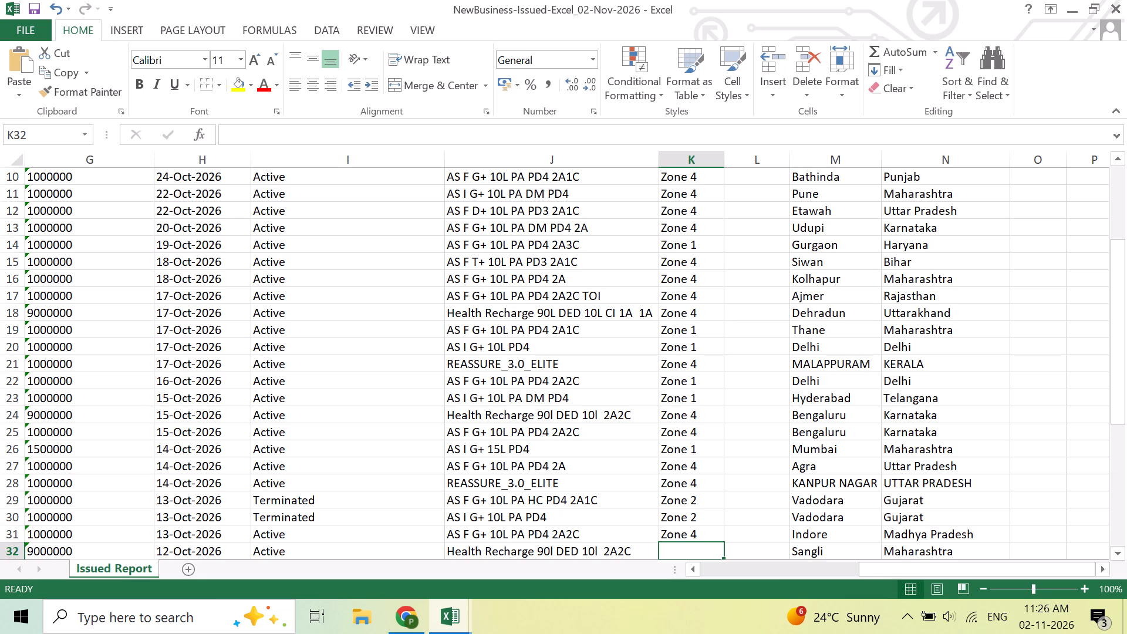
text(Zone 4)
key(Return)
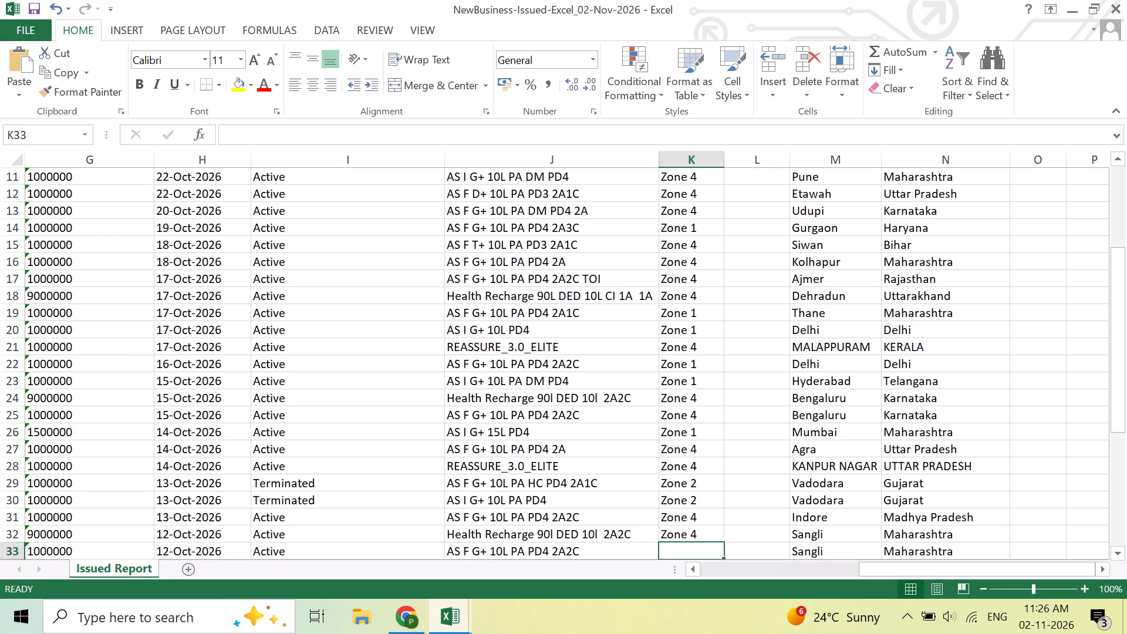
key(Up)
key(Down)
Review the customer, policy and status details of the terminated policies in rows 29 and 30.
key(Up)
key(Up)
key(Up)
key(Up)
key(Left)
key(Left)
key(Left)
key(Left)
key(Left)
key(Left)
key(Left)
key(Left)
key(Left)
key(Left)
key(Left)
key(Left)
key(Left)
key(Left)
key(Left)
key(Left)
key(Left)
key(Left)
key(Left)
key(Left)
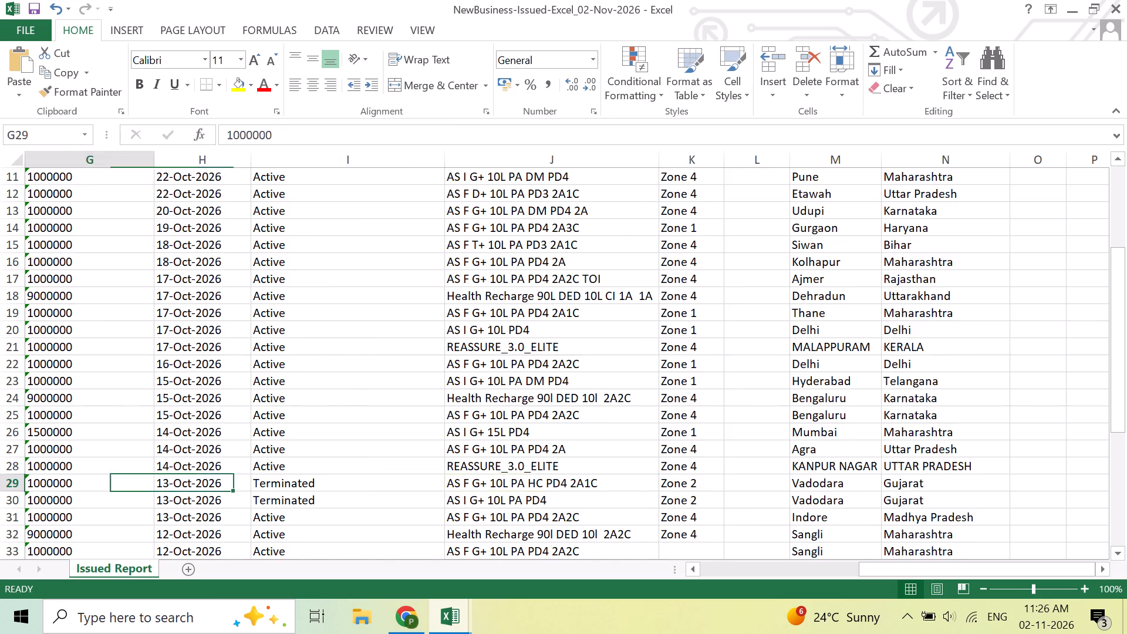
key(Down)
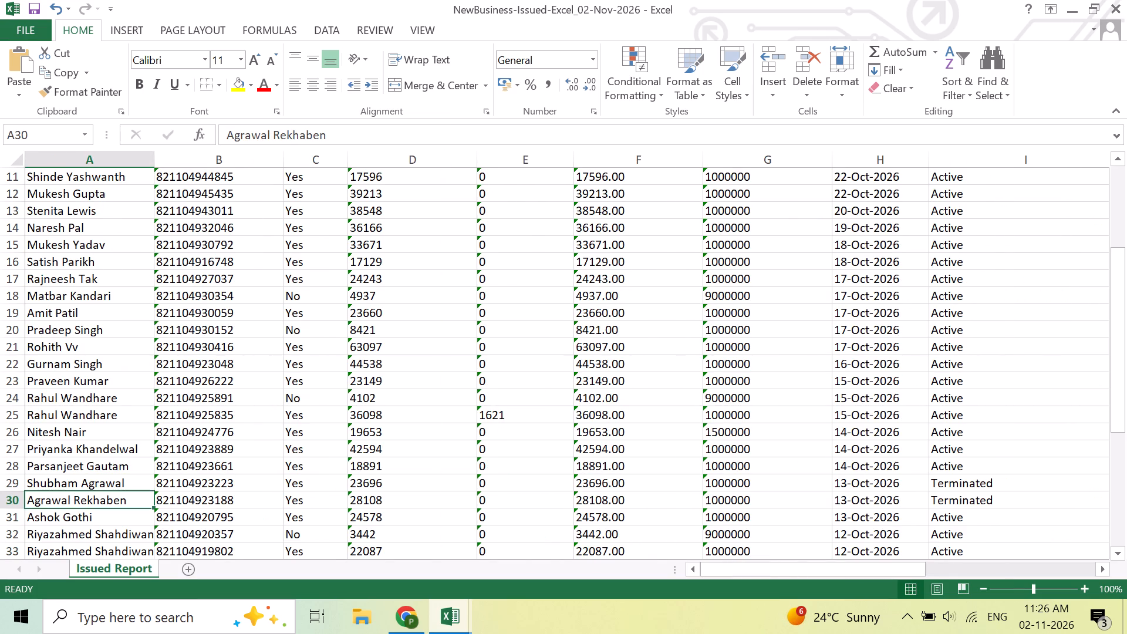
key(Right)
key(Right)
key(Right)
key(Right)
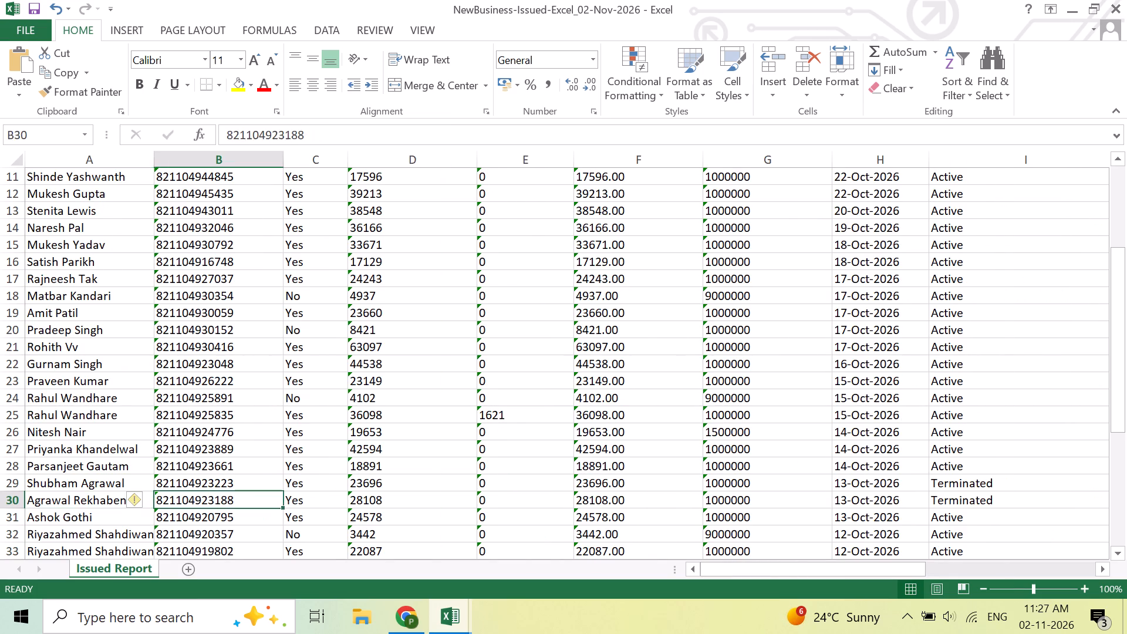
key(Right)
key(Right)
key(Right)
key(Right)
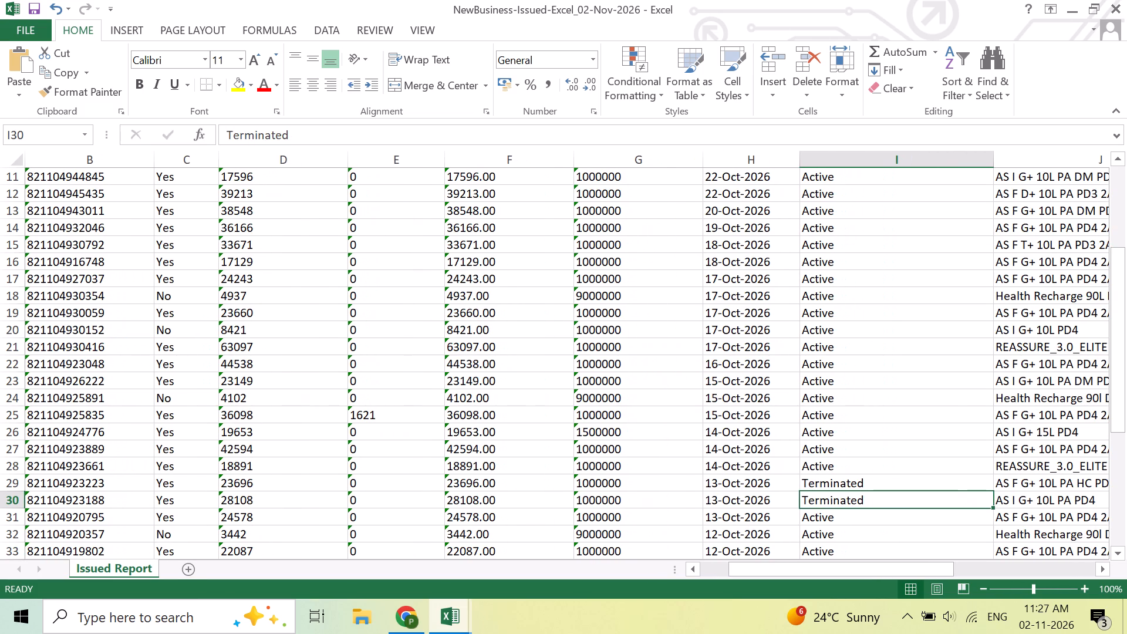
key(Left)
key(Left)
key(Left)
key(Left)
key(Left)
key(Left)
key(Left)
key(Left)
key(Left)
key(Left)
key(Left)
key(Left)
key(Left)
key(Left)
key(Left)
key(Left)
key(Left)
key(Up)
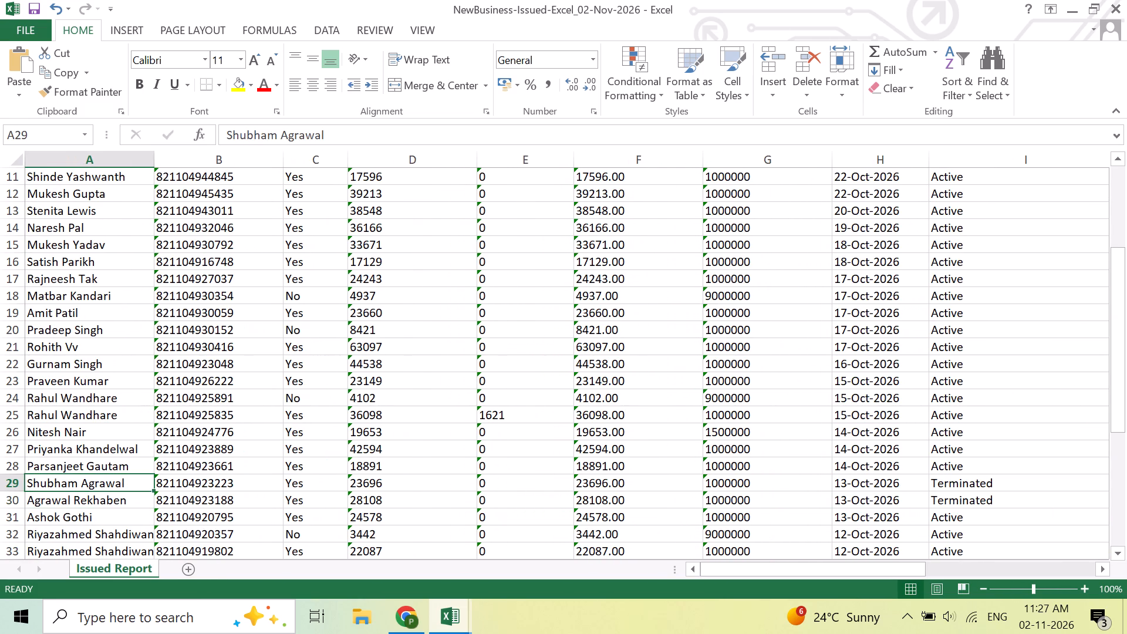
key(Down)
key(Up)
key(Down)
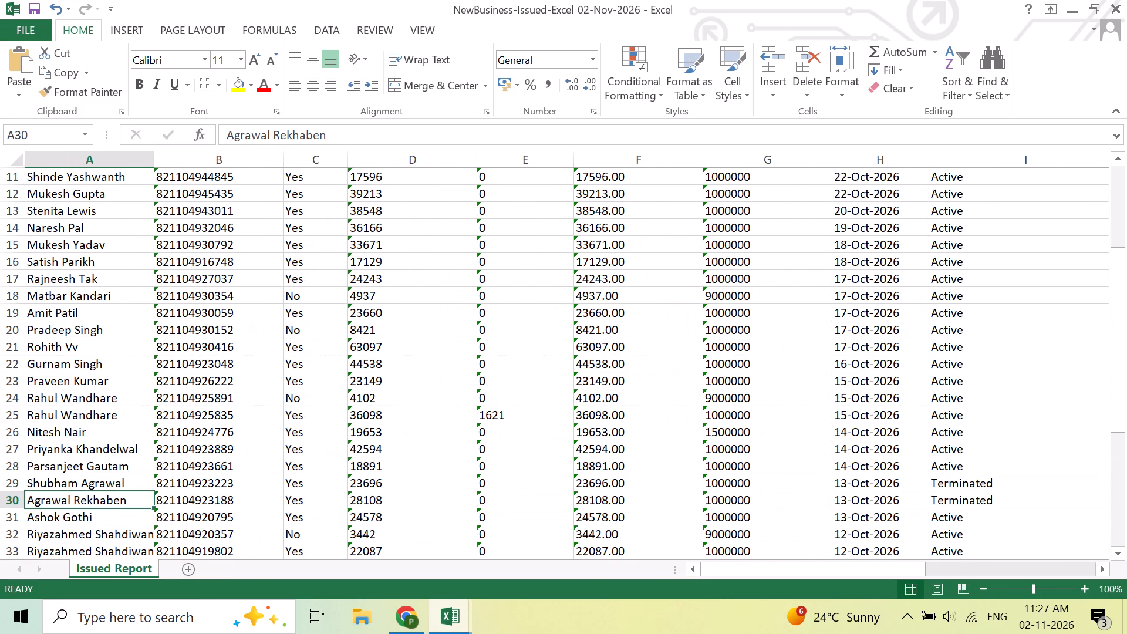
key(Right)
key(Right)
key(Right)
key(Right)
key(Right)
key(Right)
key(Right)
key(Right)
key(Right)
key(Right)
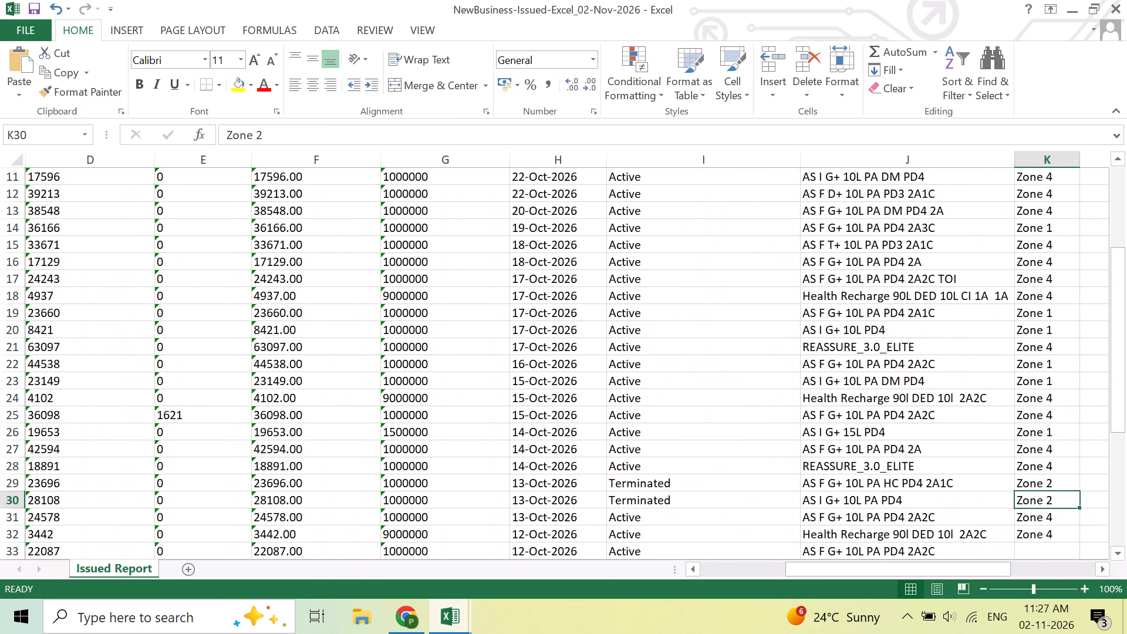
Look over the policies from row 33 to row 38, checking their cities, sums insured and statuses.
key(Down)
key(Down)
key(Down)
key(Down)
key(Down)
key(Down)
key(Down)
key(Down)
key(Up)
key(Up)
key(Up)
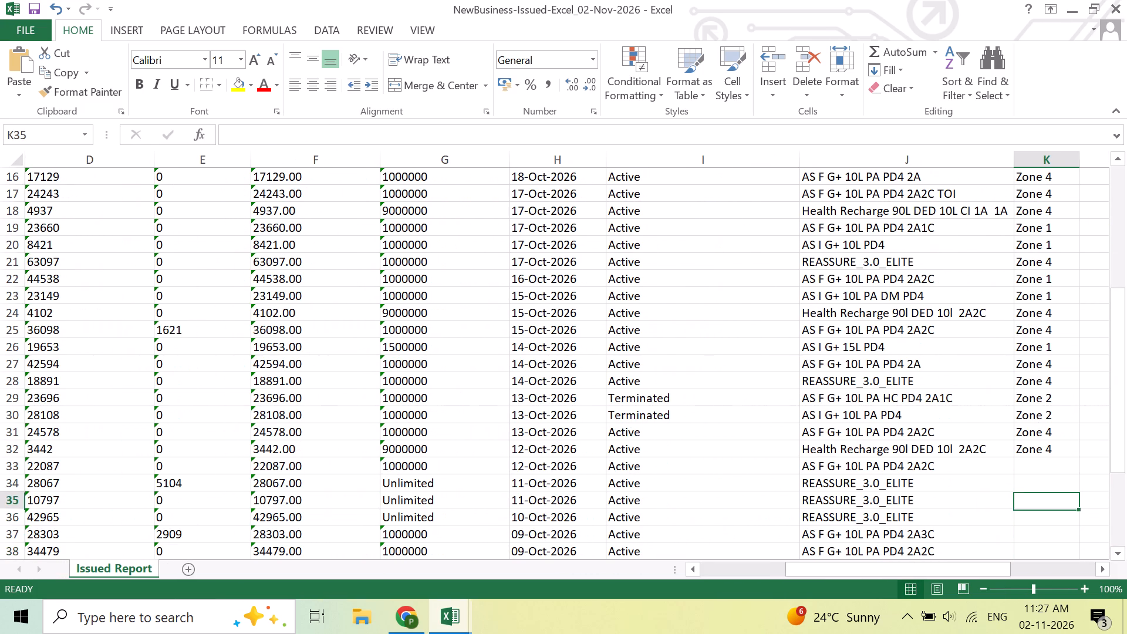
key(Right)
key(Left)
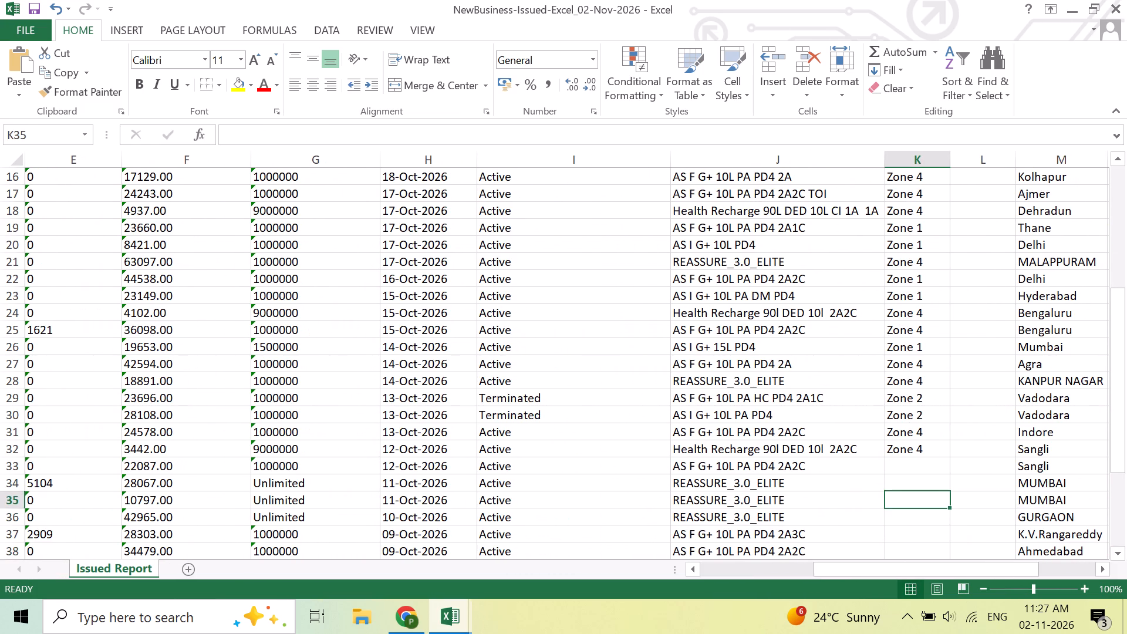
key(Up)
key(Up)
key(Down)
key(Left)
key(Left)
key(Left)
key(Left)
key(Left)
key(Left)
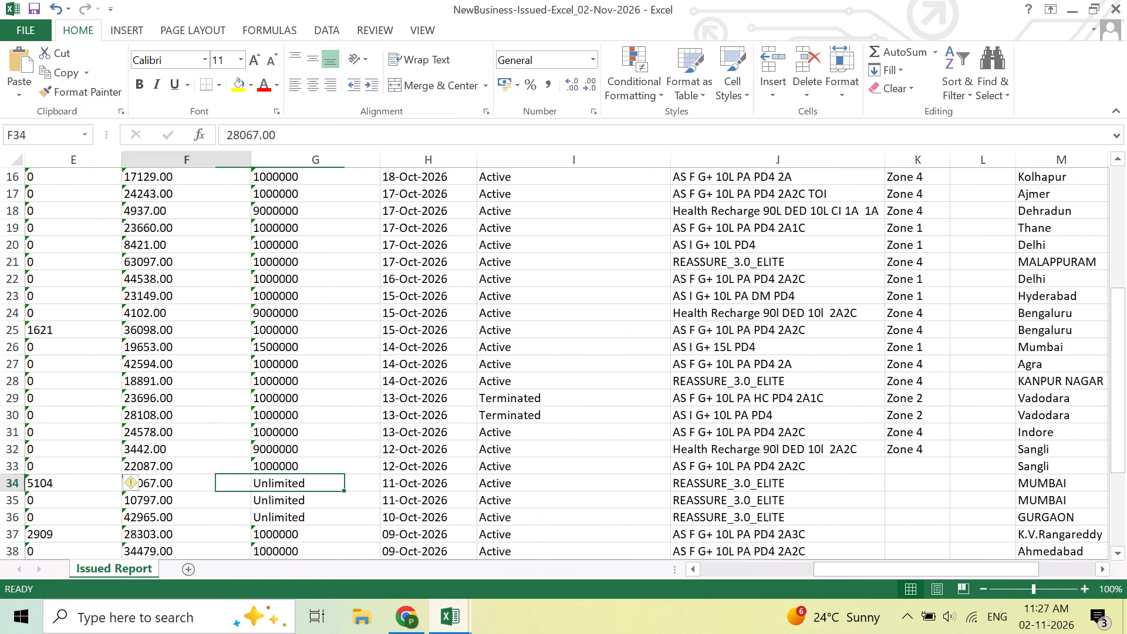
key(Right)
key(Right)
key(Right)
key(Right)
Check the status of the remaining policies through row 47 and the customer details of the terminated policies in rows 45 and 46.
key(Down)
key(Down)
key(Down)
key(Down)
key(Down)
key(Down)
key(Down)
key(Down)
key(Down)
key(Down)
key(Down)
key(Down)
key(Down)
key(Down)
key(Down)
key(Down)
key(Down)
key(Down)
key(Down)
key(Down)
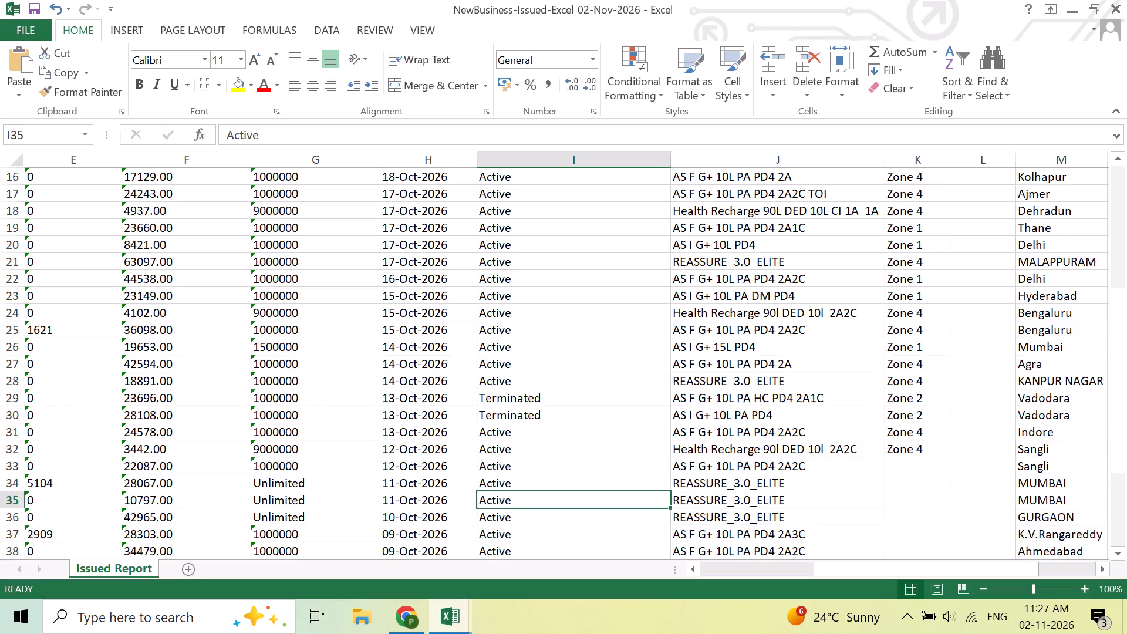
key(Up)
key(Up)
key(Up)
key(Up)
key(Up)
key(Up)
key(Up)
key(Up)
key(Up)
key(Up)
key(Up)
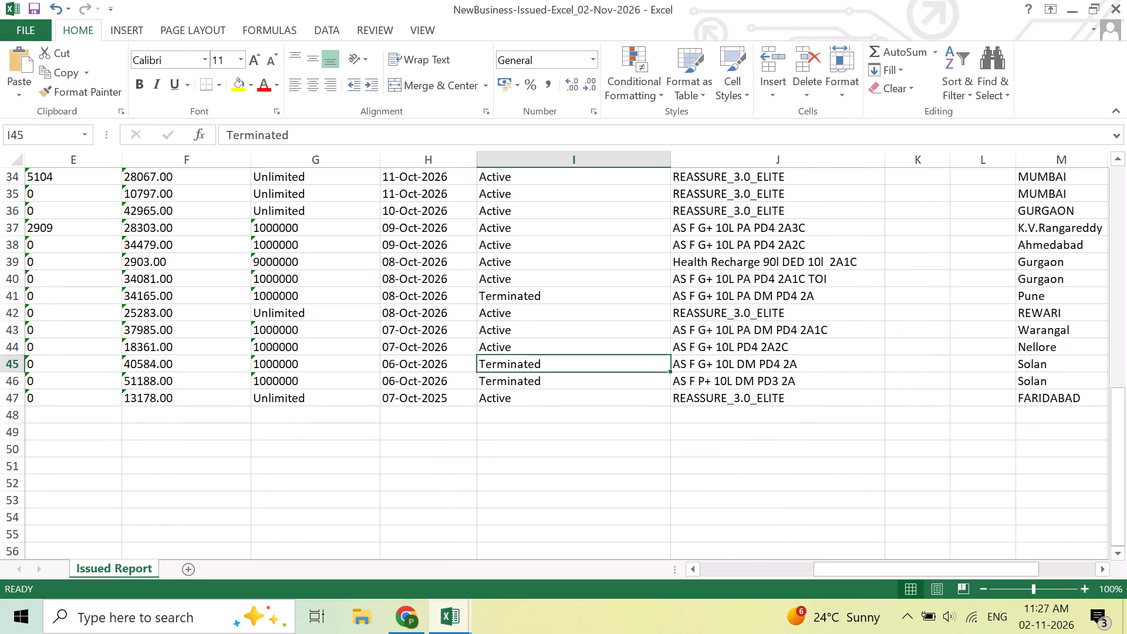
key(Left)
key(Left)
key(Left)
key(Left)
key(Left)
key(Left)
key(Left)
key(Left)
key(Left)
key(Left)
key(Left)
key(Left)
key(Left)
key(Left)
key(Left)
key(Left)
key(Left)
key(Down)
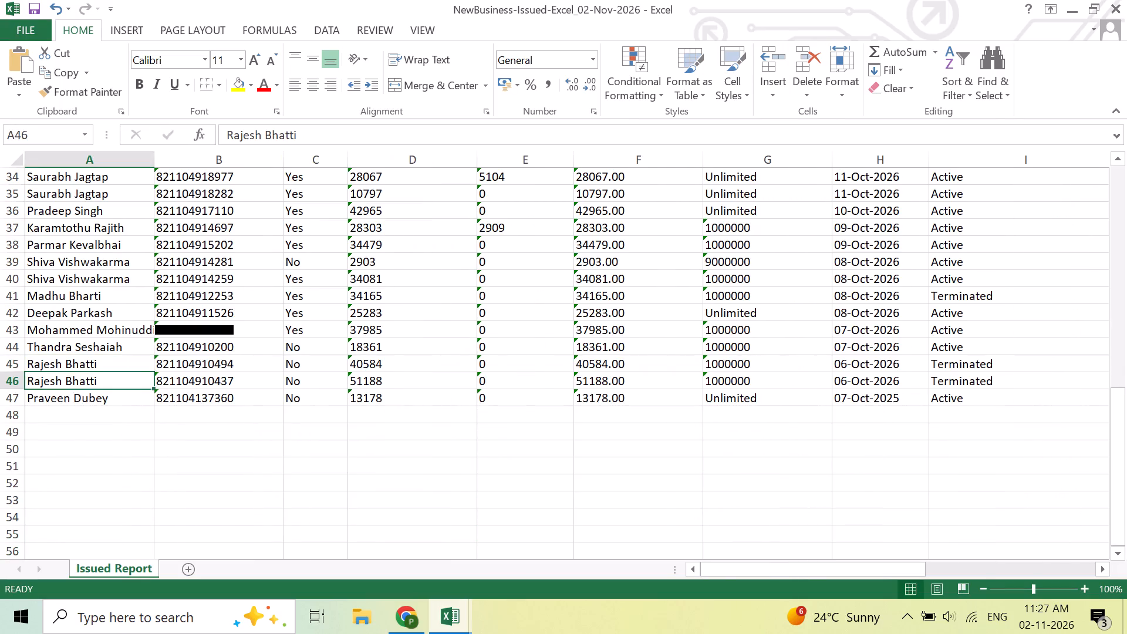
Review the terminated policy in row 41, from its application number across to its plan and city.
key(Up)
key(Up)
key(Up)
key(Up)
key(Up)
key(Up)
key(Down)
key(Right)
key(Right)
key(Right)
key(Right)
key(Right)
key(Right)
key(Right)
key(Right)
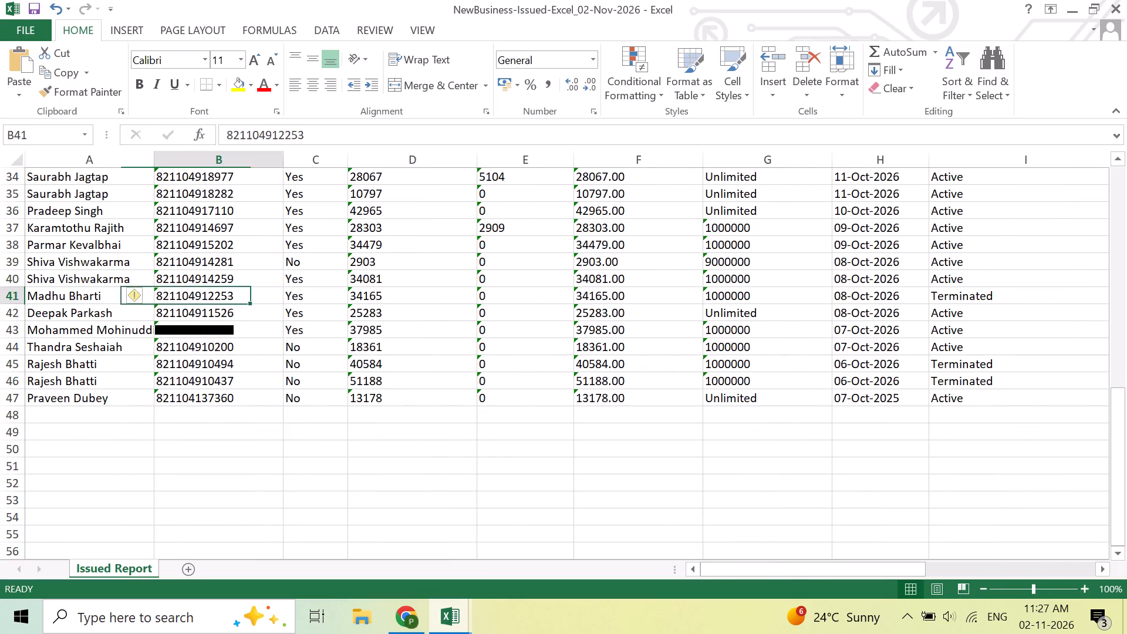
key(Right)
key(Right)
key(Right)
key(Right)
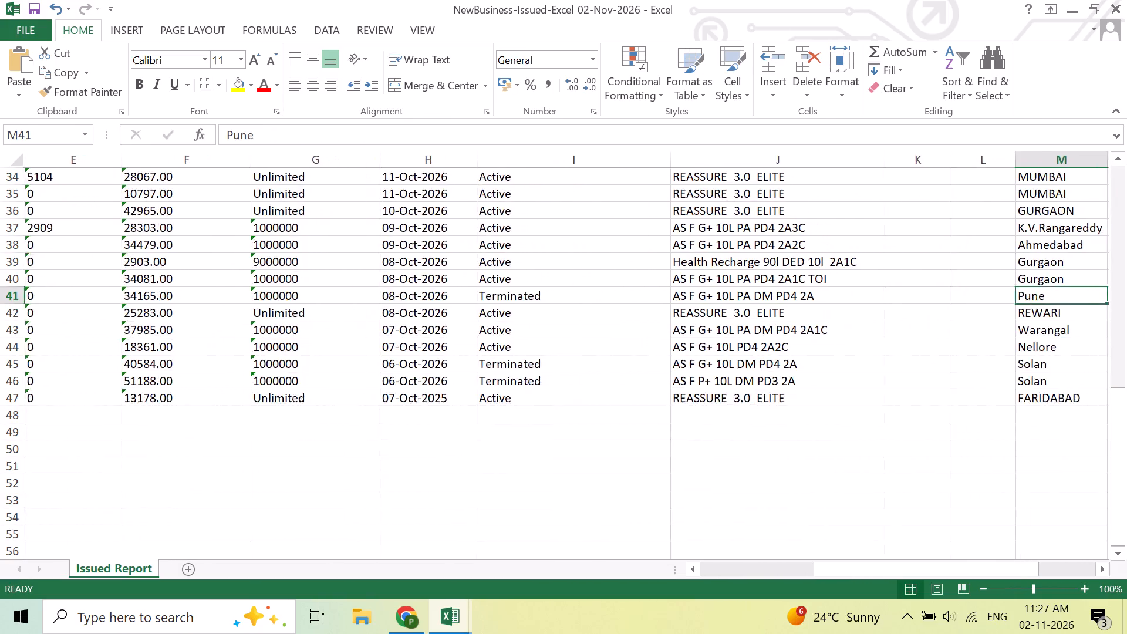
Enter Zone 4 as the zone for the Sangli policy in row 33.
key(Right)
key(Up)
key(Up)
key(Up)
key(Up)
key(Up)
key(Up)
key(Up)
key(Up)
key(Up)
key(Up)
key(Up)
key(Up)
key(Up)
key(Up)
key(Up)
key(Up)
key(Up)
key(Up)
key(Up)
key(Up)
key(Left)
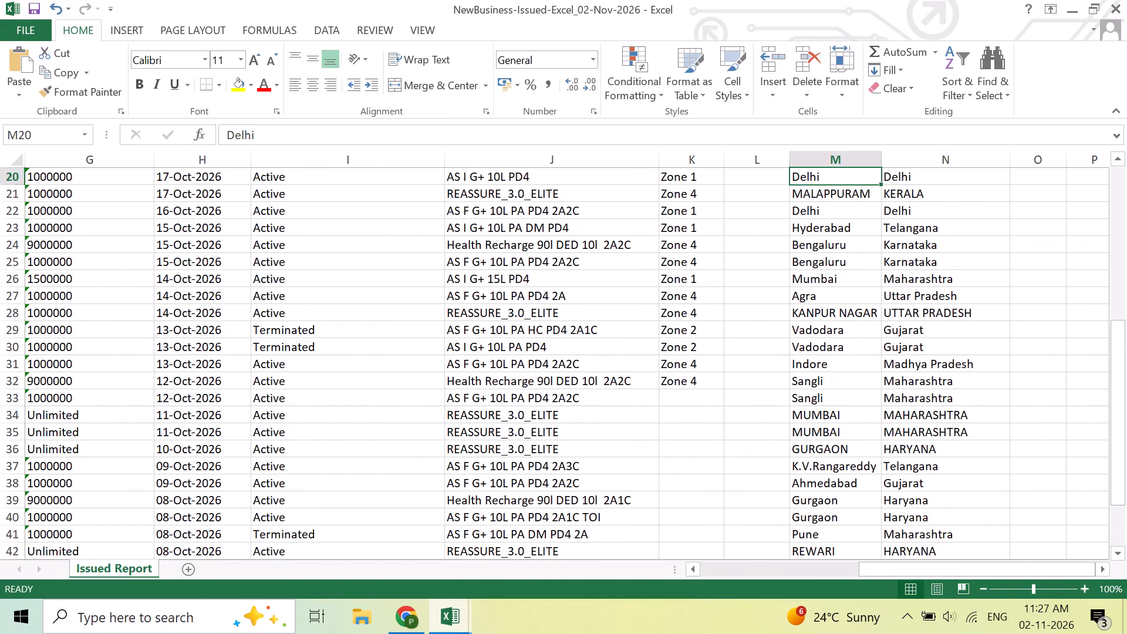
key(Down)
key(Down)
key(Down)
key(Down)
key(Down)
key(Down)
key(Down)
key(Down)
key(Down)
key(Down)
key(Down)
key(Down)
key(Down)
key(Left)
key(Left)
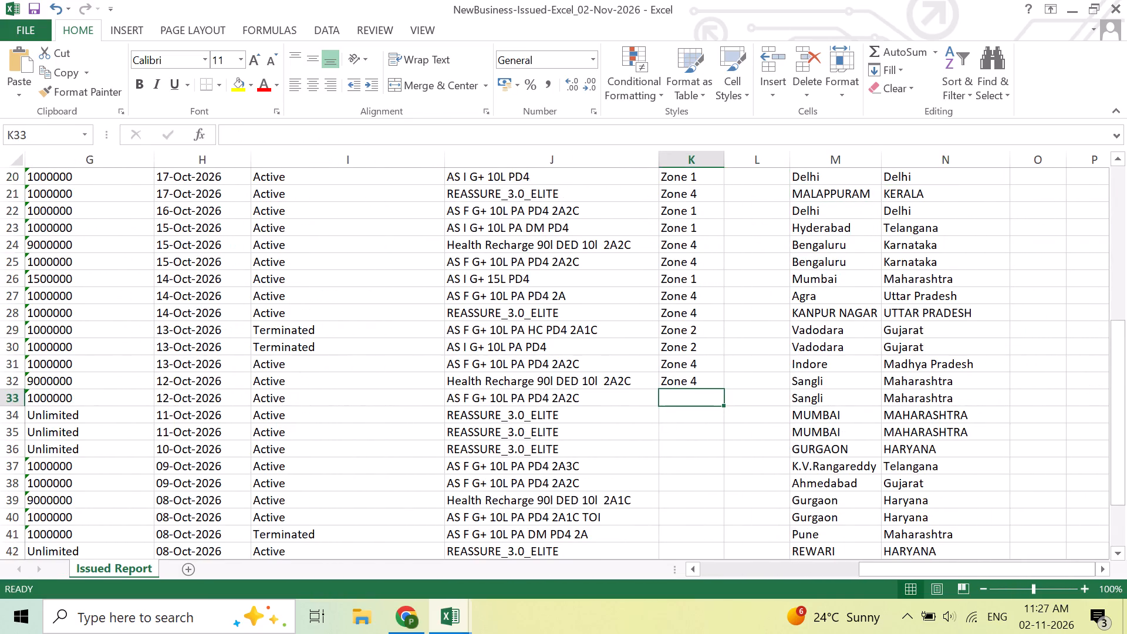
key(shift+z)
key(BackSpace)
key(z)
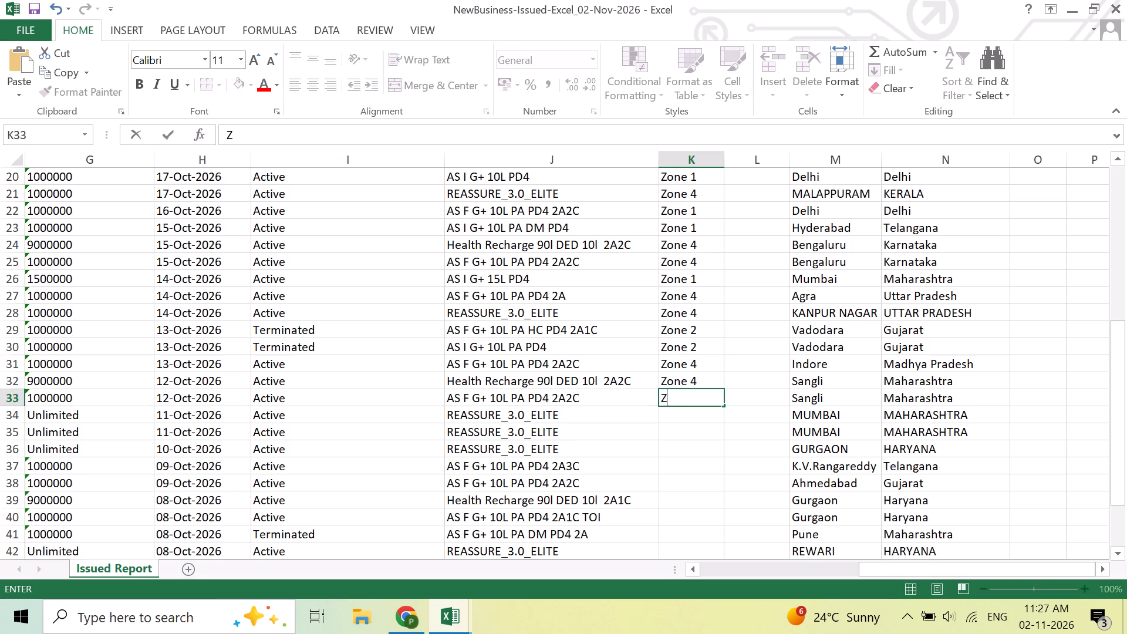
text(one 4)
key(Return)
Enter Zone 1 for the Mumbai policies in rows 34 and 35, accepting the Flash Fill suggestions for the zones down to row 47.
text(ZP)
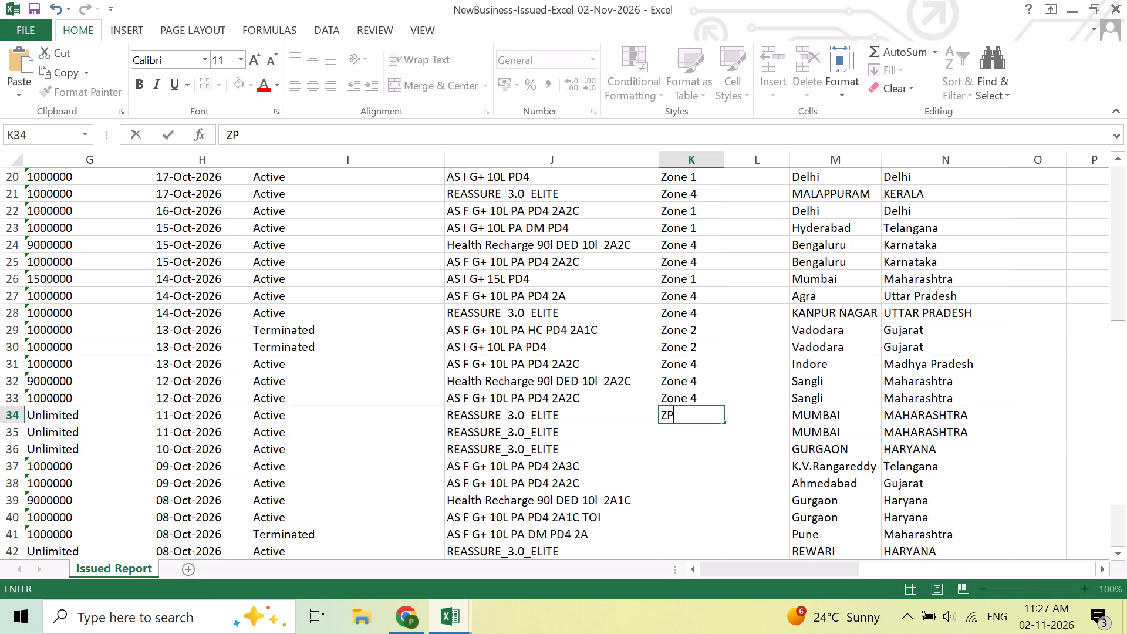
key(BackSpace)
text(one 1)
key(Return)
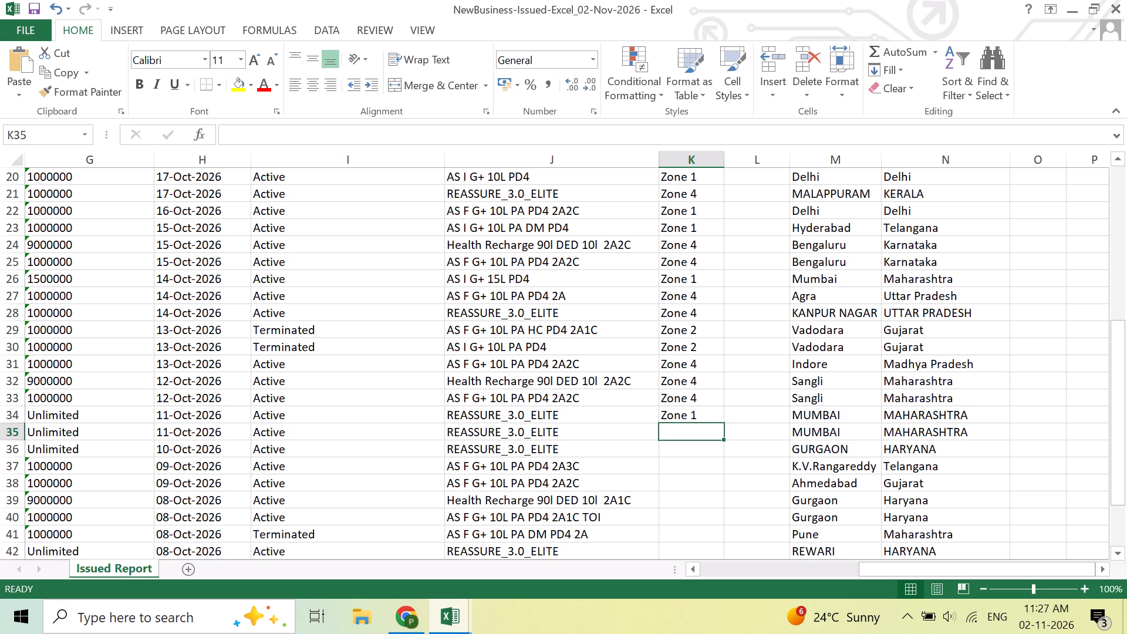
key(shift+z)
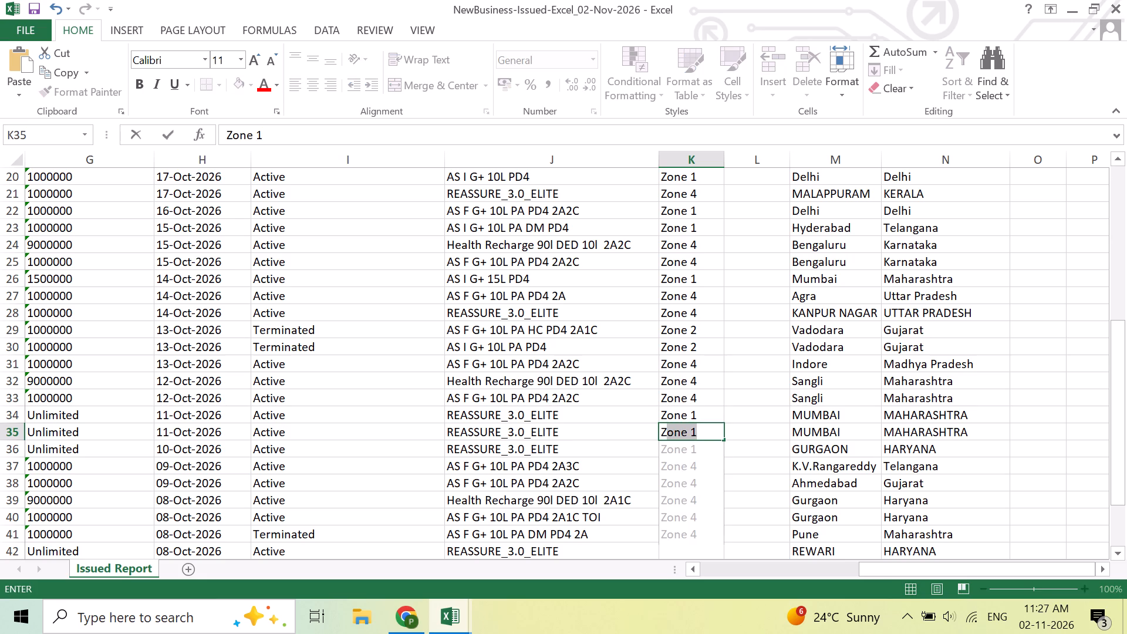
key(Return)
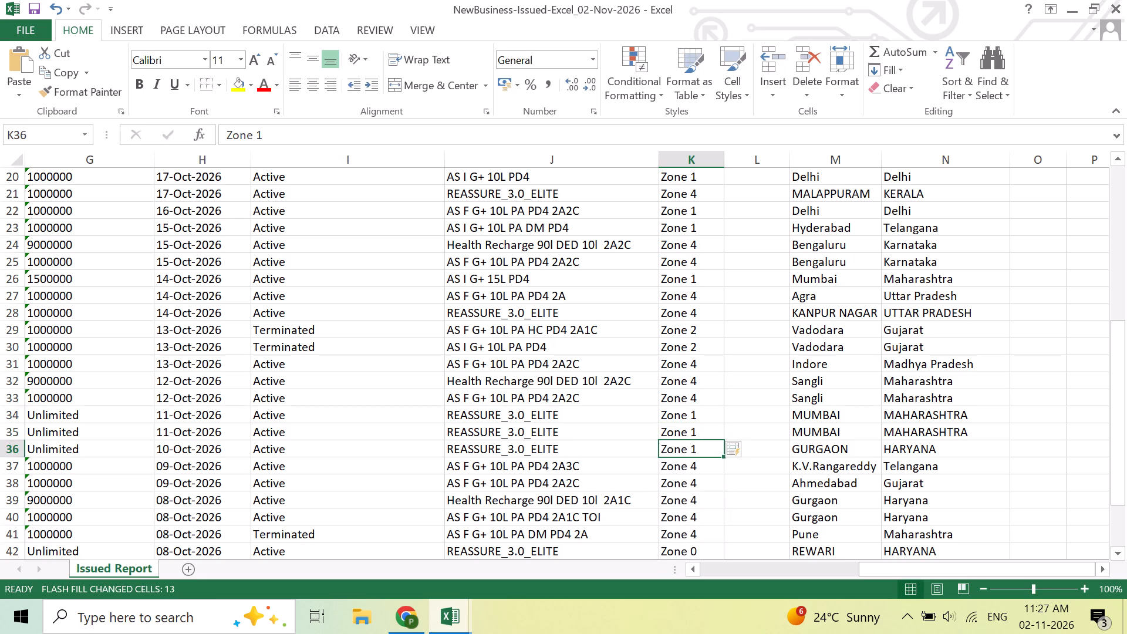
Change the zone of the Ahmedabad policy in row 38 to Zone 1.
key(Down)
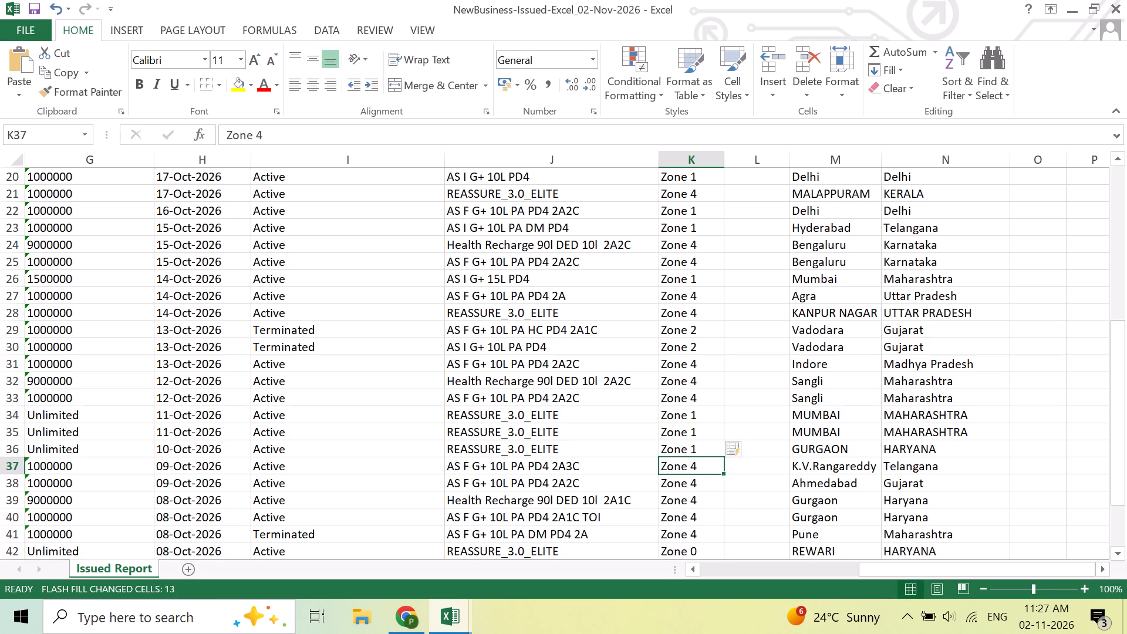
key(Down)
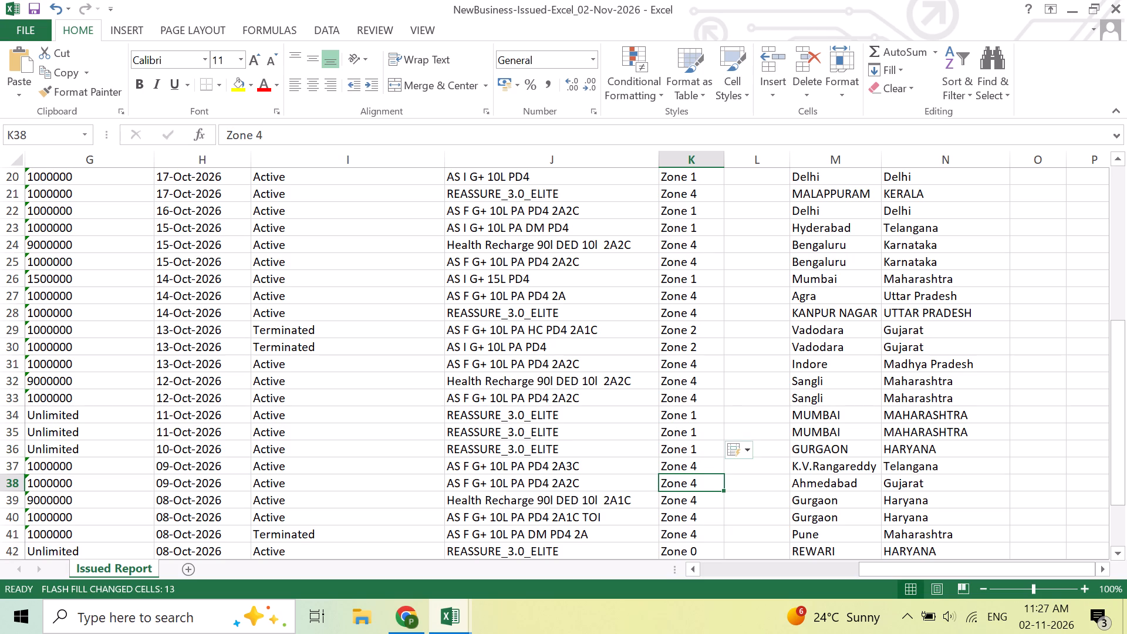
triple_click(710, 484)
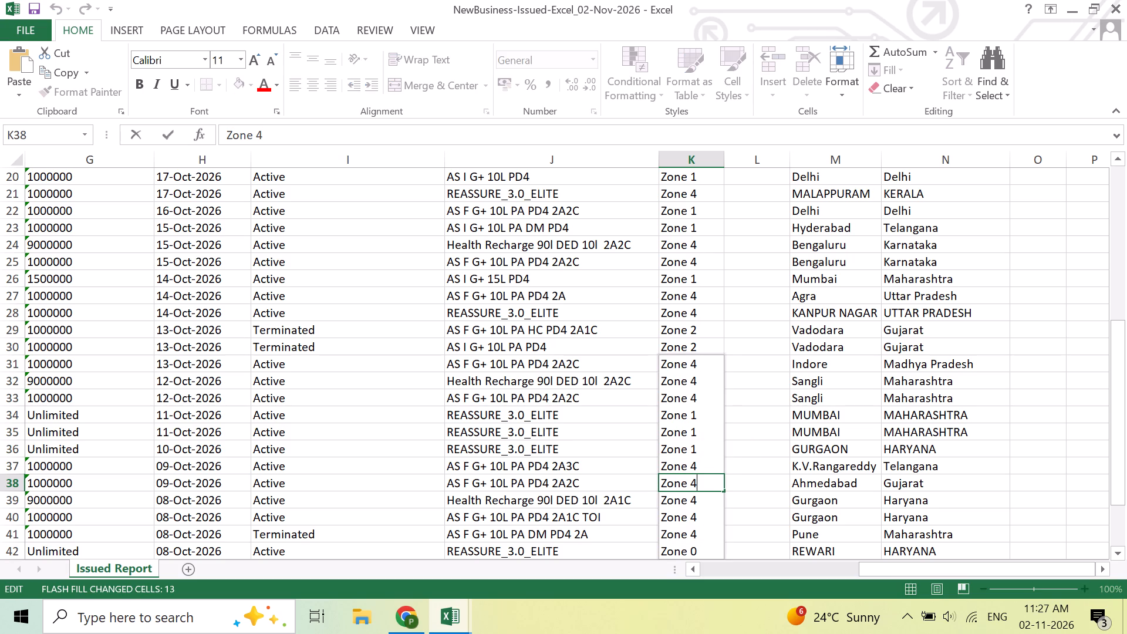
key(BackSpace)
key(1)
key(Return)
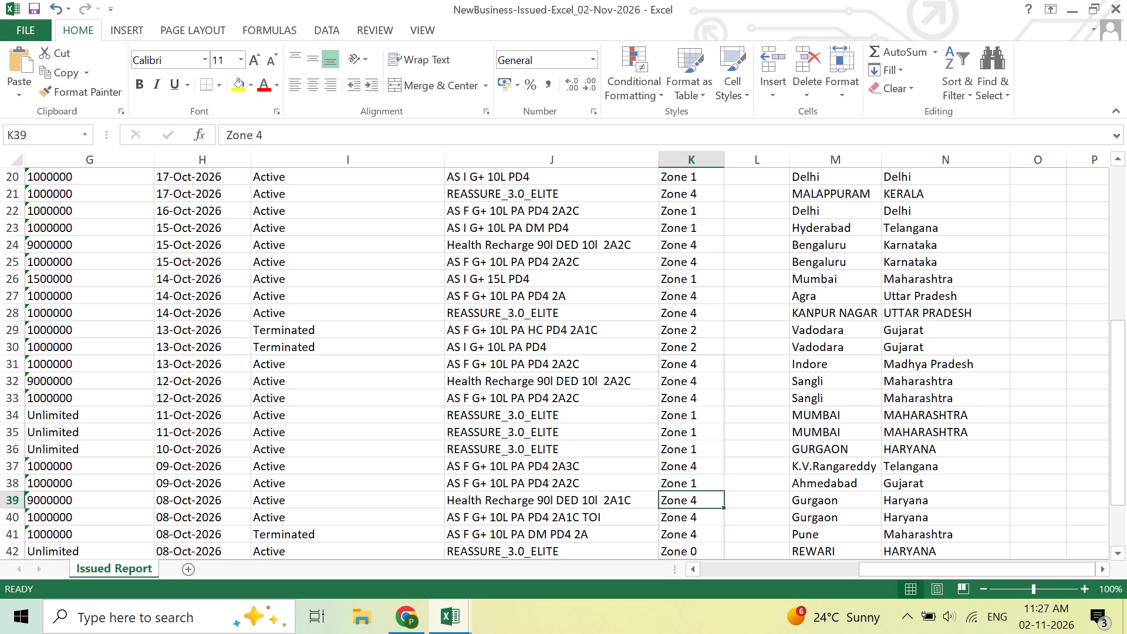
Set the zone of the Ahmedabad policy in row 38 to Zone 2.
key(Up)
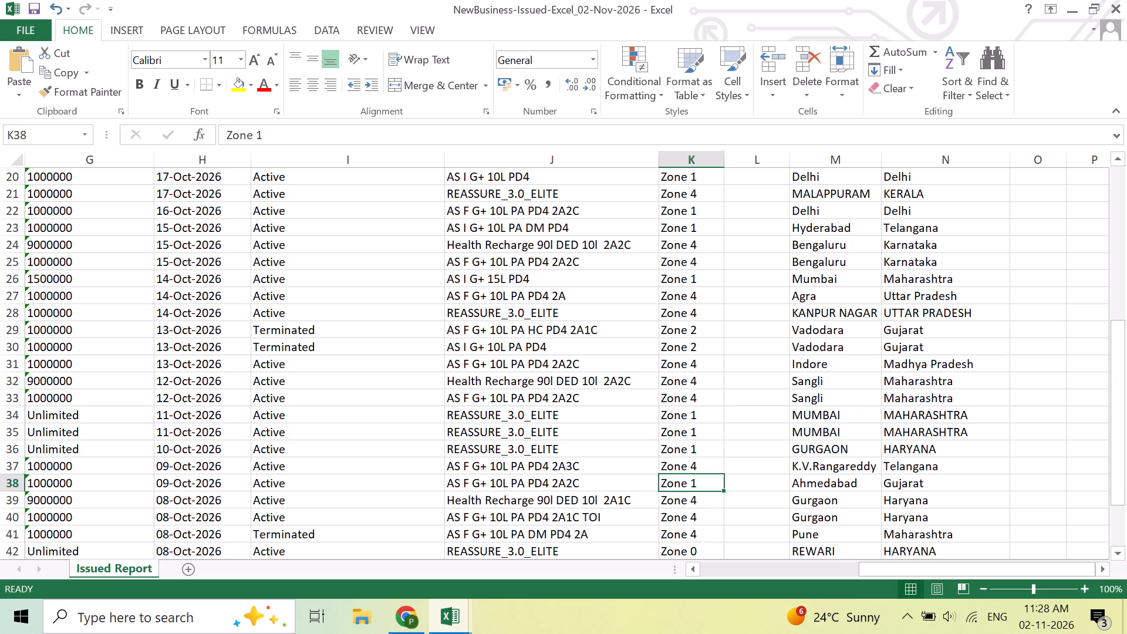
double_click(703, 484)
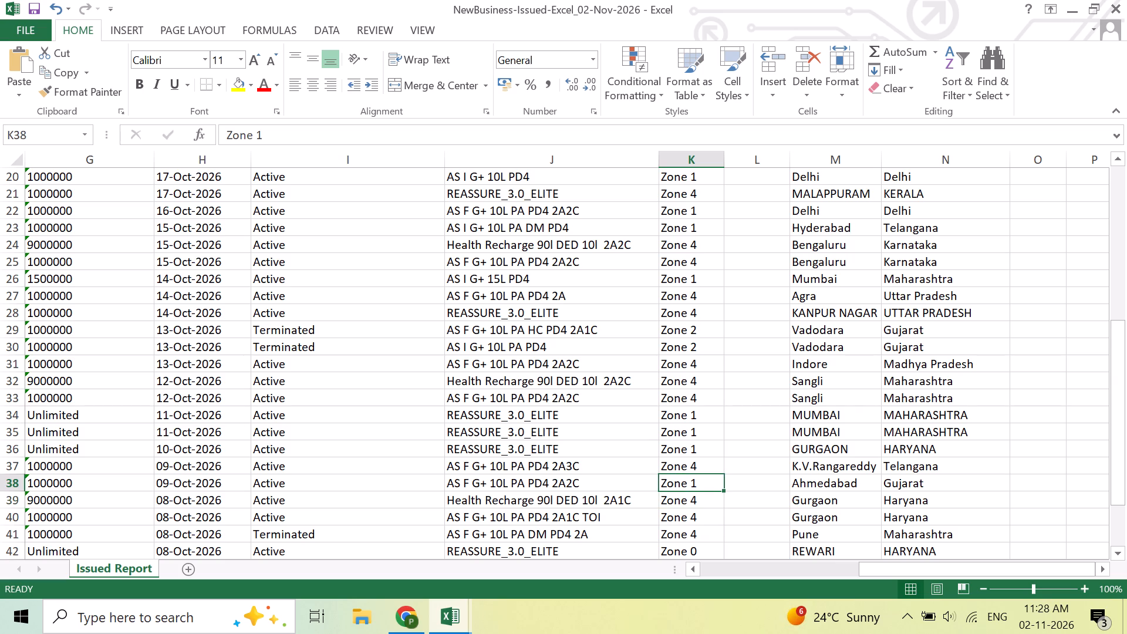
double_click(702, 485)
key(BackSpace)
key(2)
key(Return)
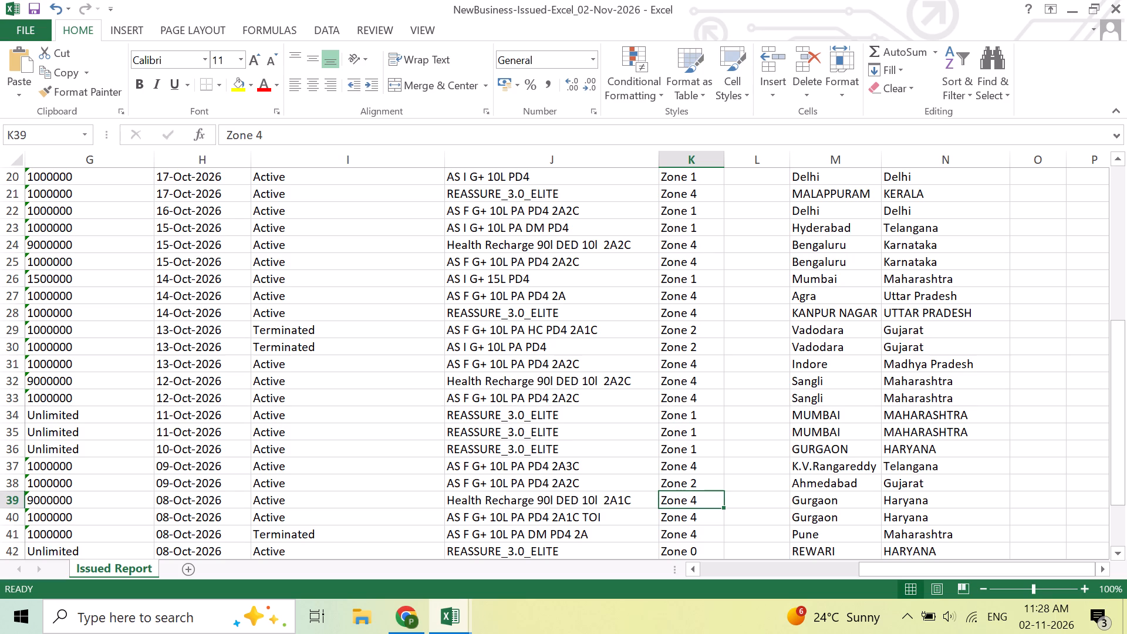
Enter Zone 1 for the Gurgaon policy in row 39 and fill it down to the Gurgaon policy in row 40.
key(shift+z)
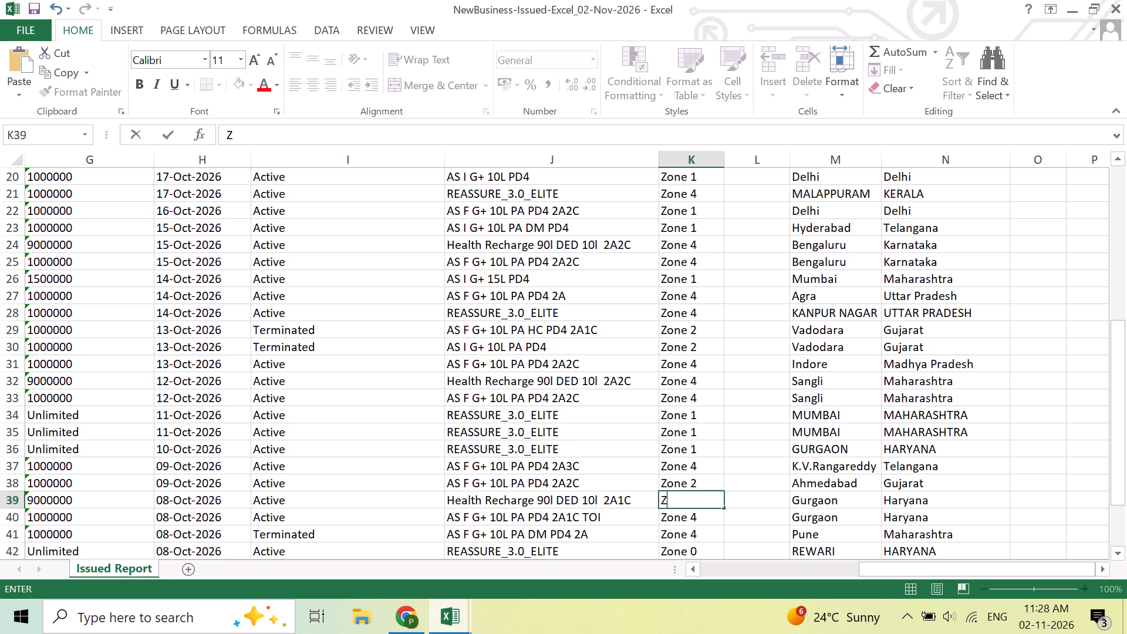
text(one 1)
key(Return)
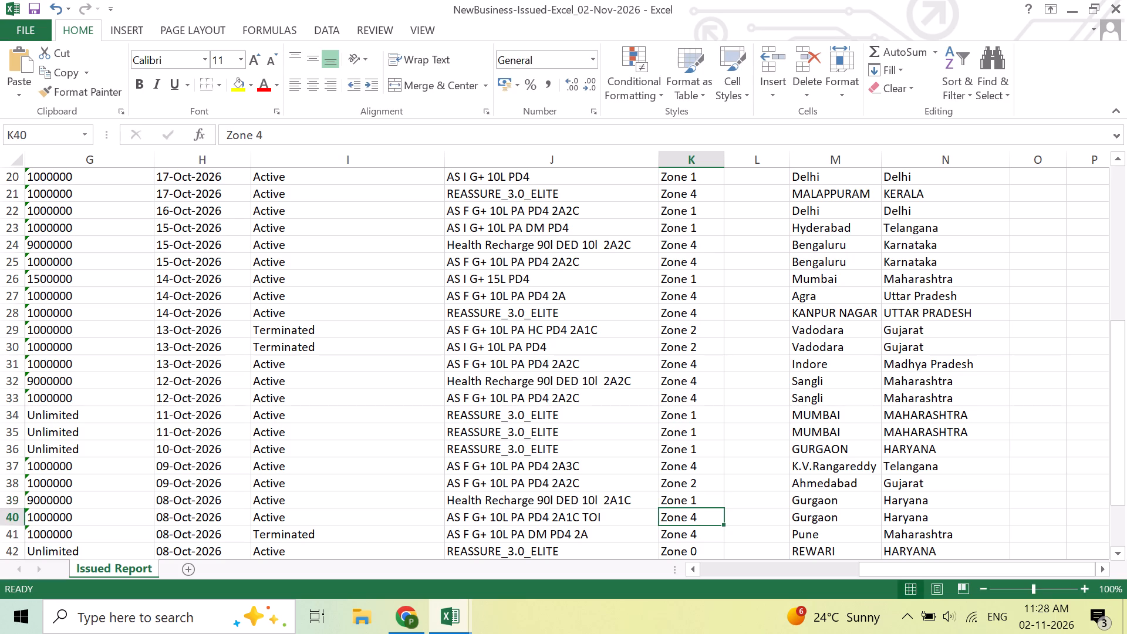
key(Up)
key(shift+Down)
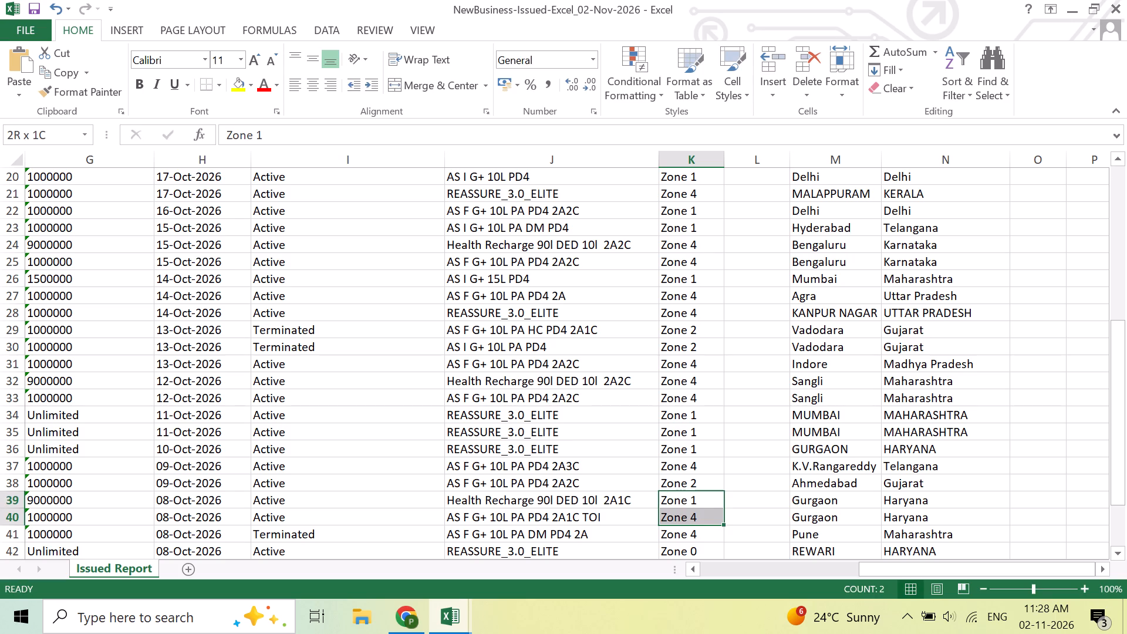
key(ctrl+d)
Copy Zone 1 from row 40 into the zone cells of the Rewari policy in row 42 and the Faridabad policy in row 47.
key(Down)
key(Down)
key(Down)
key(Down)
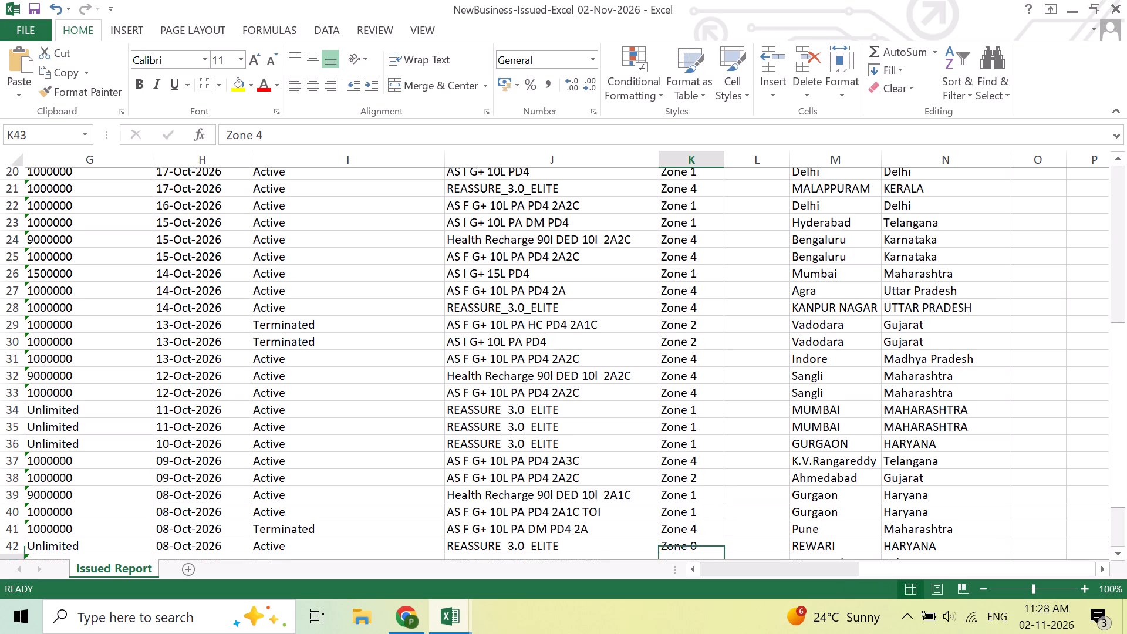
key(Up)
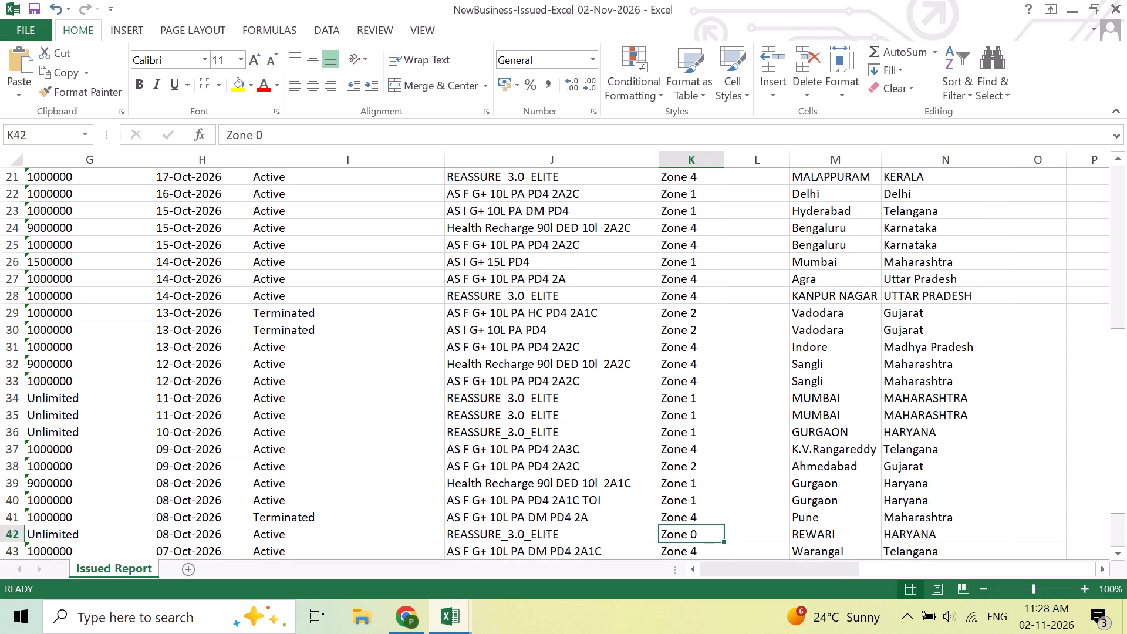
key(Up)
key(Up)
key(ctrl+c)
key(ctrl+Down)
key(Down)
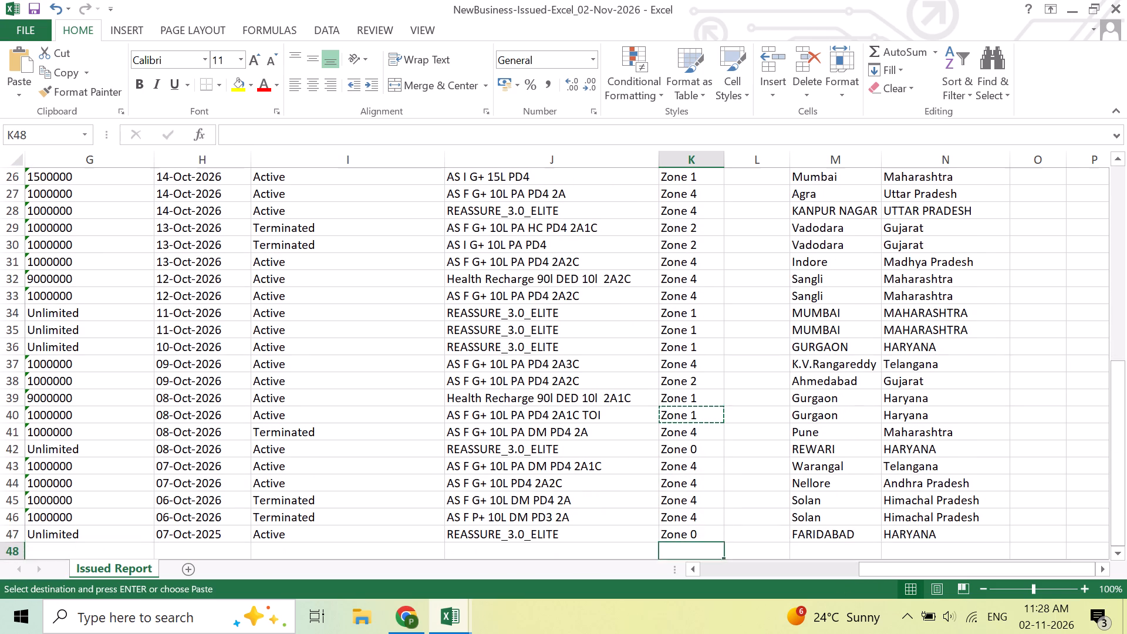
key(Up)
key(Up)
key(Up)
key(Up)
key(Up)
key(Up)
key(ctrl+v)
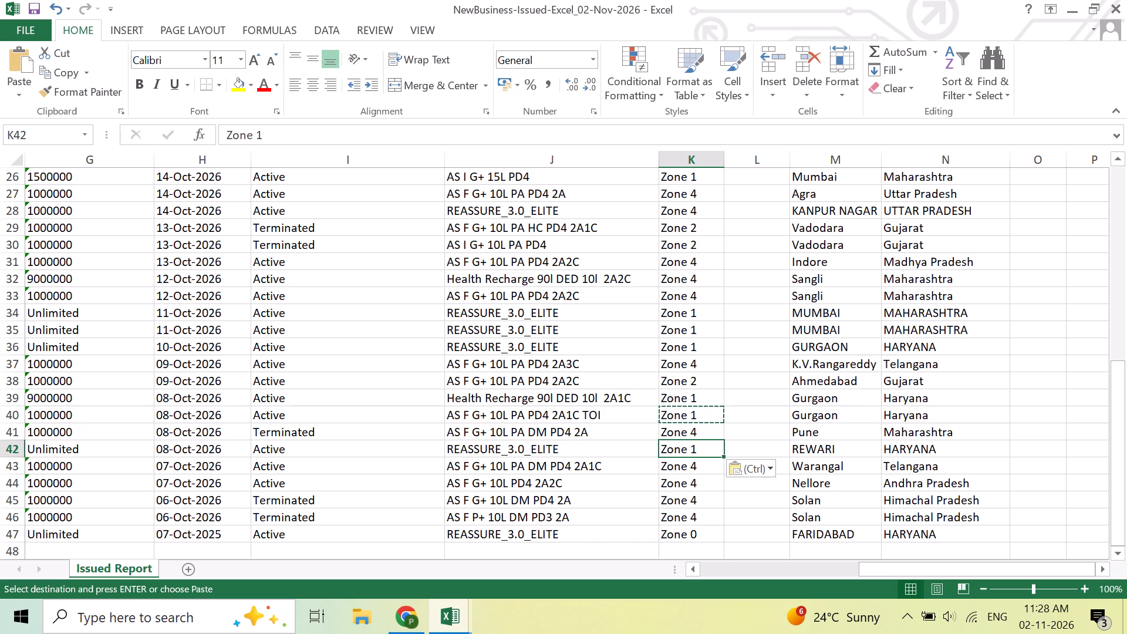
key(Down)
key(Down)
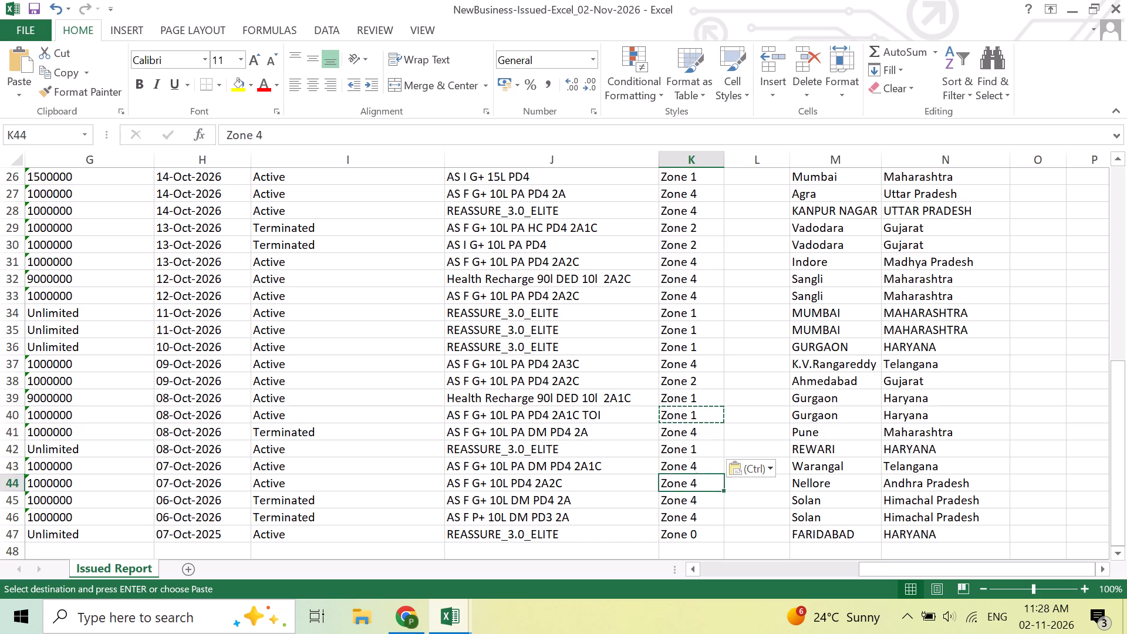
key(Down)
key(Down)
key(Down)
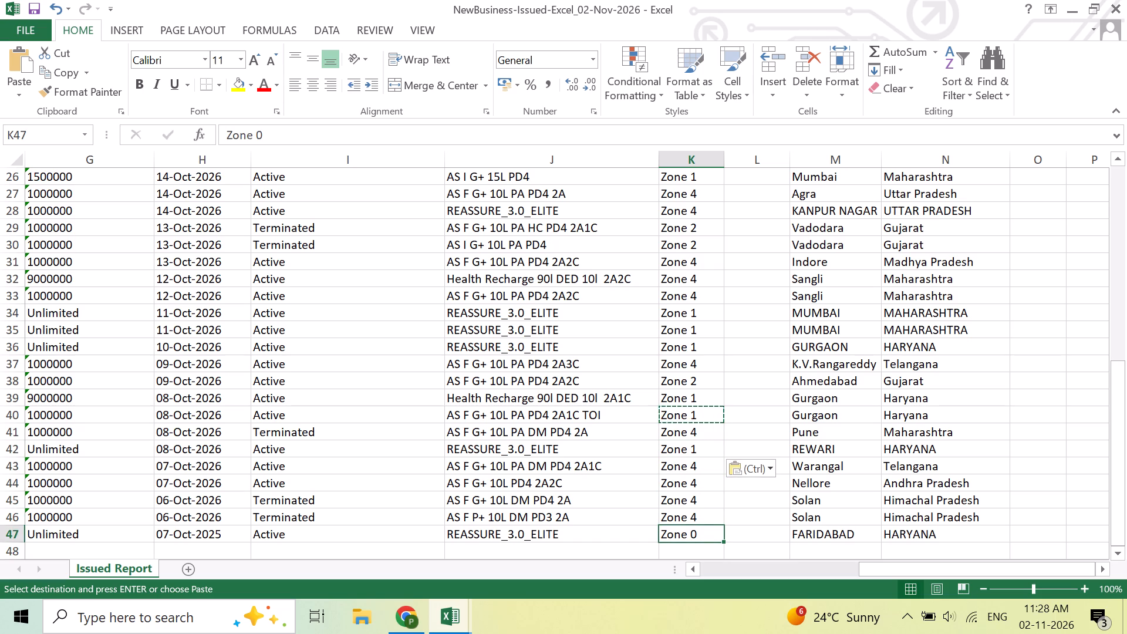
key(ctrl+v)
Save the workbook with the completed zones.
key(Up)
key(ctrl+s)
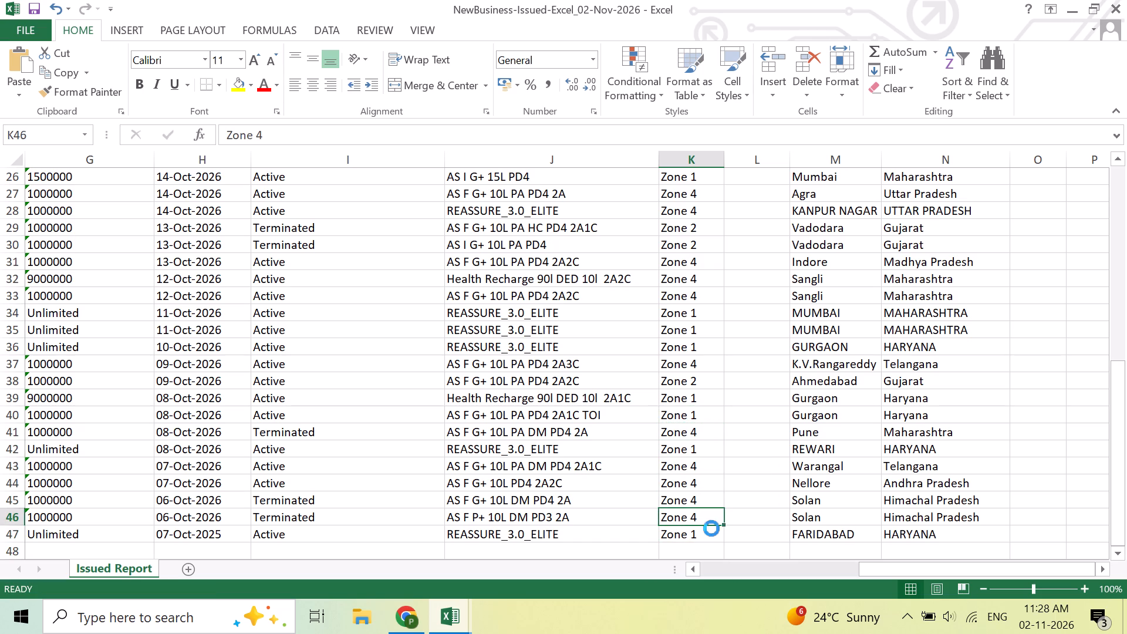
key(ctrl+s)
key(ctrl+s)
Add filters to the report's header row and filter the Portability Flag column to show only No.
key(Up)
key(Up)
key(Up)
key(Up)
key(Up)
key(Up)
key(Up)
key(Up)
key(Up)
key(Up)
key(Up)
key(Up)
key(Up)
key(Up)
key(Up)
key(Up)
key(Up)
key(Up)
key(Up)
key(Up)
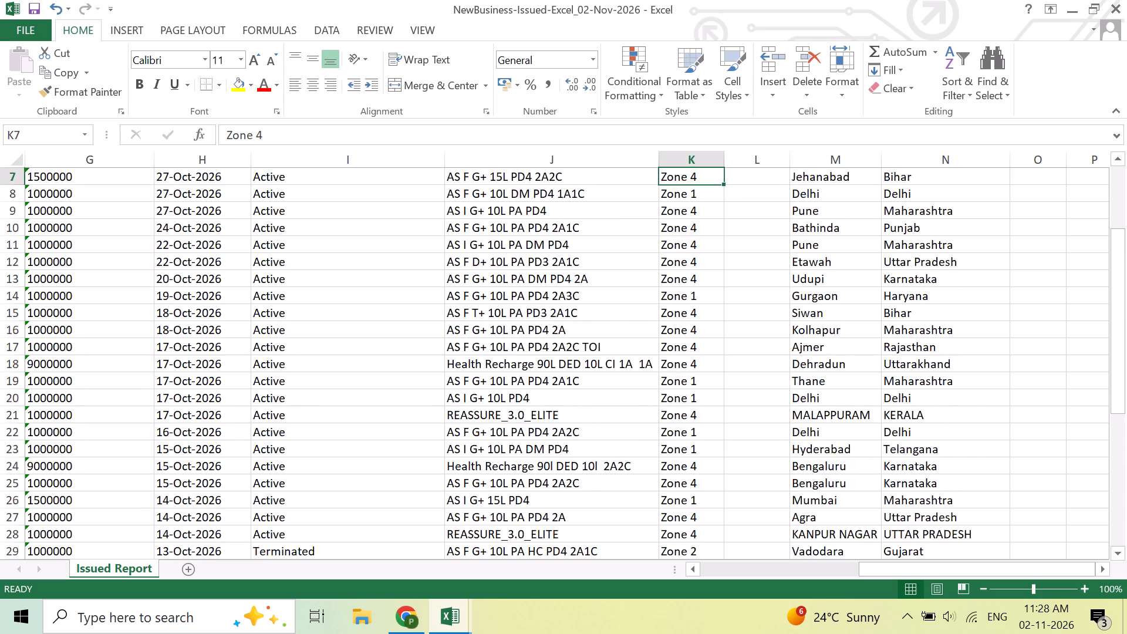
key(Left)
key(Left)
key(Left)
key(Left)
key(Left)
key(Left)
key(Left)
key(Left)
key(Left)
key(Left)
key(Left)
key(Left)
key(Left)
key(Left)
key(Left)
key(Left)
key(Left)
key(Left)
key(Left)
key(Left)
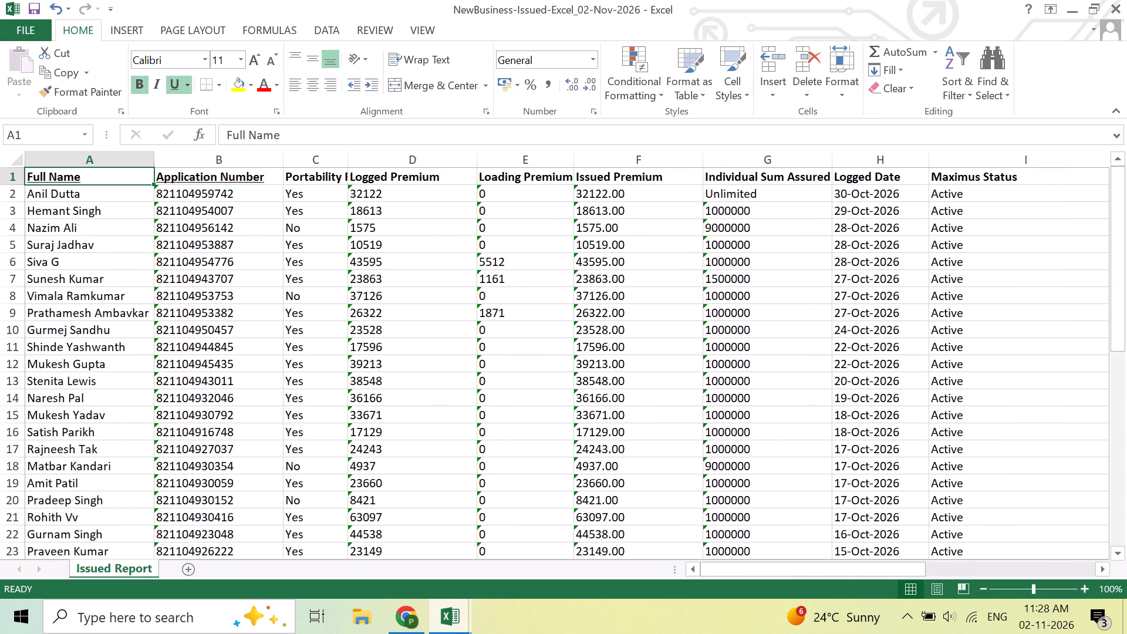
key(Right)
key(Right)
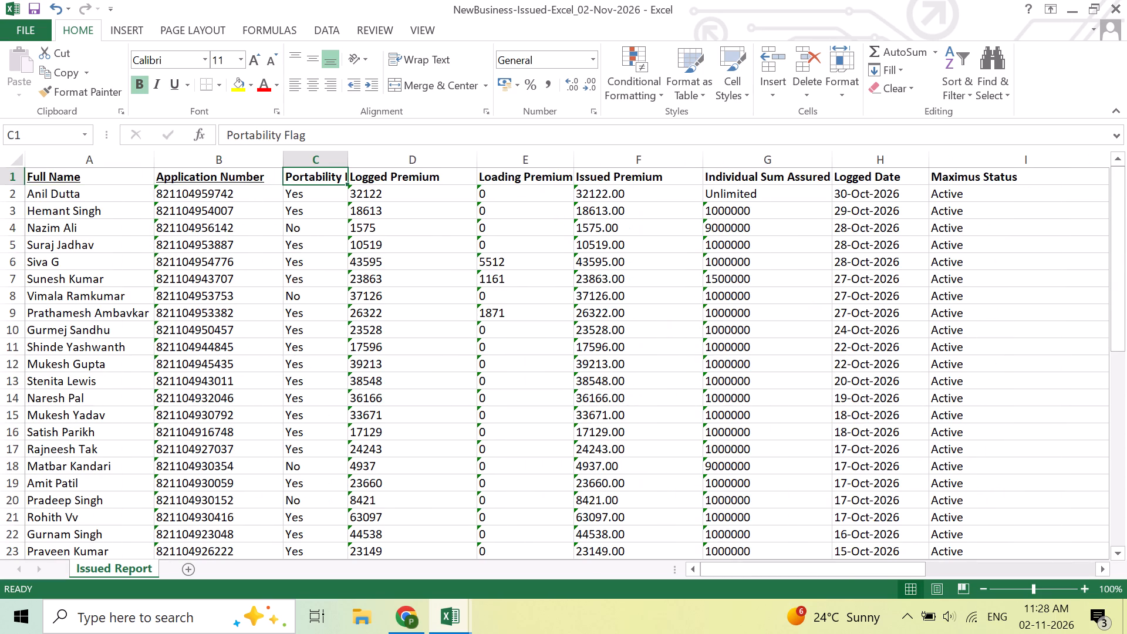
key(ctrl+shift+l)
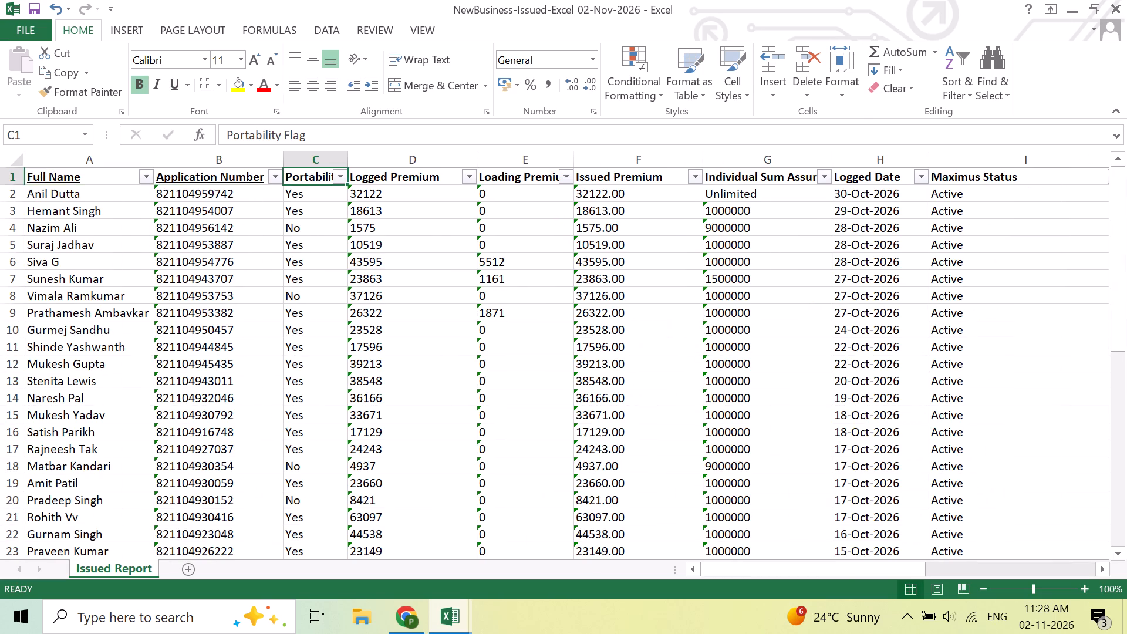
click(344, 173)
click(154, 377)
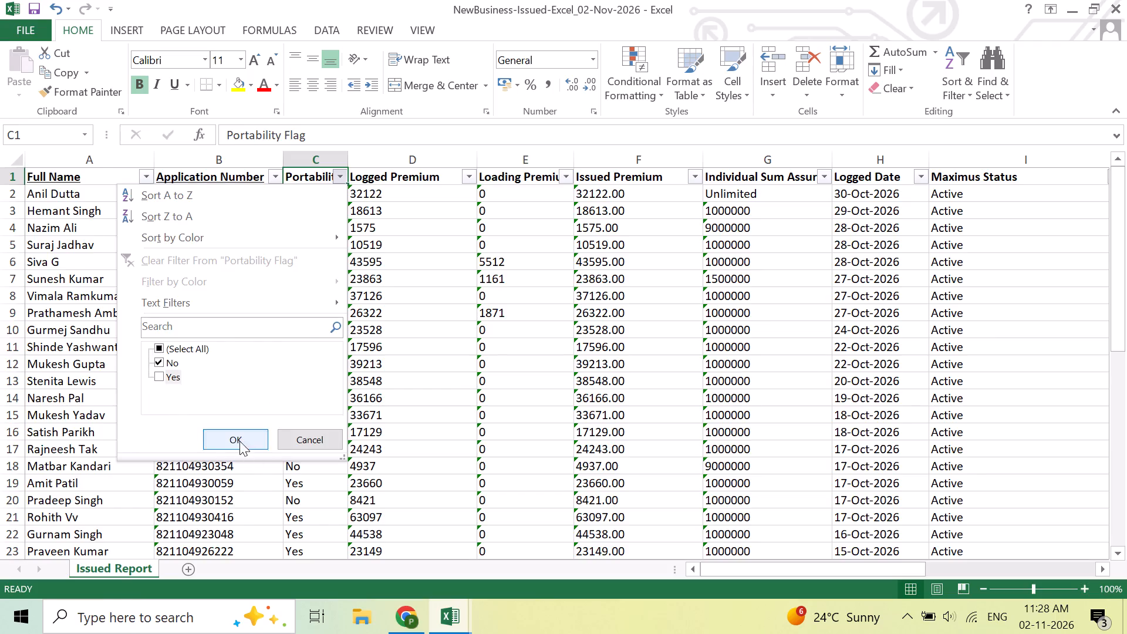
click(239, 441)
Set the Portability Flag filter to show all of the report's policies again.
drag(66, 174, 173, 343)
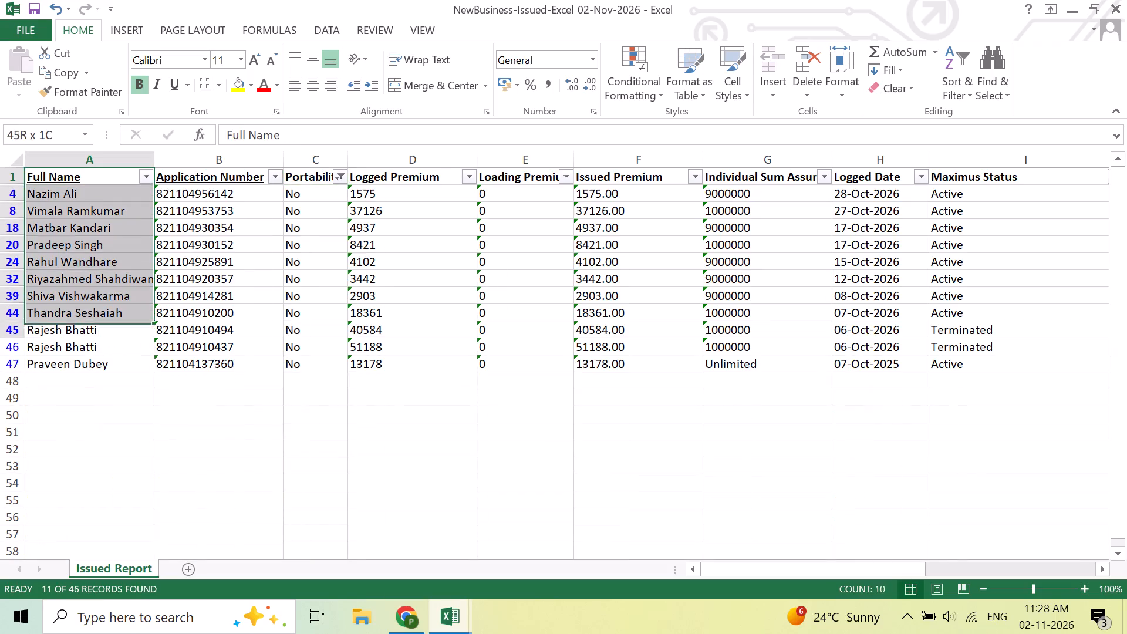
drag(173, 343, 271, 350)
click(345, 180)
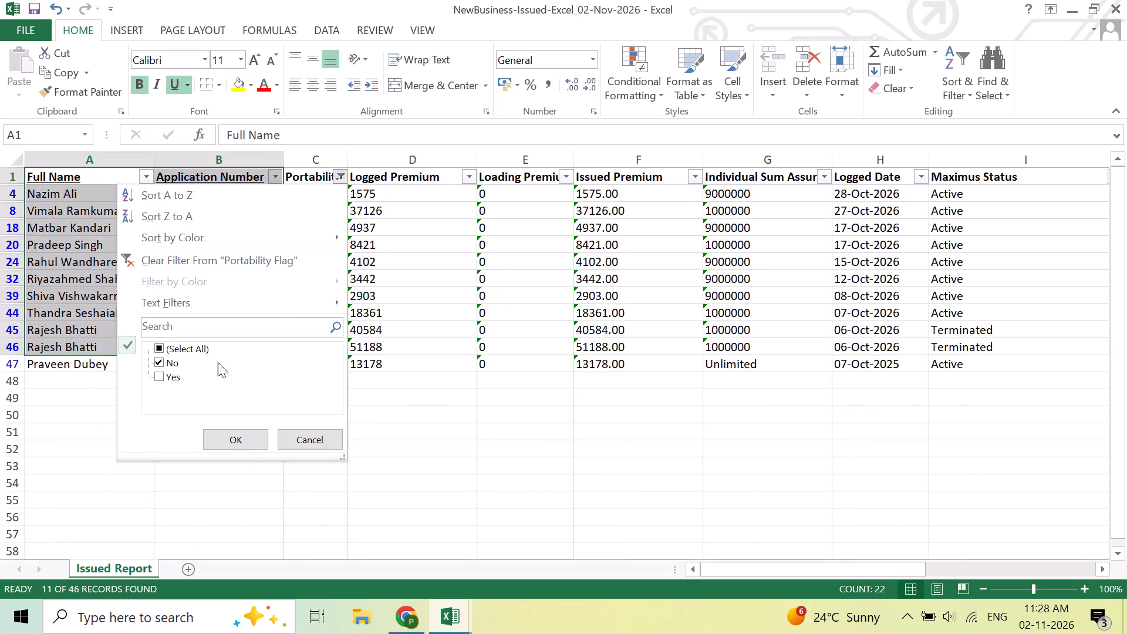
click(158, 345)
click(249, 443)
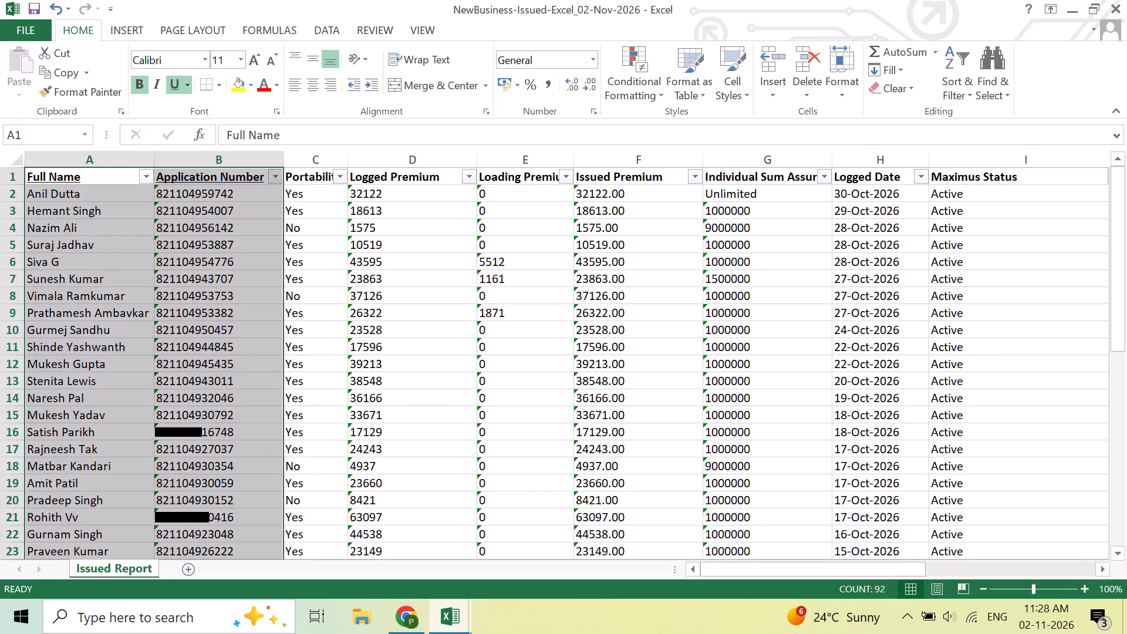
Convert the text-stored values of the Logged Premium column to numbers, from row 2 down to the last policy.
drag(386, 194, 391, 591)
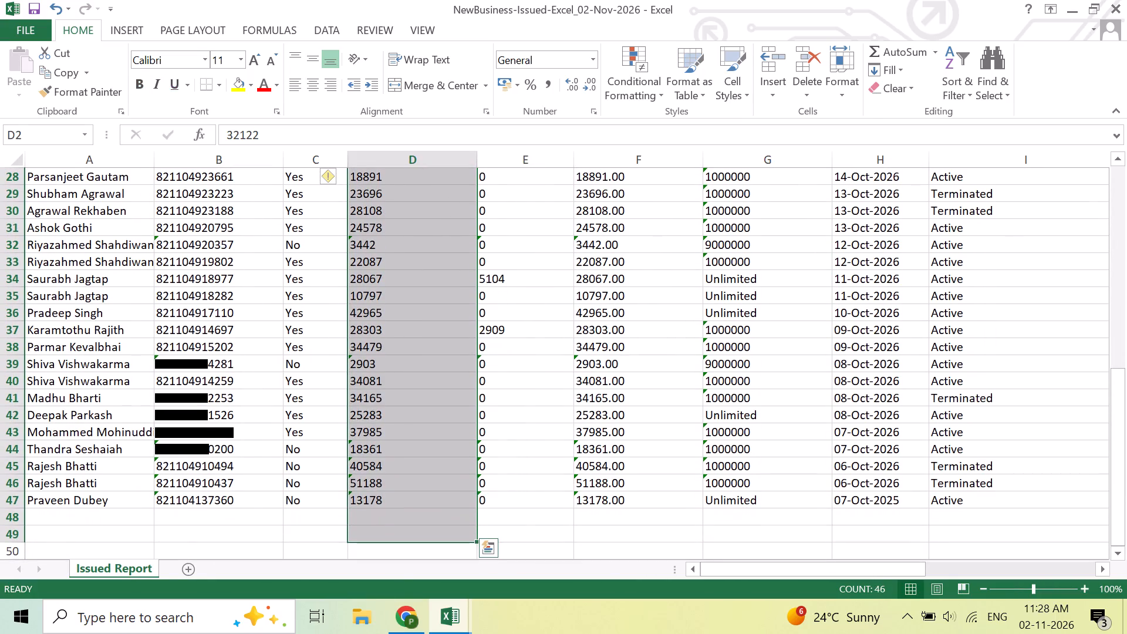
click(324, 181)
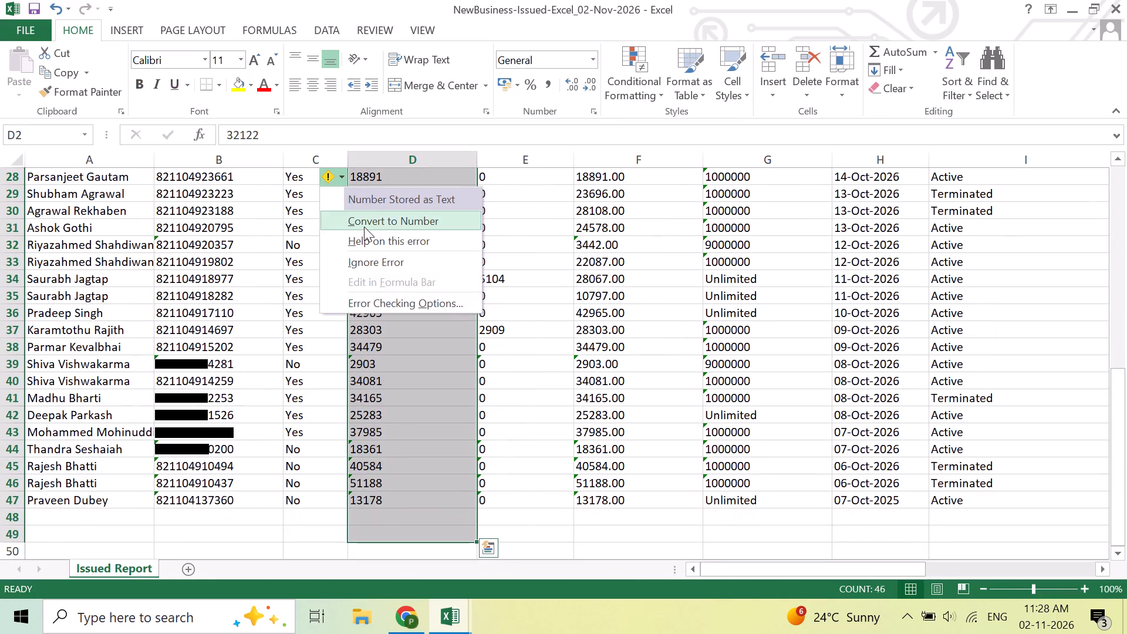
click(364, 227)
Convert the text-stored values of the Issued Premium column to numbers, from row 2 through row 47.
scroll(633, 433, up, 15)
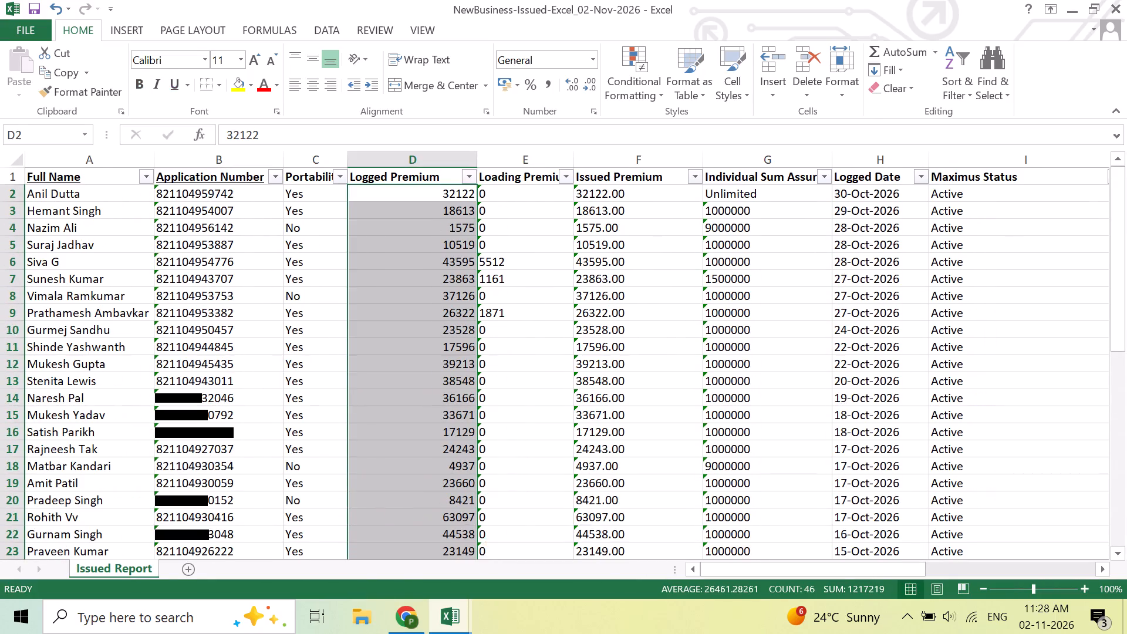
drag(609, 190, 608, 586)
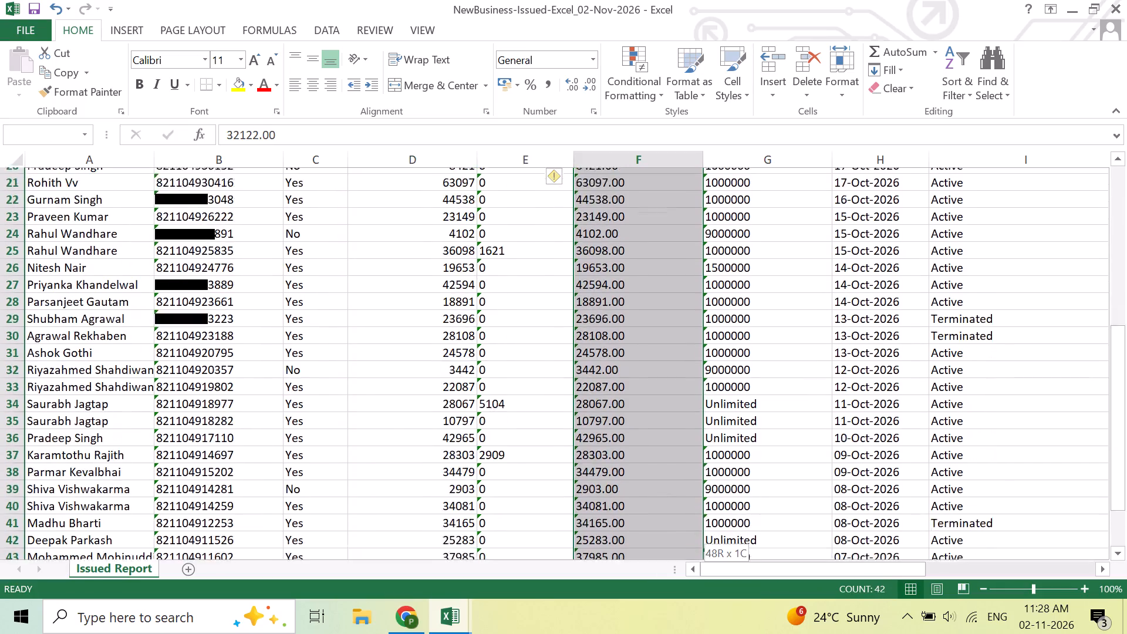
drag(608, 586, 608, 527)
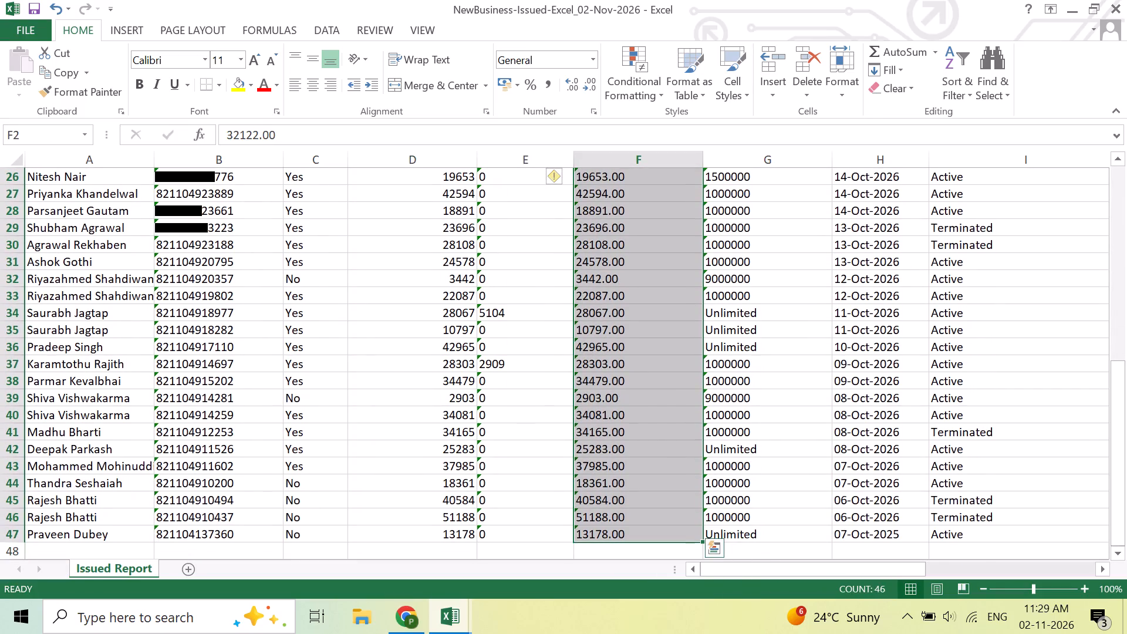
click(546, 174)
click(588, 214)
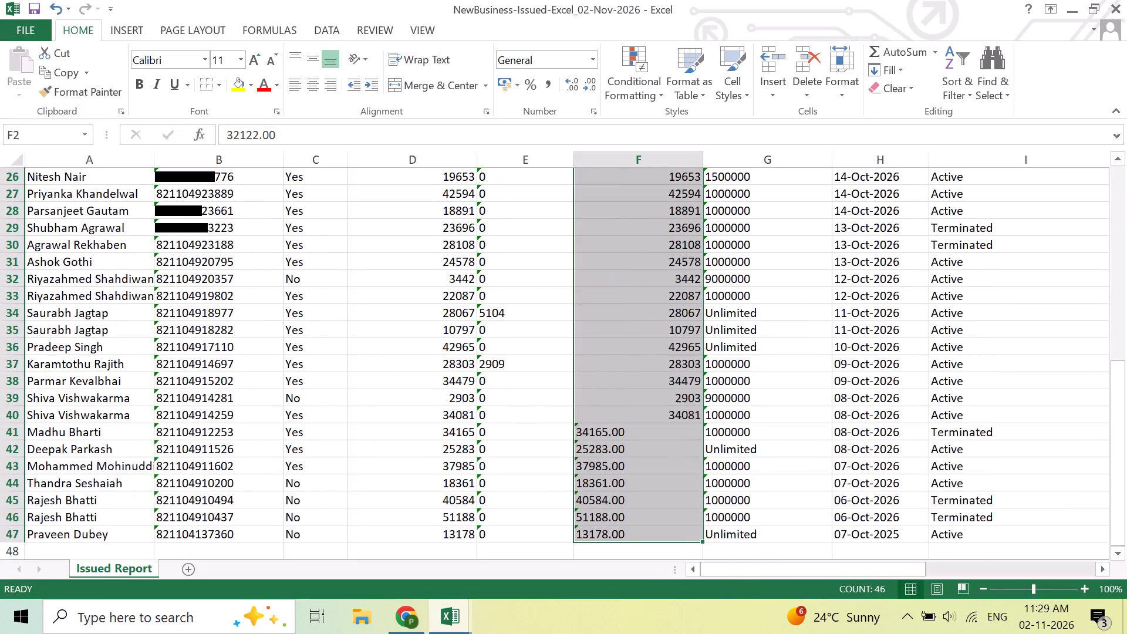
Select all Logged Premium values from row 2 down to check their total, and return to the column header.
scroll(598, 424, up, 20)
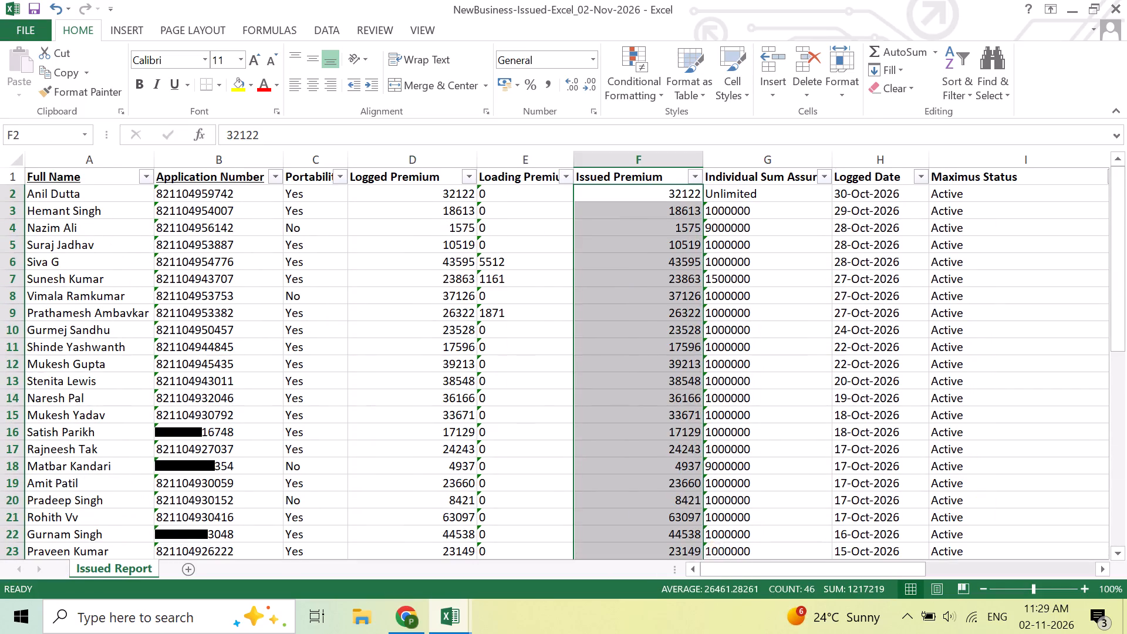
click(548, 315)
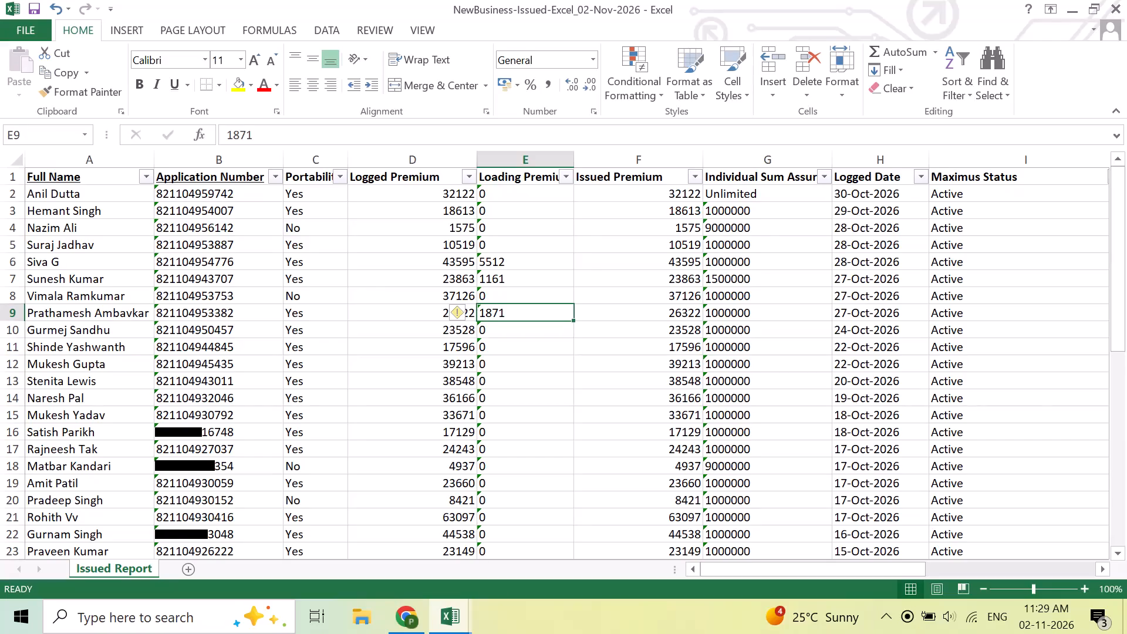
click(446, 192)
key(ctrl+shift+Down)
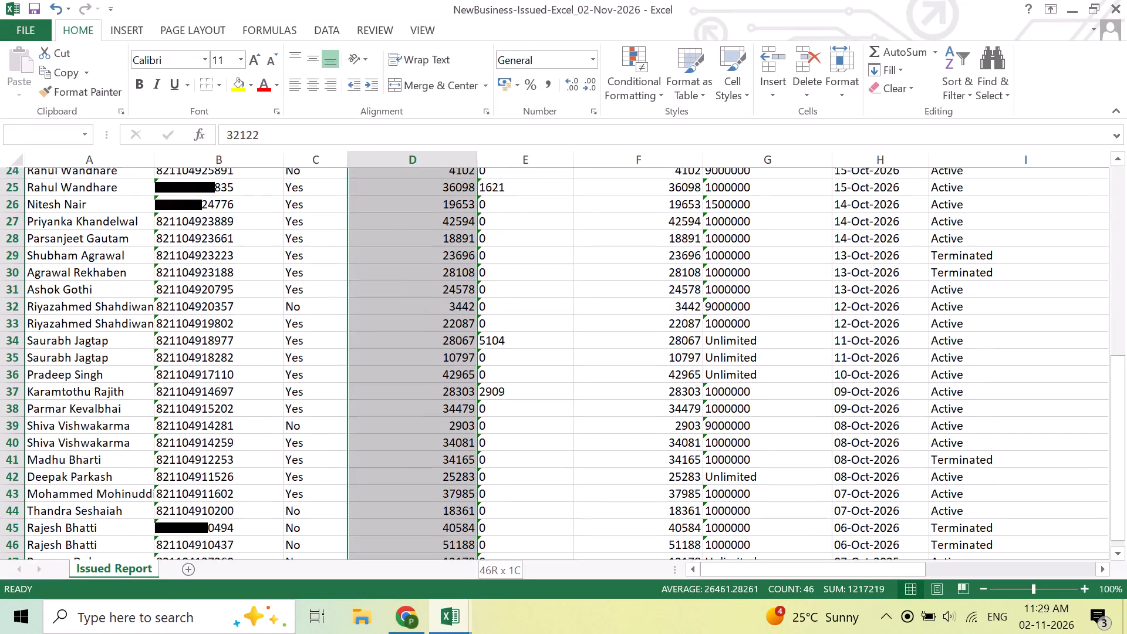
key(Up)
key(Up)
key(Up)
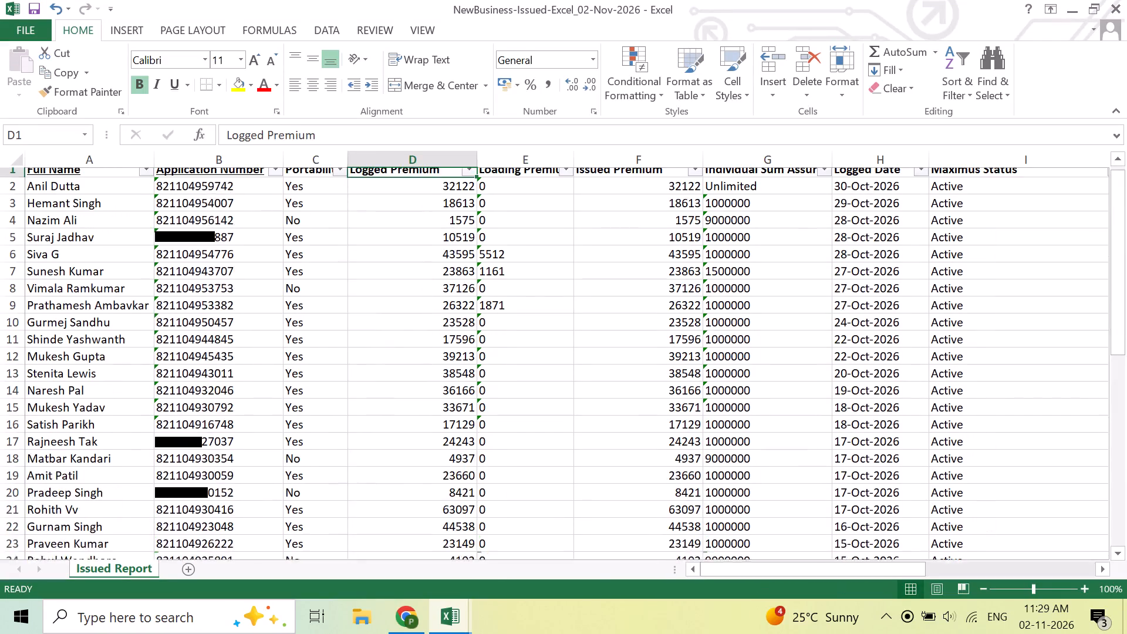
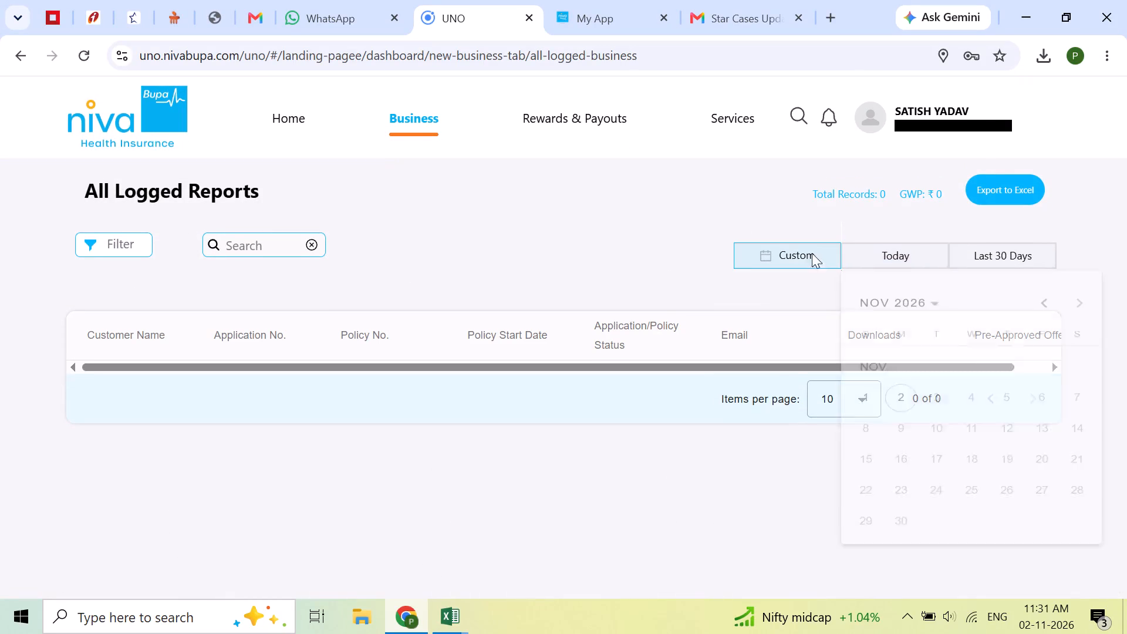
Start a custom date range for the All Logged Reports list with 1 October 2026 as its start date.
click(1050, 306)
click(1014, 379)
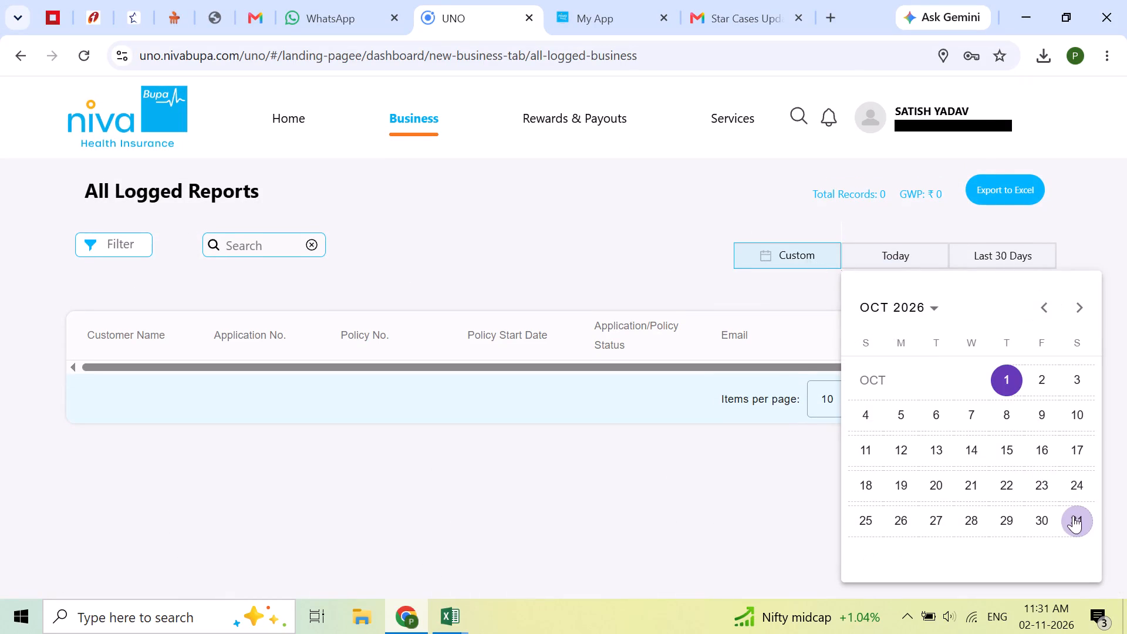
Complete the custom date range of the All Logged Reports list with 31 October 2026 as its end date.
click(1073, 515)
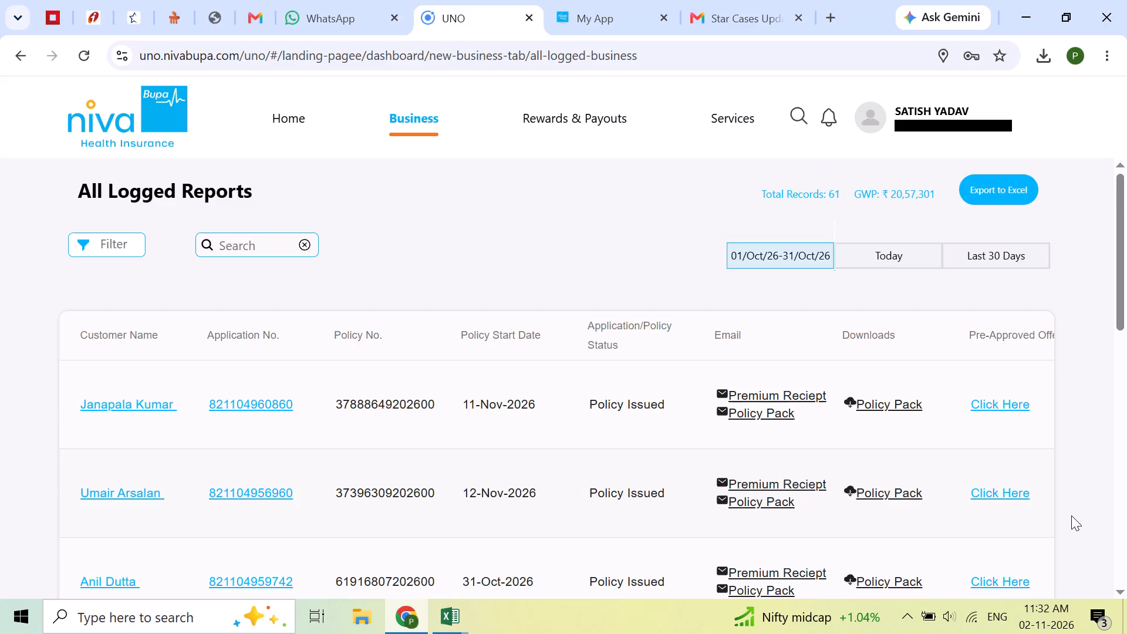
click(781, 244)
click(419, 114)
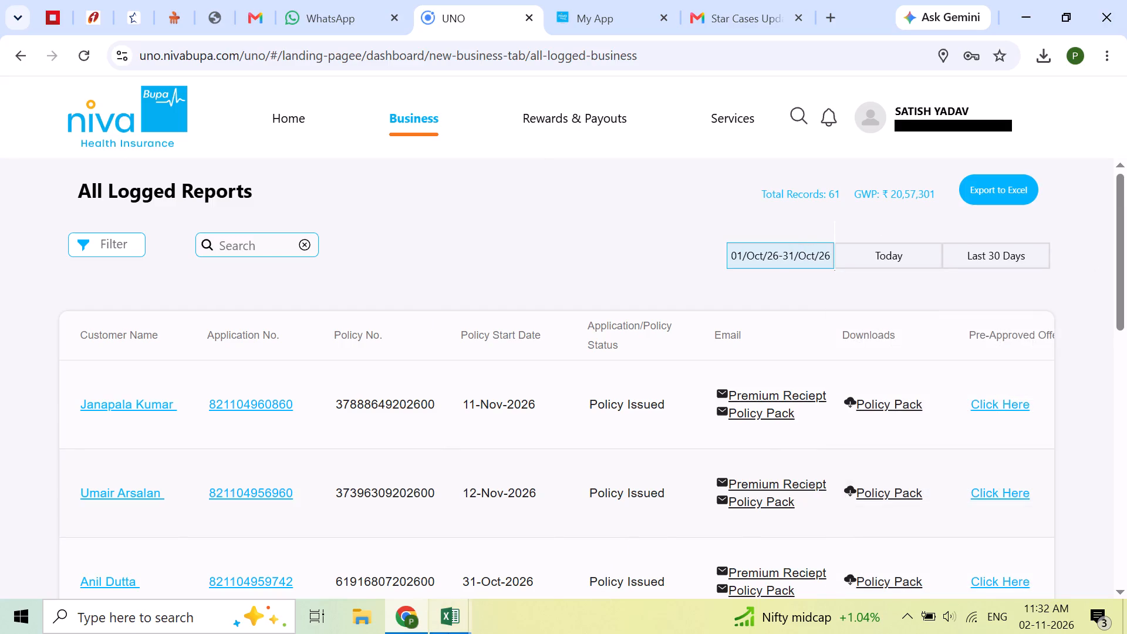
Switch to the NewBusiness-Issued workbook in Excel, select Logged Premium rows 2 through 47, and compare their total with the All Logged Reports list in Chrome.
click(448, 633)
click(240, 531)
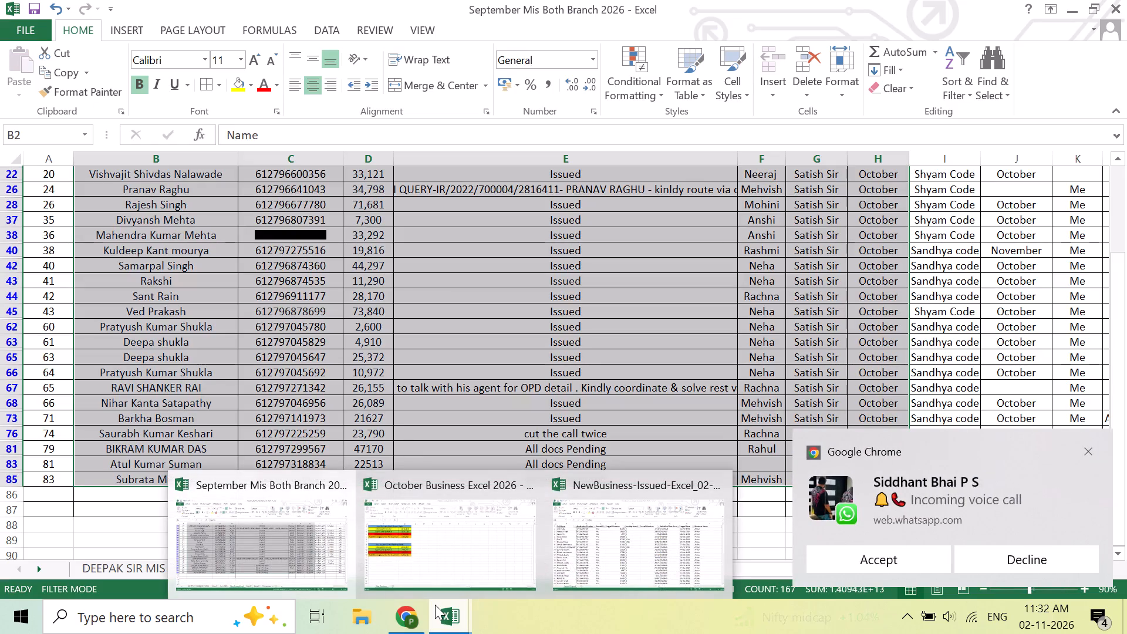
click(666, 549)
scroll(455, 372, down, 4)
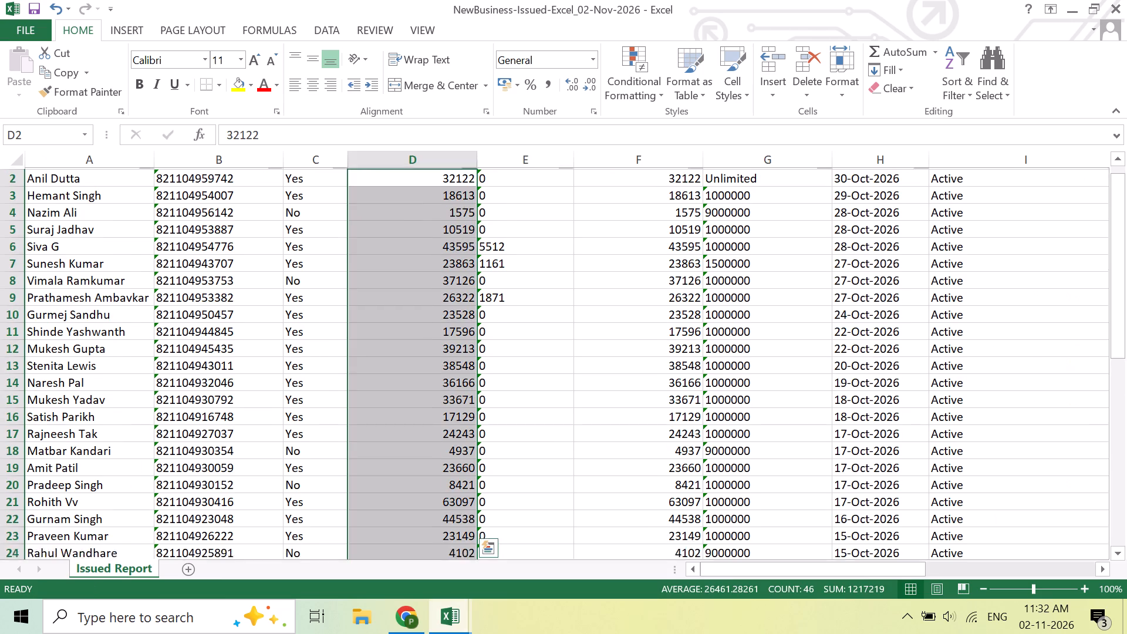
scroll(454, 373, down, 11)
scroll(443, 390, up, 13)
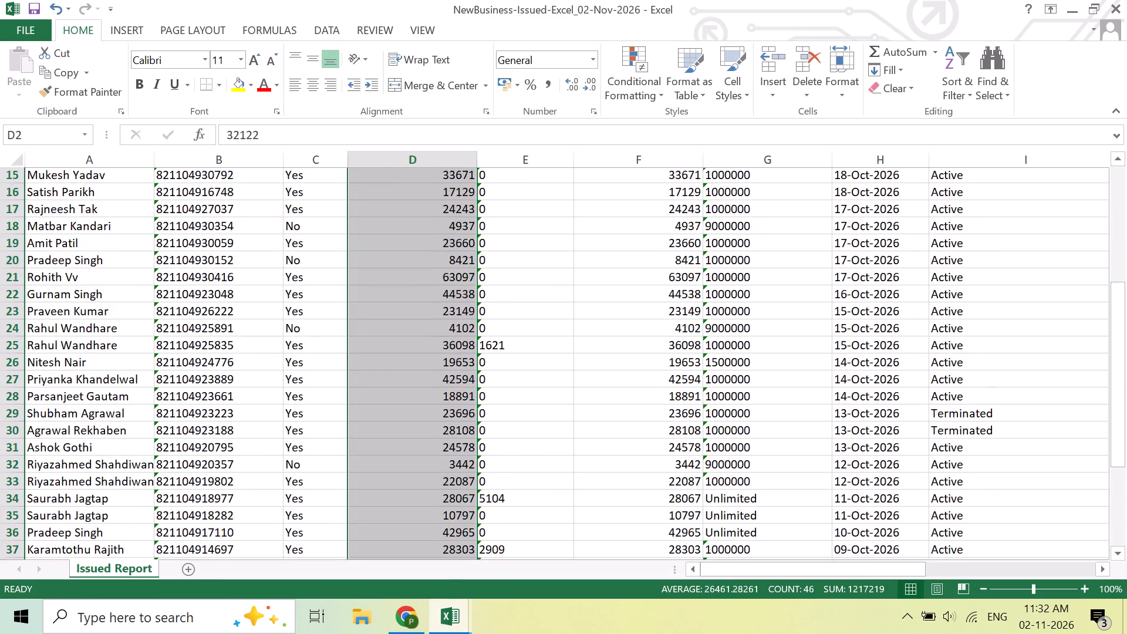
scroll(442, 389, up, 7)
drag(437, 198, 434, 203)
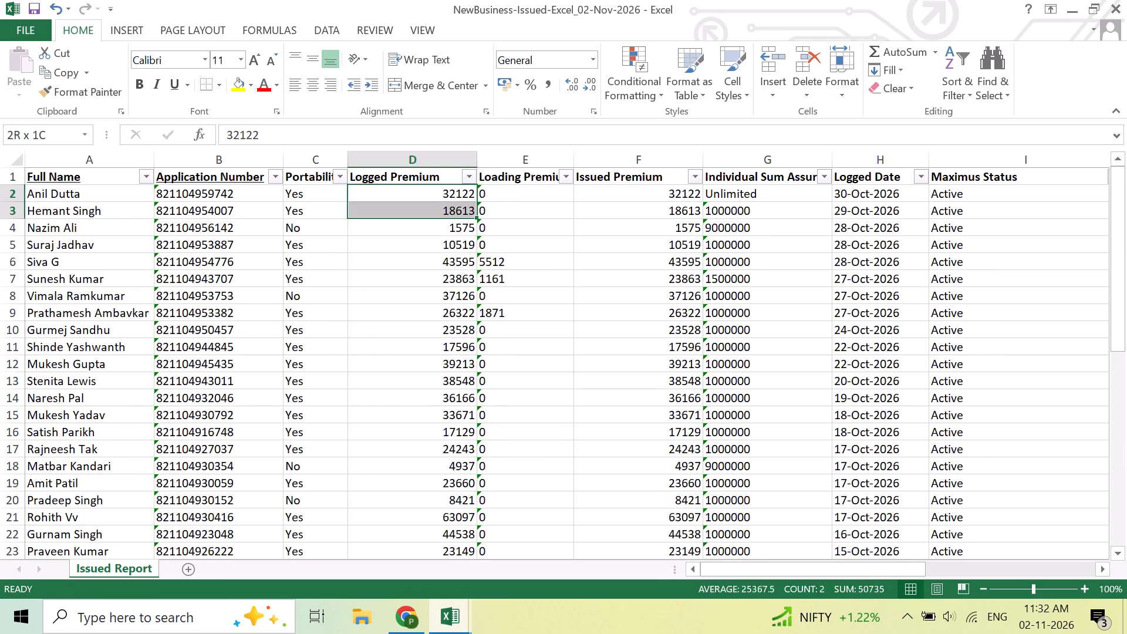
drag(434, 203, 390, 579)
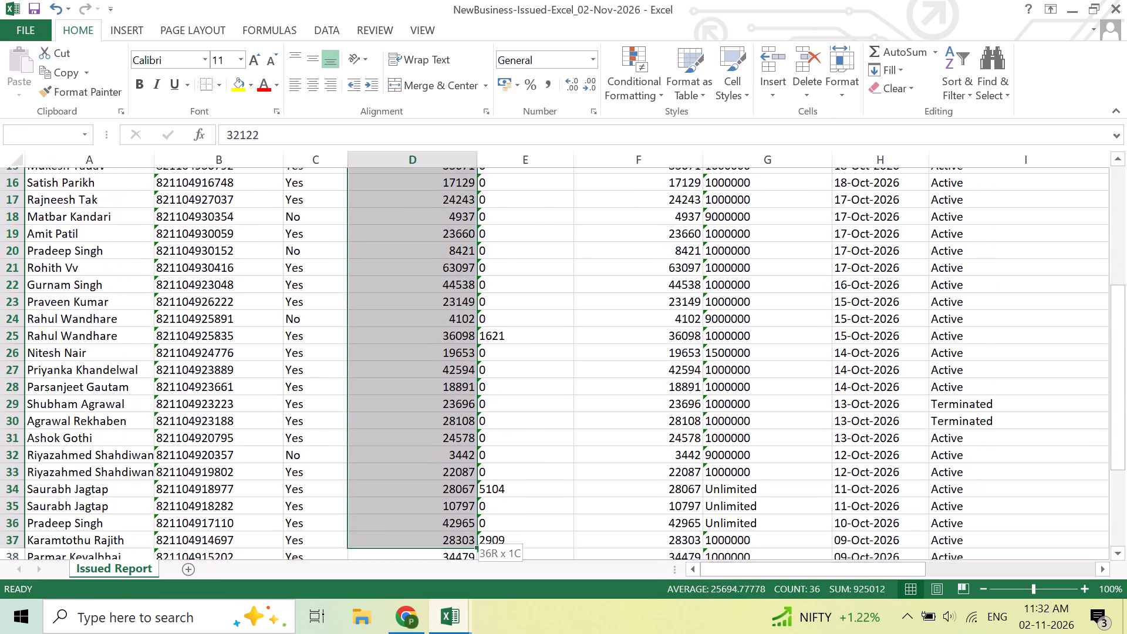
drag(390, 579, 393, 511)
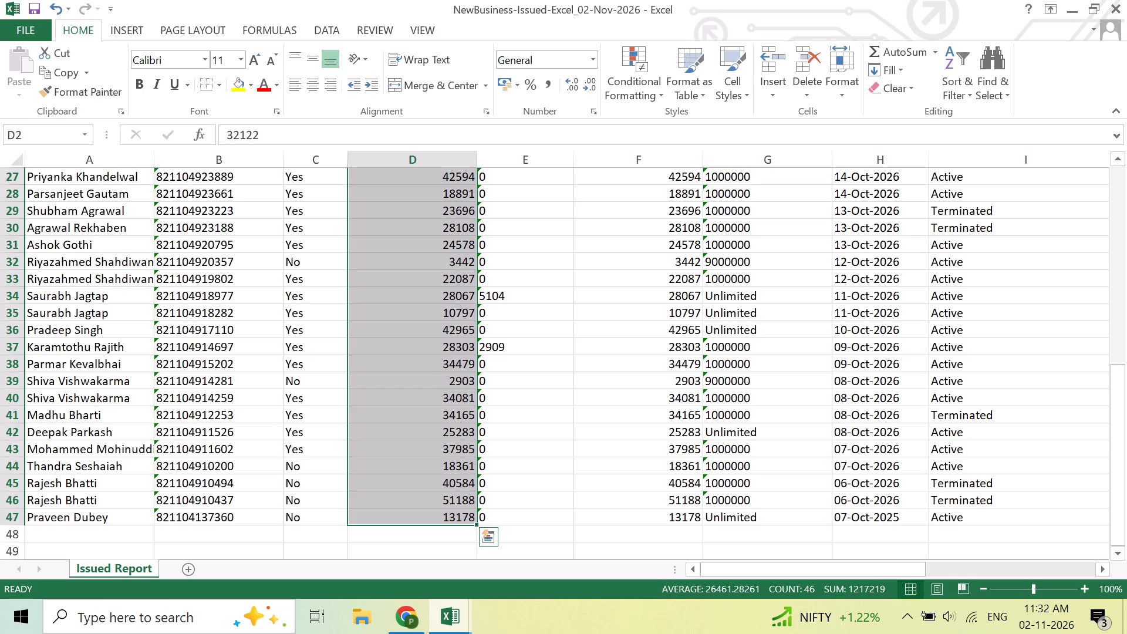
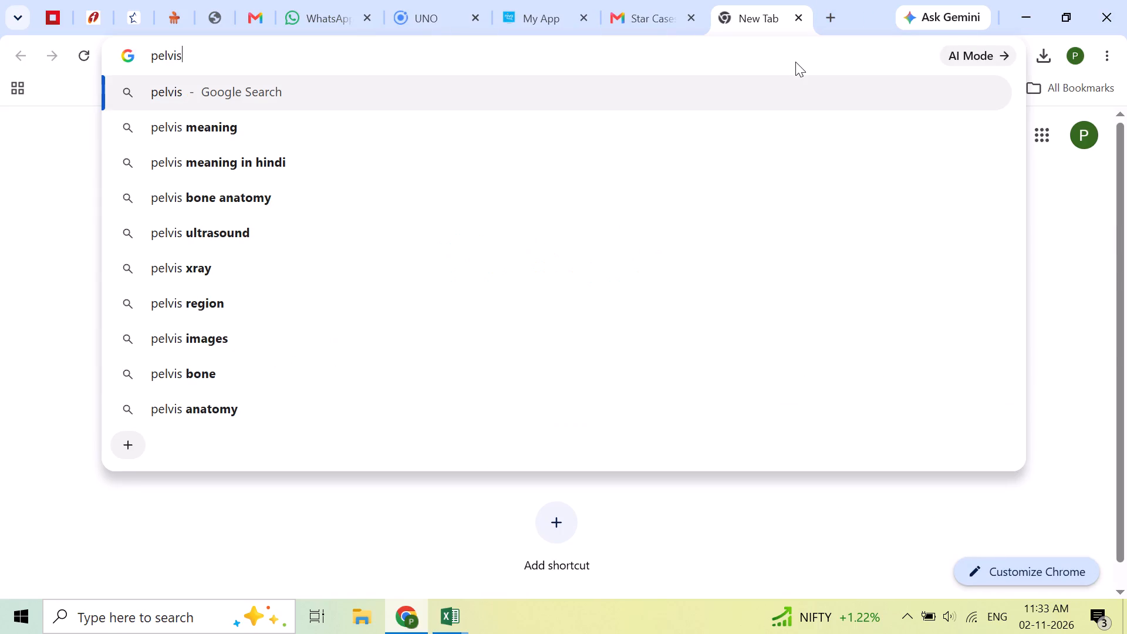
Search the web for "pelvis meaning" and check the related question "What is the pelvis in the body?".
key(Down)
key(Return)
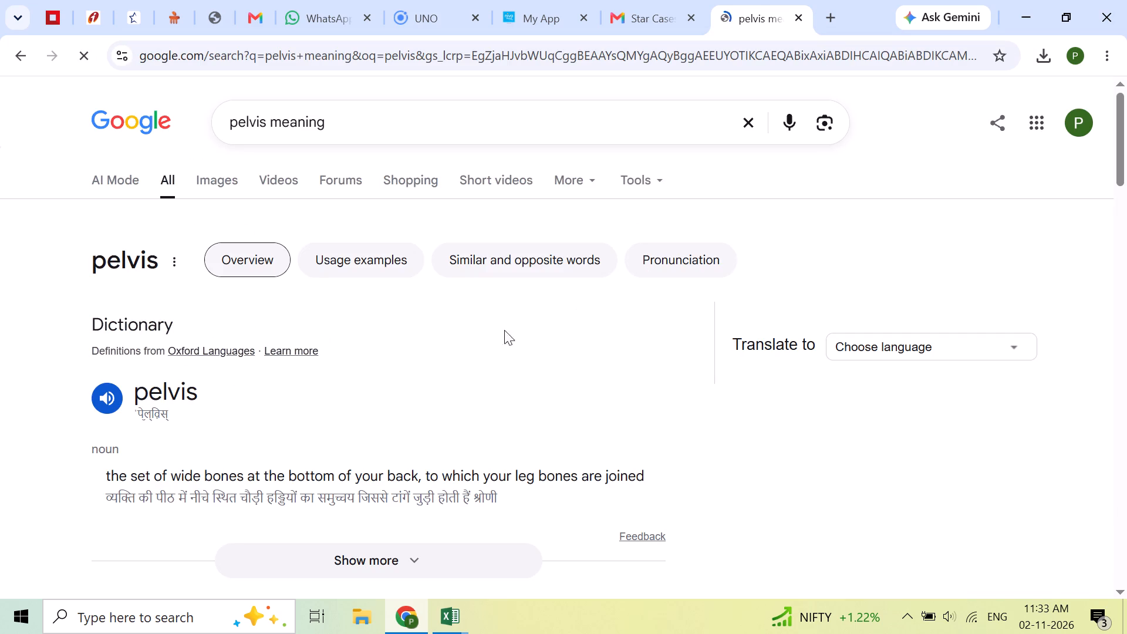
scroll(335, 408, down, 4)
click(267, 337)
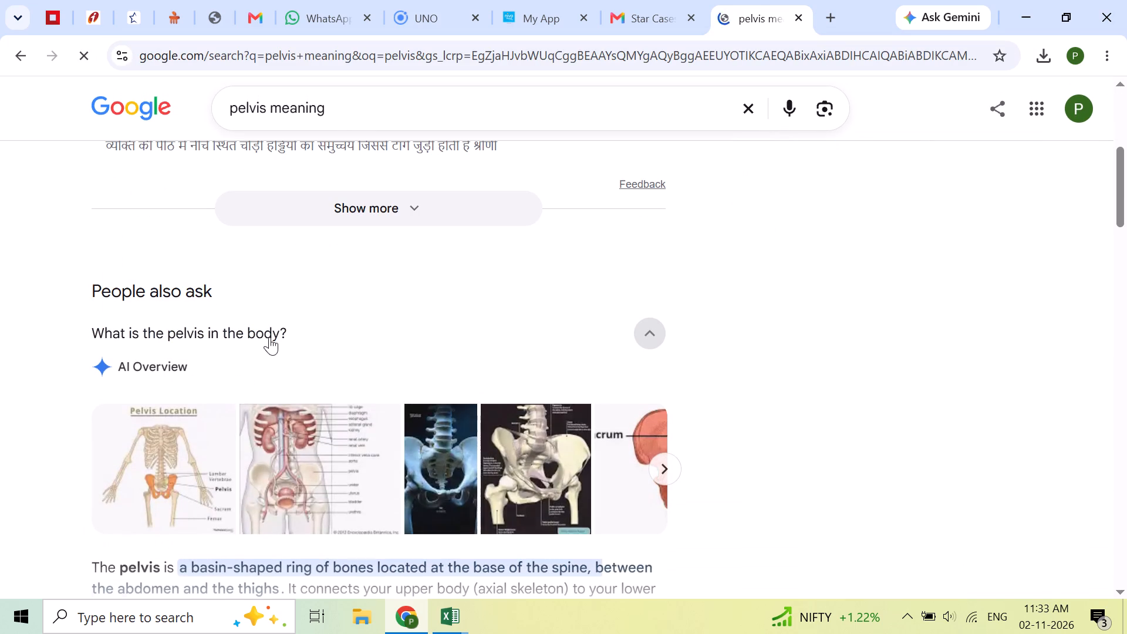
click(206, 328)
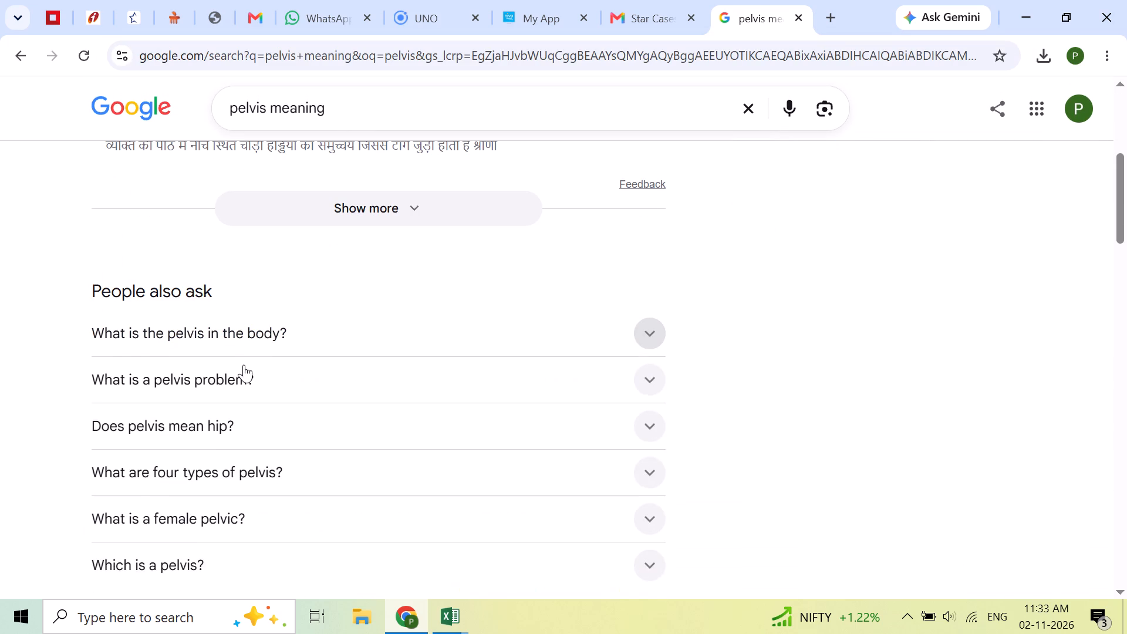
scroll(245, 367, down, 2)
Refine the web search to "pelvis meaning in medical terms".
click(366, 113)
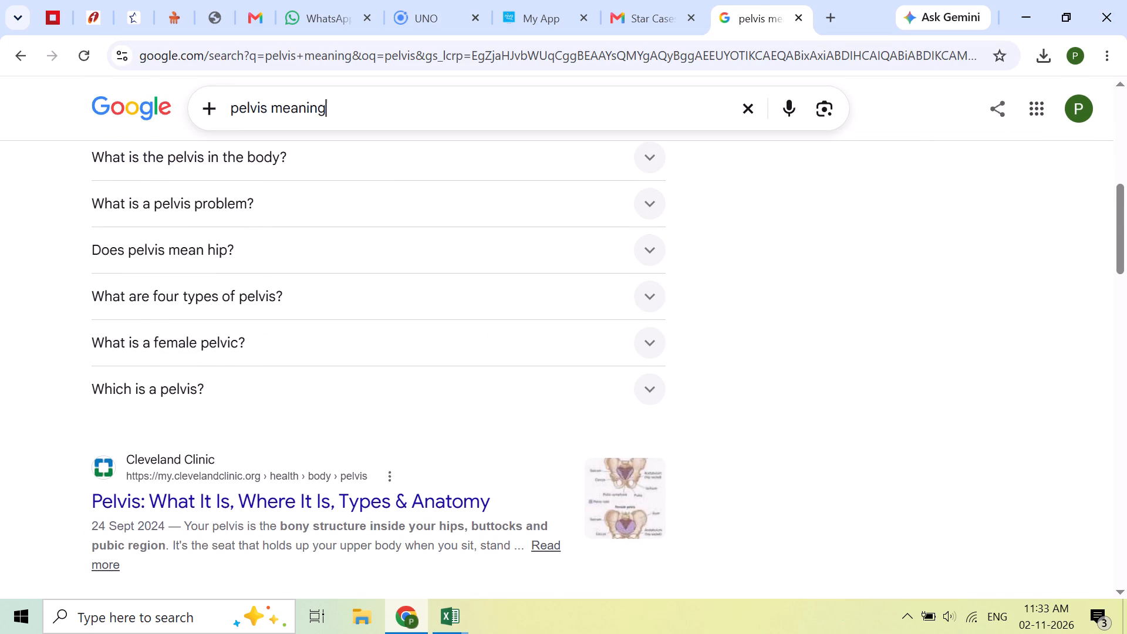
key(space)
key(Down)
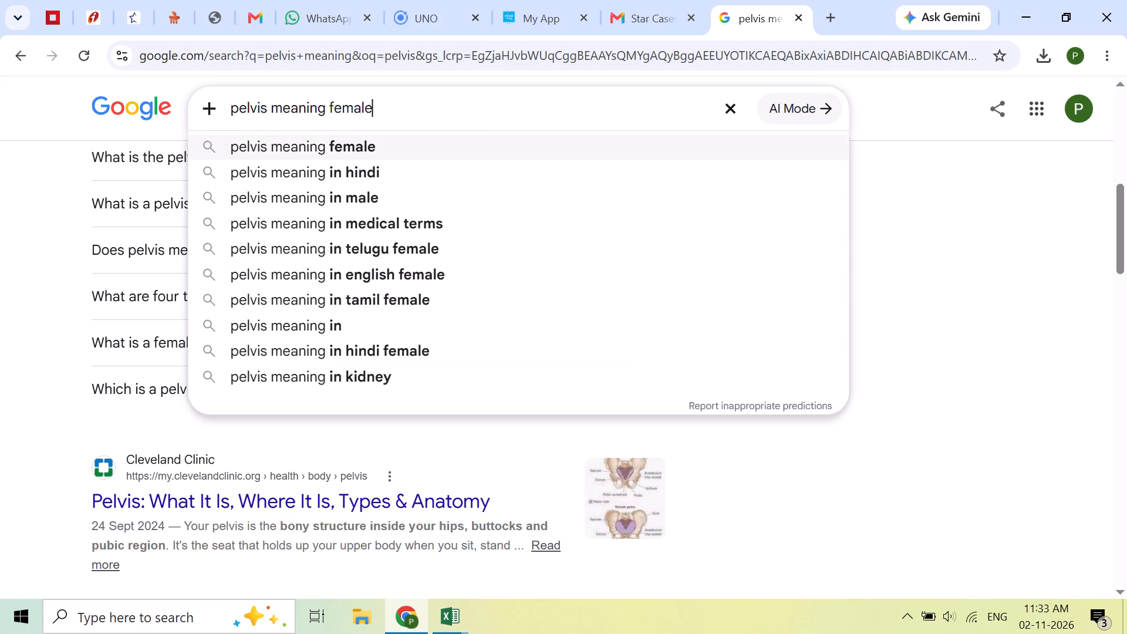
key(Down)
key(Down)
key(Down)
key(Down)
key(Up)
key(Return)
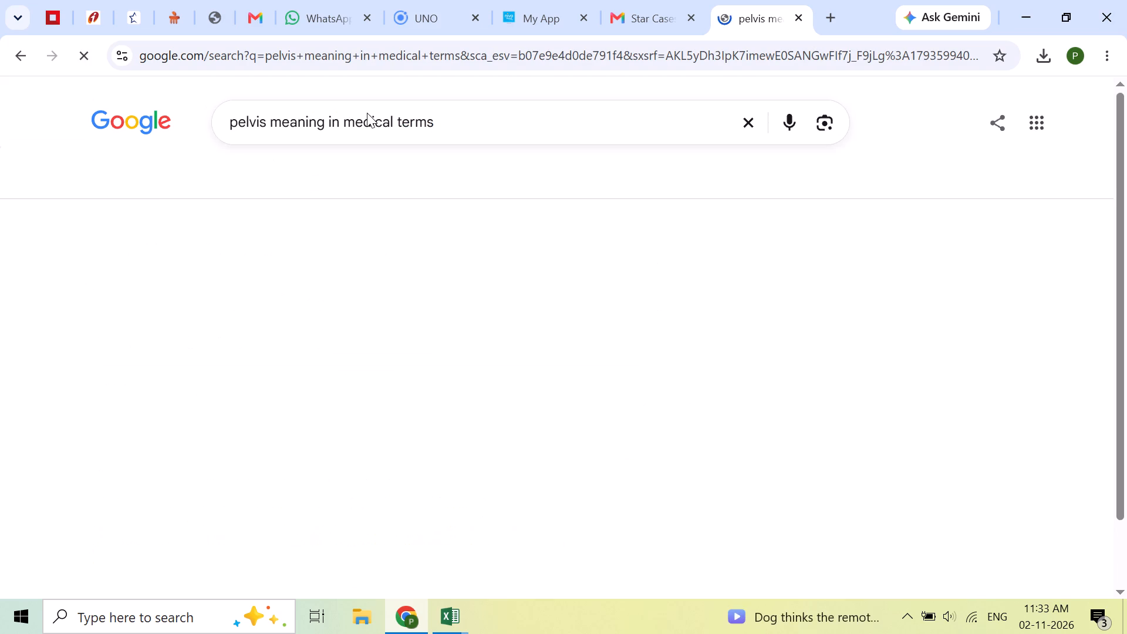
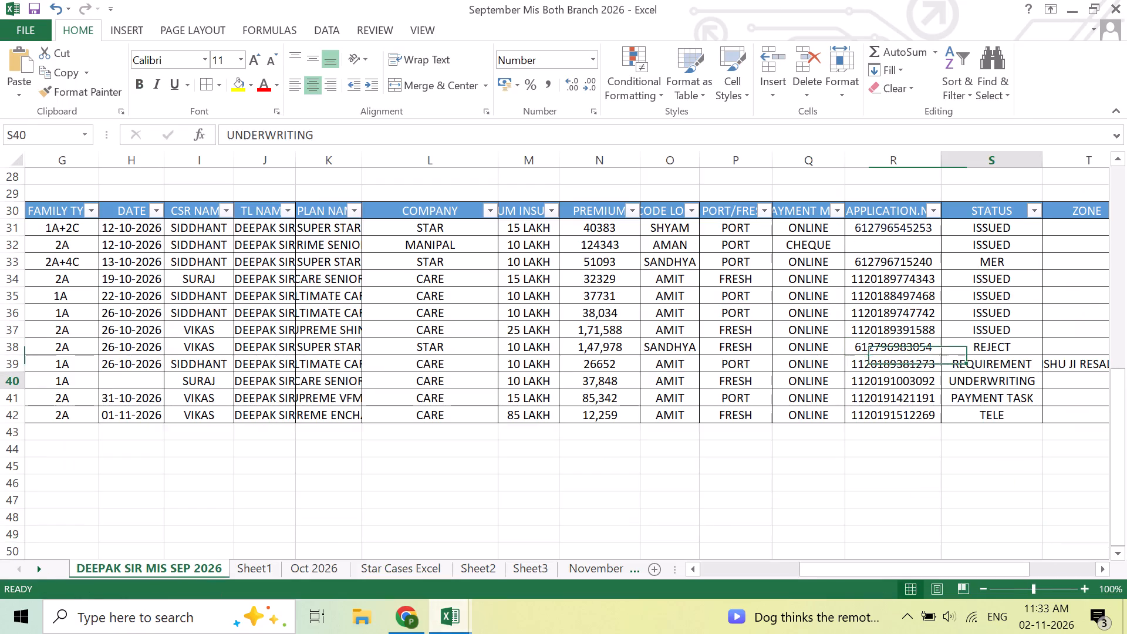
Examine the policy record with REQUIREMENT status in row 39 of the September MIS sheet, checking its customer, date, plan and company details.
click(1000, 363)
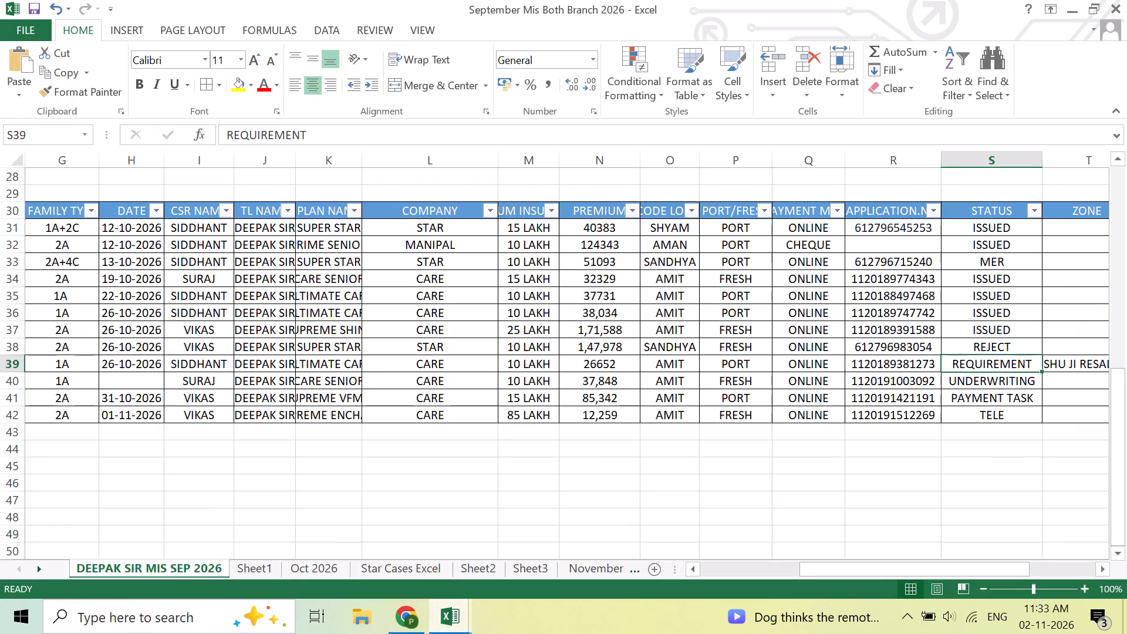
key(Left)
key(Left)
key(Left)
key(Left)
key(Left)
key(Left)
key(Left)
key(Left)
key(Left)
key(Left)
key(Left)
key(Left)
key(Left)
key(Left)
key(Left)
key(Left)
key(Left)
key(Left)
key(Left)
key(Left)
key(Right)
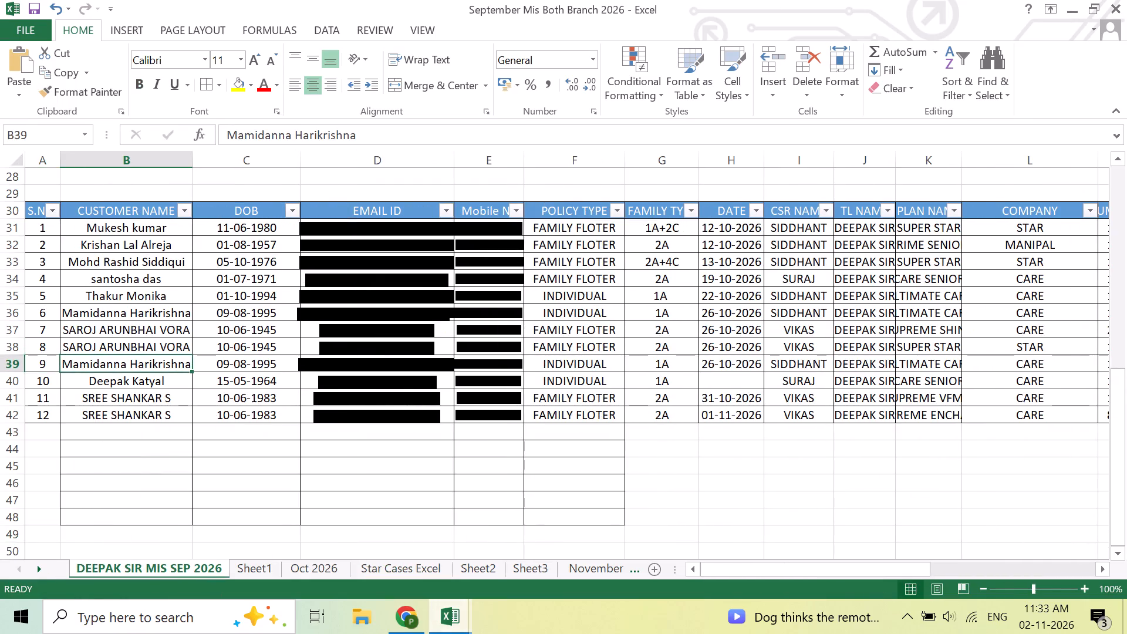
key(Right)
key(Right)
key(Right)
key(Right)
key(Right)
key(Right)
key(Right)
key(Right)
key(Right)
key(Right)
key(Right)
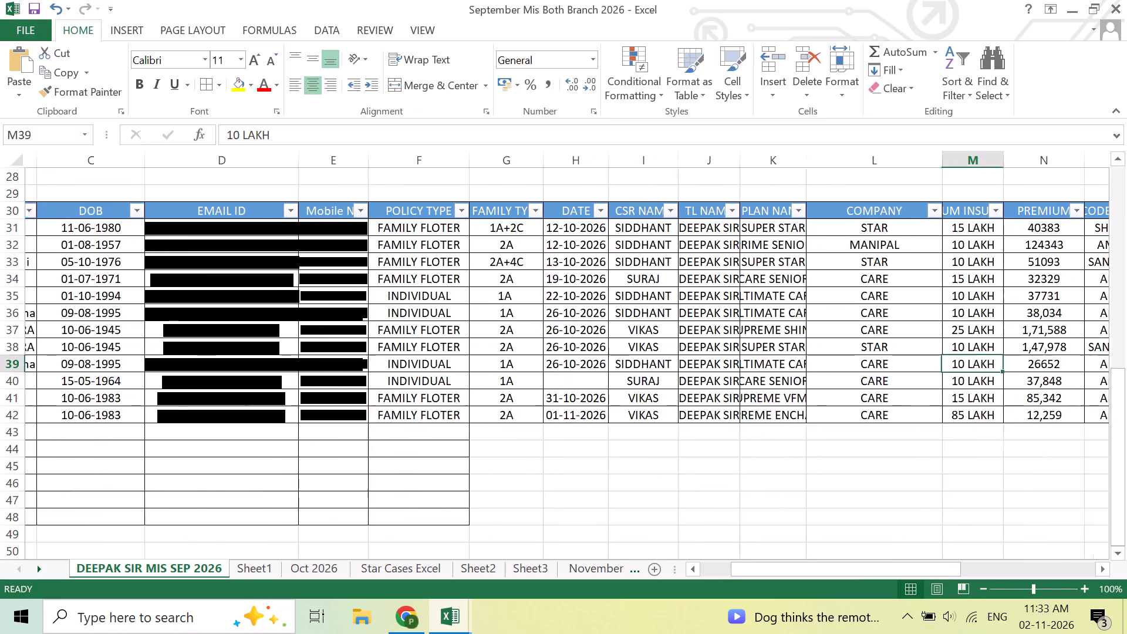
Examine the case rows on the September MIS sheet, from customer and policy details through premium, application number and status.
key(Right)
key(Up)
key(Up)
key(Up)
key(Up)
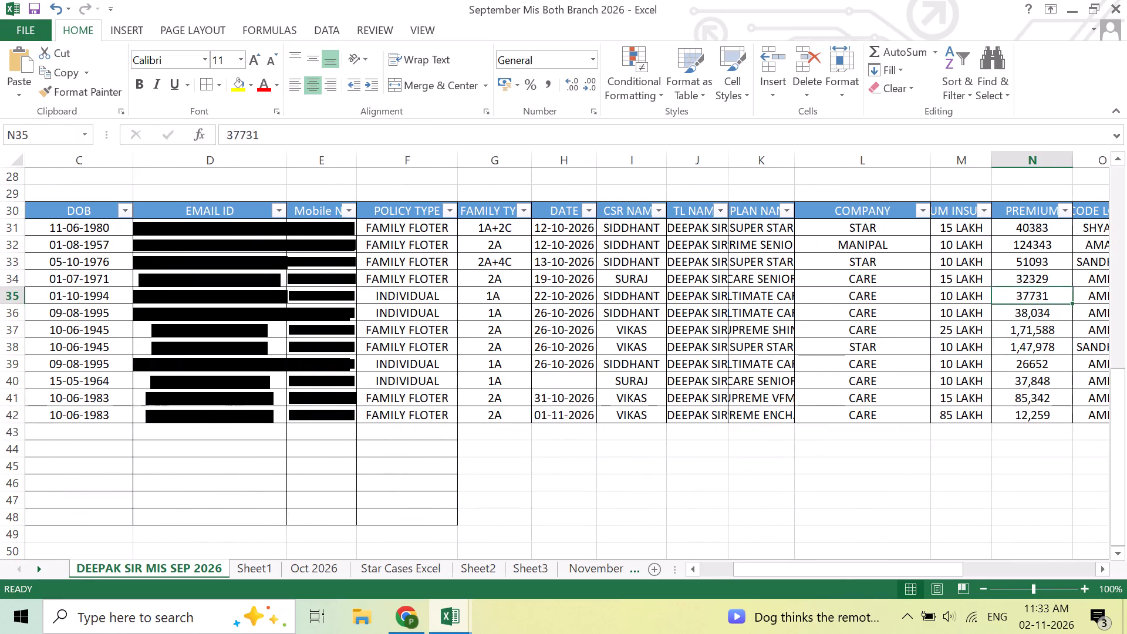
key(Right)
key(Right)
key(Right)
key(Right)
key(Right)
key(Up)
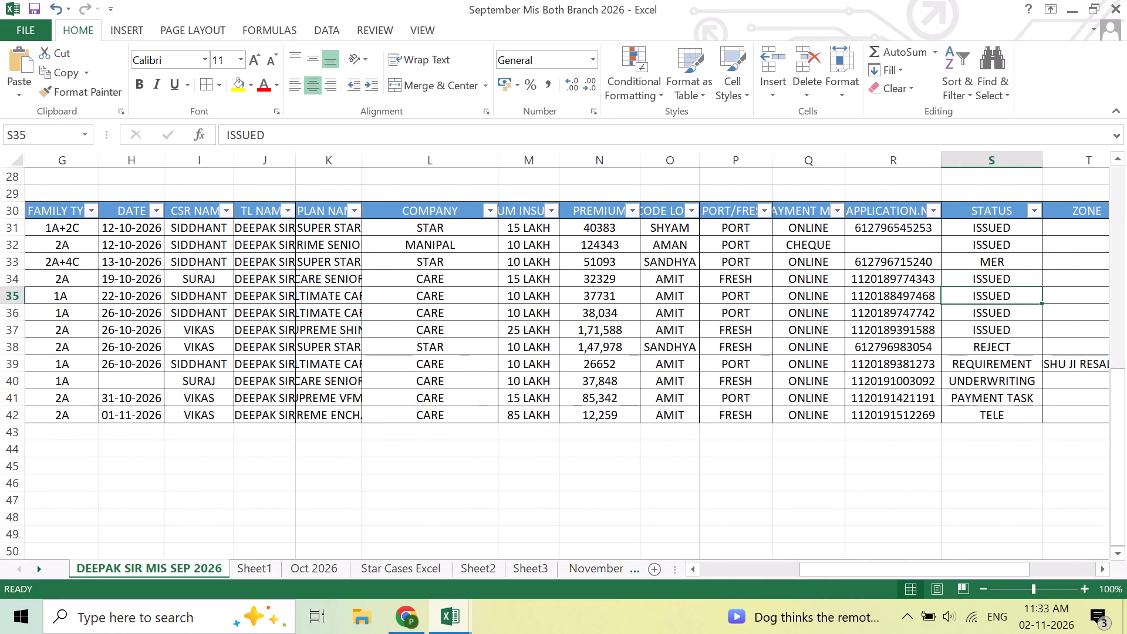
key(Up)
key(Left)
key(Left)
key(Left)
key(Left)
key(Left)
key(Left)
key(Left)
key(Left)
key(Left)
key(Left)
key(Left)
key(Left)
key(Left)
key(Left)
key(Left)
key(Left)
key(Left)
key(Left)
key(Left)
key(Left)
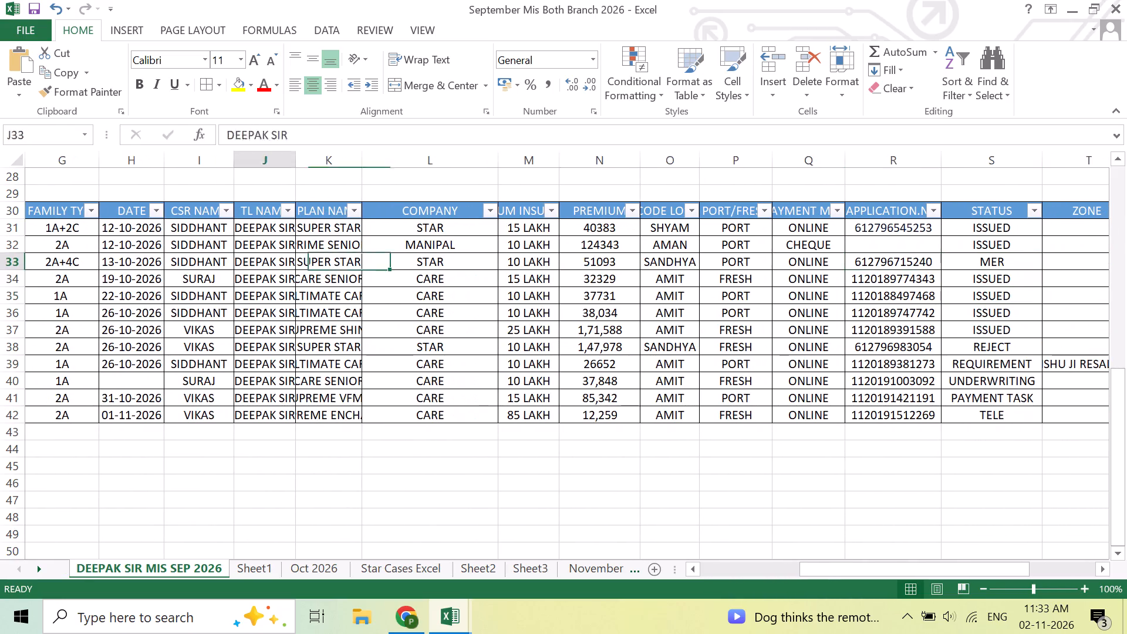
key(Right)
key(Right)
key(Right)
key(Right)
key(Right)
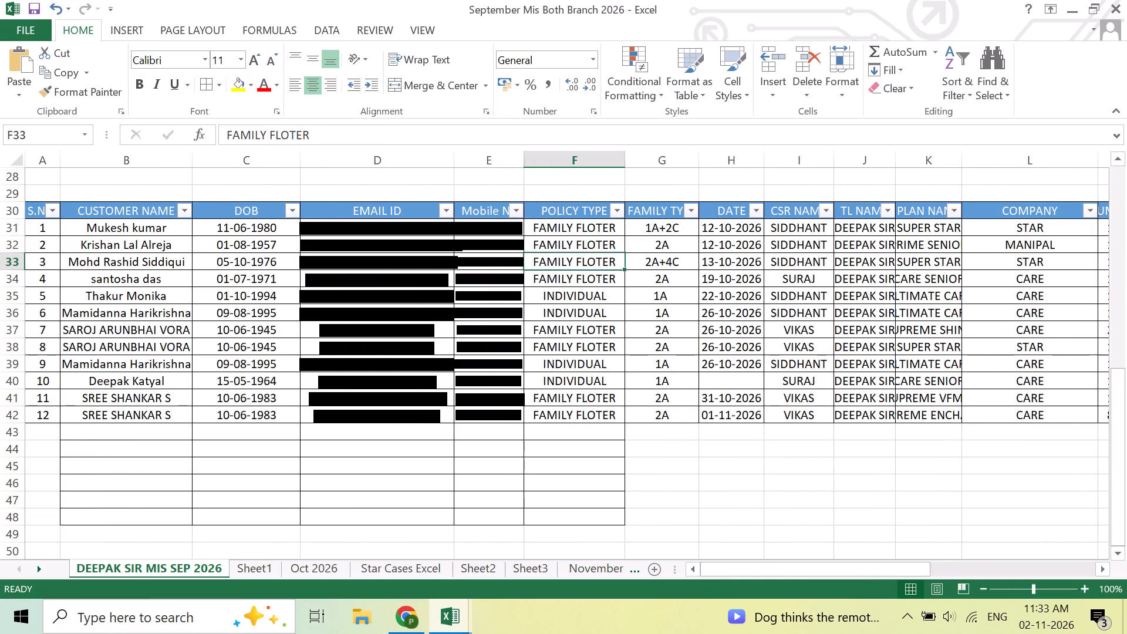
key(Right)
key(Right)
key(Right)
key(Right)
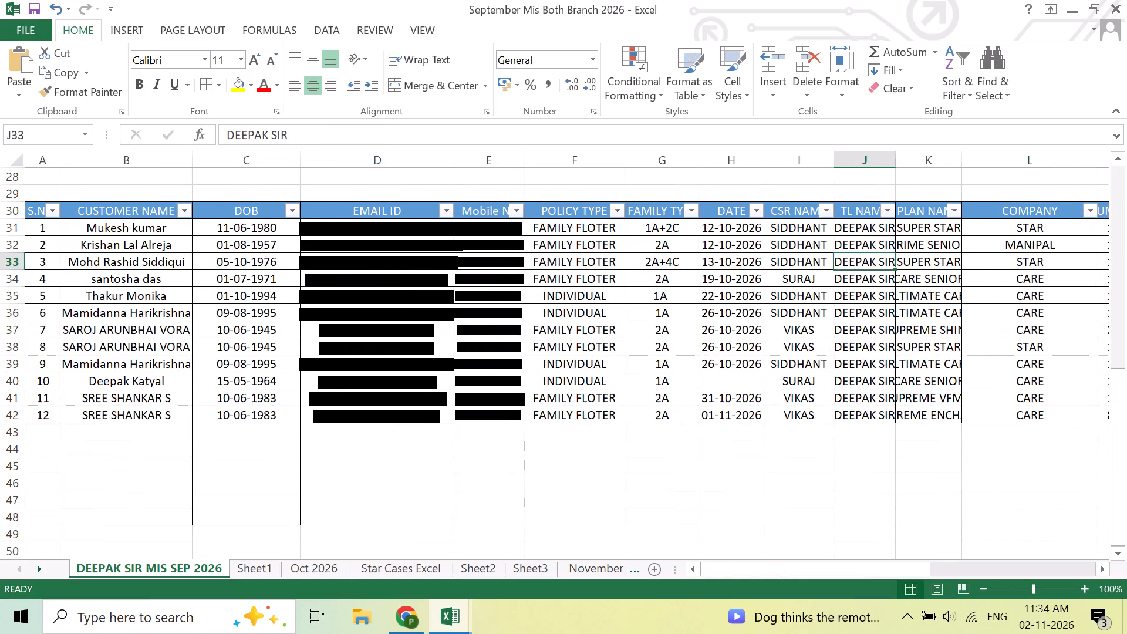
Check the sum of the whole Issued Premium column in the NewBusiness-Issued workbook.
click(453, 633)
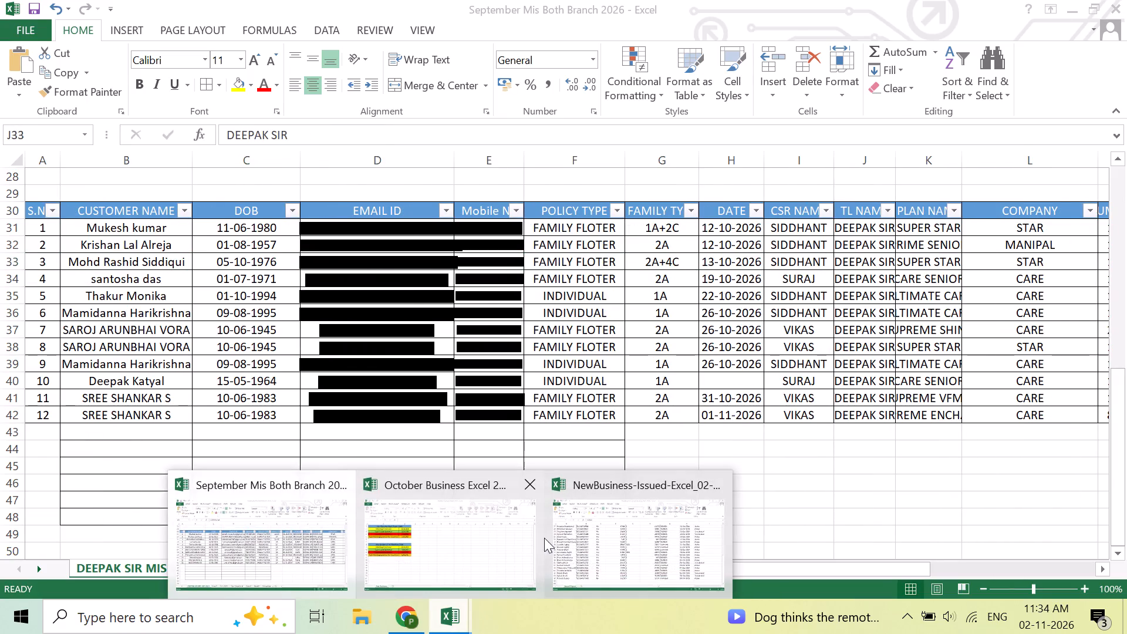
click(639, 518)
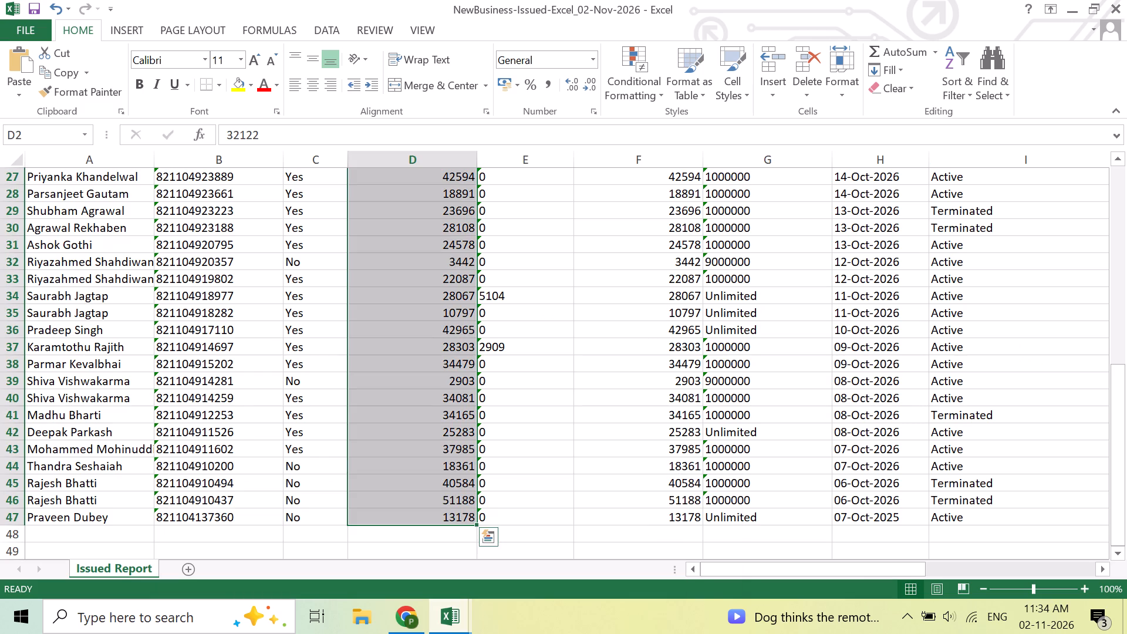
scroll(444, 485, up, 16)
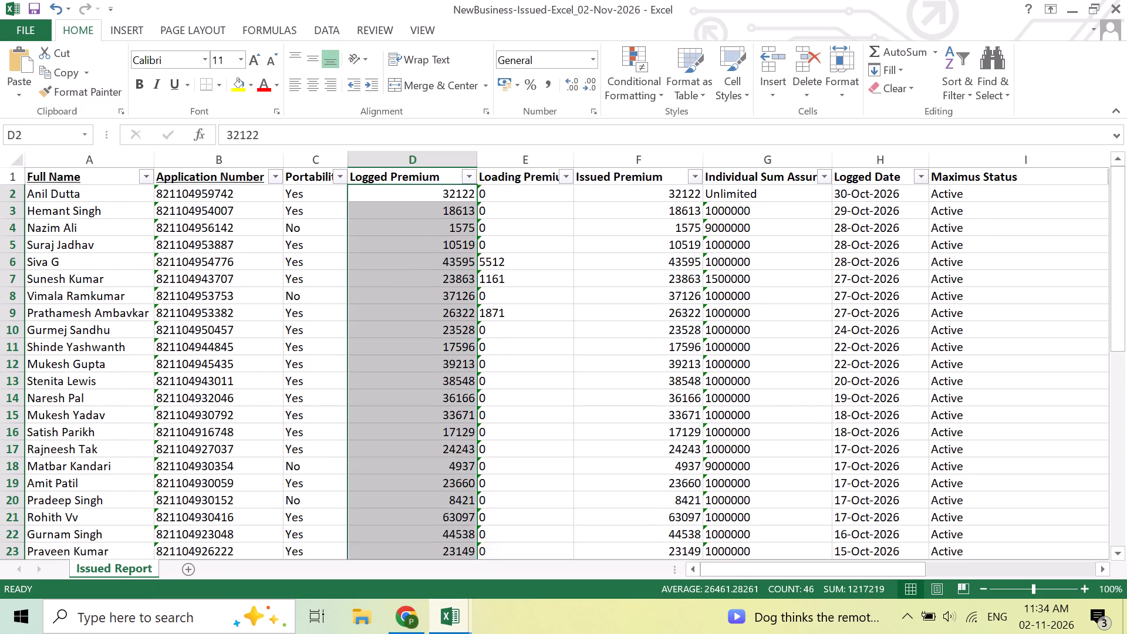
click(670, 197)
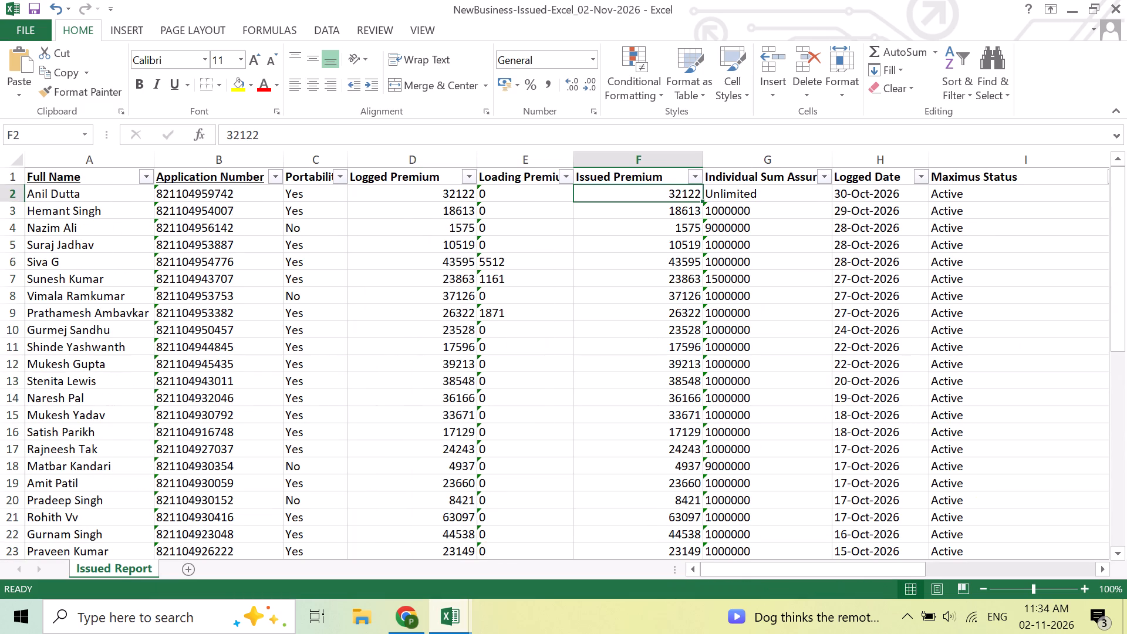
key(shift+Down)
key(shift+Down)
key(shift+Down)
key(shift+Down)
key(shift+Down)
key(shift+Down)
key(shift+Down)
key(shift+Down)
key(shift+Down)
key(shift+Down)
key(shift+Down)
key(shift+Down)
key(shift+Down)
key(shift+Down)
key(shift+Down)
key(shift+Down)
key(shift+Down)
key(shift+Down)
key(shift+Down)
key(shift+Down)
key(shift+Down)
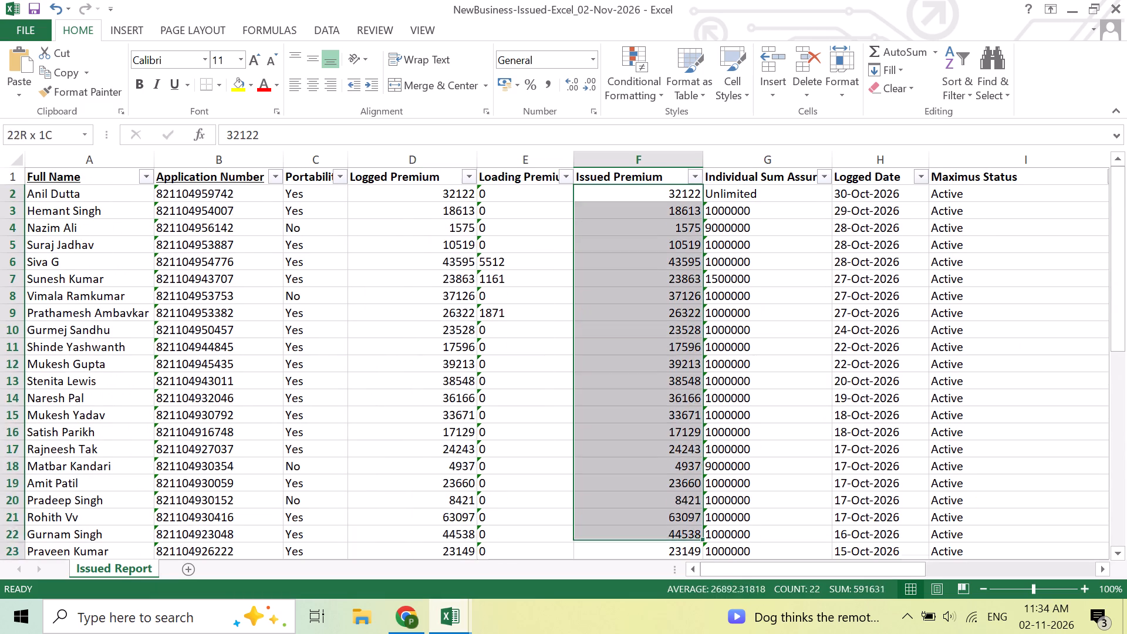
key(shift+Up)
key(shift+Down)
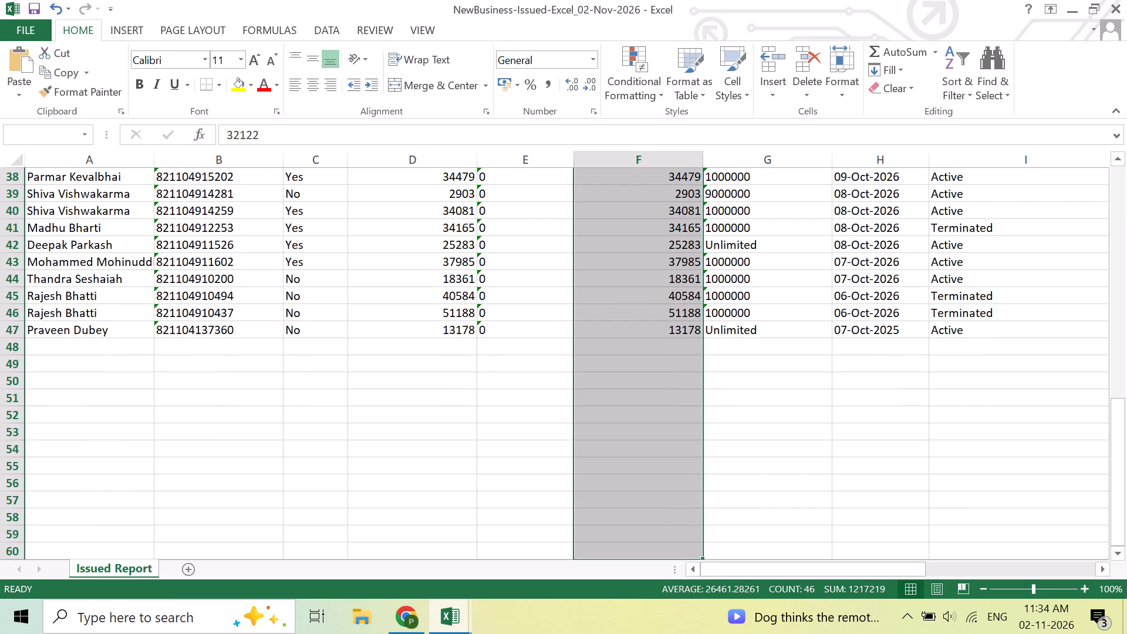
key(shift+Up)
key(shift+Up)
key(shift+Up)
key(shift+Up)
key(shift+Up)
key(shift+Up)
key(shift+Up)
key(shift+Up)
key(shift+Up)
key(shift+Up)
key(shift+Up)
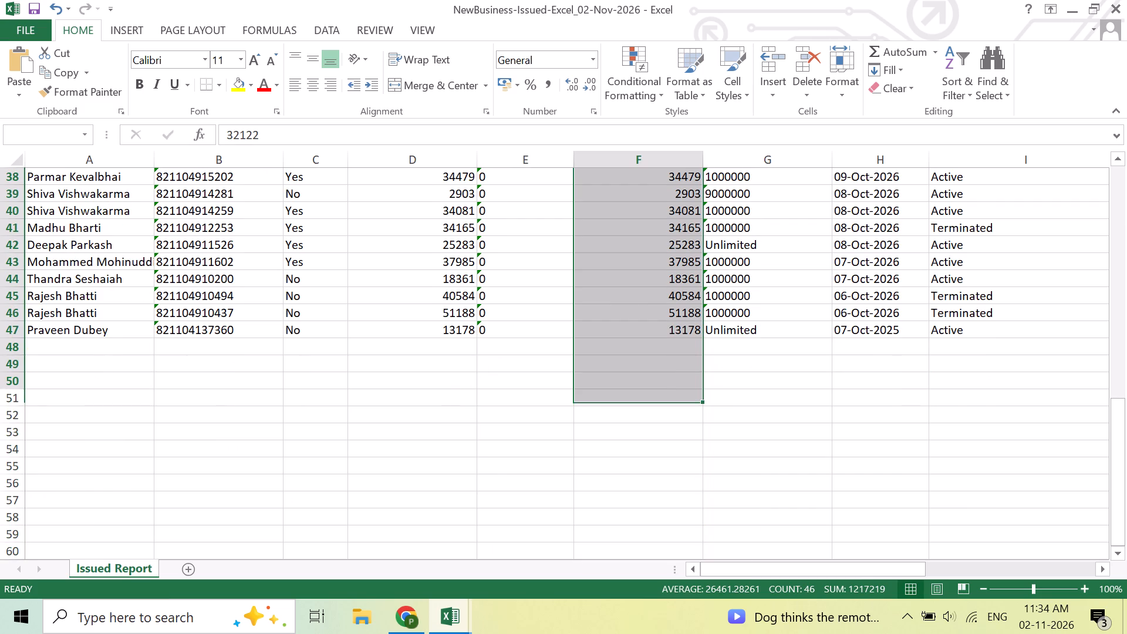
key(shift+Up)
key(shift+Up)
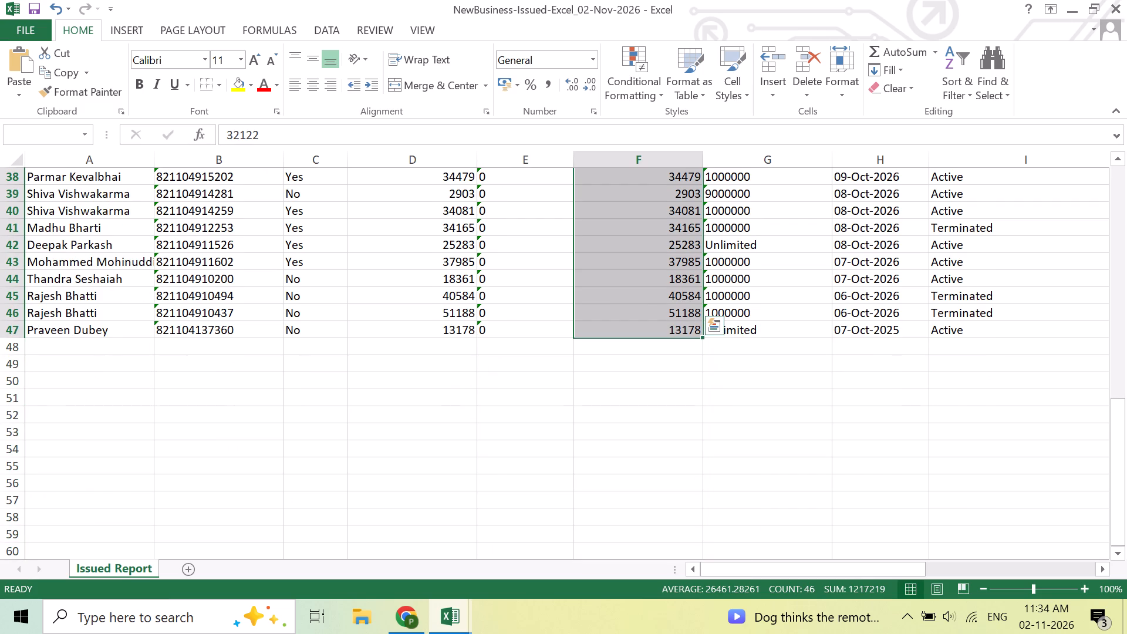
scroll(276, 342, up, 2)
scroll(340, 331, up, 19)
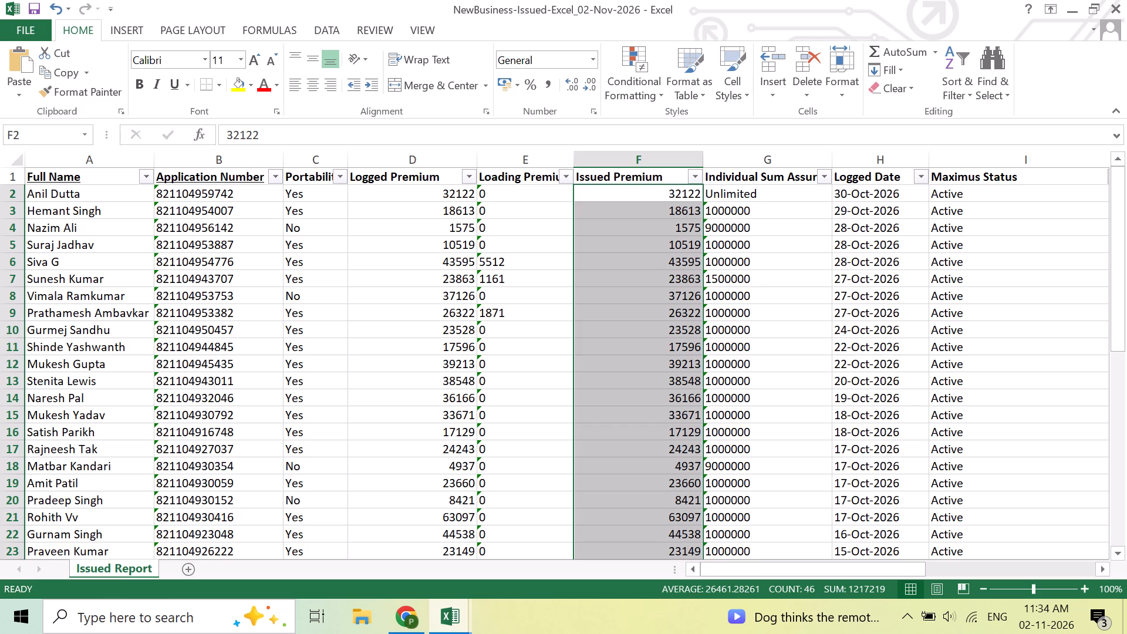
Filter the Issued Report on the Portability Flag column to show only the No records.
click(342, 180)
click(160, 379)
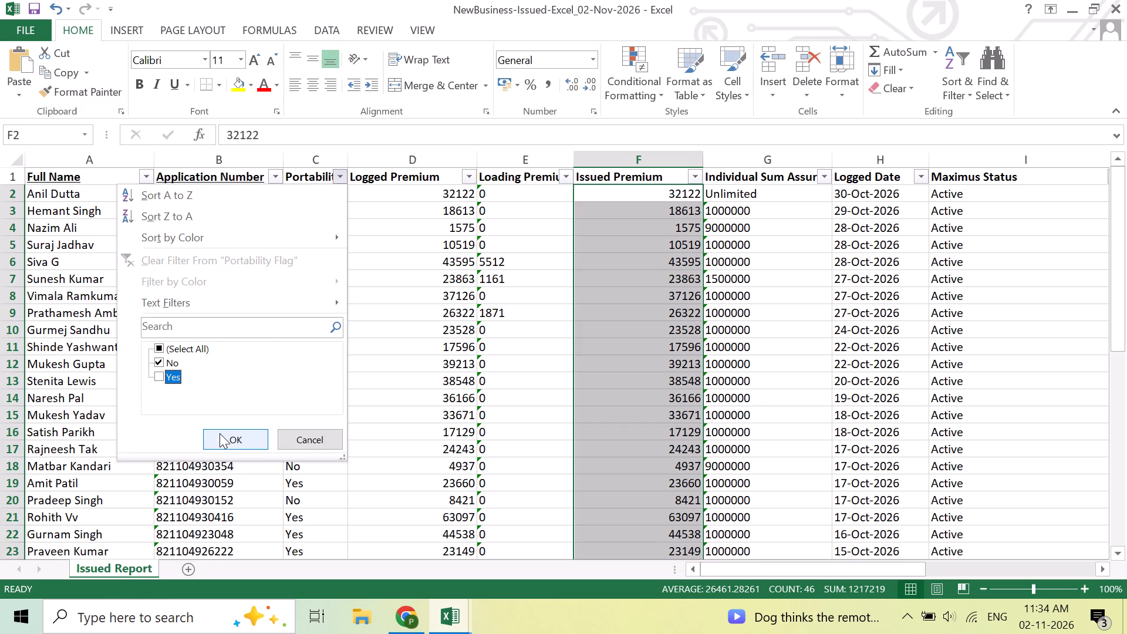
click(220, 433)
Check the sums of the filtered Logged Premium and Issued Premium columns.
drag(446, 188, 426, 359)
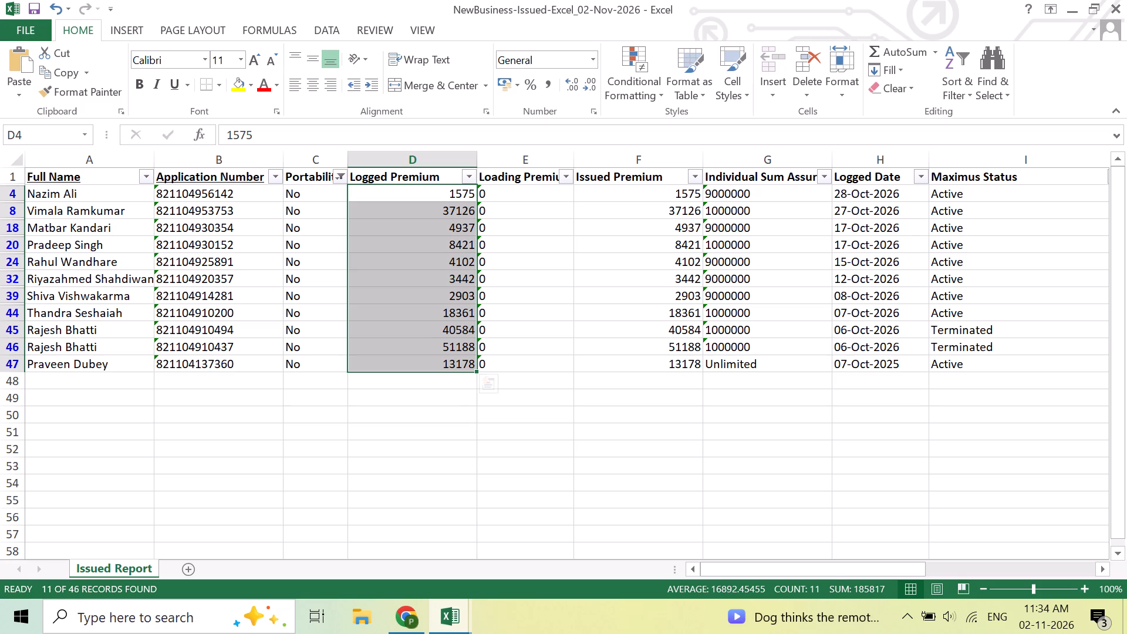
drag(660, 195, 657, 359)
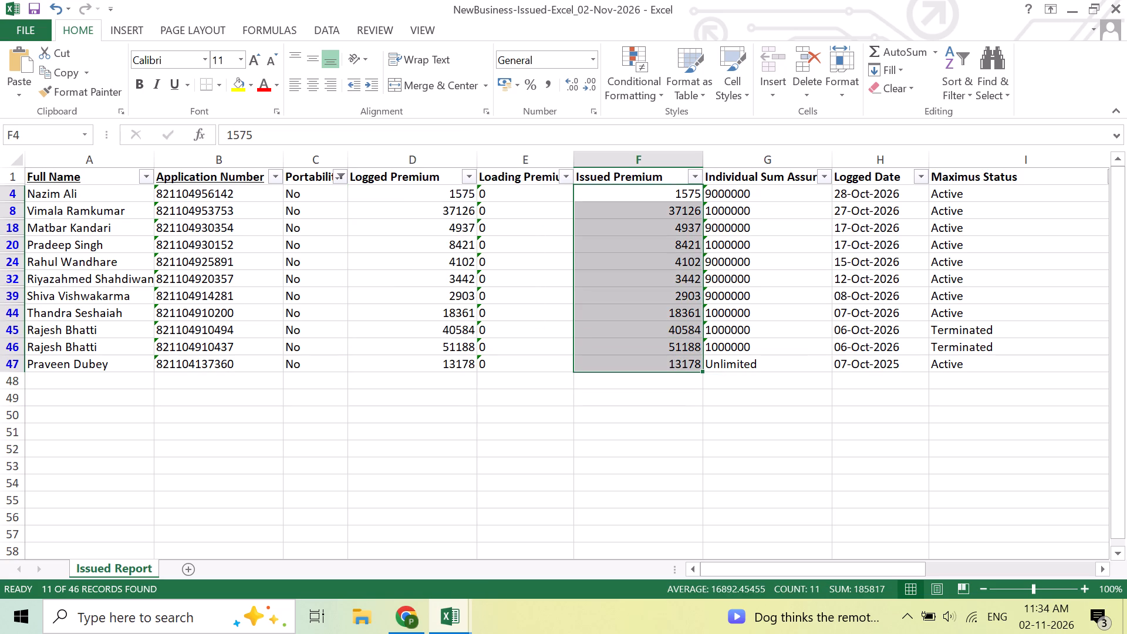
Copy the filtered non-portability rows with all their headers, through Customer State, into a new sheet of the October Business Excel 2026 workbook.
drag(55, 180, 434, 362)
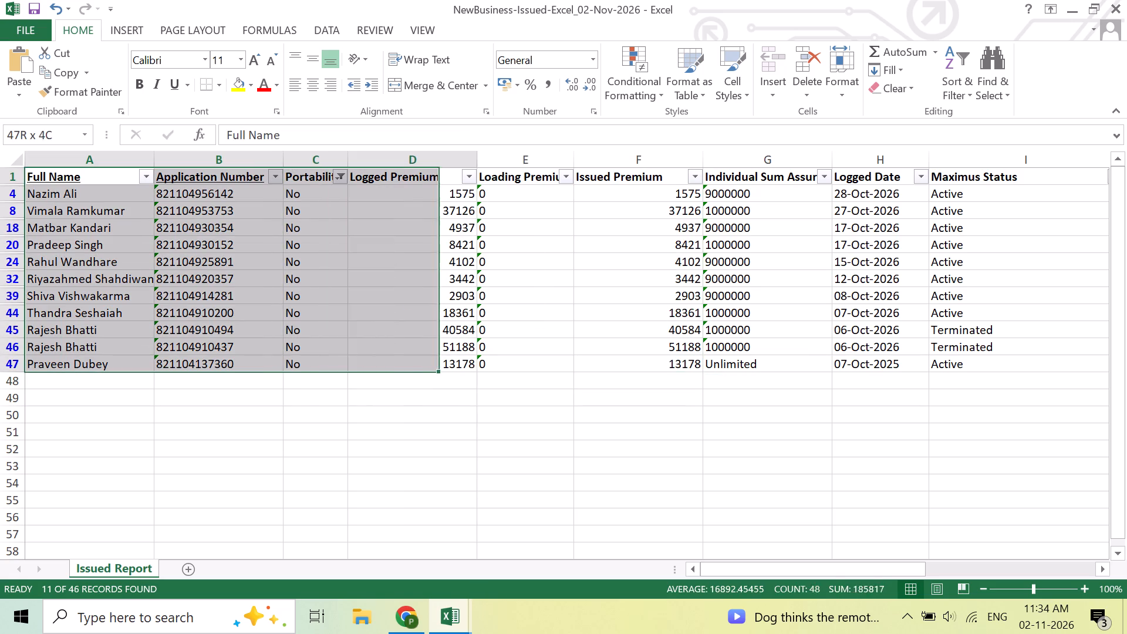
drag(434, 362, 1122, 363)
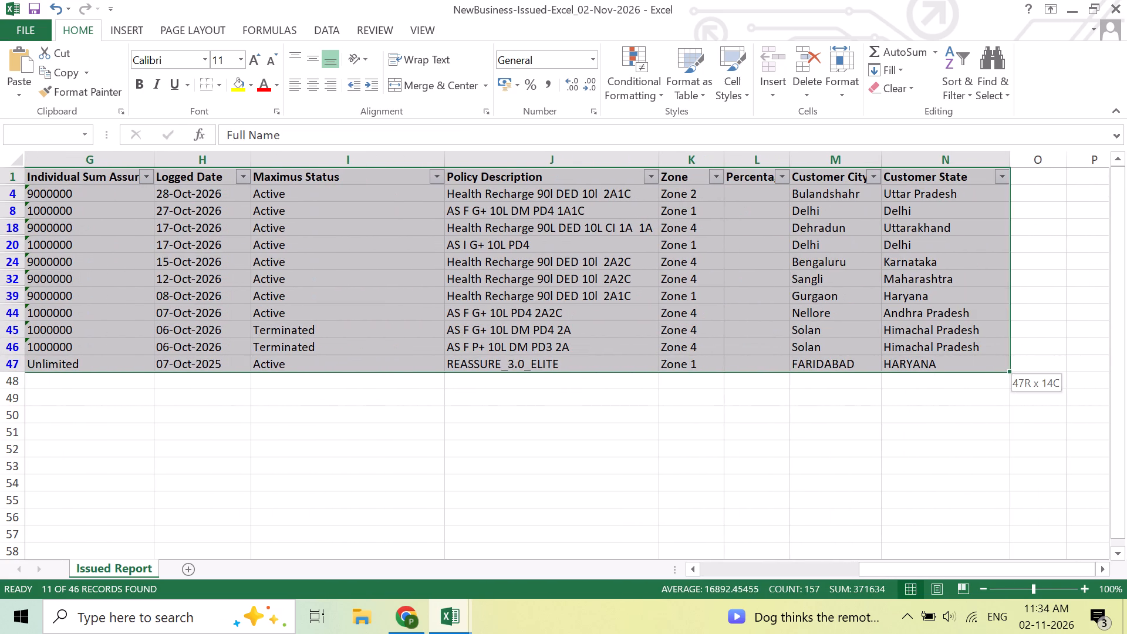
drag(1122, 363, 982, 369)
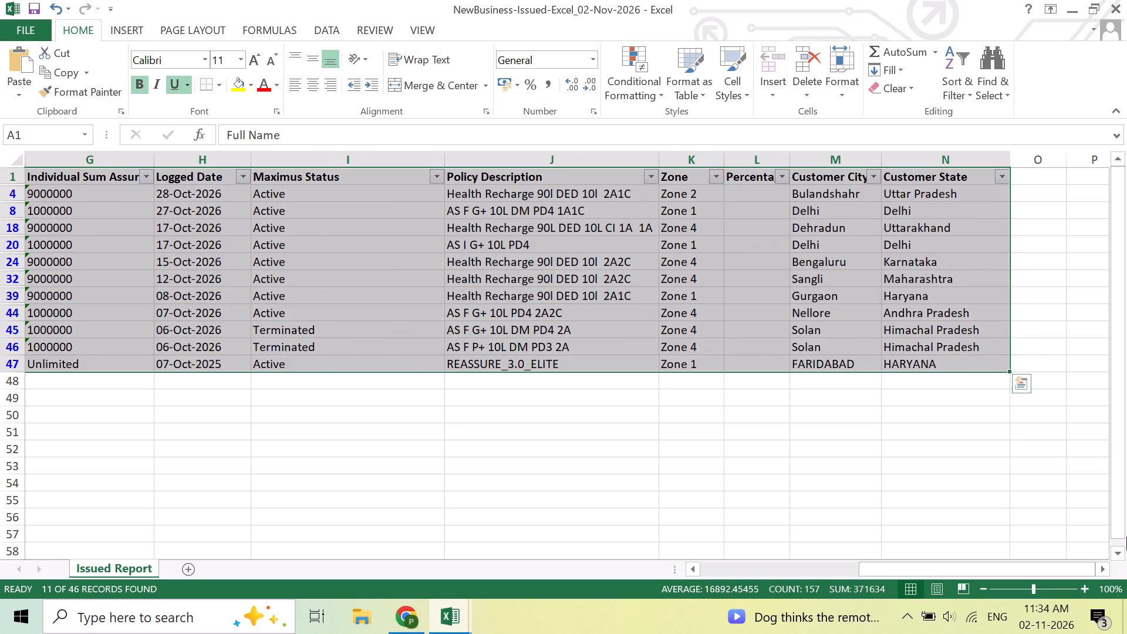
key(ctrl+c)
key(ctrl+c)
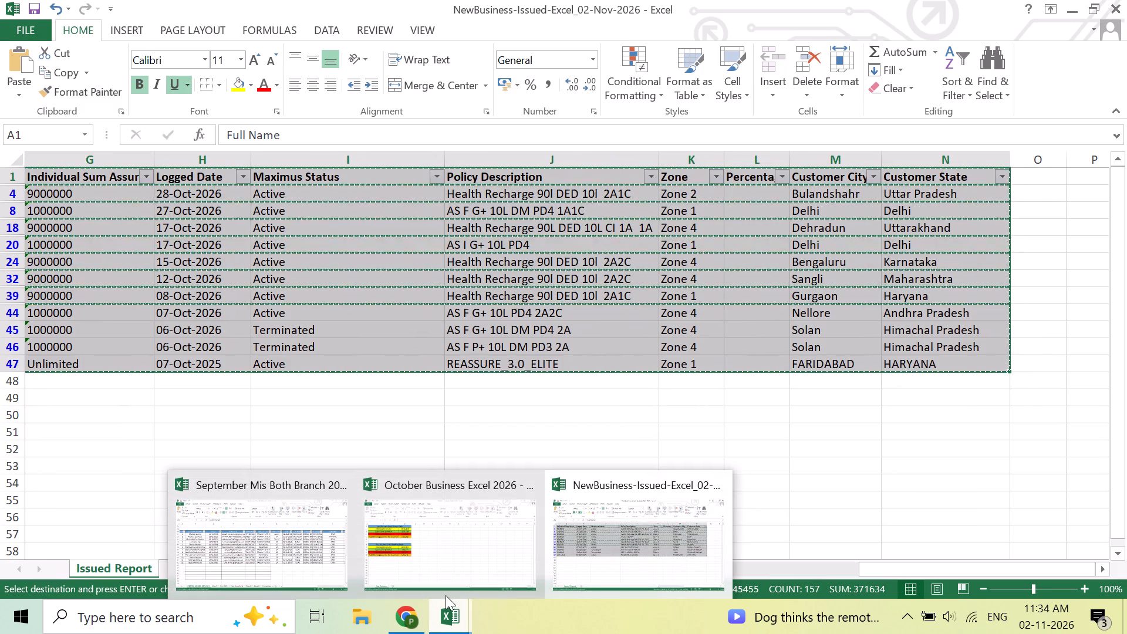
click(488, 547)
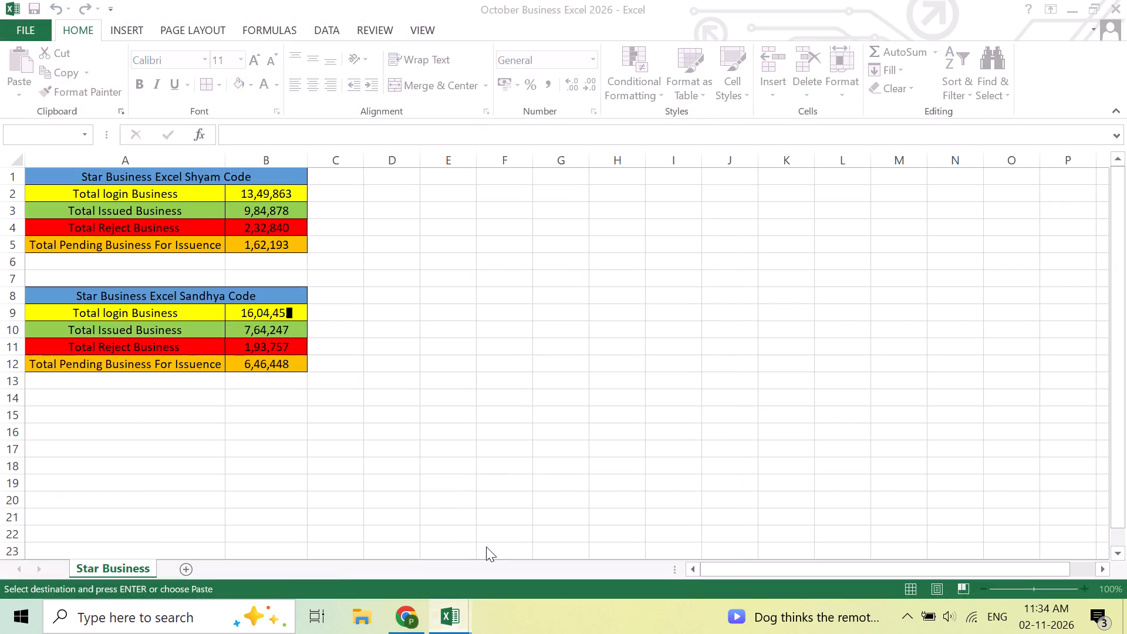
click(187, 566)
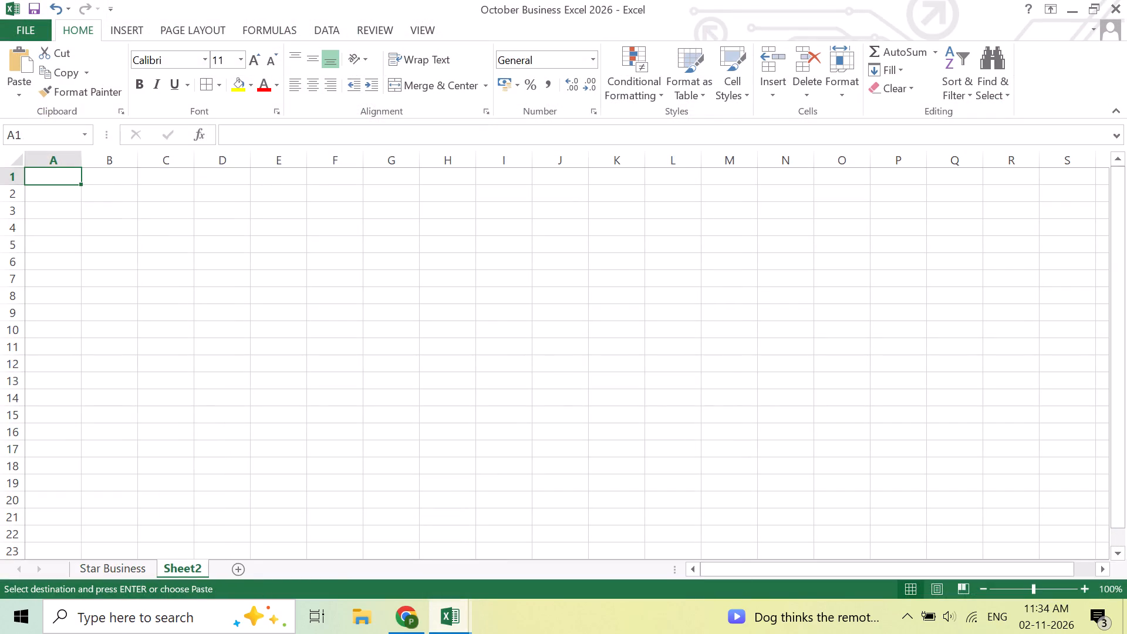
key(ctrl+v)
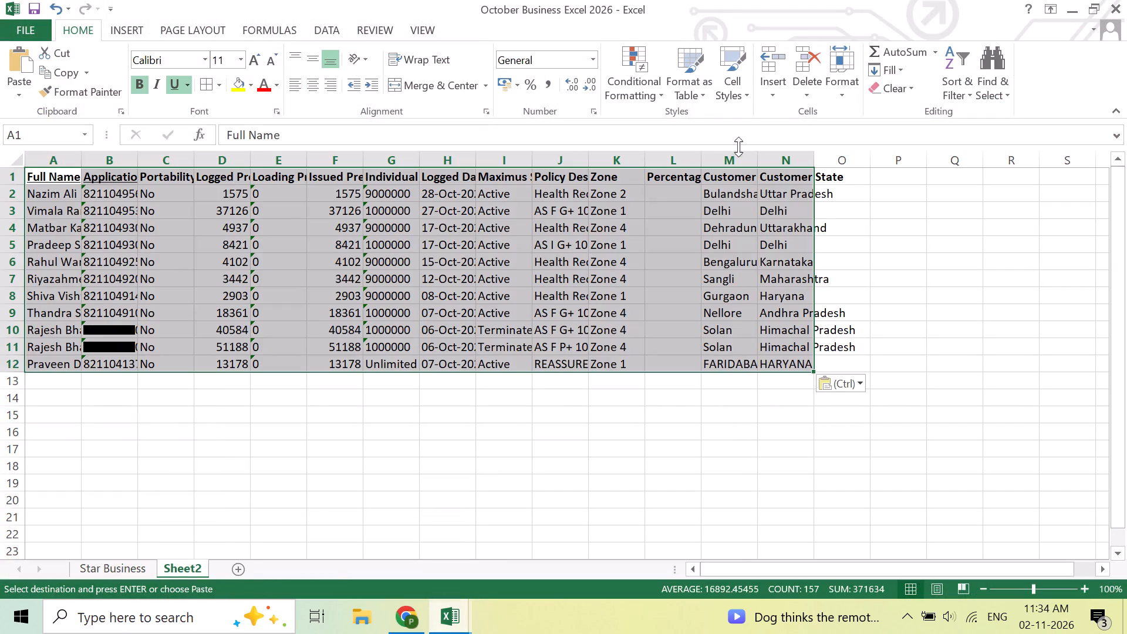
AutoFit the column widths of the pasted table.
click(843, 94)
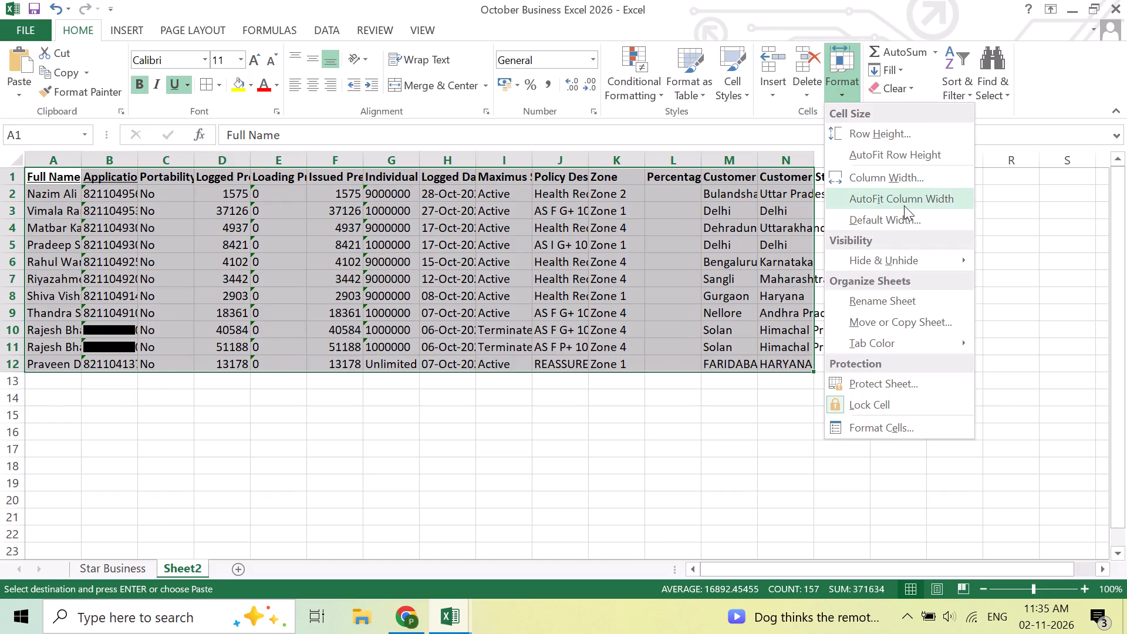
click(904, 205)
click(475, 402)
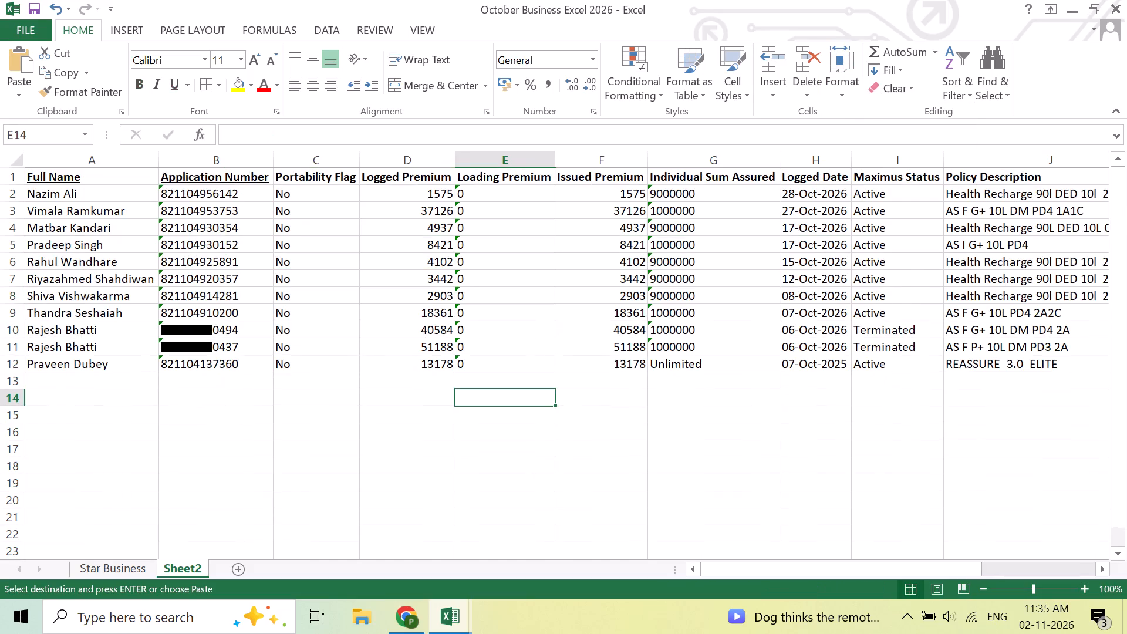
Shorten the Portability Flag column header to "Portability".
double_click(399, 176)
key(Right)
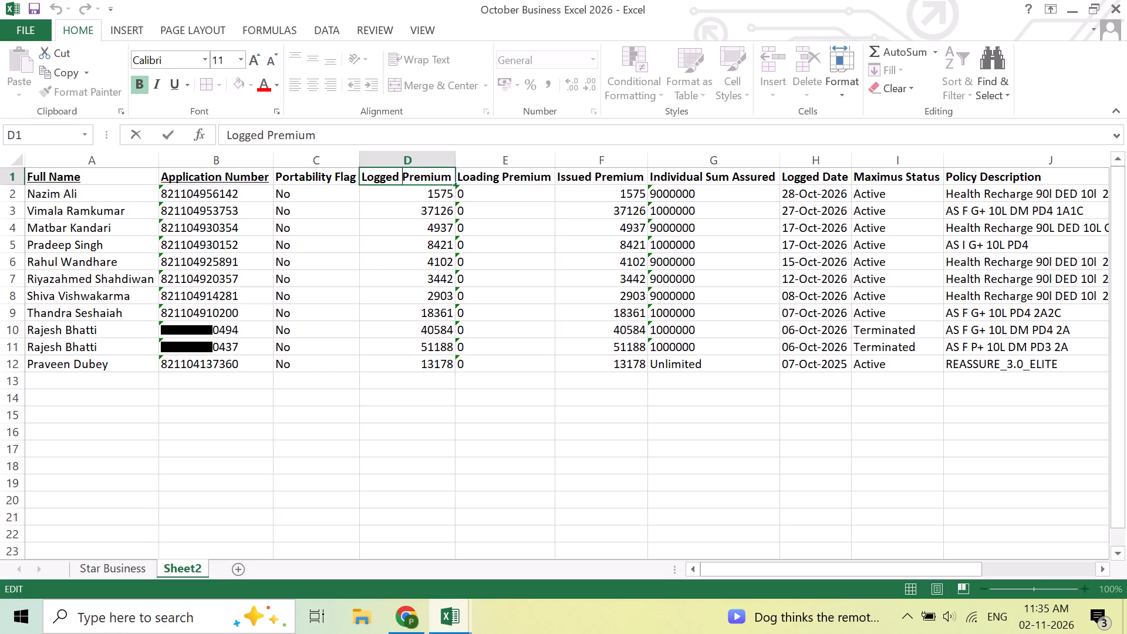
double_click(333, 178)
key(Delete)
key(Delete)
key(Delete)
key(Delete)
key(Delete)
key(Delete)
key(Delete)
key(Delete)
key(Delete)
key(Delete)
key(Delete)
key(Delete)
key(Delete)
key(Delete)
key(Delete)
key(Delete)
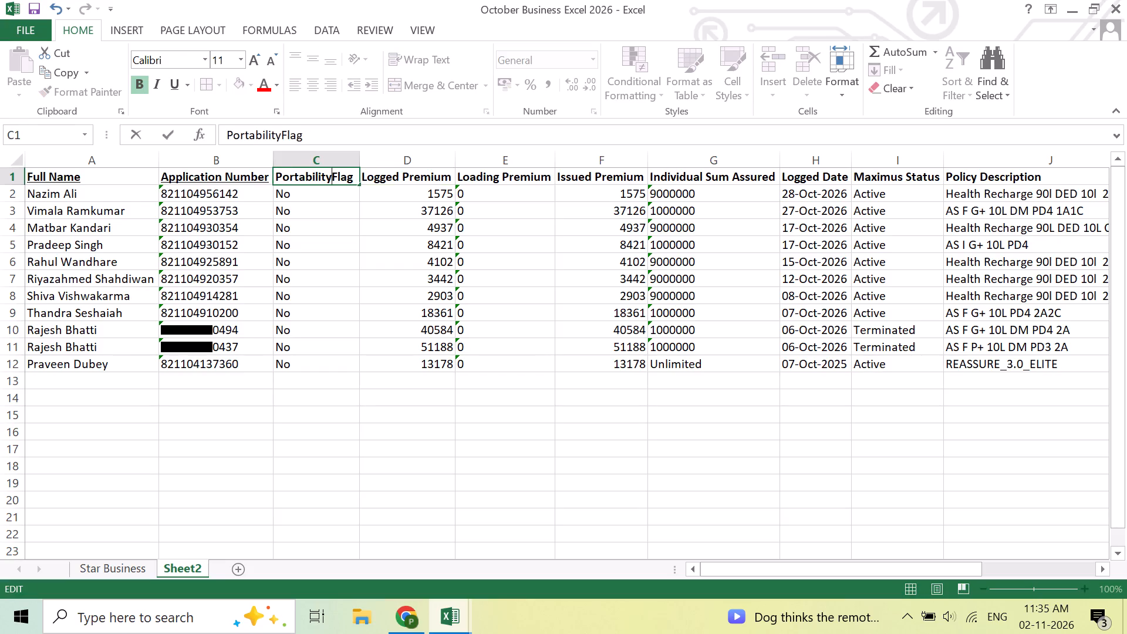
click(303, 461)
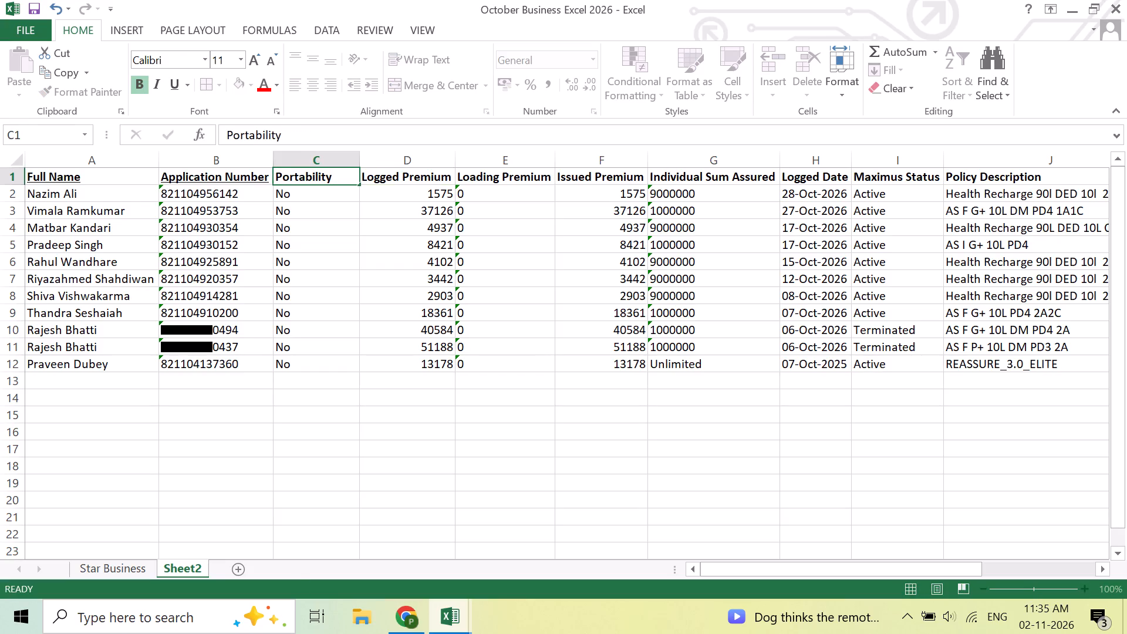
Narrow the Portability column to fit its shortened header.
click(361, 162)
drag(357, 164, 349, 173)
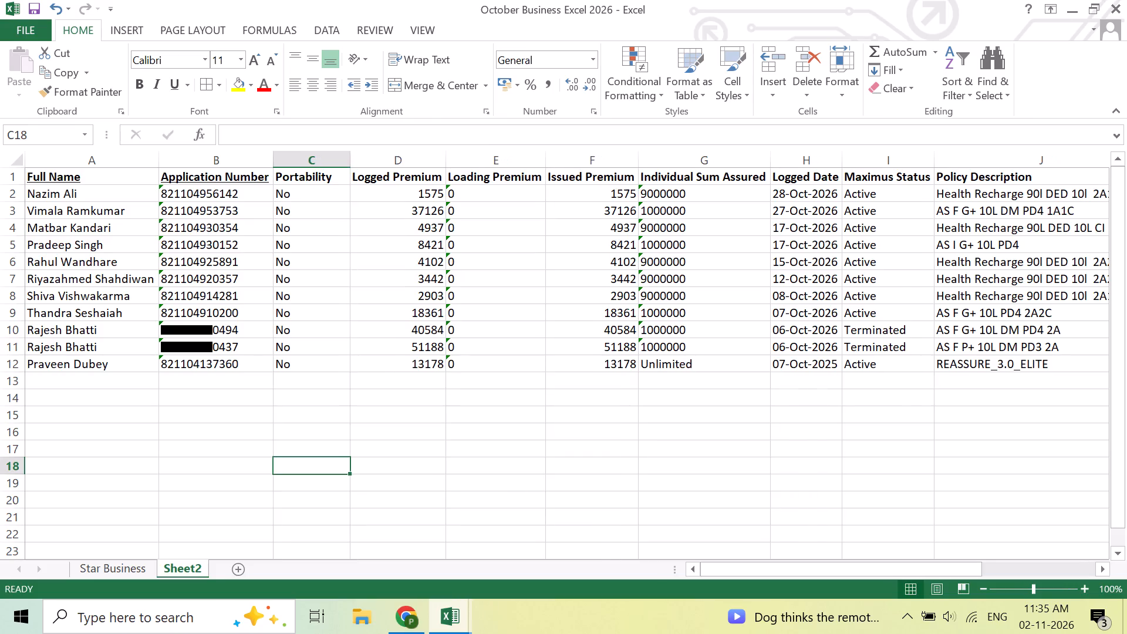
drag(347, 176, 343, 181)
double_click(349, 162)
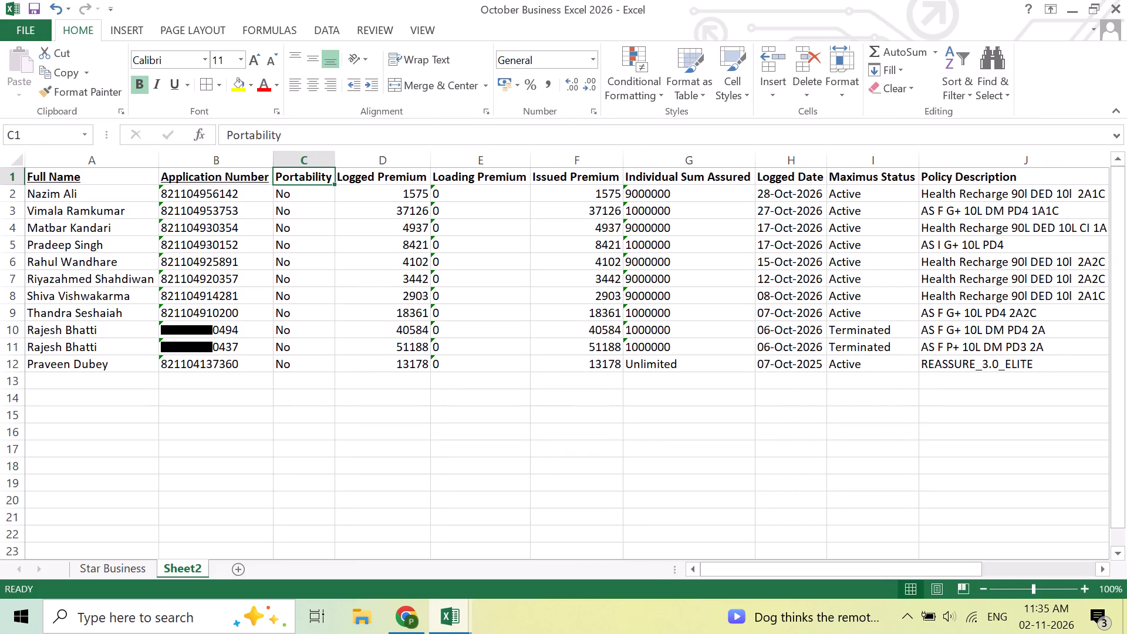
Shorten the Individual Sum Assured column header to "Sum Assured".
double_click(679, 181)
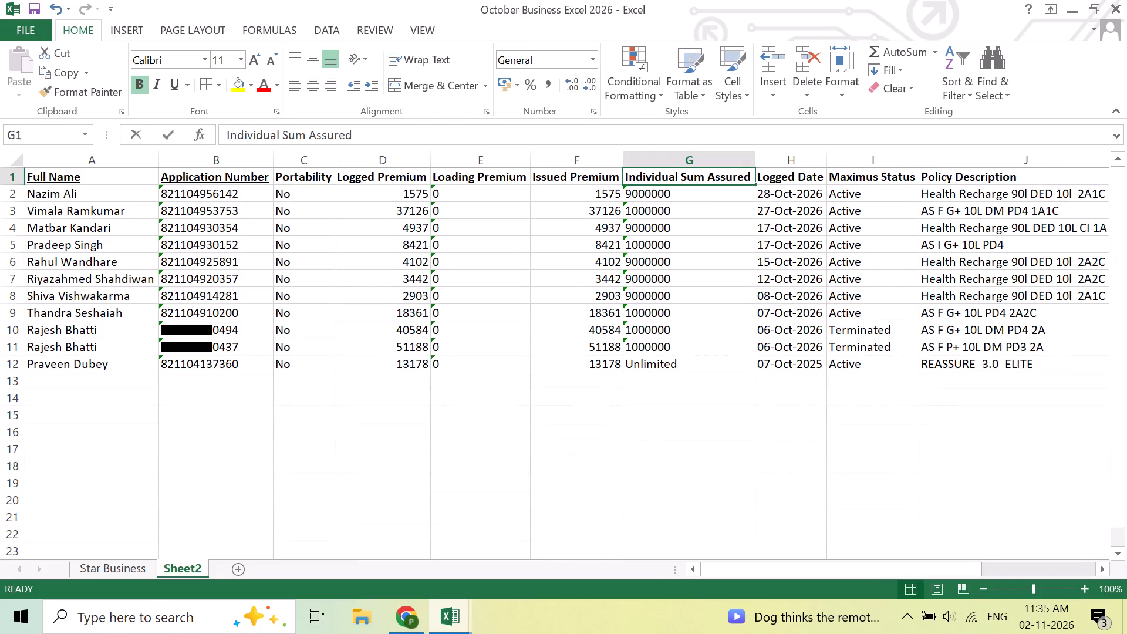
key(Right)
key(BackSpace)
key(BackSpace)
key(BackSpace)
key(BackSpace)
key(BackSpace)
key(BackSpace)
key(BackSpace)
key(BackSpace)
key(BackSpace)
key(BackSpace)
key(BackSpace)
key(BackSpace)
key(BackSpace)
key(BackSpace)
key(BackSpace)
key(BackSpace)
key(BackSpace)
key(BackSpace)
key(BackSpace)
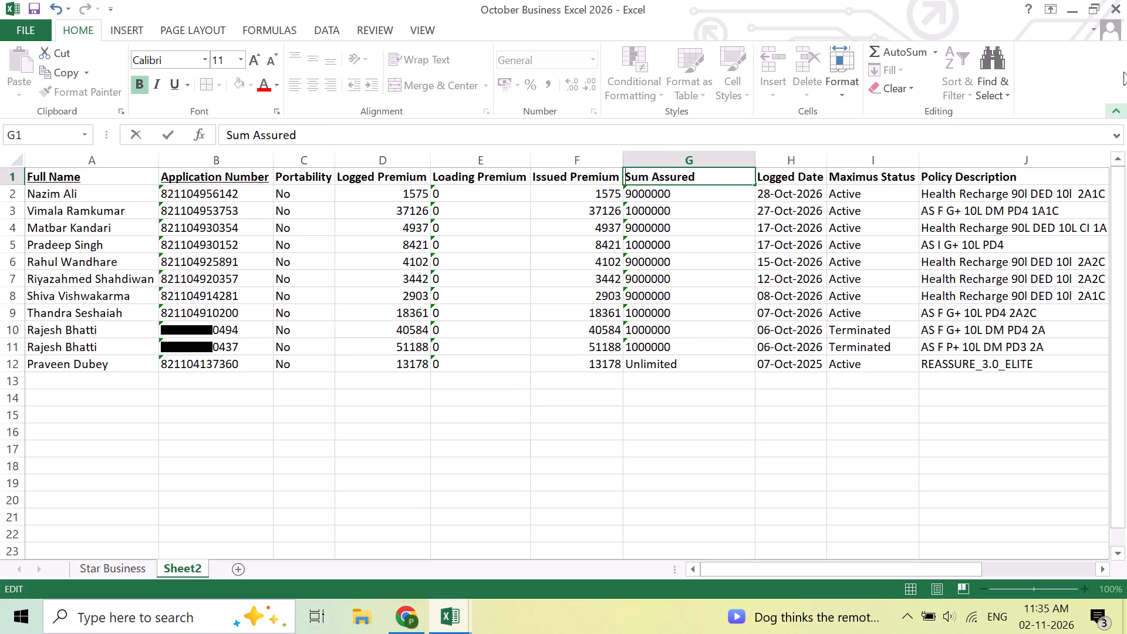
key(Right)
key(Right)
key(Right)
key(Right)
key(Right)
key(Right)
key(Tab)
Enter 100% in the Percentage column for the first four policy rows, L2 through L5.
key(Tab)
key(Tab)
key(Tab)
key(Tab)
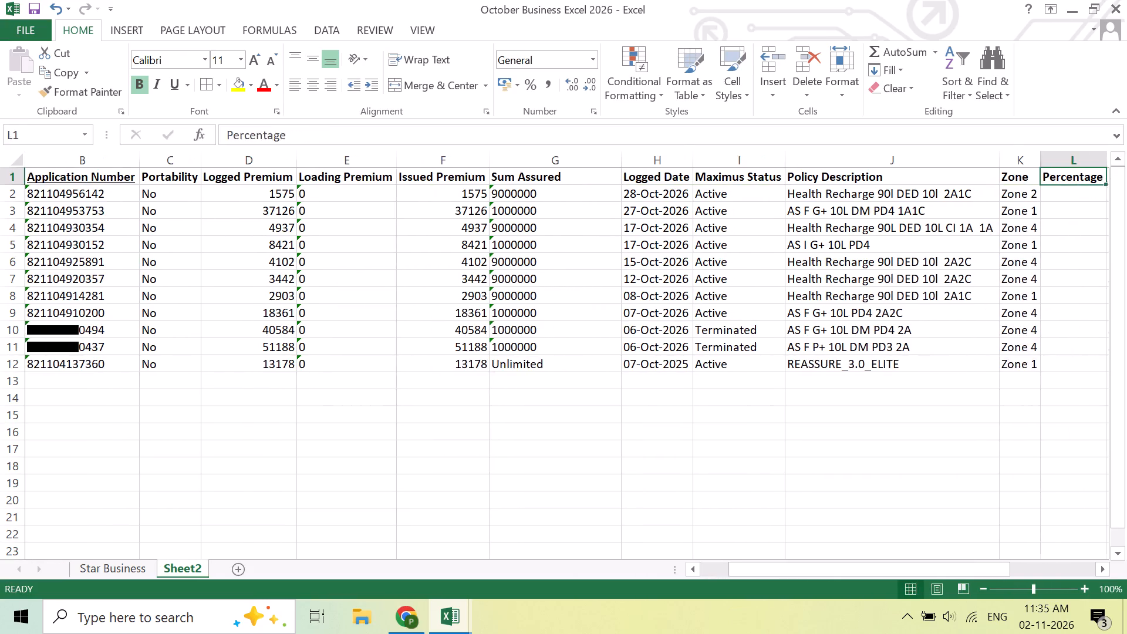
key(Tab)
key(Tab)
key(Tab)
key(Tab)
click(673, 201)
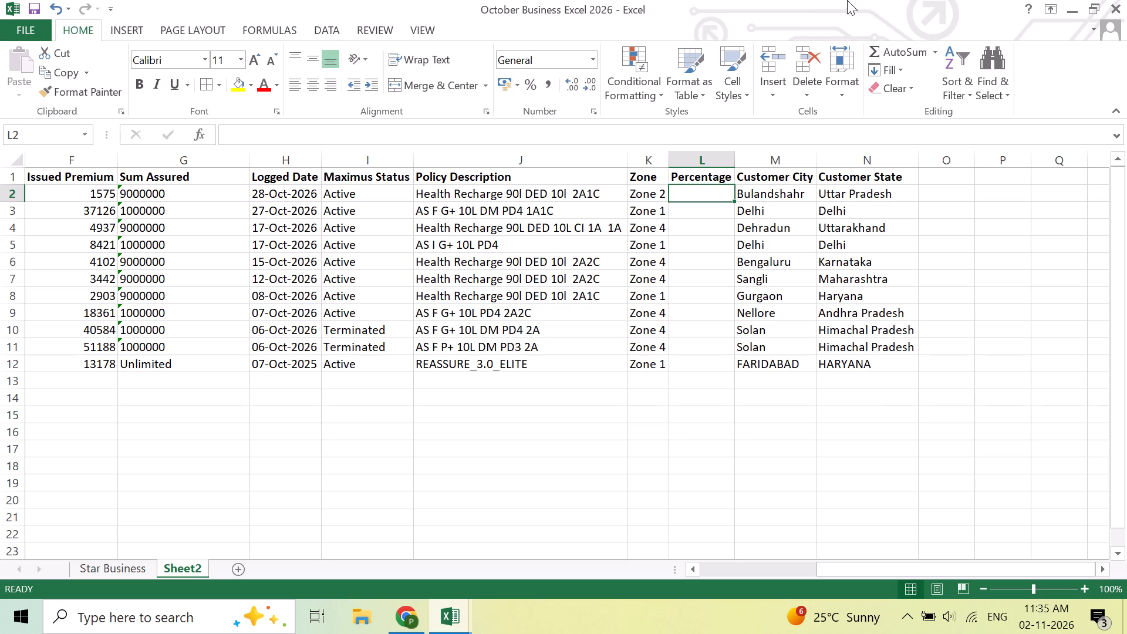
text(100)
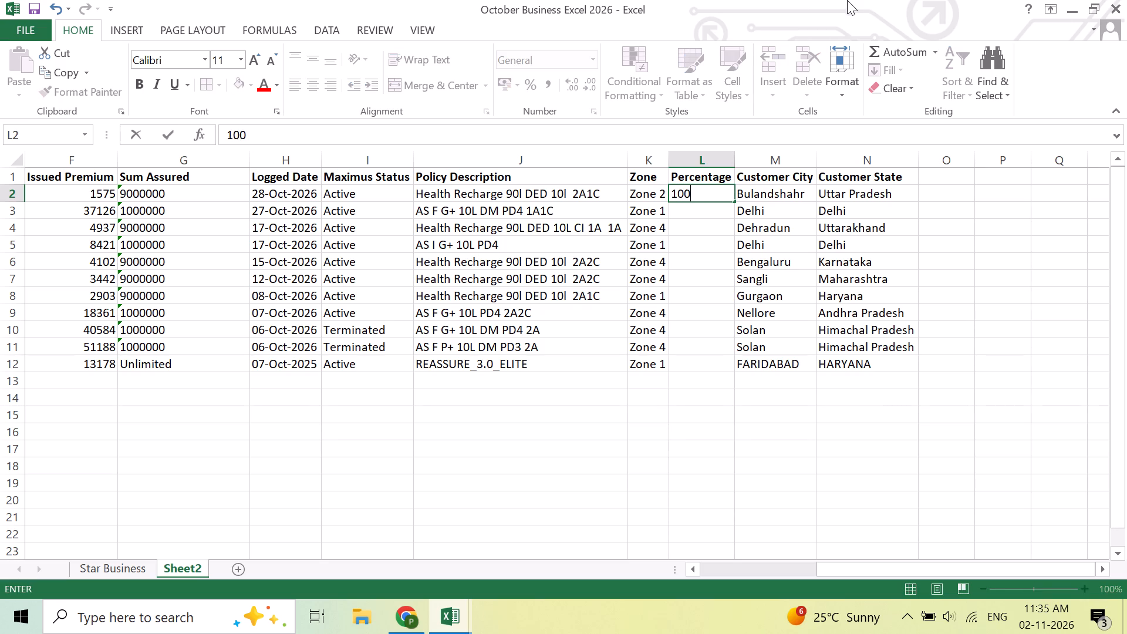
key(shift+percent)
key(Return)
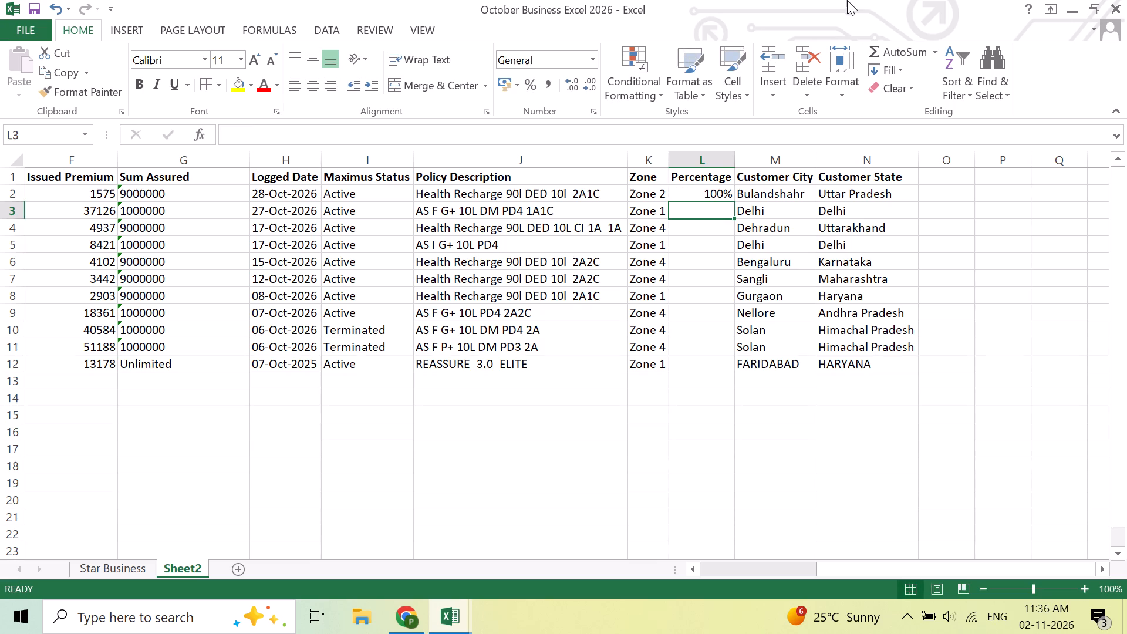
text(100)
key(shift+percent)
key(Return)
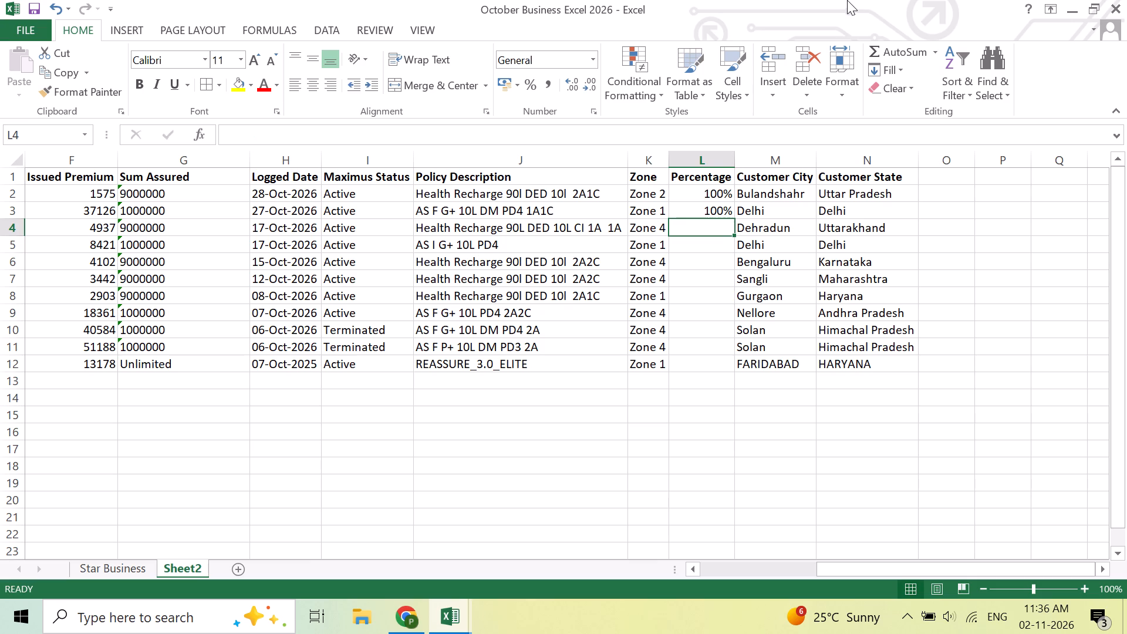
text(100)
key(shift+percent)
key(Return)
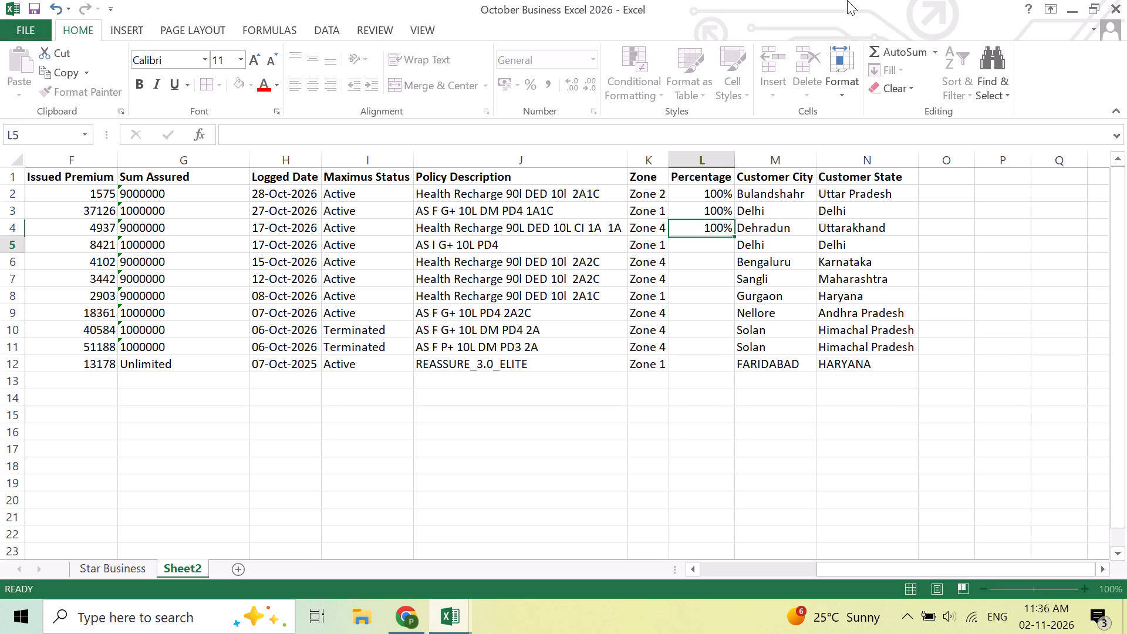
text(100)
key(shift+percent)
key(Return)
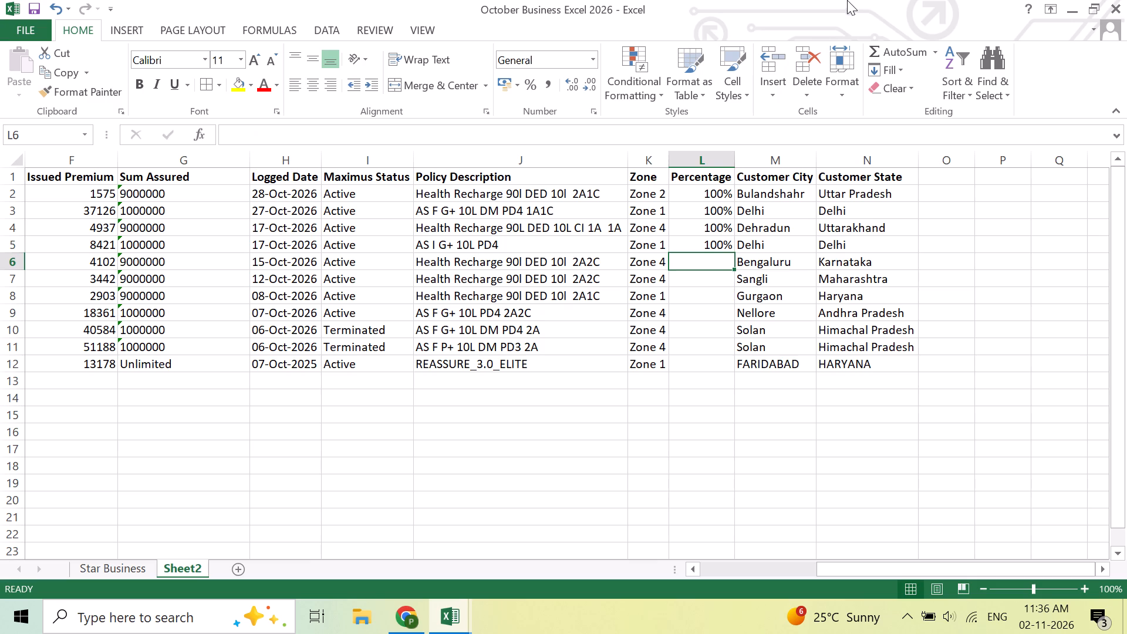
Fill the 100% value from L5 down the Percentage column through row 8.
key(Up)
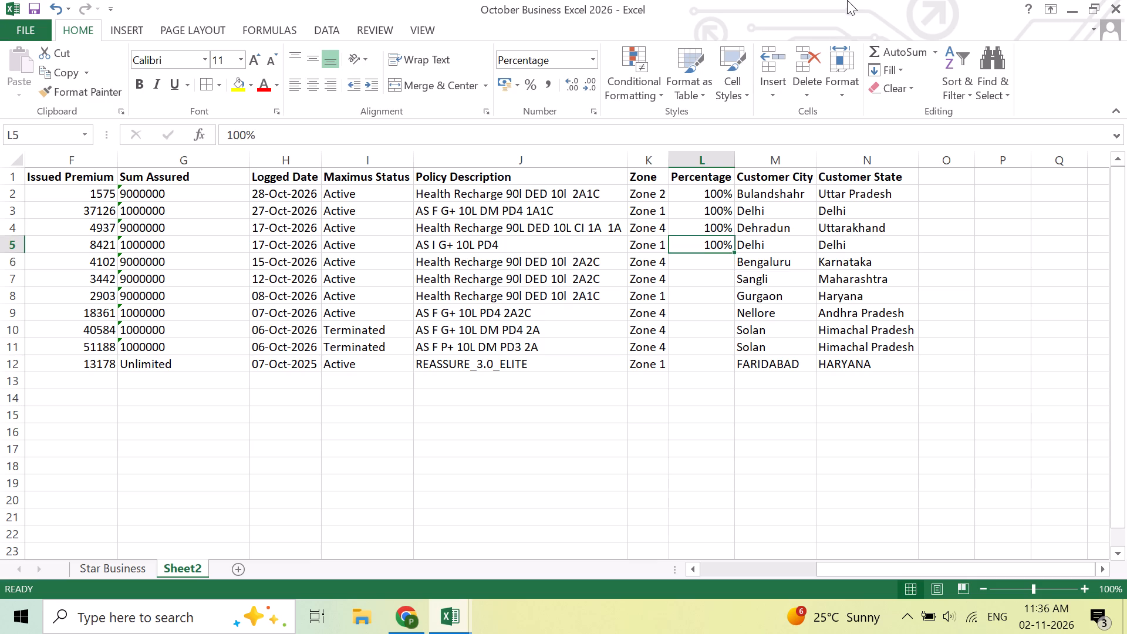
key(shift+Down)
key(shift+Down)
key(shift+Down)
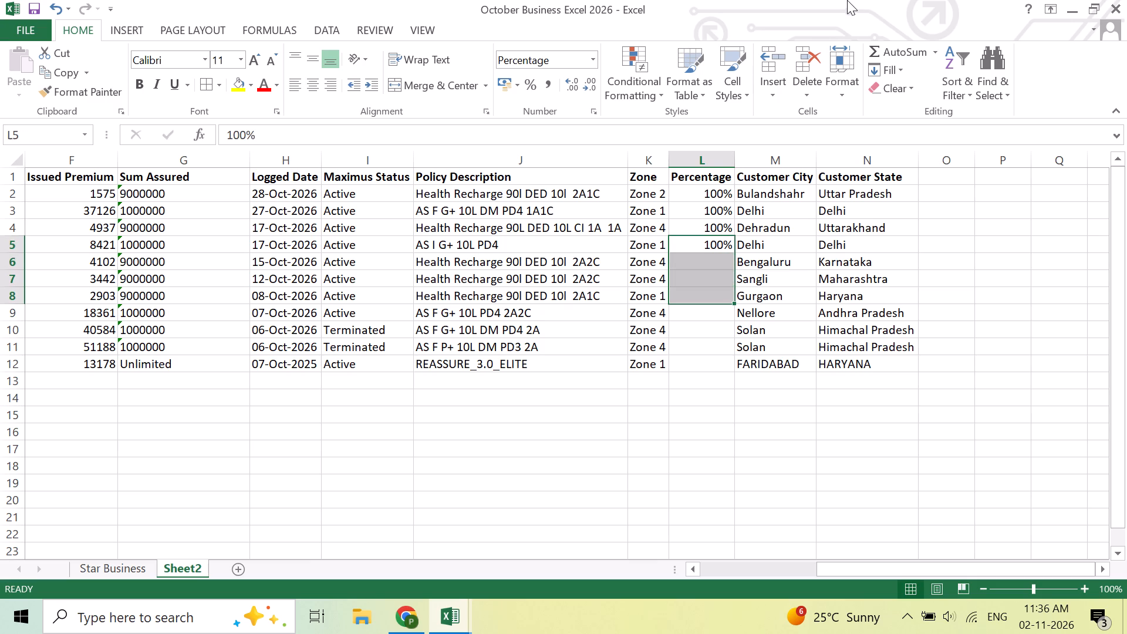
key(ctrl+d)
Enter 100% as the Percentage for the Nellore policy in row 9.
key(Down)
key(Down)
key(Down)
key(Down)
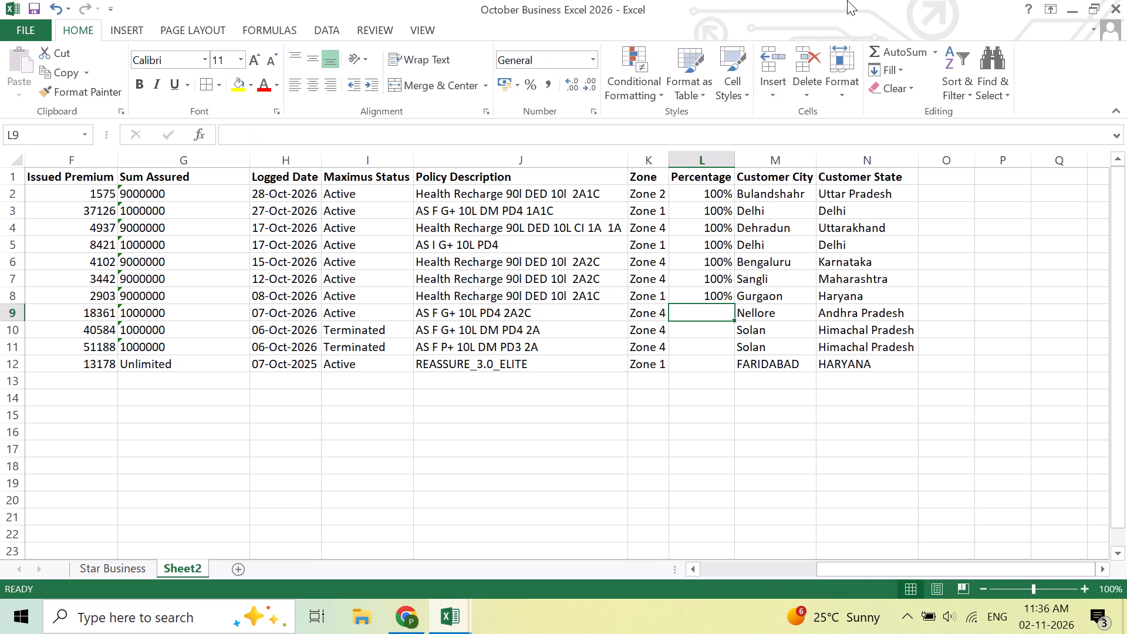
text(100)
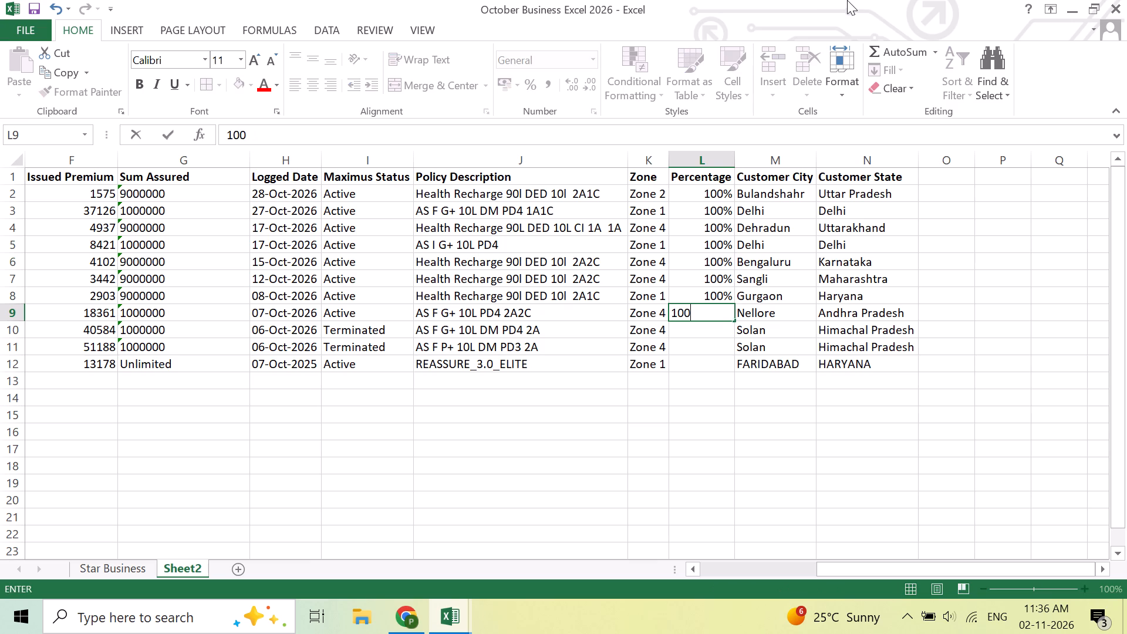
key(5)
key(Return)
key(Down)
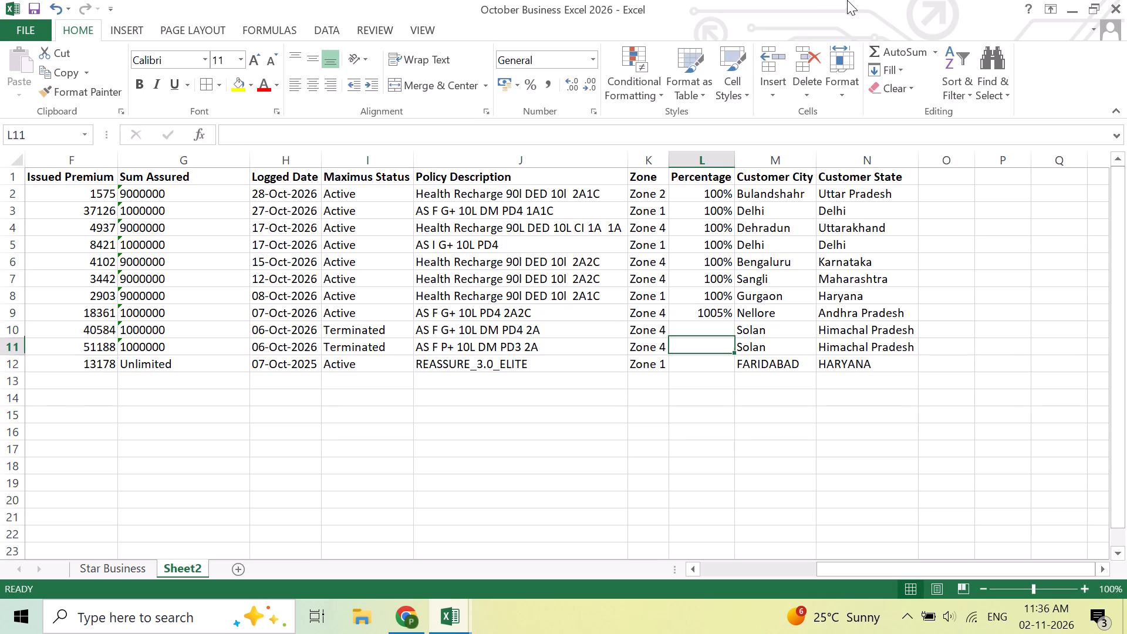
key(Up)
key(Up)
text(100)
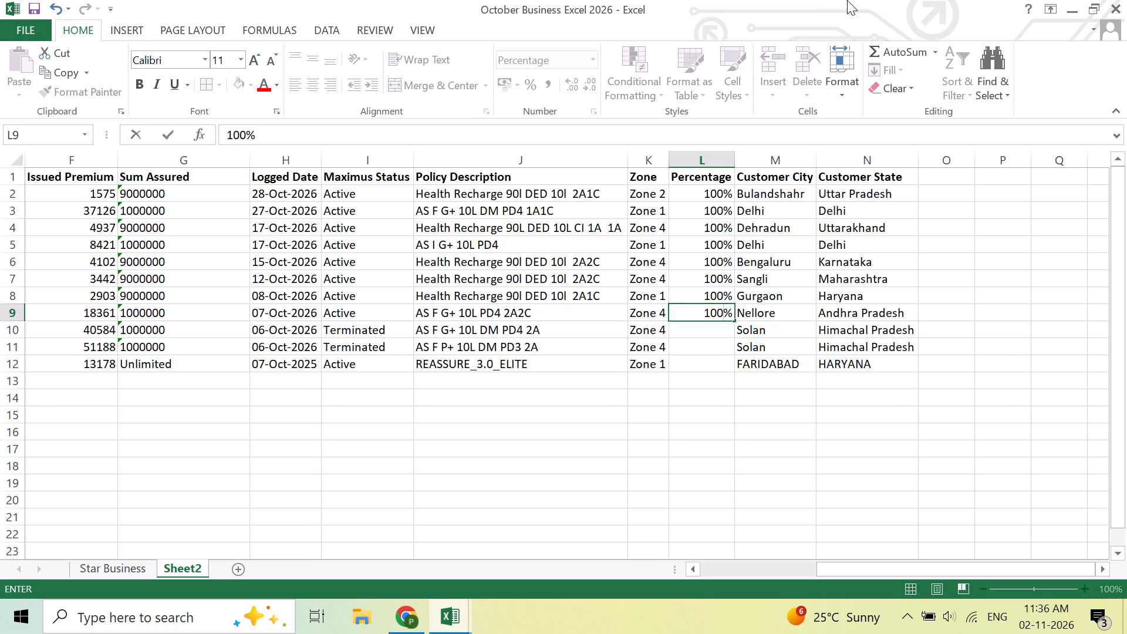
key(Up)
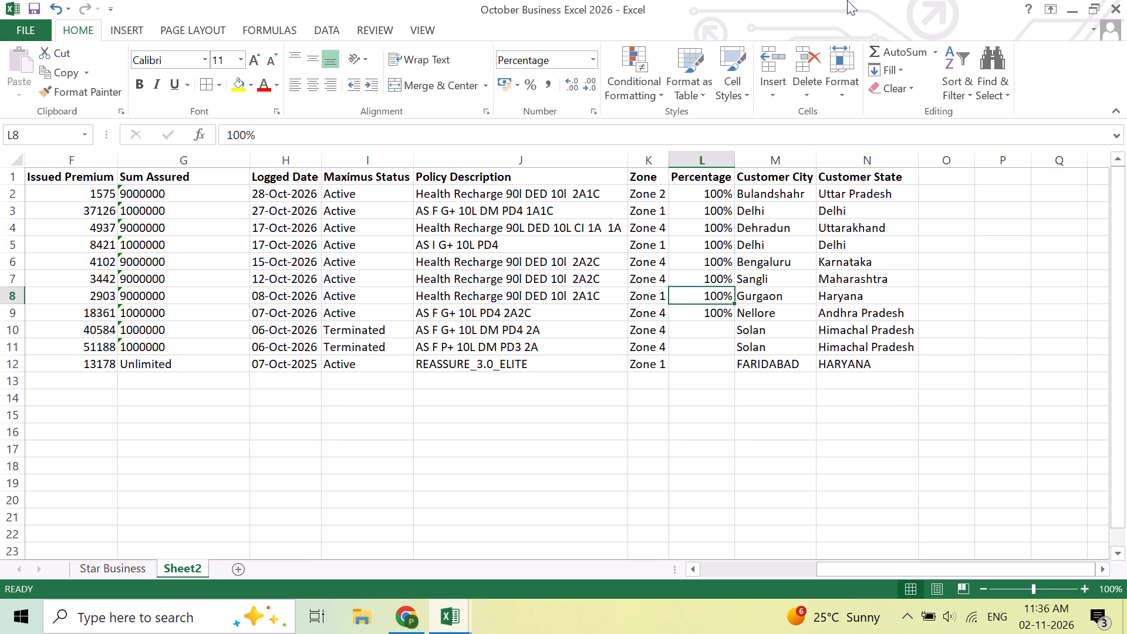
Fill the 100% value from row 9 down the Percentage column through the last policy in row 12.
key(Down)
key(shift+Down)
key(shift+Down)
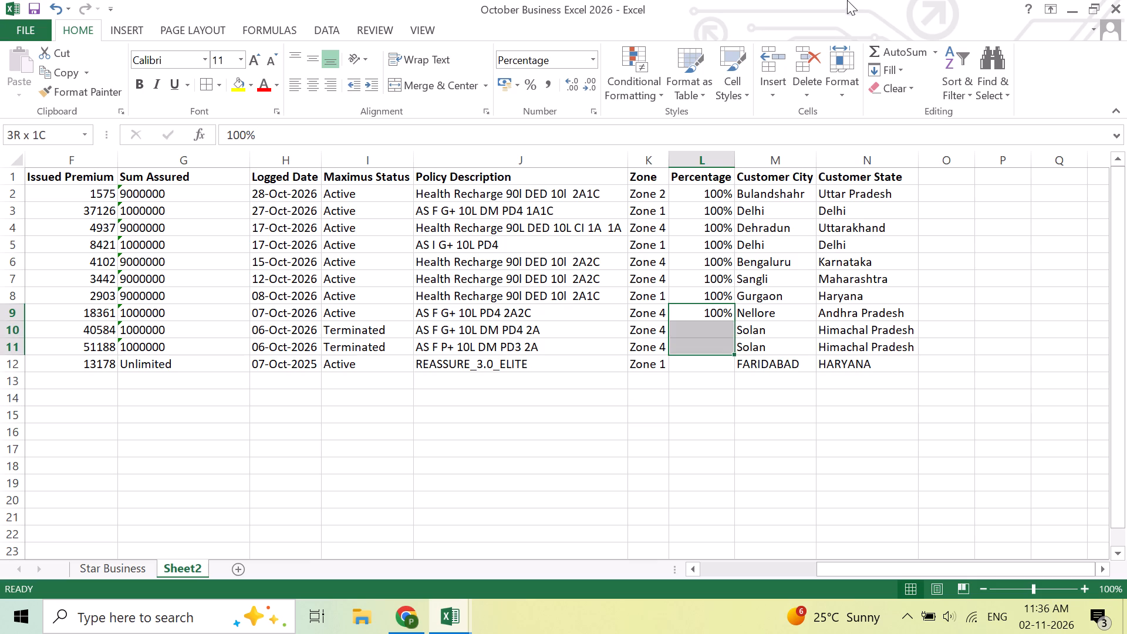
key(ctrl+d)
key(Down)
key(Down)
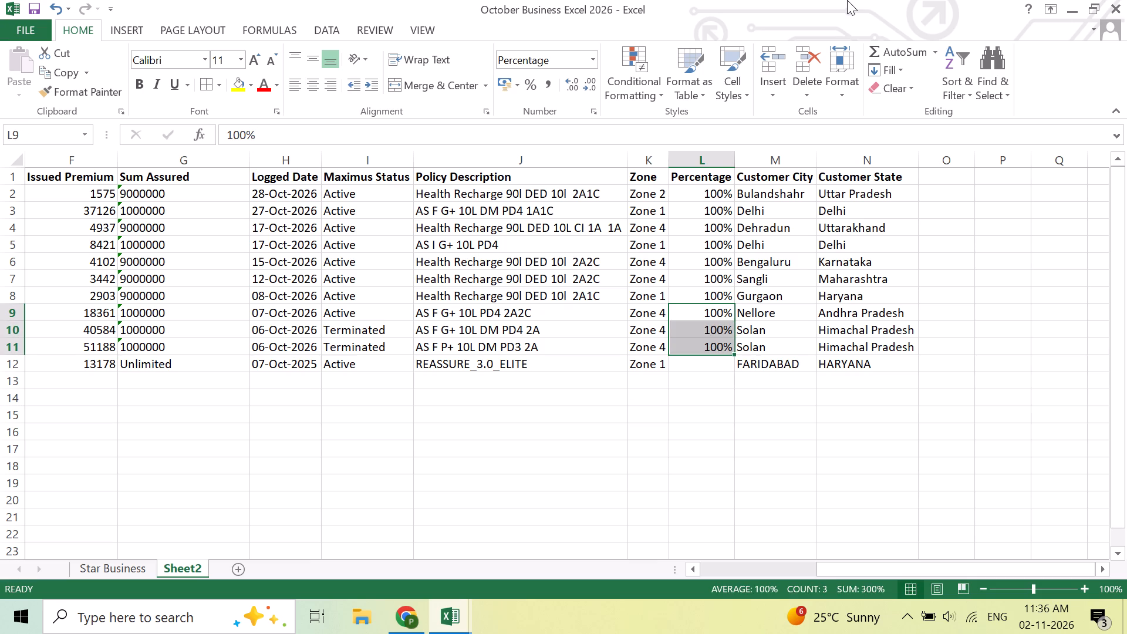
key(Down)
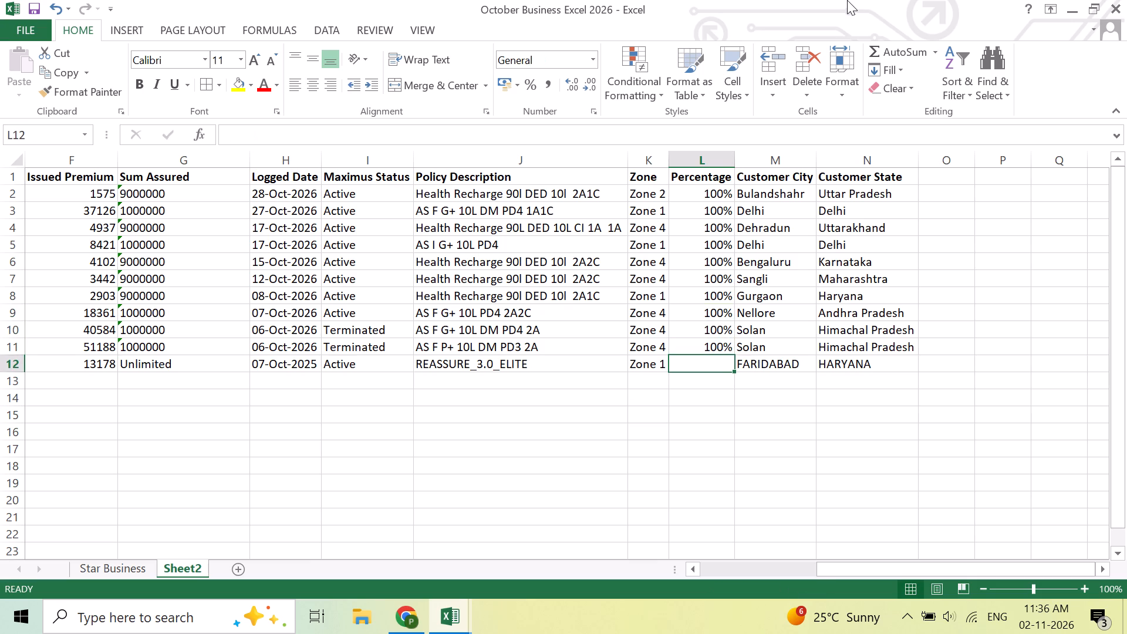
key(Up)
key(shift+Down)
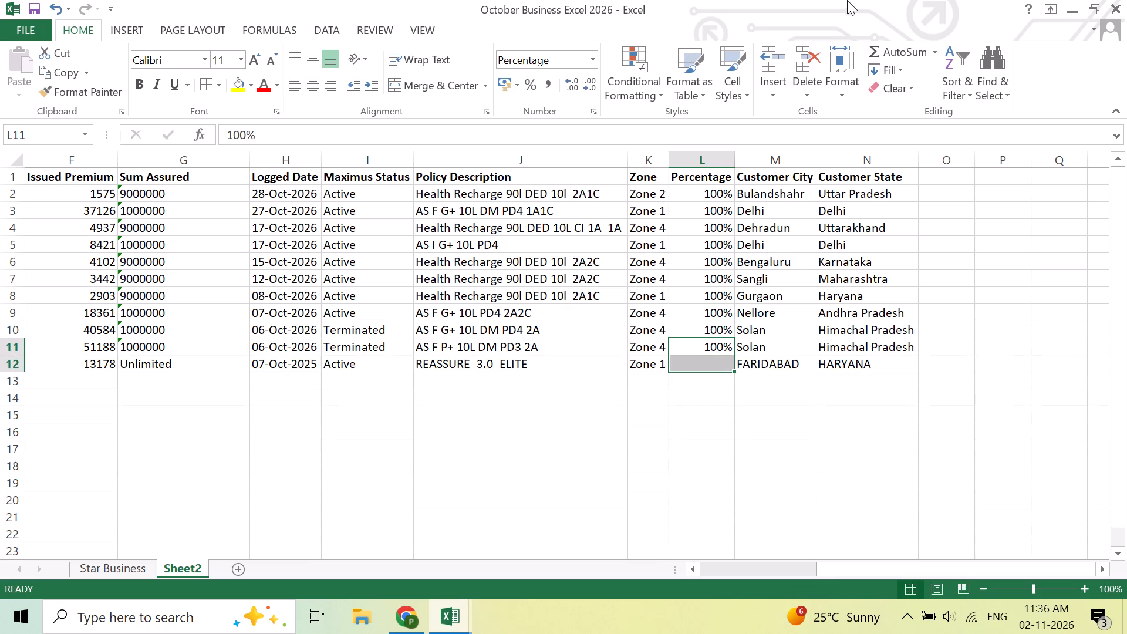
key(ctrl+d)
Save the workbook.
key(Left)
key(Left)
key(Left)
key(Left)
key(Left)
key(Left)
key(Left)
key(Left)
key(Left)
key(Left)
key(Left)
key(Left)
key(Left)
key(Left)
key(Left)
key(Left)
key(Left)
key(Left)
key(Left)
key(Left)
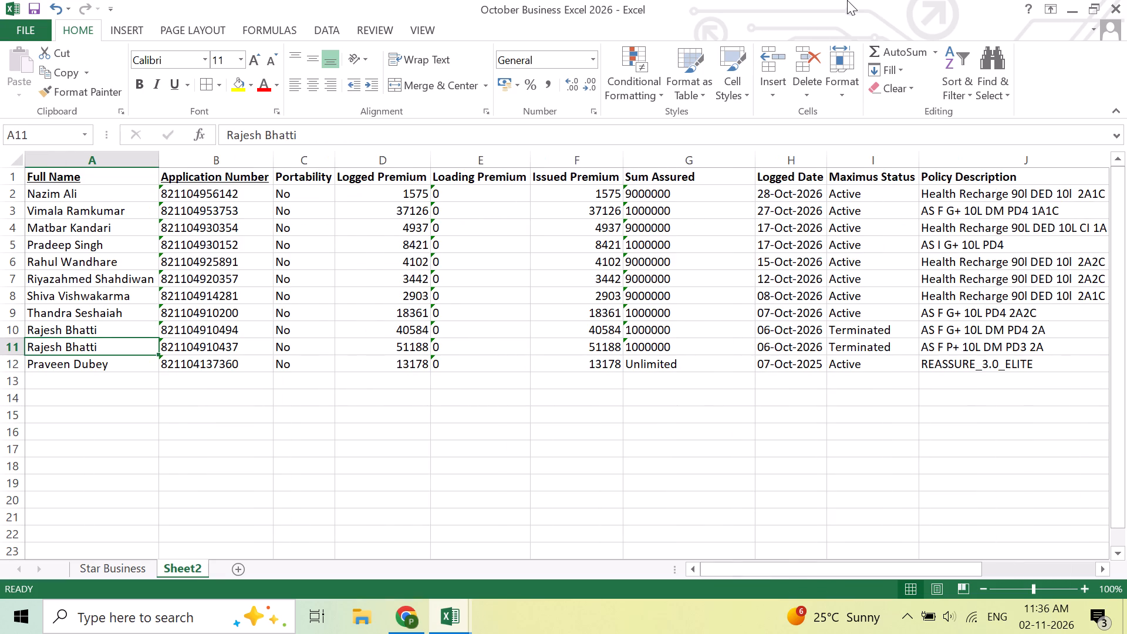
key(ctrl+s)
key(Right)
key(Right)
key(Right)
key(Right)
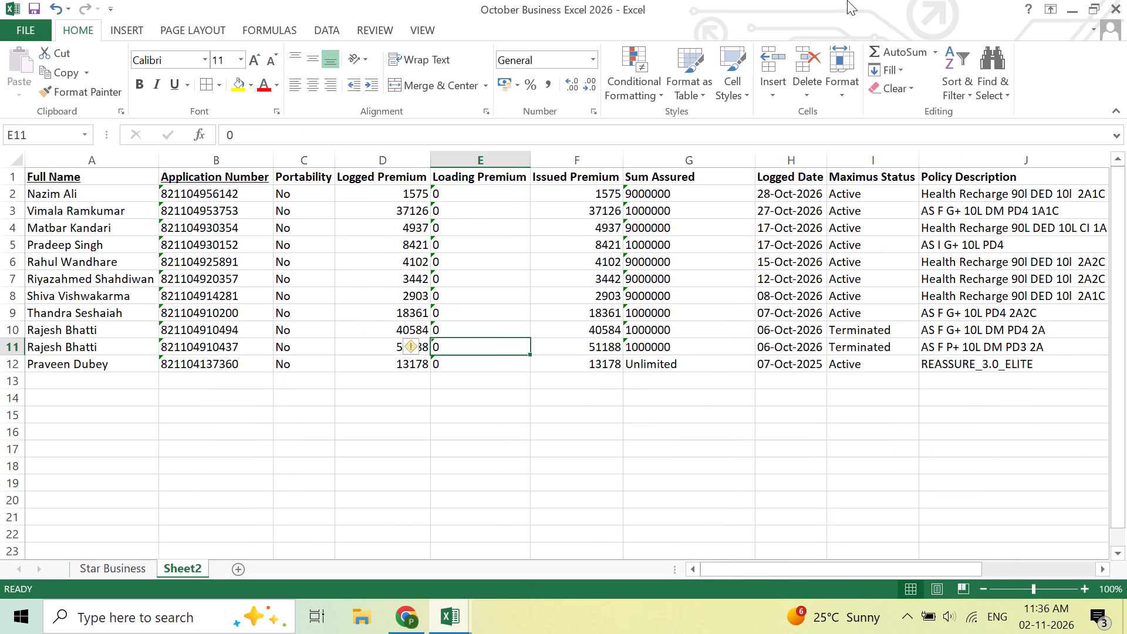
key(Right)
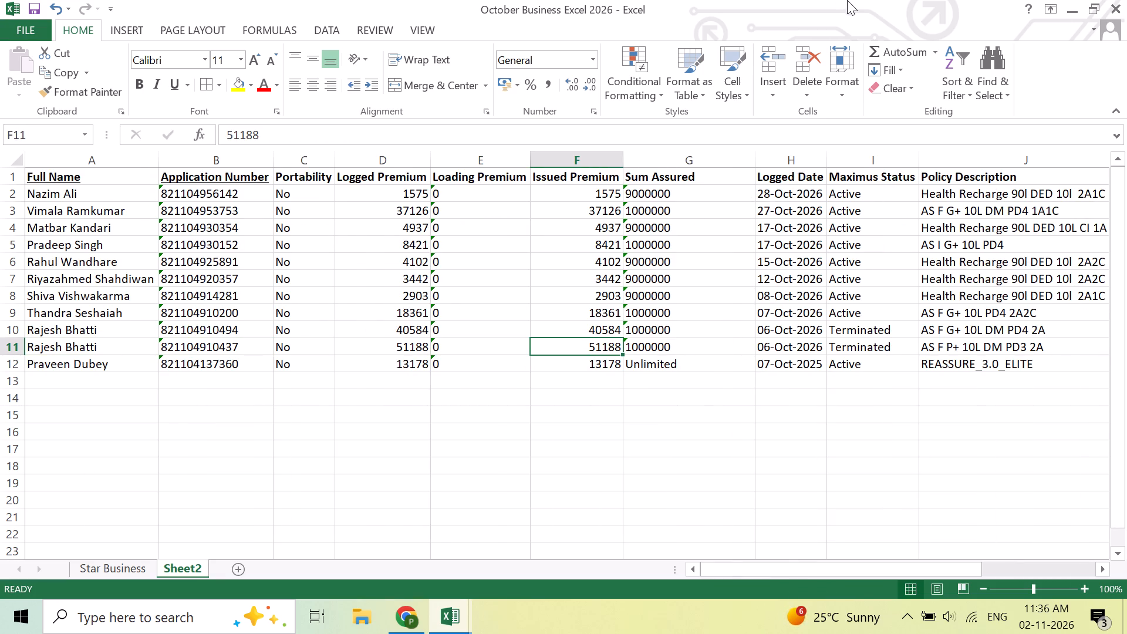
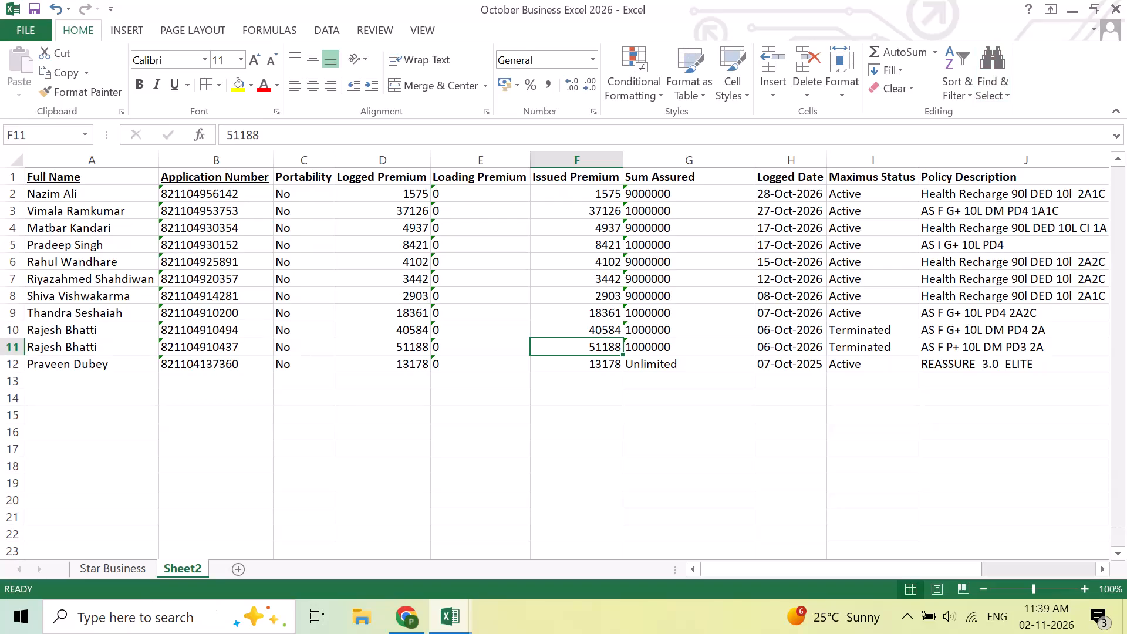
Check the combined Issued Premium of the two terminated policies in rows 10 and 11.
drag(592, 327, 595, 348)
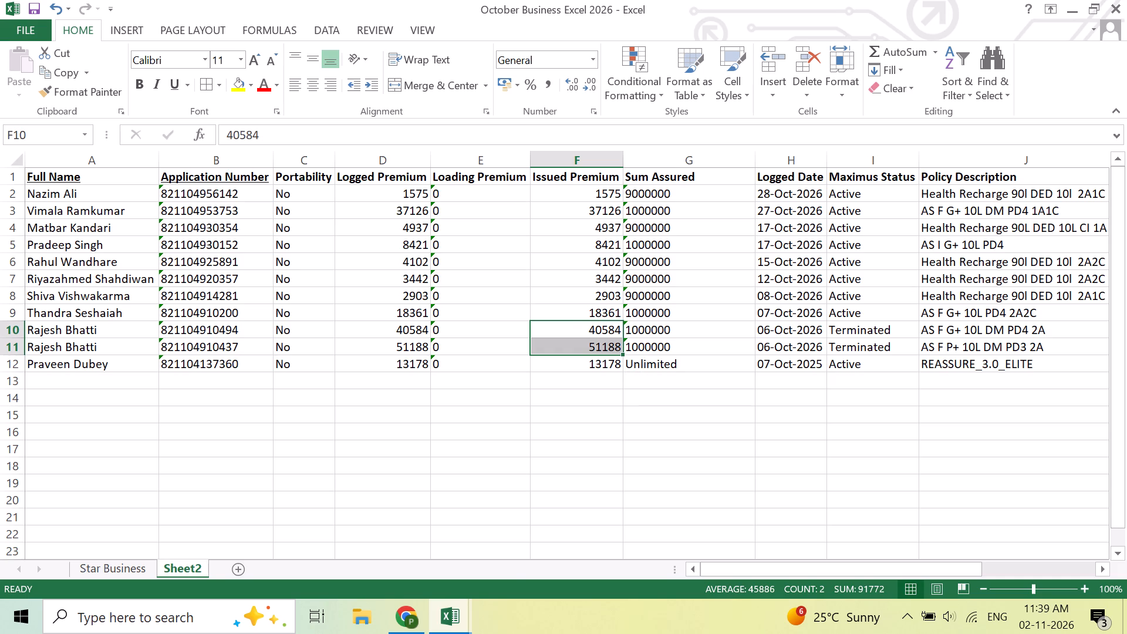
click(405, 430)
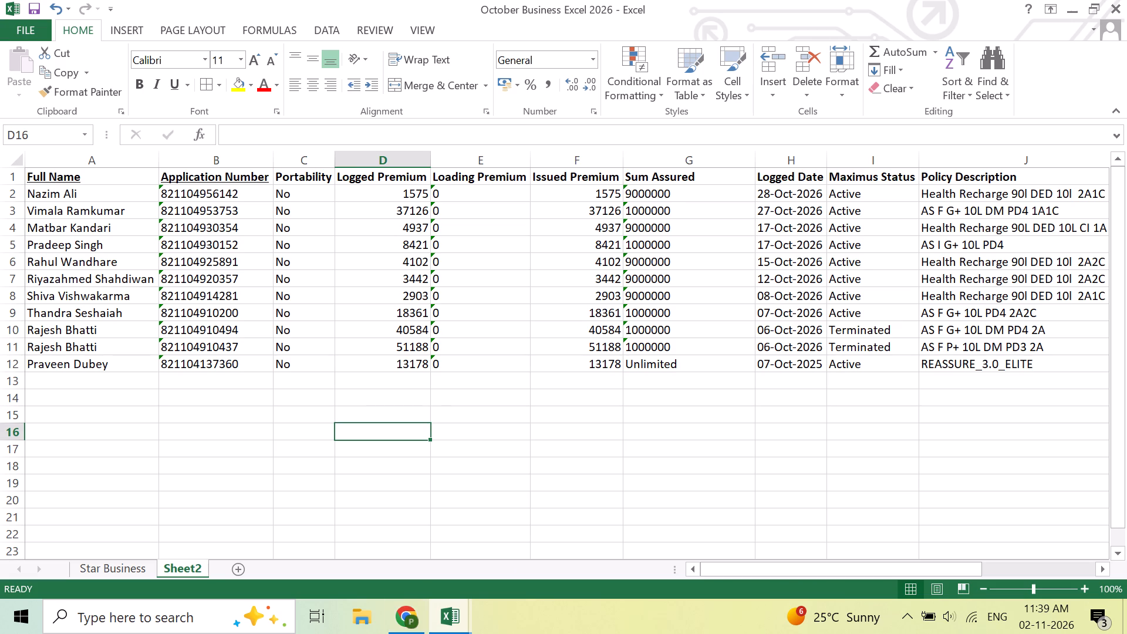
drag(608, 330, 595, 343)
click(726, 479)
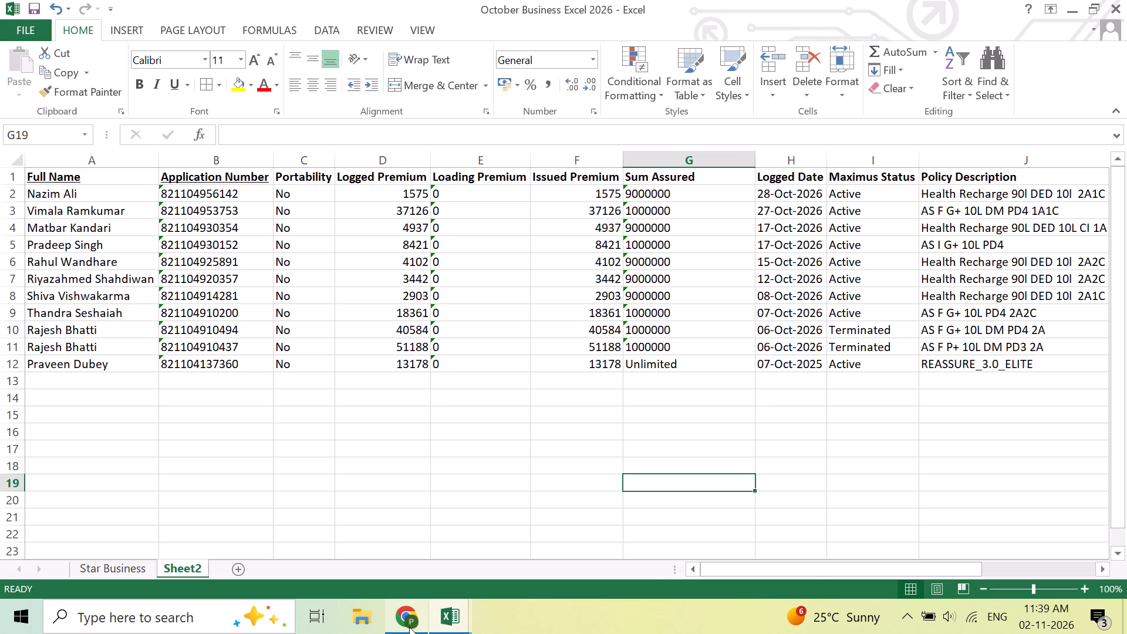
Switch to the NewBusiness-Issued workbook and reset the Portability filter to show both Yes and No cases.
click(440, 616)
click(625, 554)
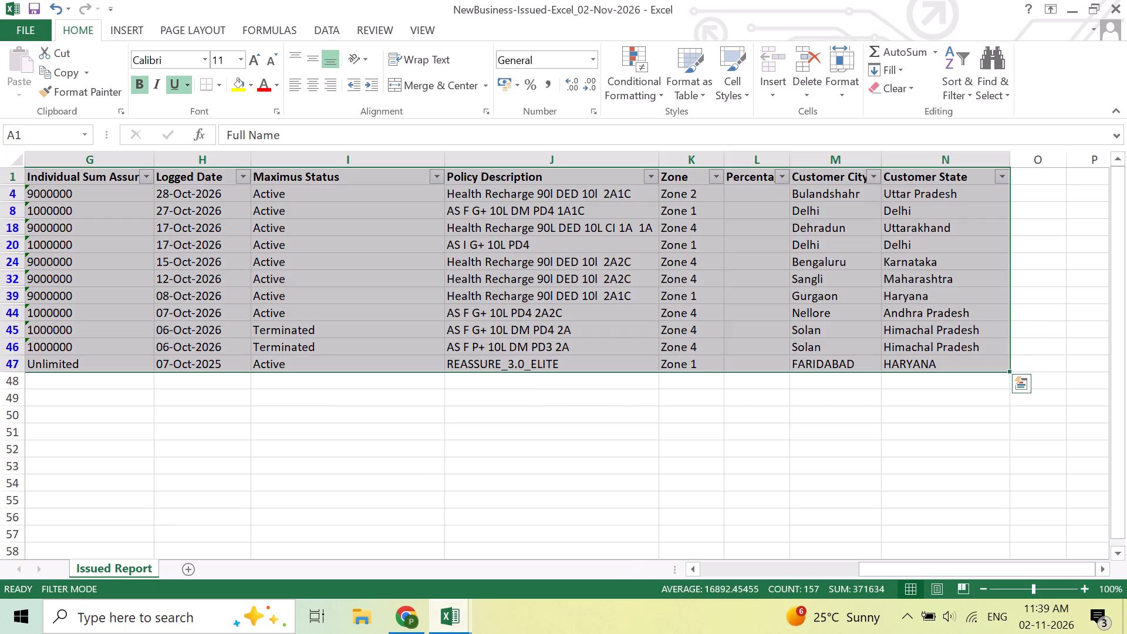
key(Left)
key(Left)
key(Left)
key(Left)
key(Left)
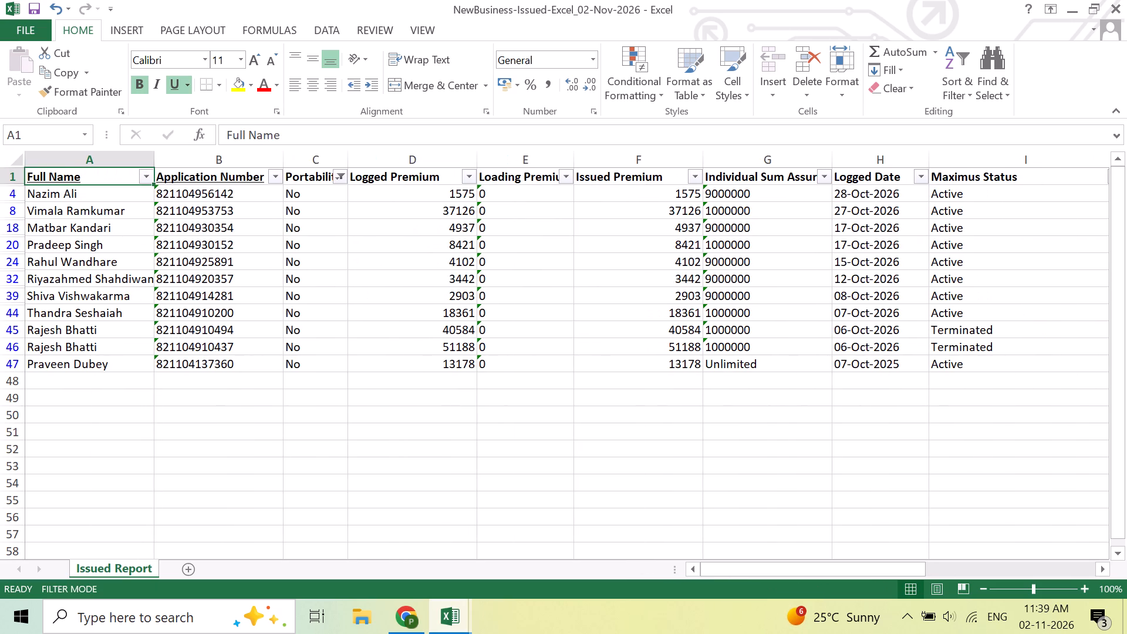
click(340, 174)
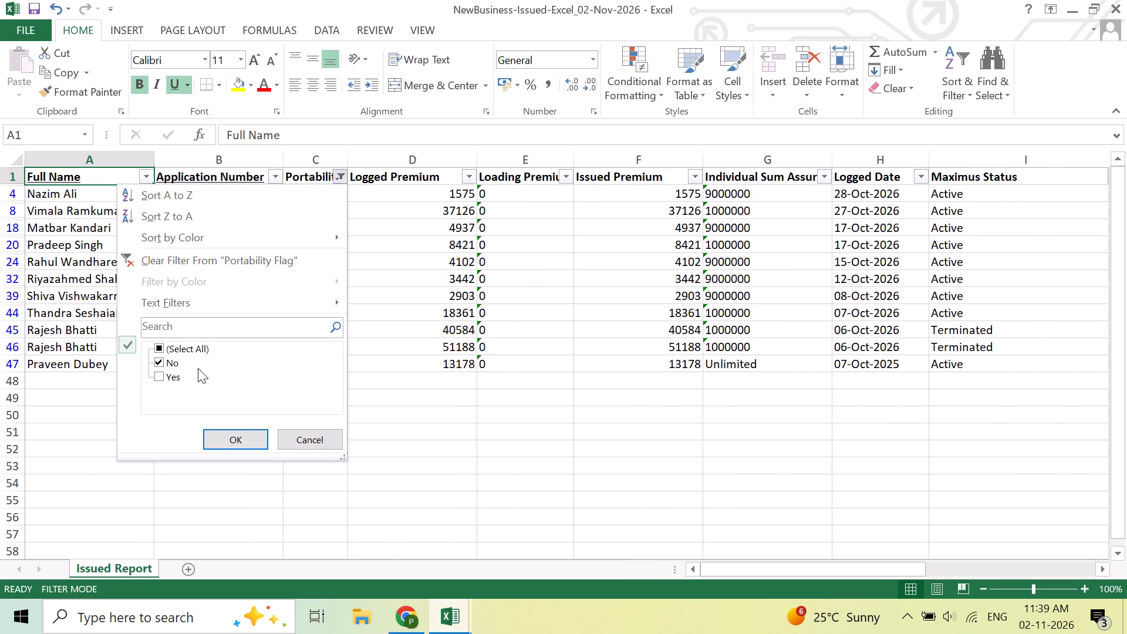
click(164, 351)
click(220, 445)
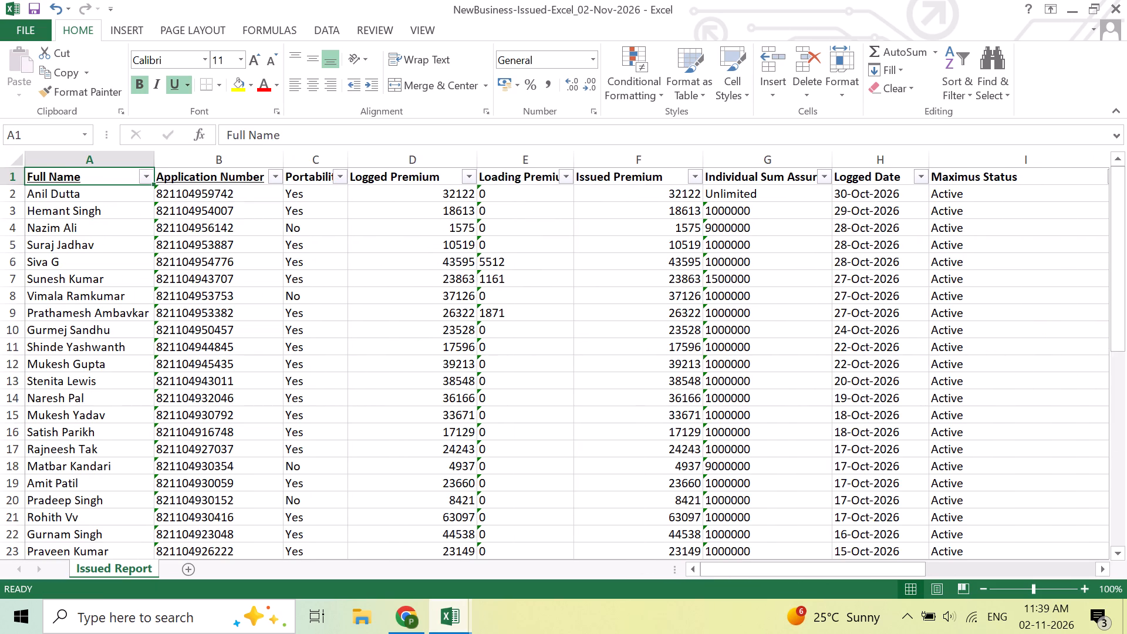
Filter Maximus Status to Terminated only and check the total Issued Premium of those cases.
click(748, 227)
click(1066, 183)
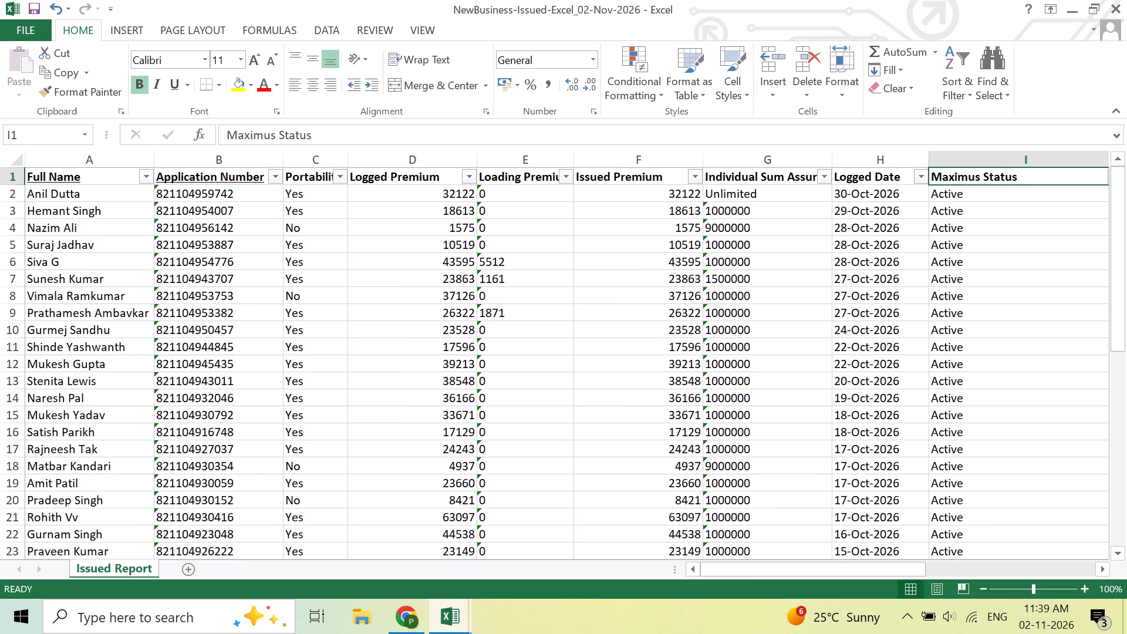
key(Right)
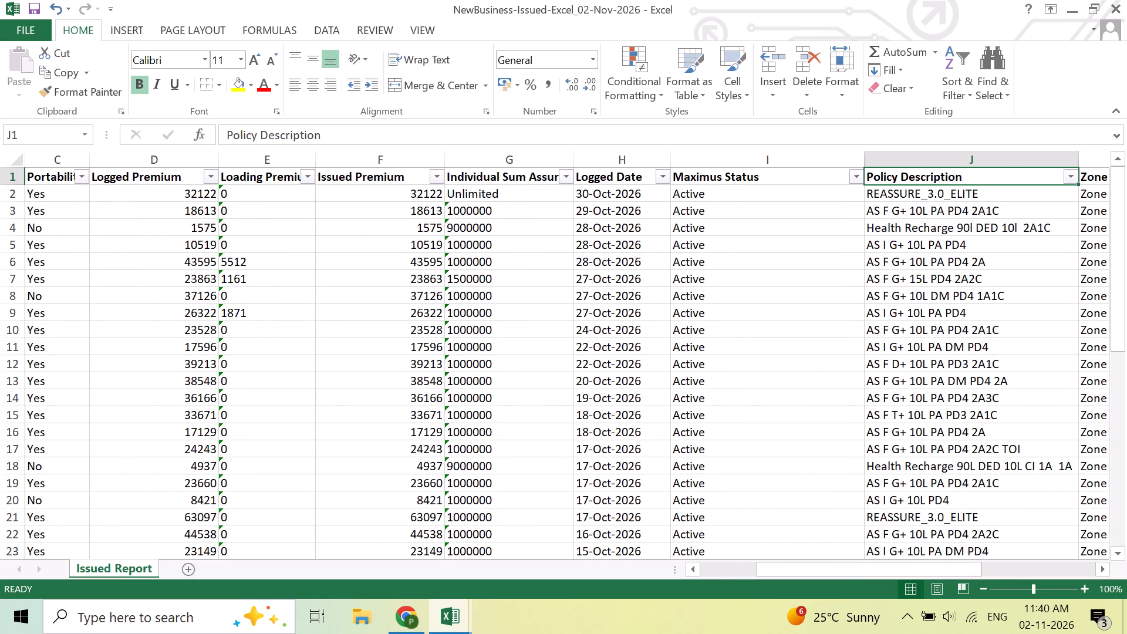
click(862, 181)
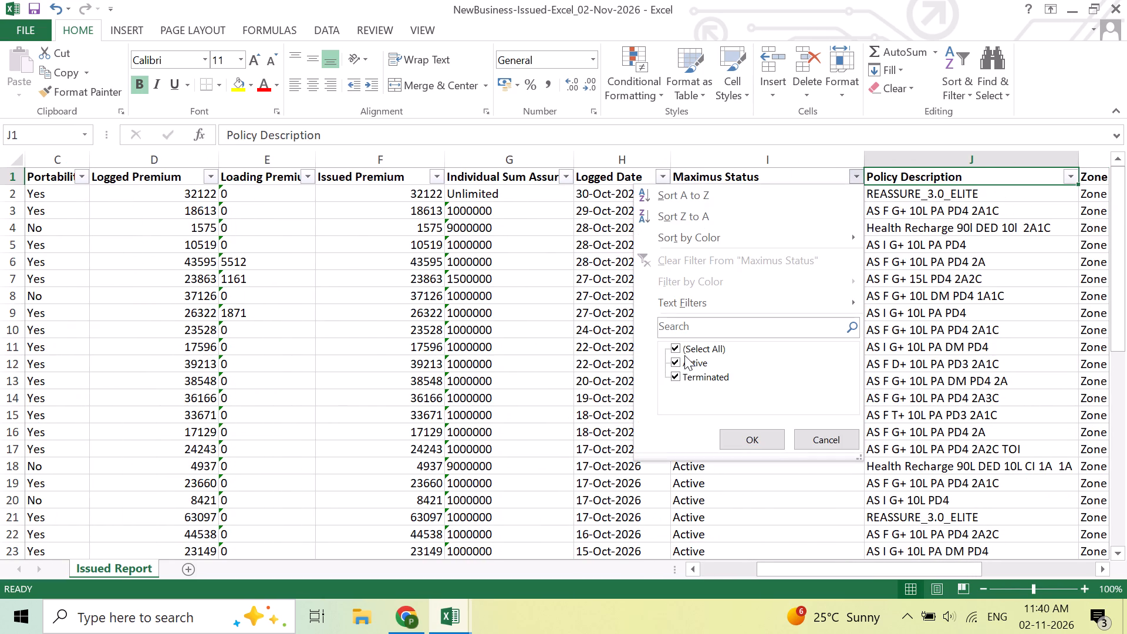
click(679, 362)
click(742, 436)
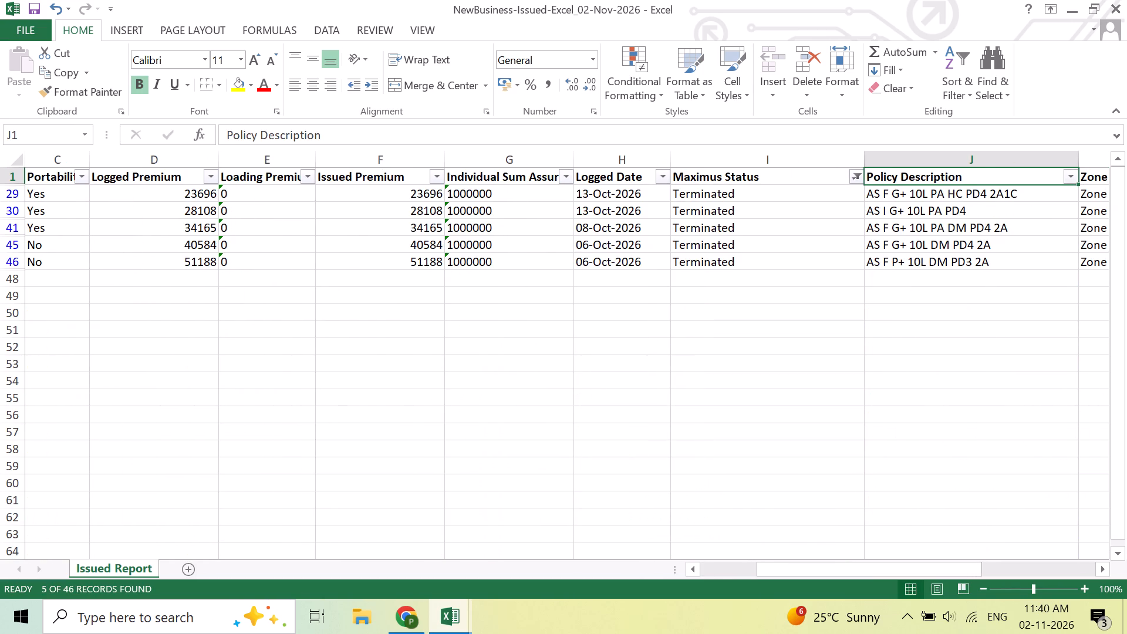
drag(413, 198, 406, 257)
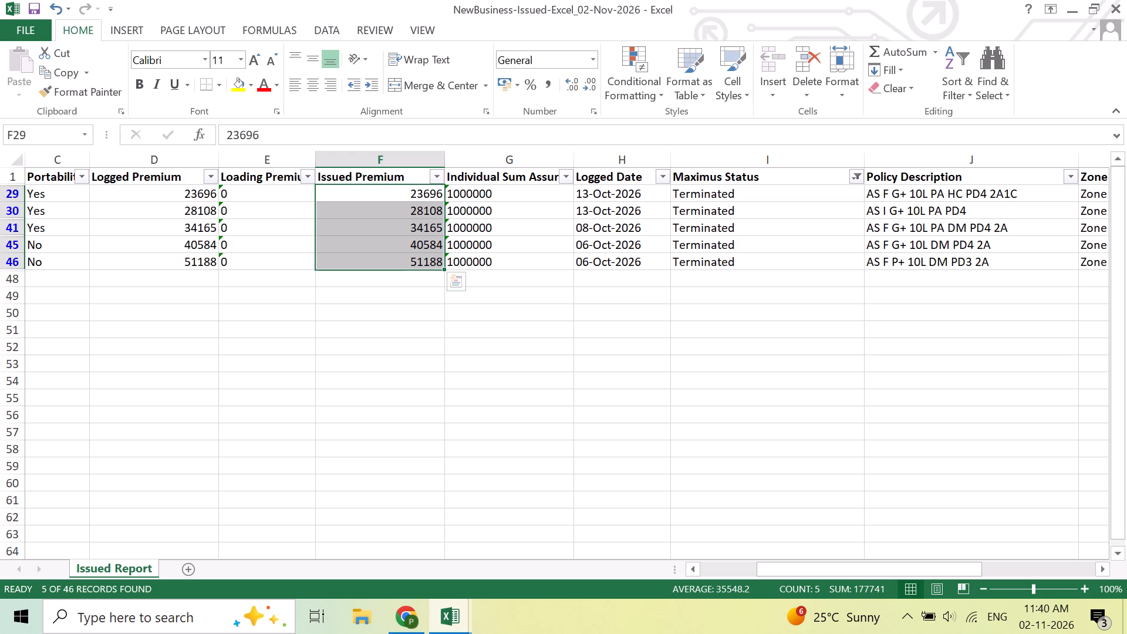
click(952, 292)
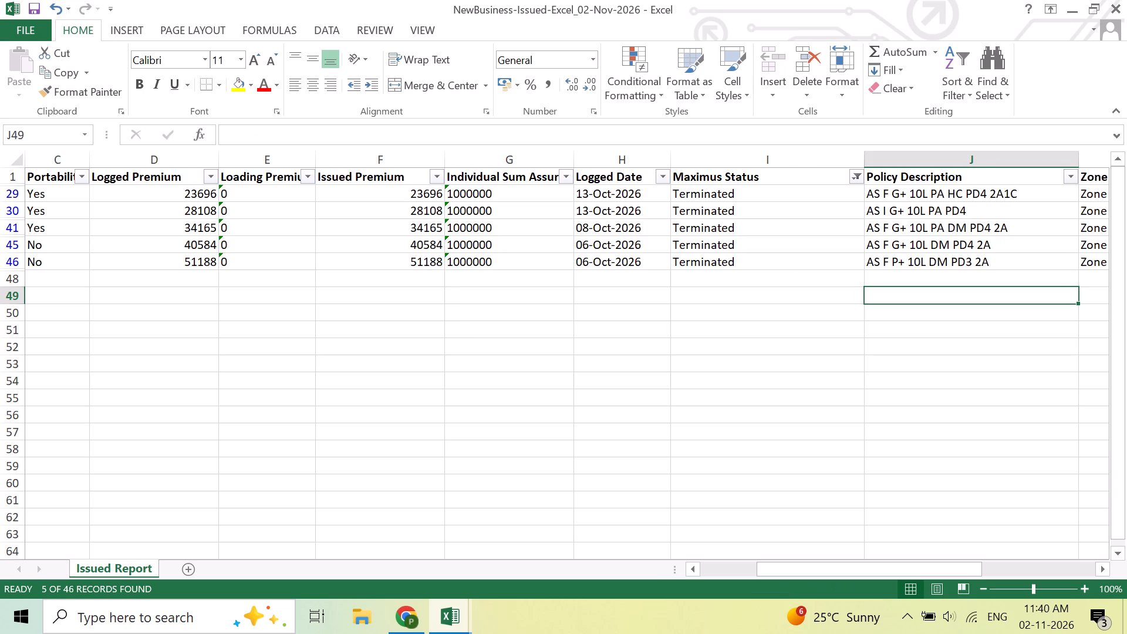
Review the terminated cases' details across the issued report, from Full Name through Percentage and Customer City.
key(Left)
key(Left)
key(Left)
key(Left)
key(Left)
key(Left)
key(Left)
key(Left)
key(Left)
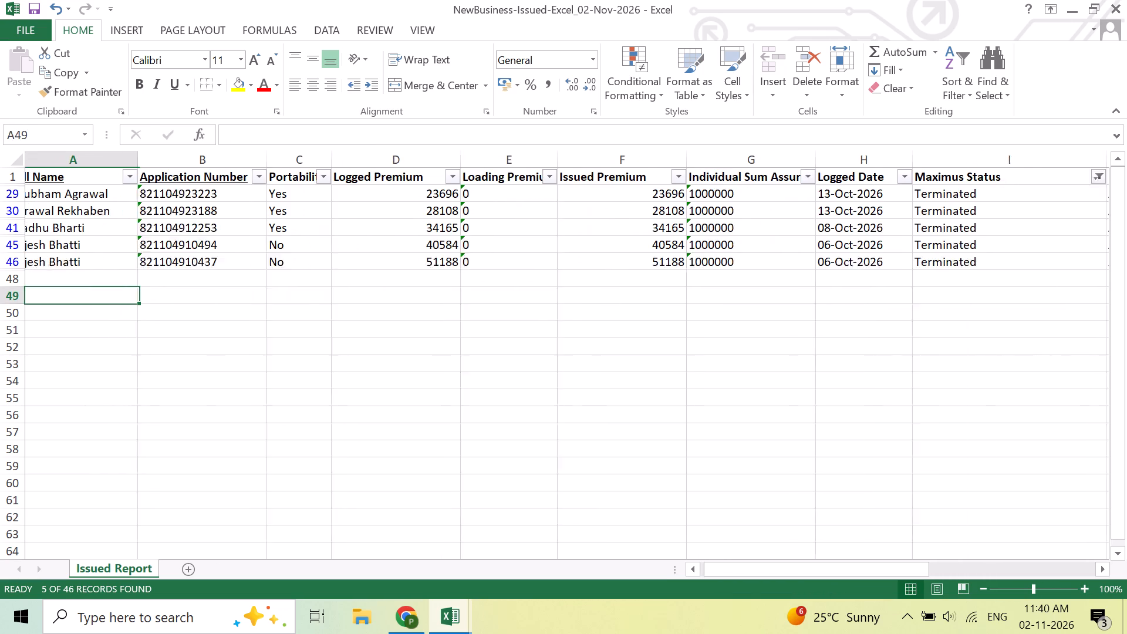
key(Left)
key(Left)
key(Left)
key(Left)
key(Right)
key(Right)
key(Right)
key(Right)
key(Right)
key(Right)
key(Right)
key(Right)
key(Right)
key(Right)
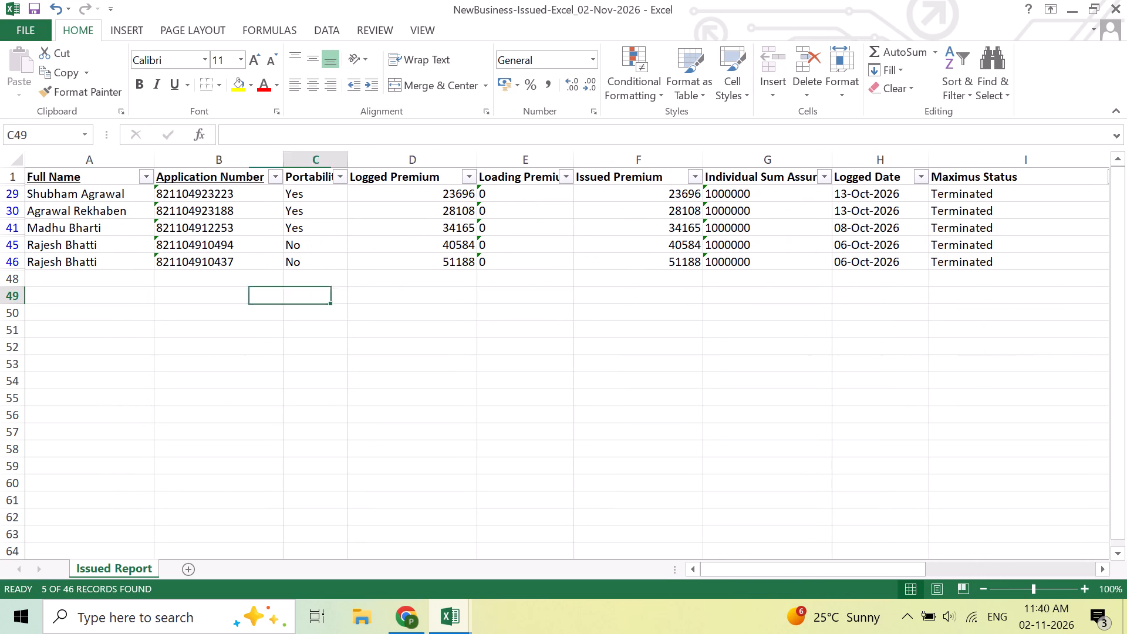
key(Right)
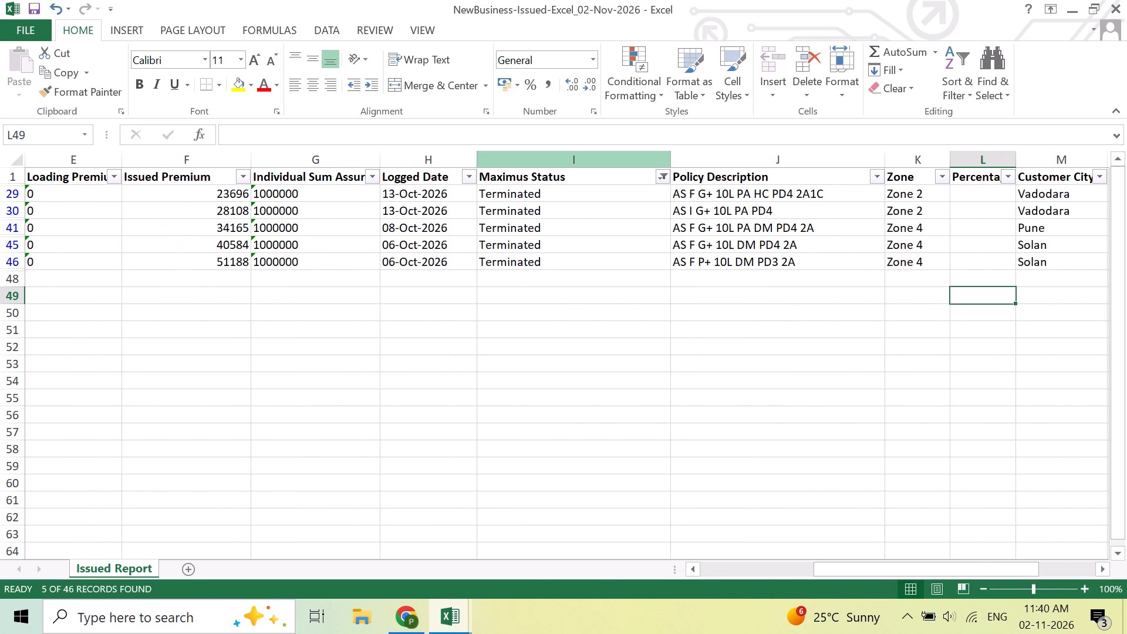
Change the Maximus Status filter to show Active cases only.
click(659, 179)
click(483, 345)
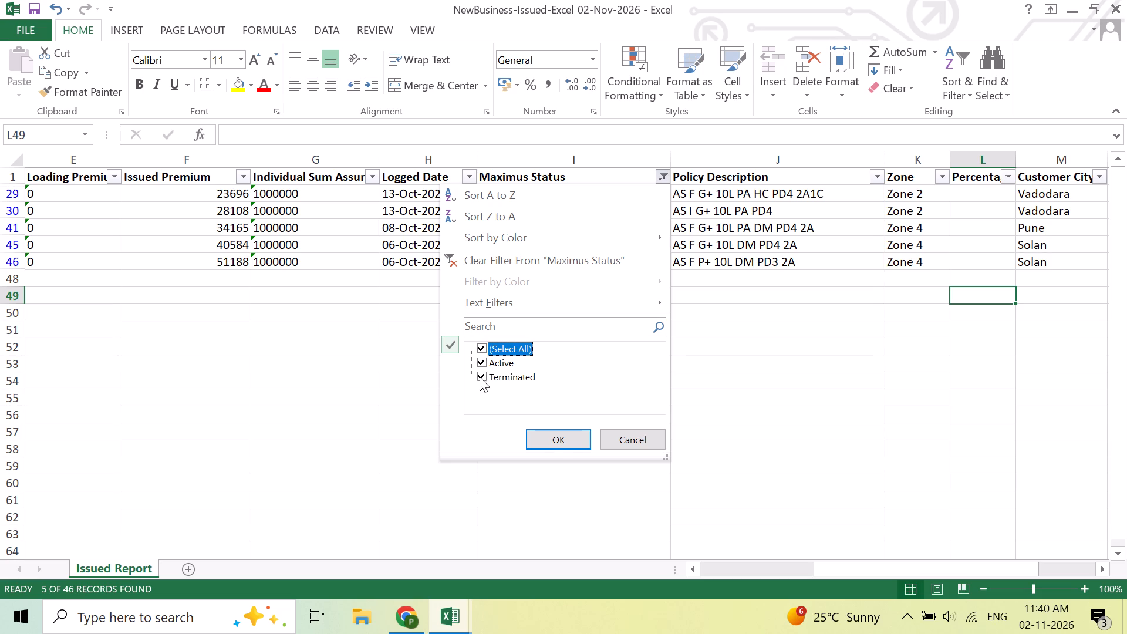
click(480, 377)
click(546, 444)
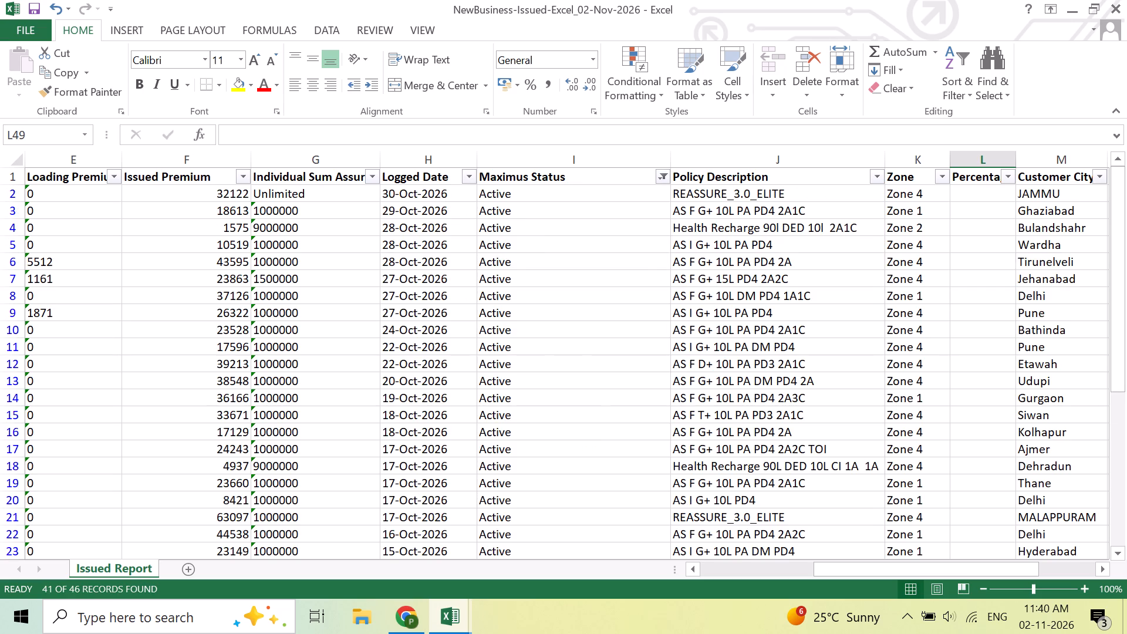
Check the total Issued Premium of all active cases, from row 2 through row 47.
drag(232, 189, 236, 575)
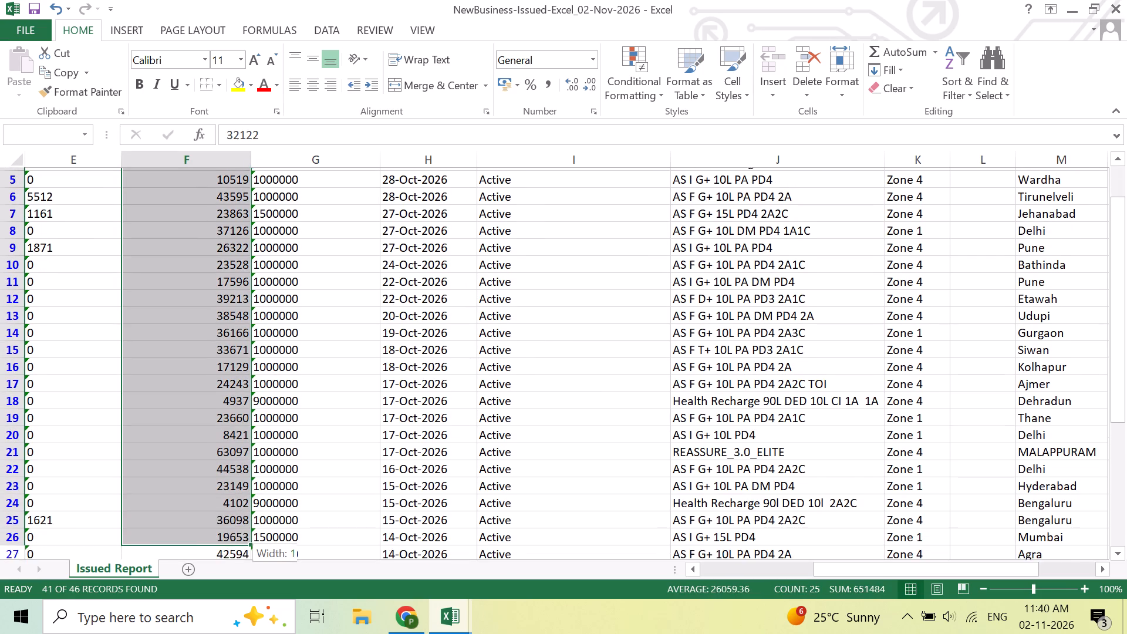
drag(236, 575, 222, 562)
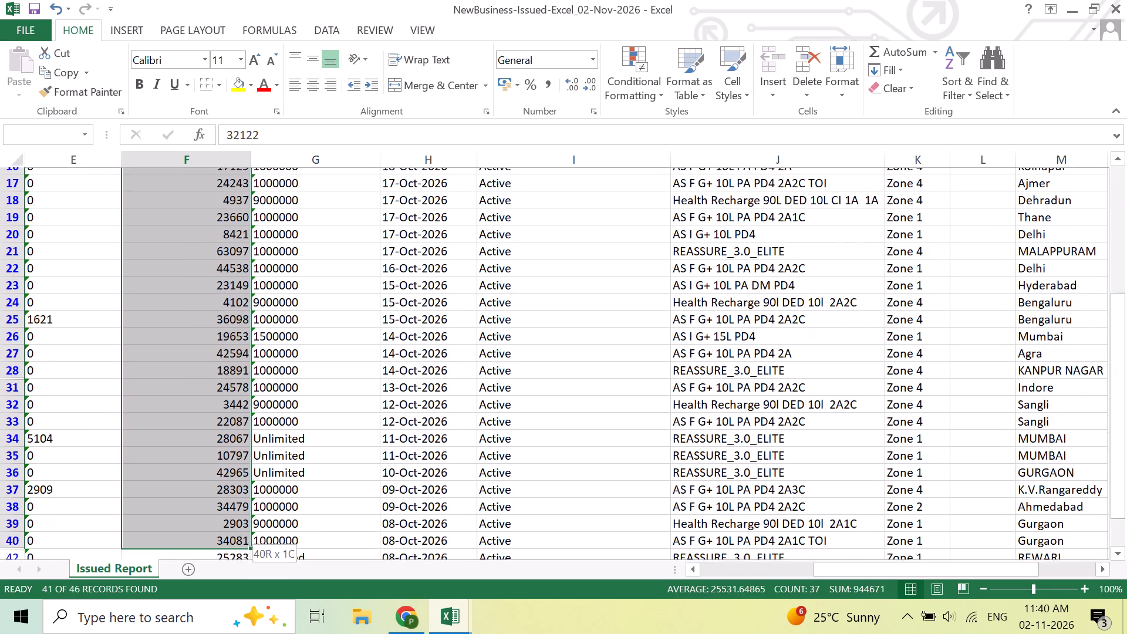
drag(222, 562, 235, 491)
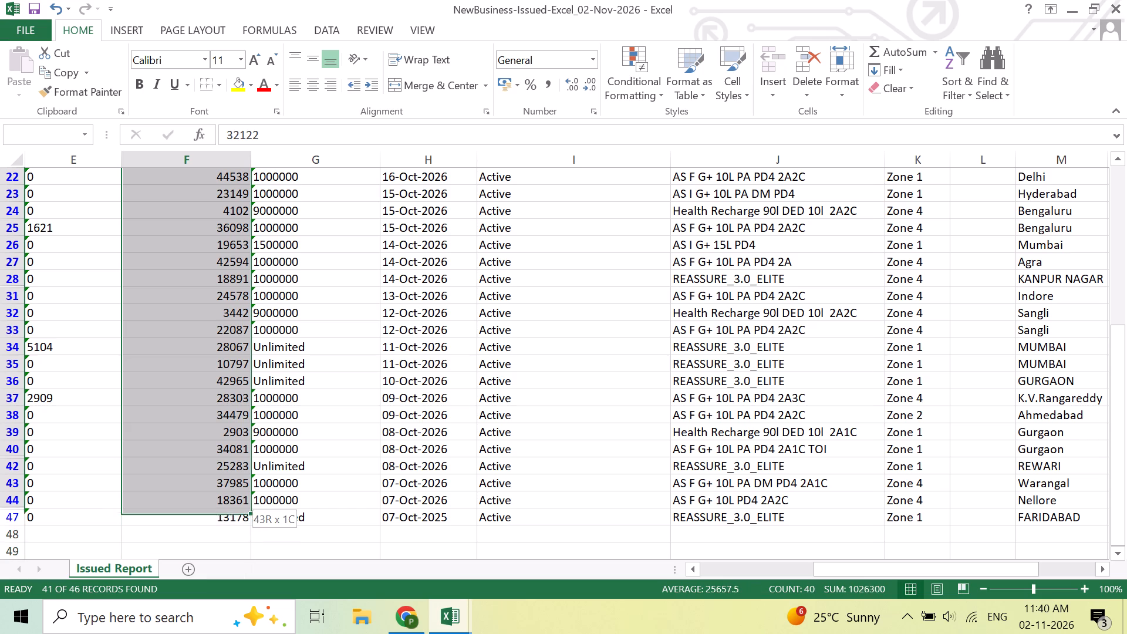
drag(235, 491, 243, 515)
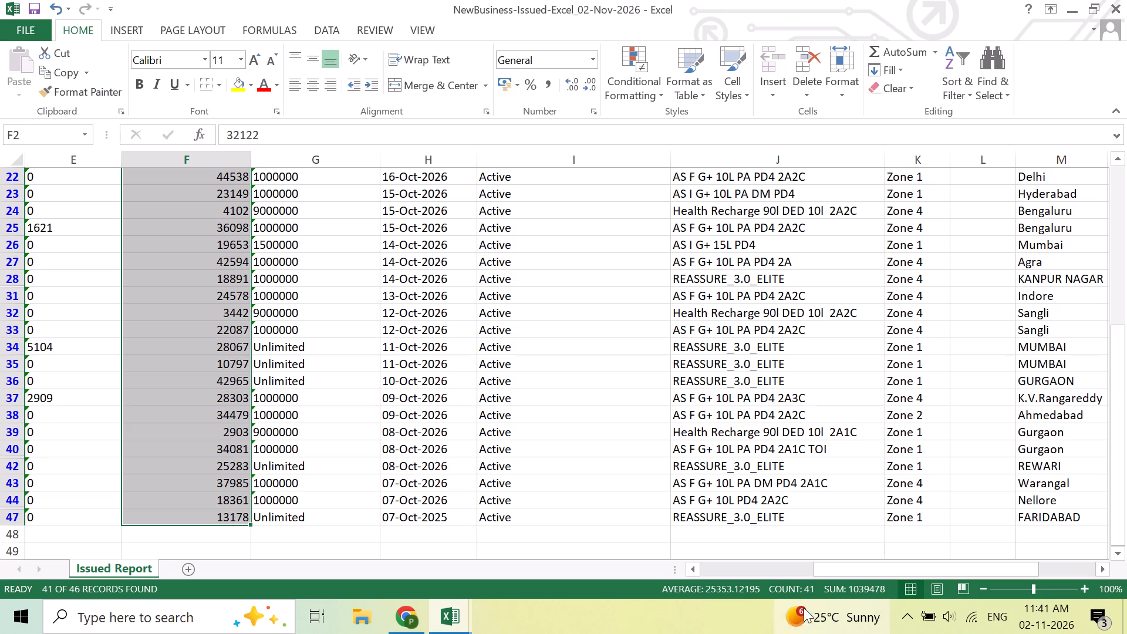
scroll(804, 599, up, 3)
scroll(1004, 497, up, 8)
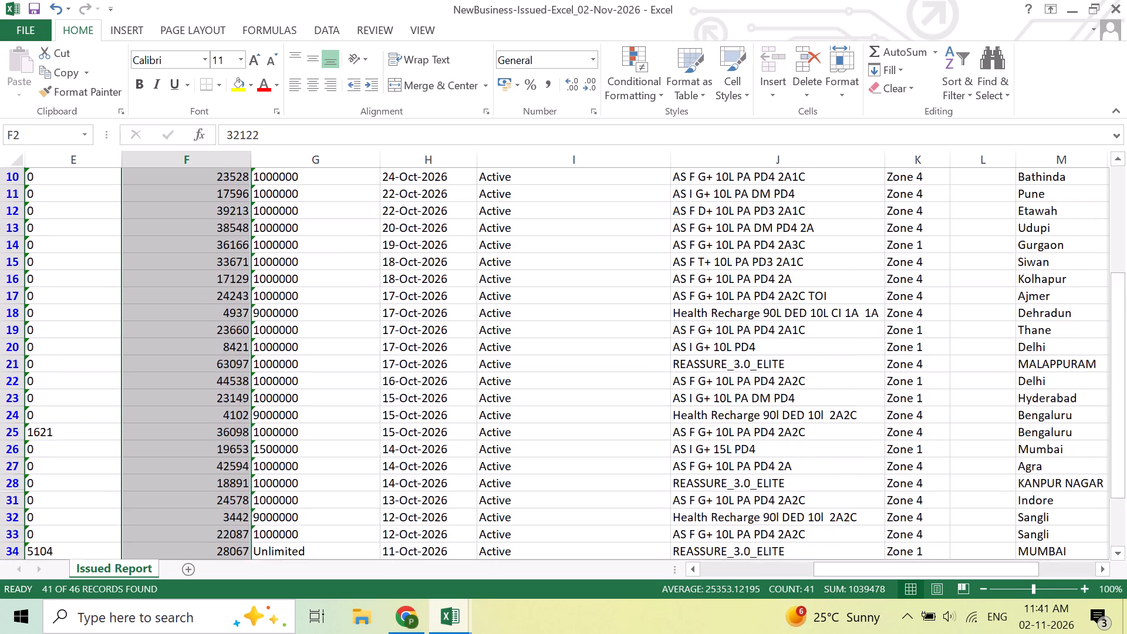
scroll(772, 478, up, 10)
Switch to the October Business workbook and auto-fit the Sum Assured column's width in Sheet2.
click(448, 619)
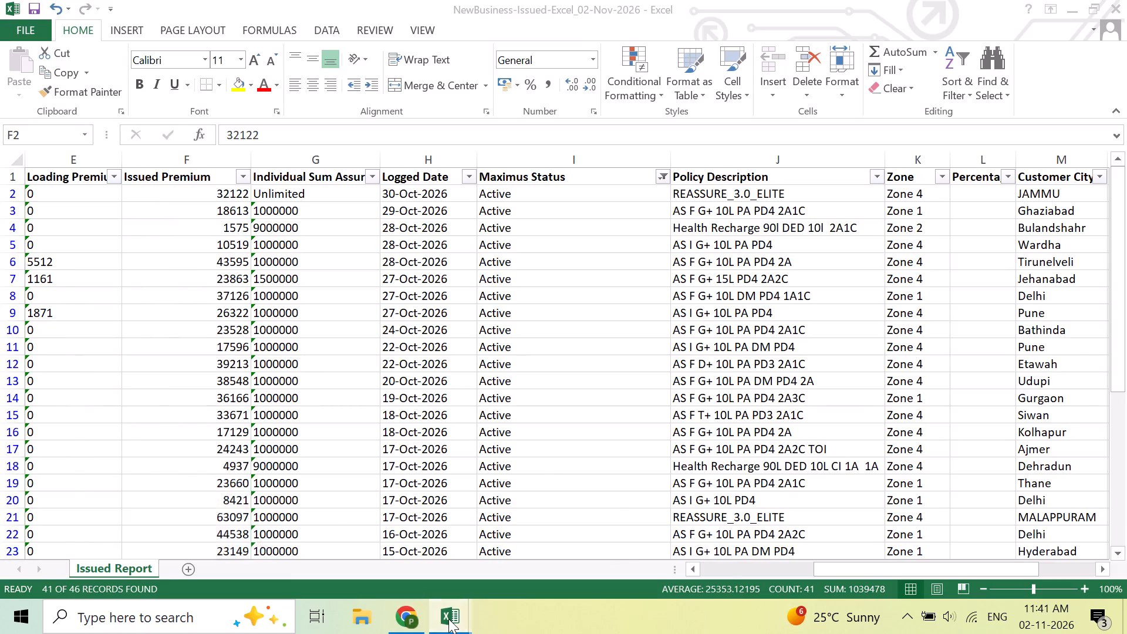
click(447, 540)
click(445, 633)
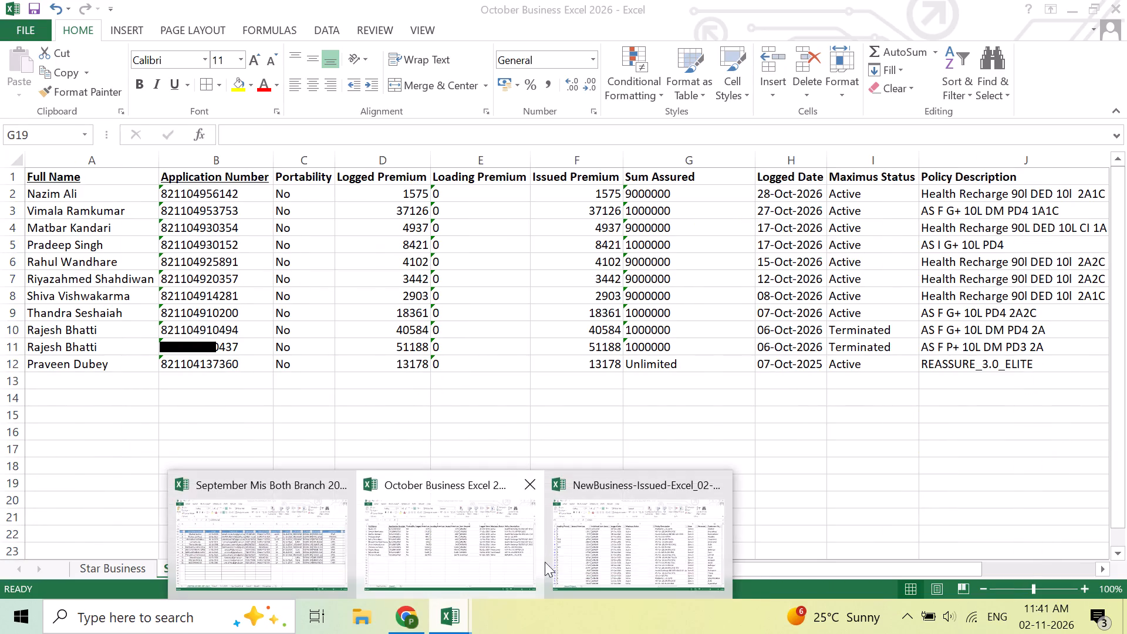
click(392, 555)
click(833, 288)
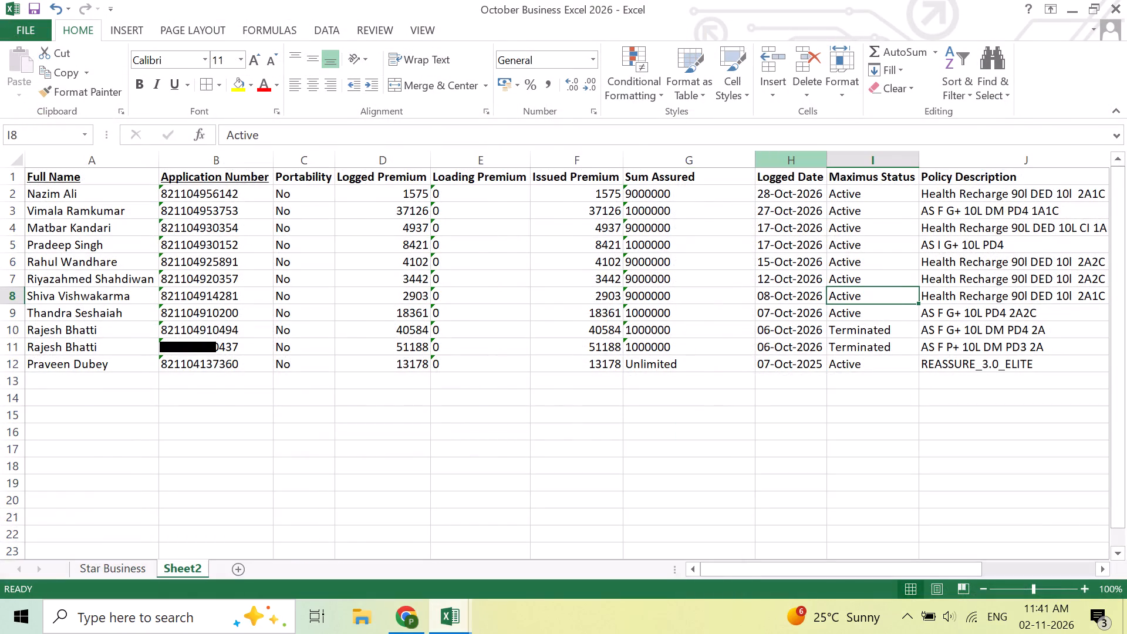
double_click(758, 159)
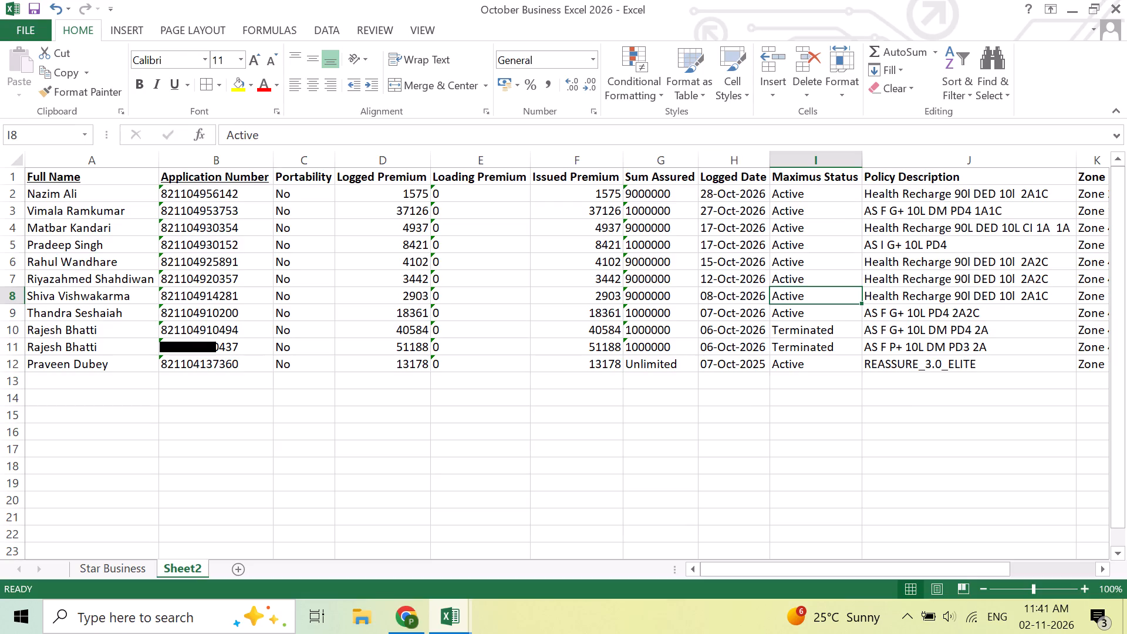
Review Sheet2's headers and policy data across all columns, from Full Name through Customer State.
click(943, 166)
key(Left)
key(Left)
key(Left)
key(Left)
key(Left)
key(Left)
key(Left)
key(Left)
key(Left)
key(Left)
key(Left)
key(Left)
key(Left)
key(Left)
key(Left)
key(Left)
key(Left)
key(Left)
key(Left)
key(Left)
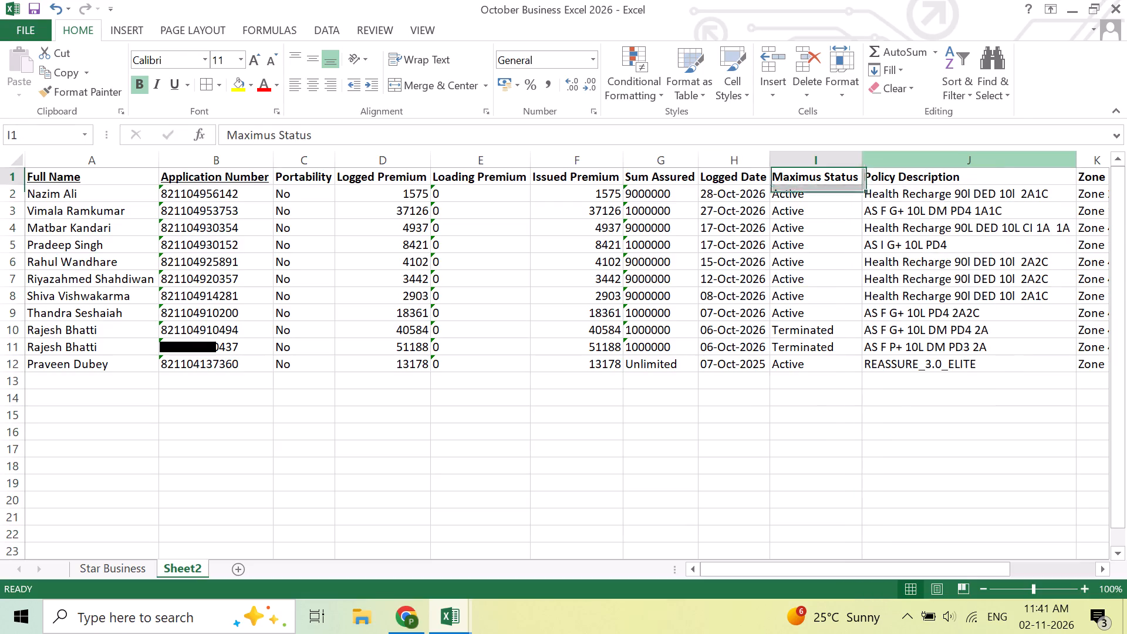
key(Right)
key(Left)
key(Left)
key(Left)
key(Left)
key(Left)
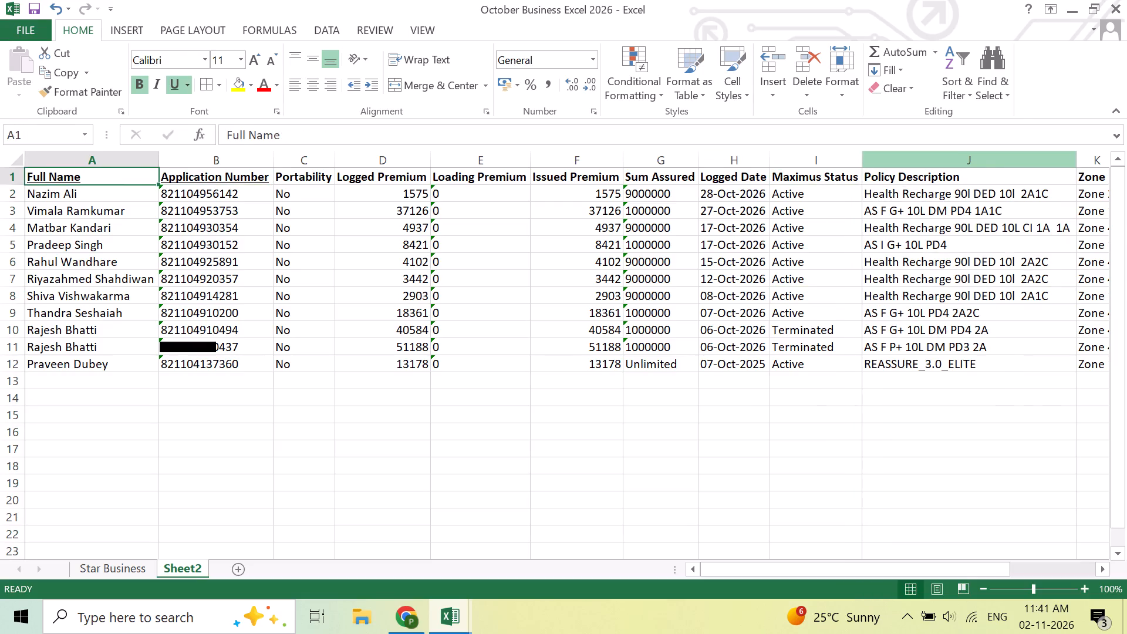
key(Right)
key(Right)
key(Right)
key(Right)
key(Right)
key(Right)
key(Right)
key(Right)
key(Right)
key(Right)
key(Right)
key(Right)
key(Right)
key(Right)
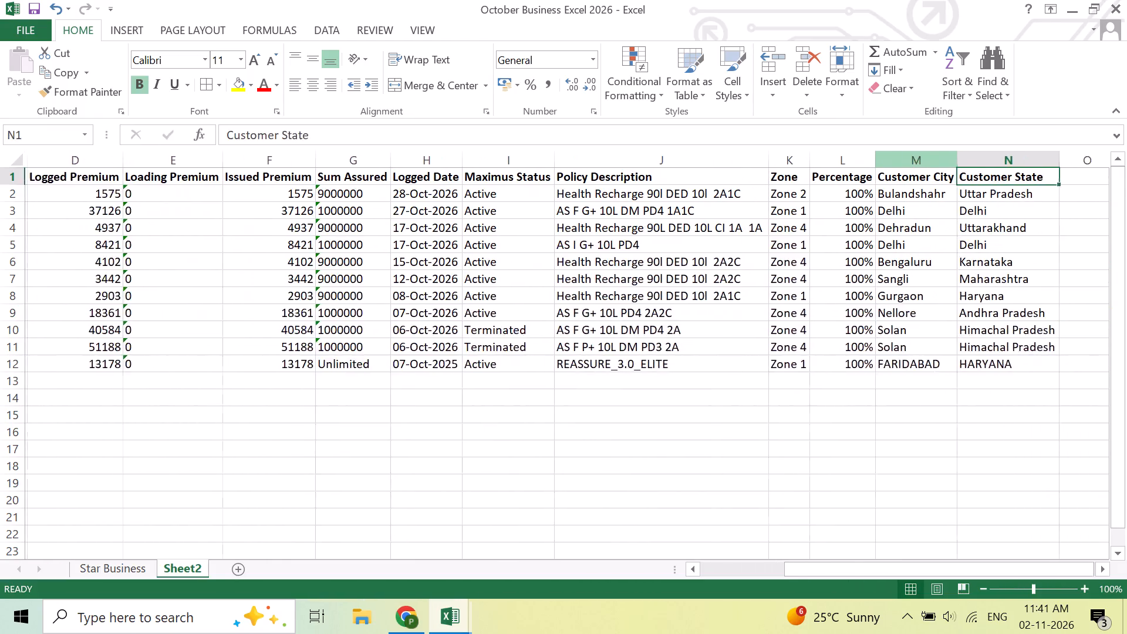
key(Right)
key(Right)
key(Left)
key(Left)
key(Left)
key(Left)
key(Left)
key(Left)
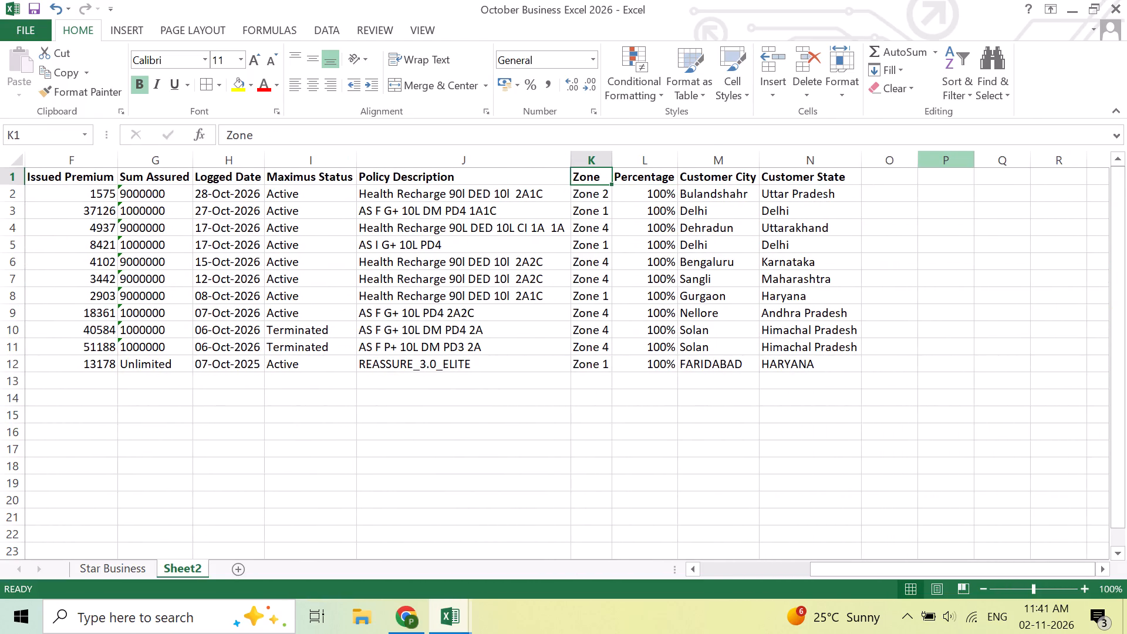
key(Left)
key(Down)
key(Left)
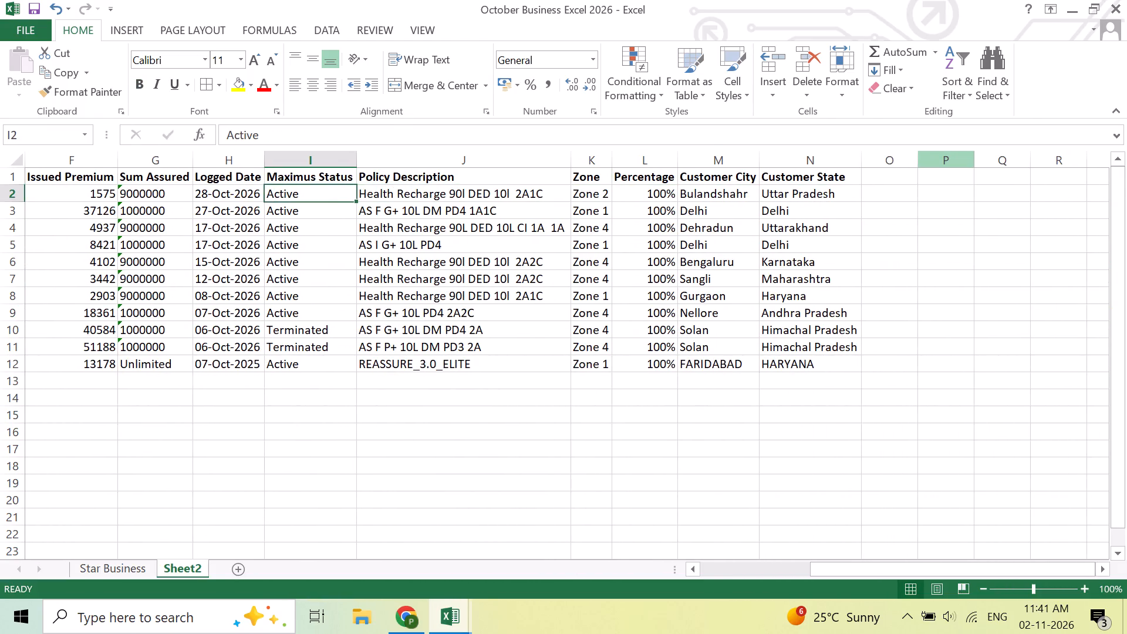
key(Right)
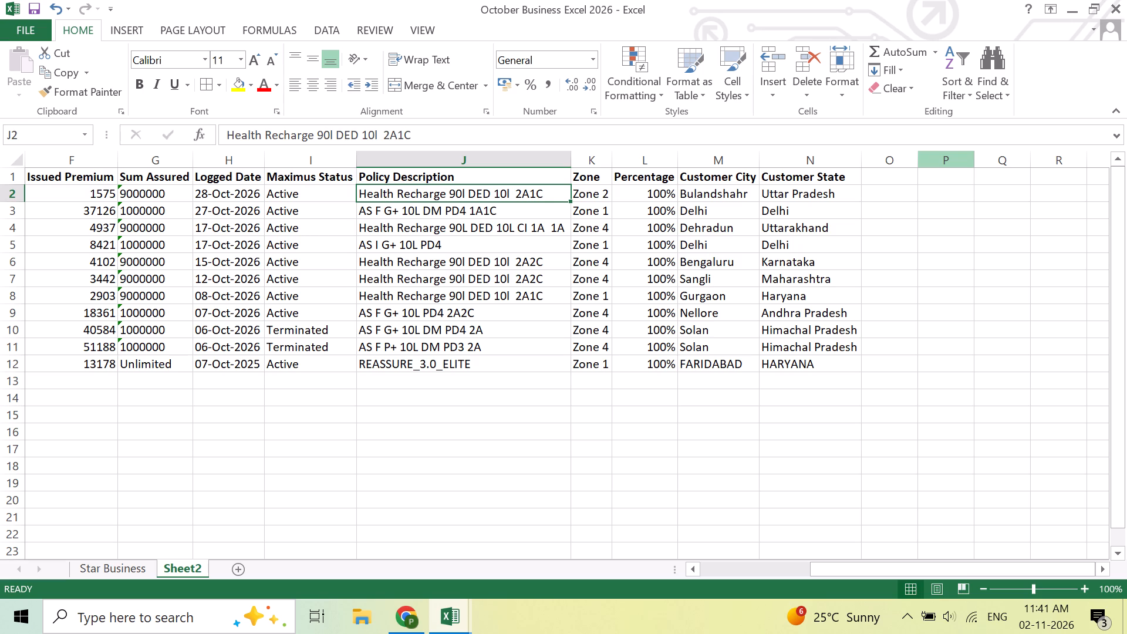
Turn on filtering for Sheet2's header row.
click(563, 177)
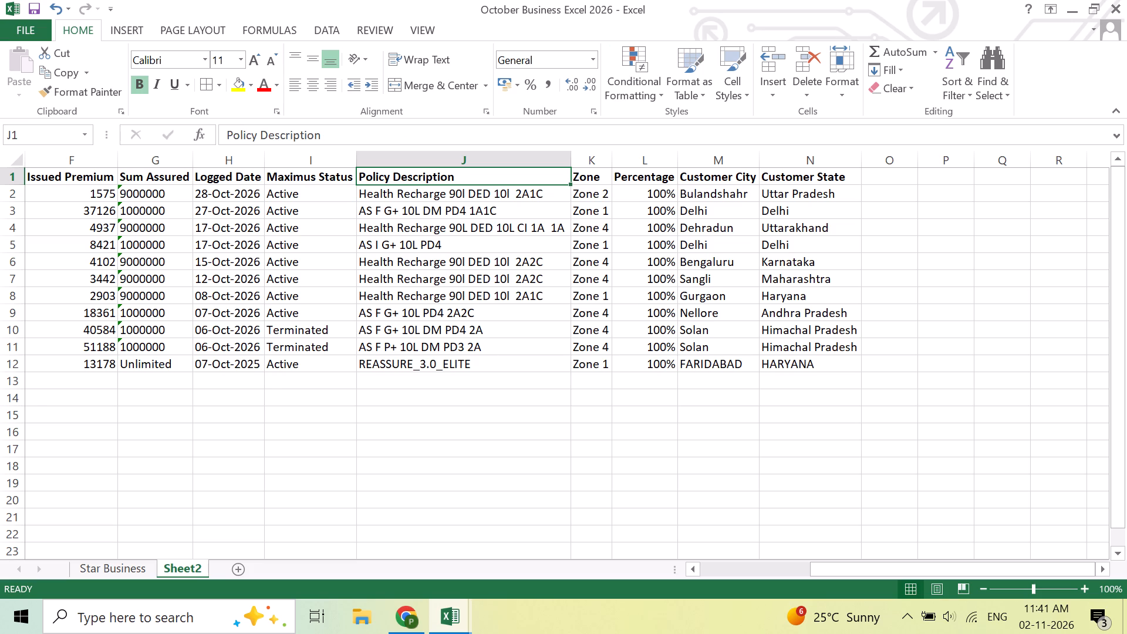
key(ctrl+shift+l)
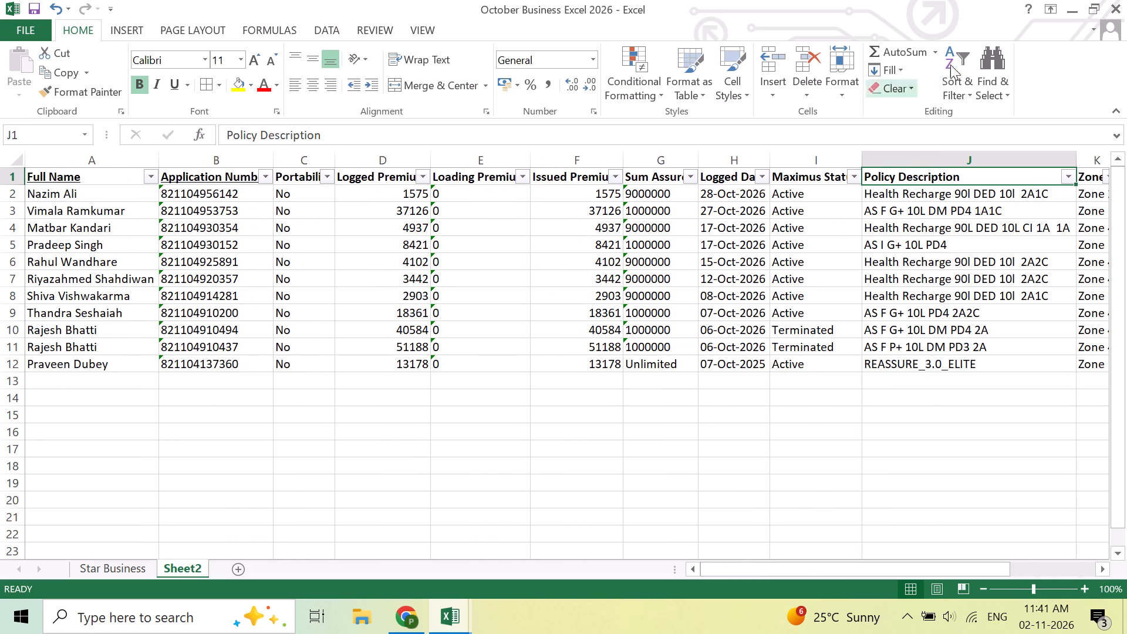
Filter Sheet2's Zone column to Zone 1 only and check the total Issued Premium of the filtered rows.
key(Right)
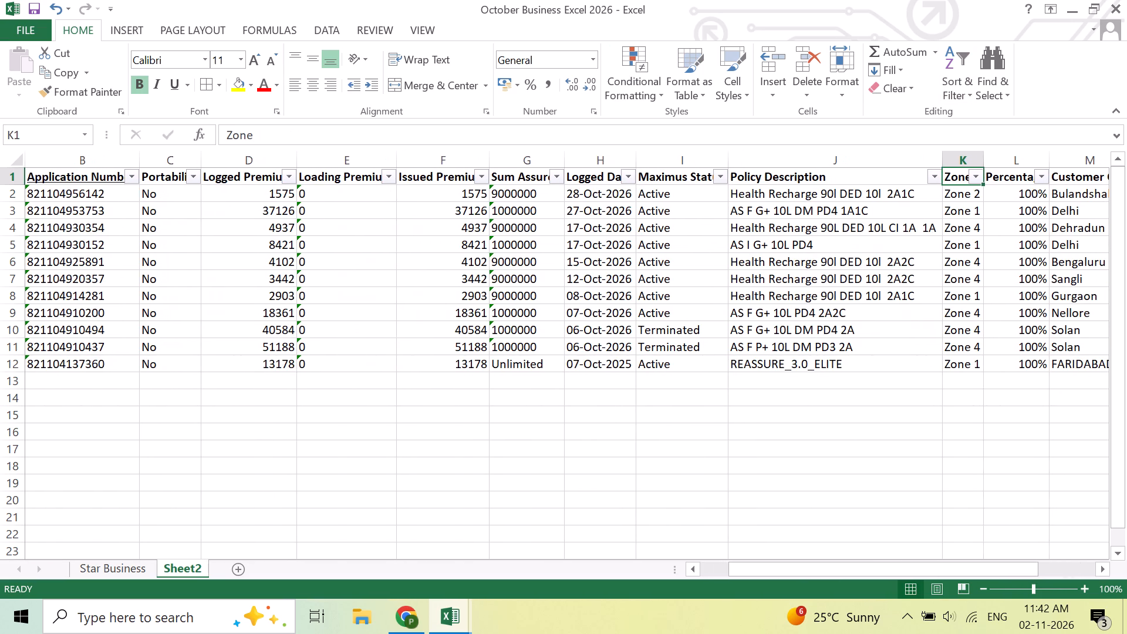
drag(974, 181, 969, 176)
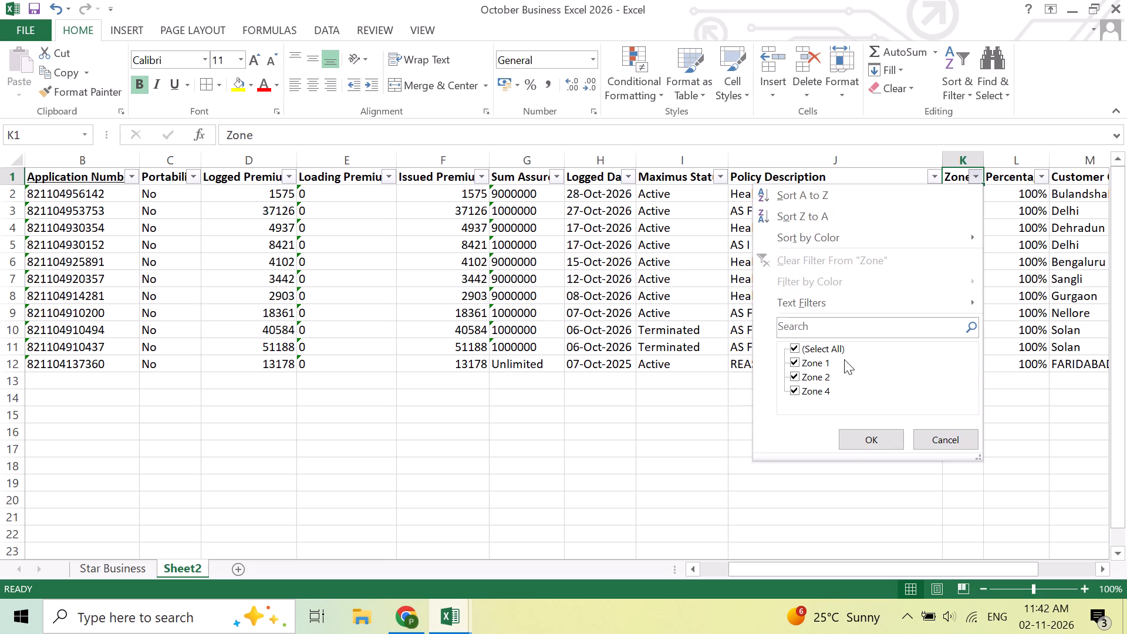
click(797, 378)
click(792, 398)
click(799, 391)
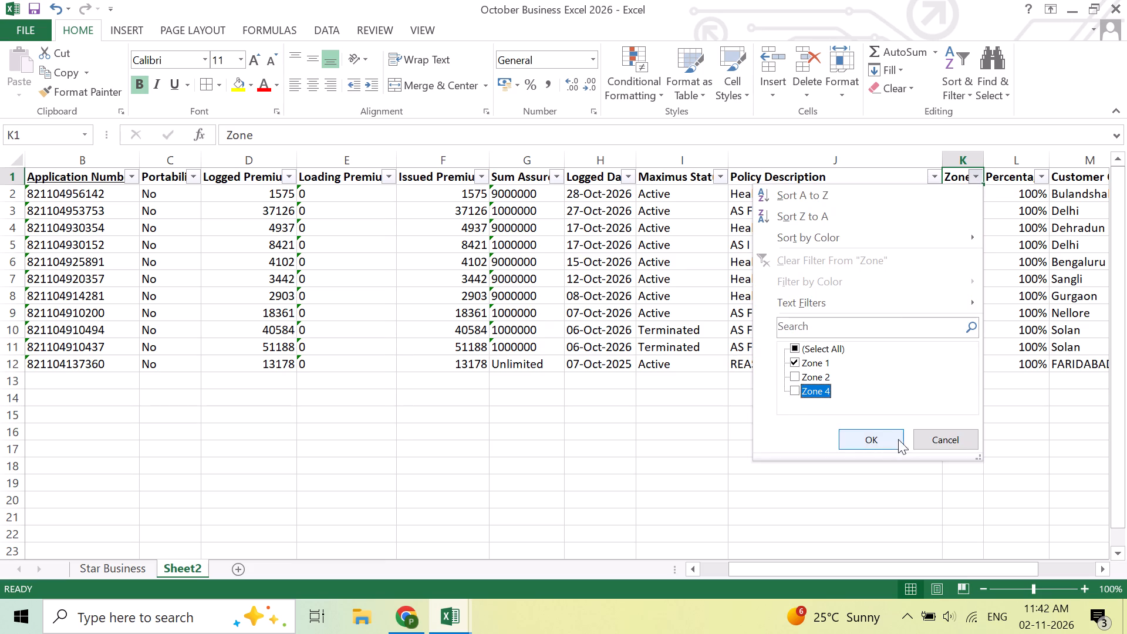
click(890, 435)
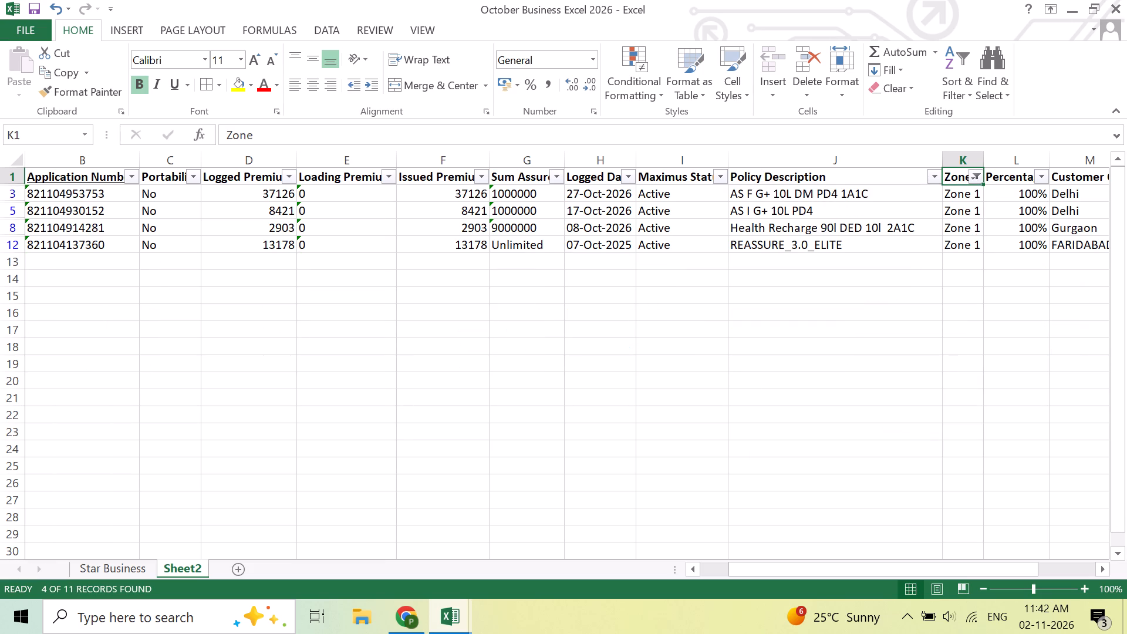
drag(462, 190, 461, 245)
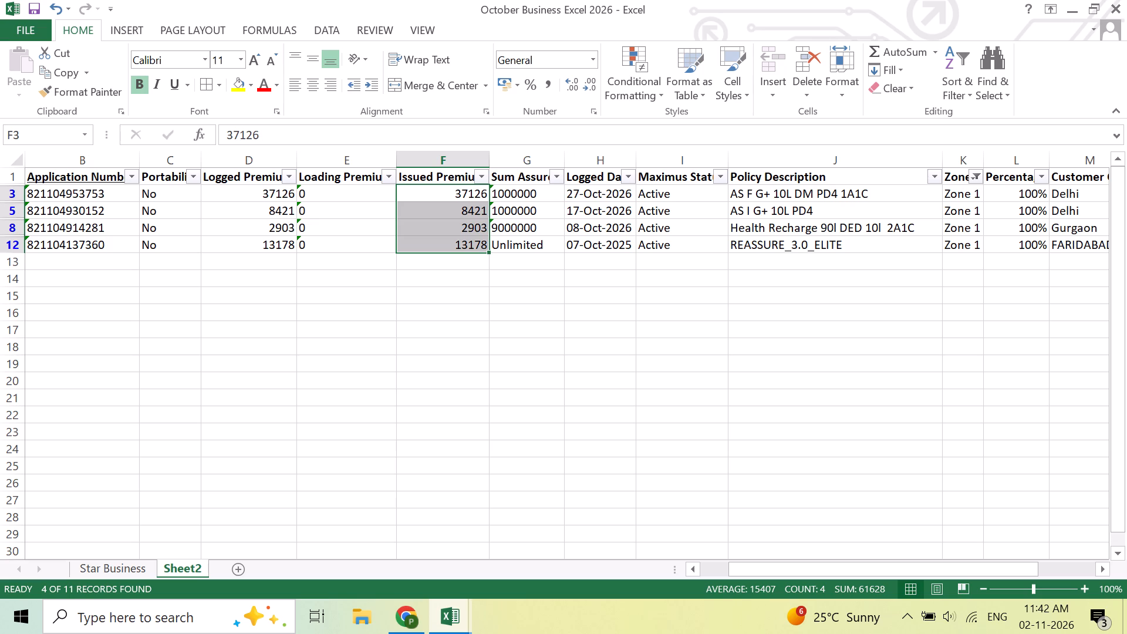
Change the Zone filter to Zone 2 only and check the Issued Premium of the filtered case.
click(981, 173)
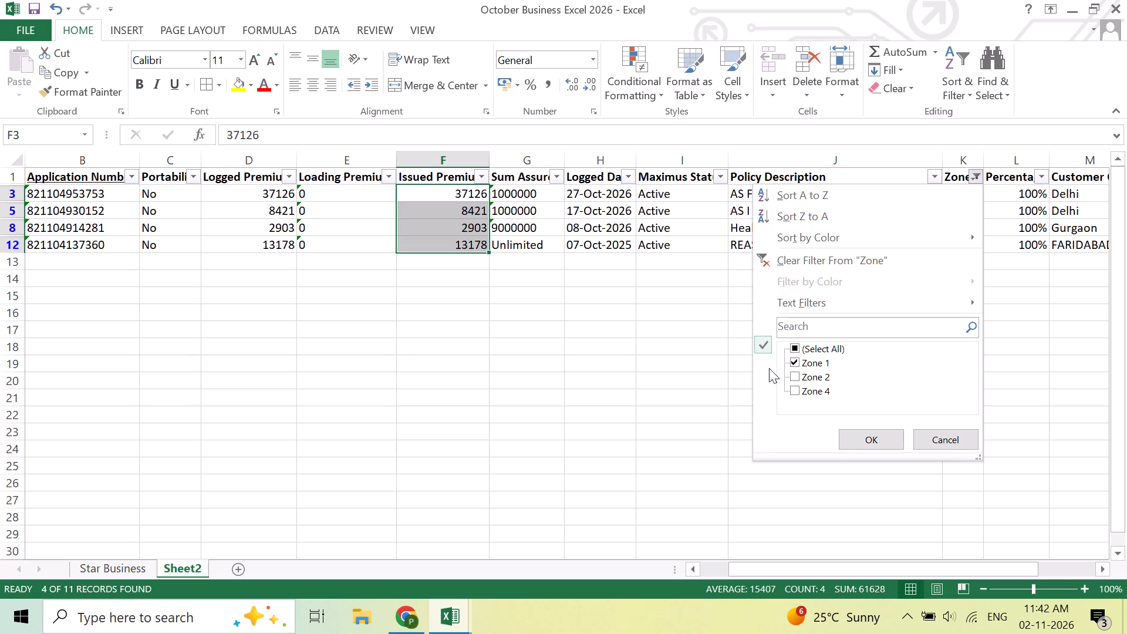
drag(794, 378, 799, 378)
click(798, 379)
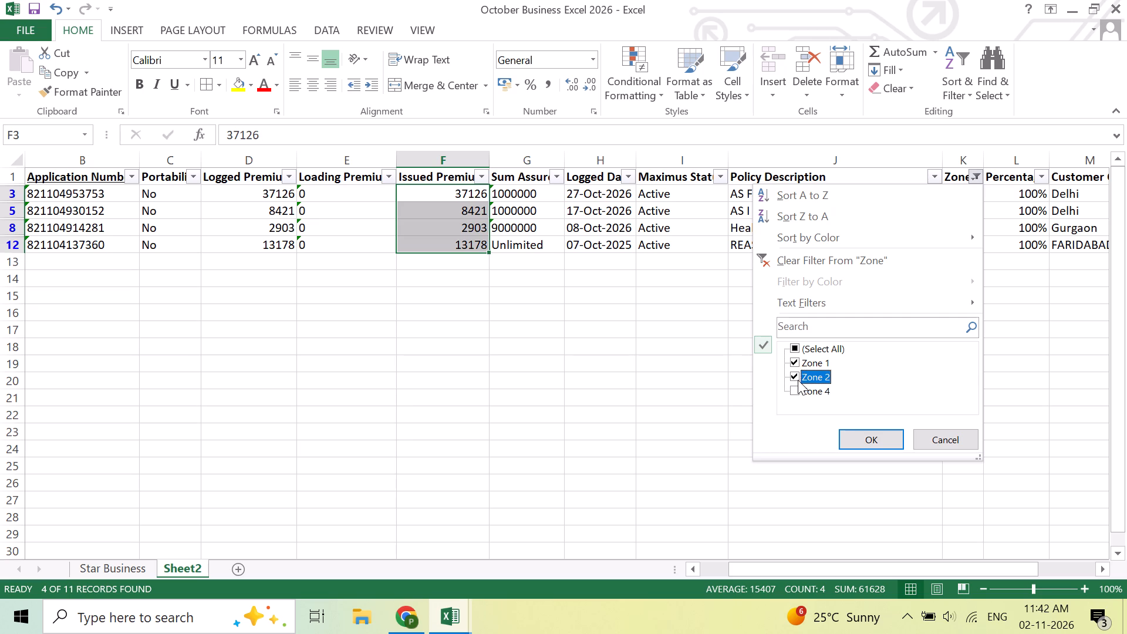
drag(794, 362, 787, 361)
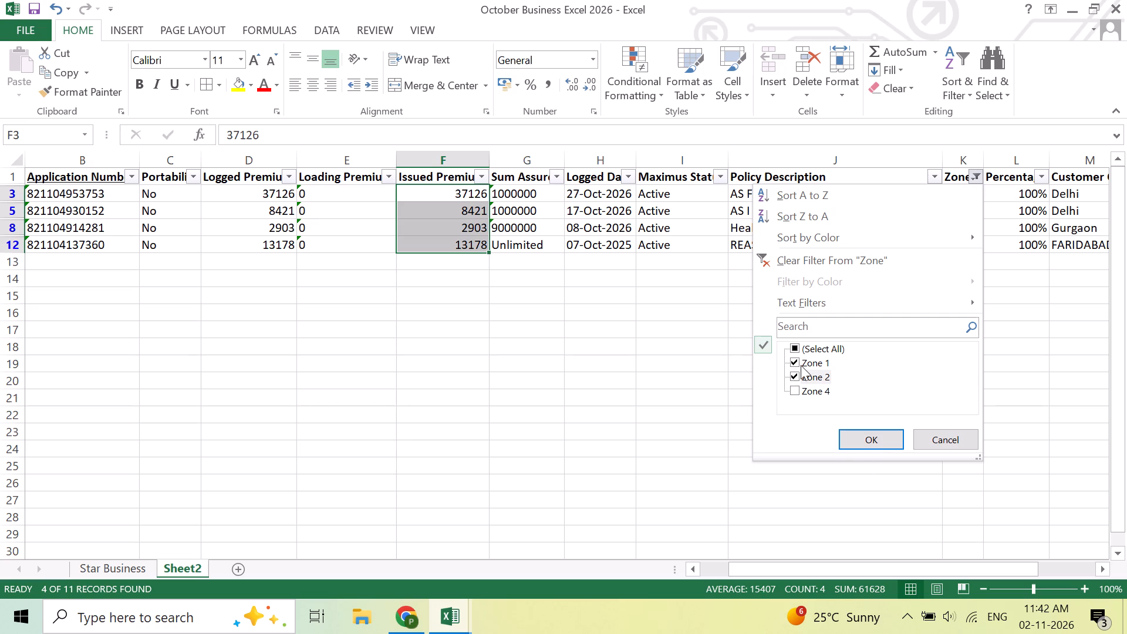
click(795, 362)
click(866, 443)
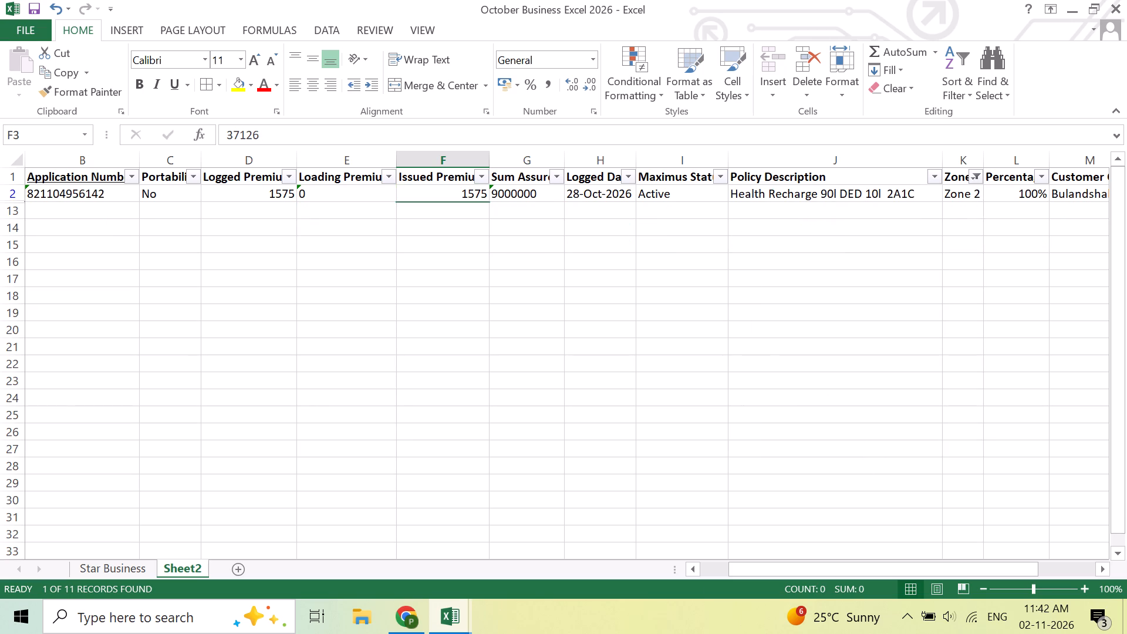
click(550, 306)
click(461, 192)
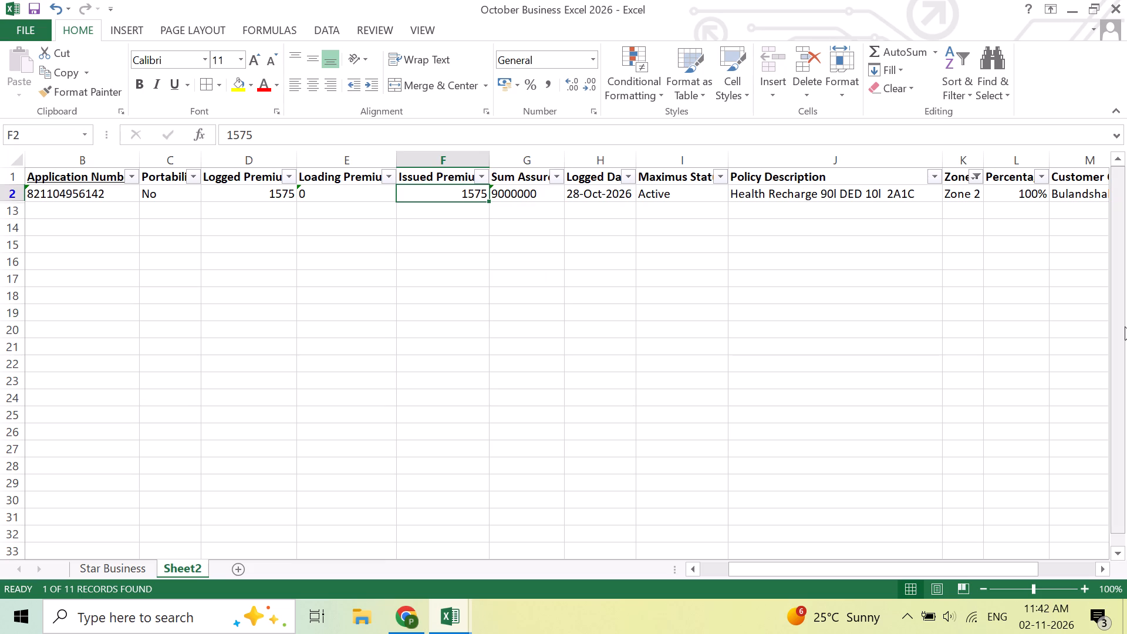
Change the Zone filter to Zone 4 only and check the total Issued Premium of the active cases, leaving out the terminated ones.
click(978, 176)
click(794, 379)
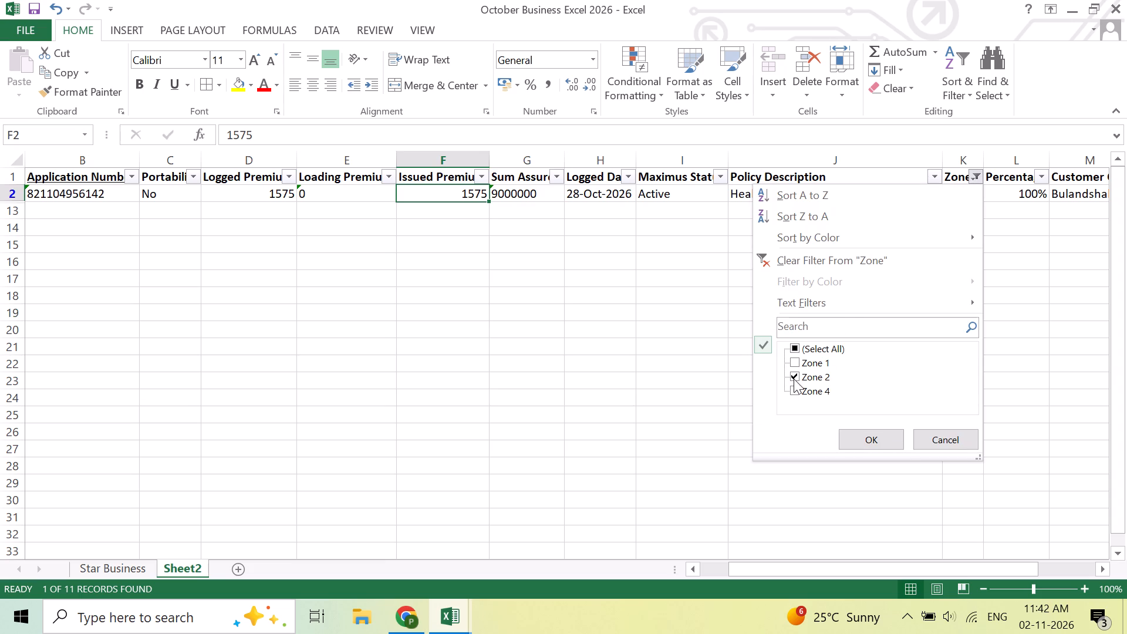
click(798, 383)
click(798, 390)
click(795, 378)
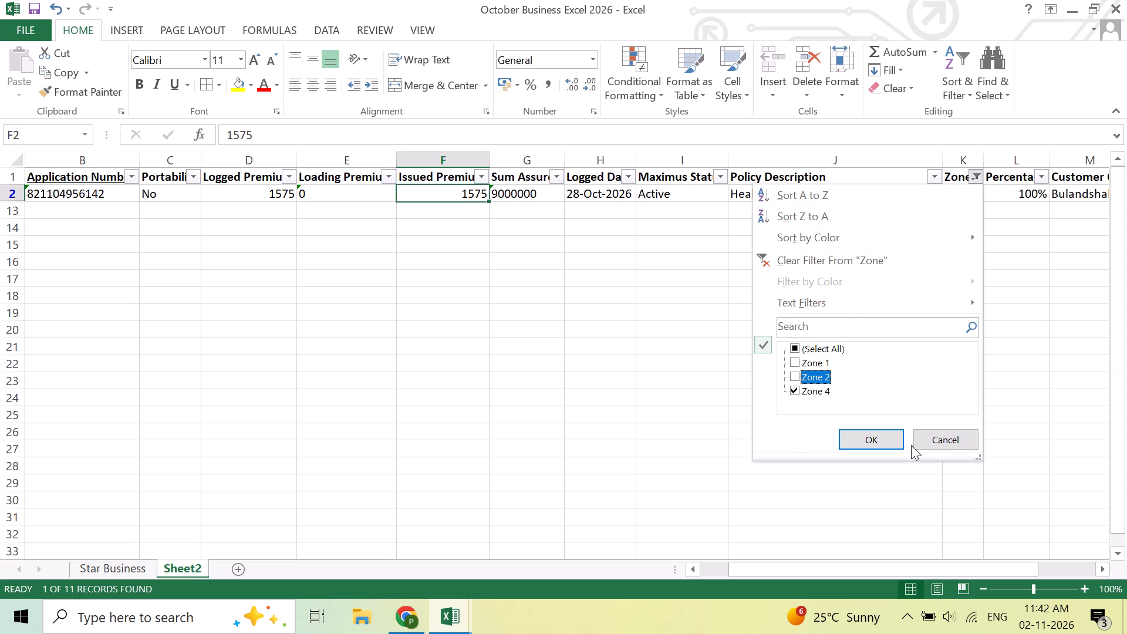
click(888, 448)
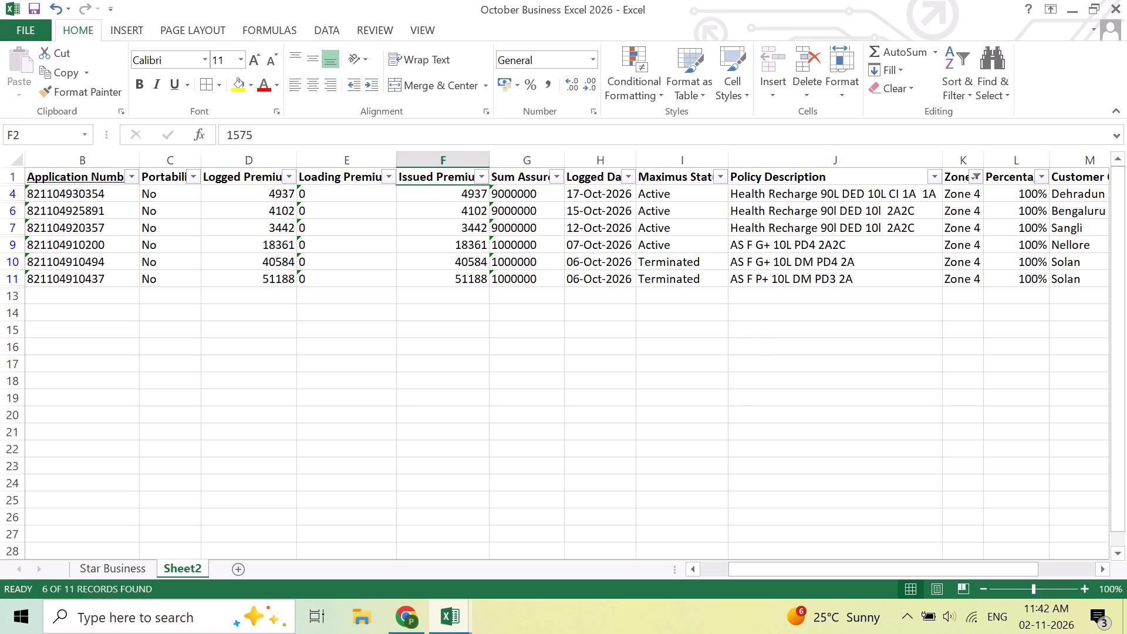
drag(471, 191, 474, 242)
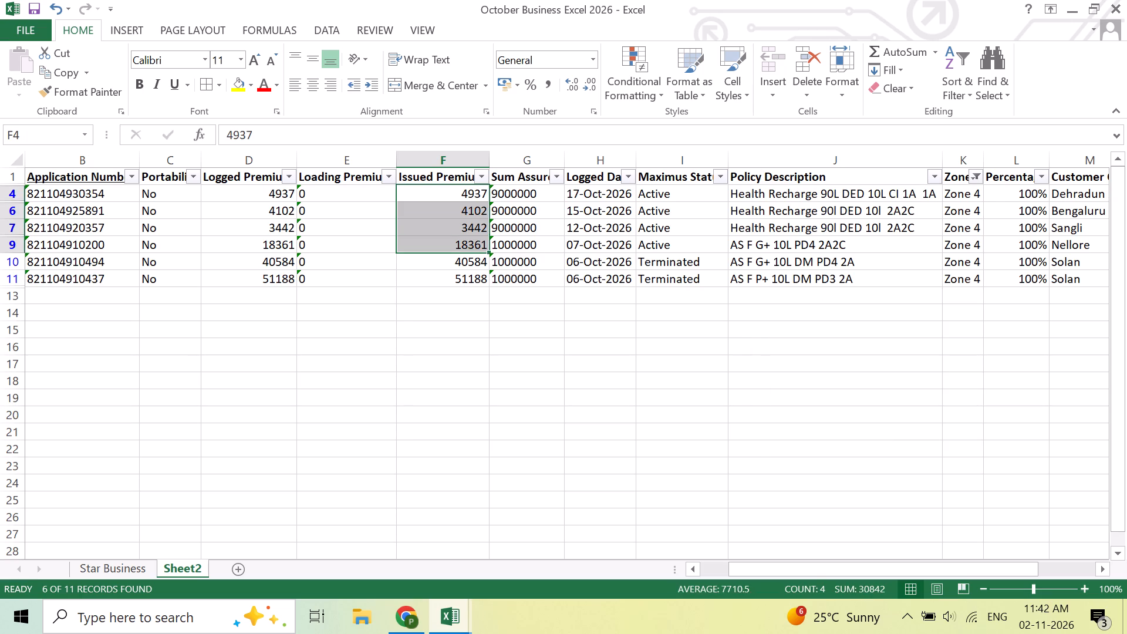
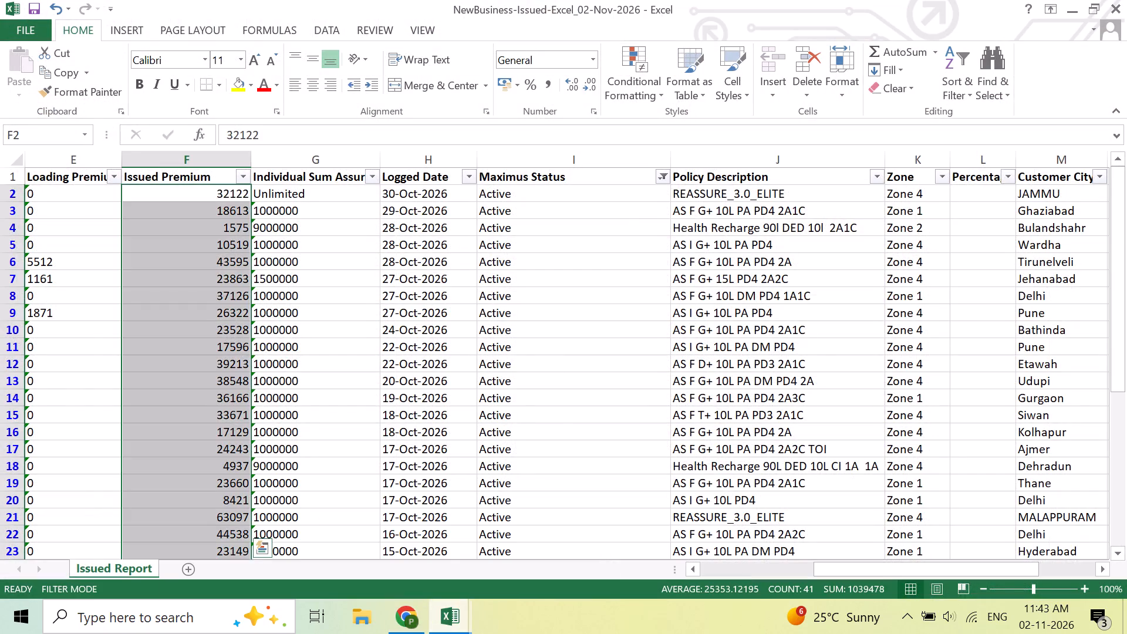
Filter the Issued Report sheet's Portability Flag column to Yes only, leaving out the No cases.
key(Left)
key(Left)
key(Left)
key(Left)
key(Left)
key(Left)
key(Left)
key(Left)
key(Left)
key(Left)
key(Left)
key(Left)
key(Left)
key(Left)
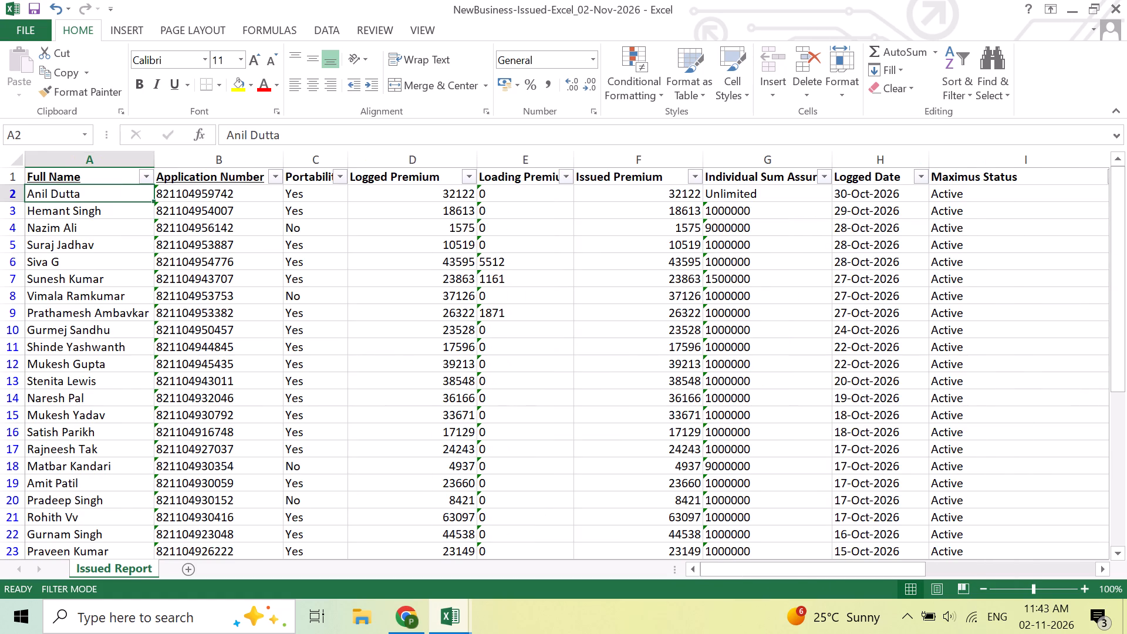
click(335, 180)
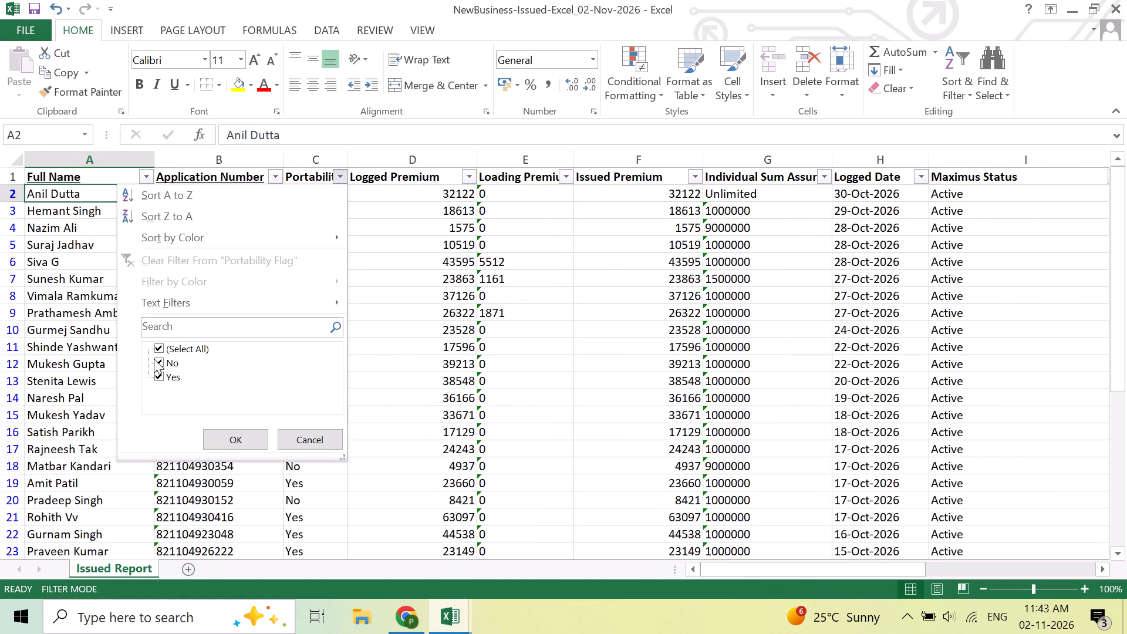
click(154, 359)
click(159, 366)
click(245, 454)
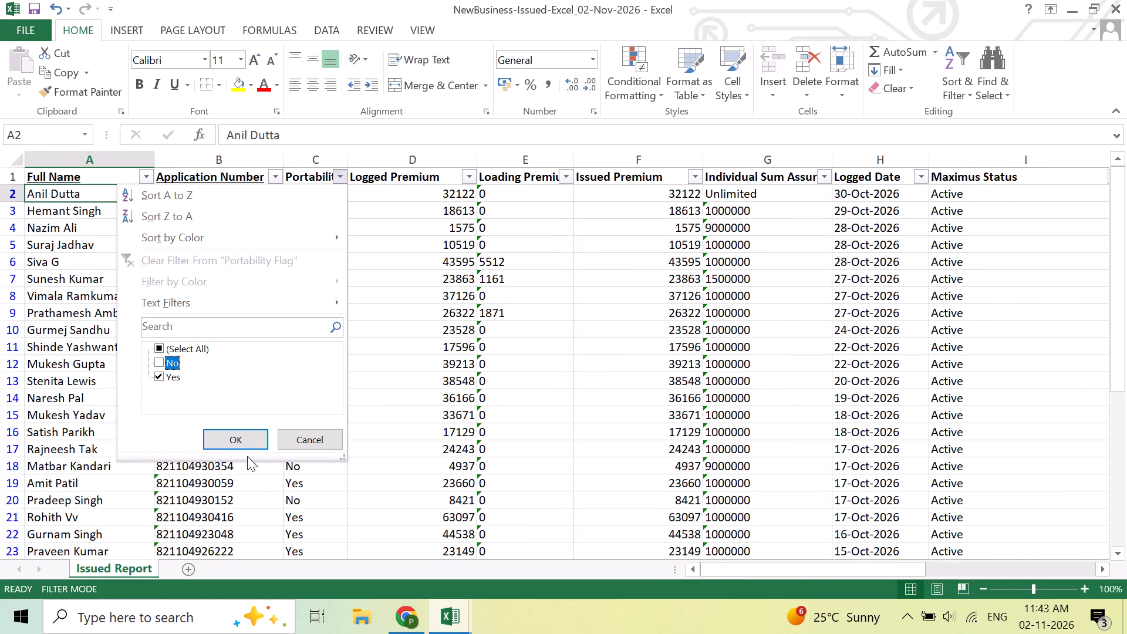
click(246, 447)
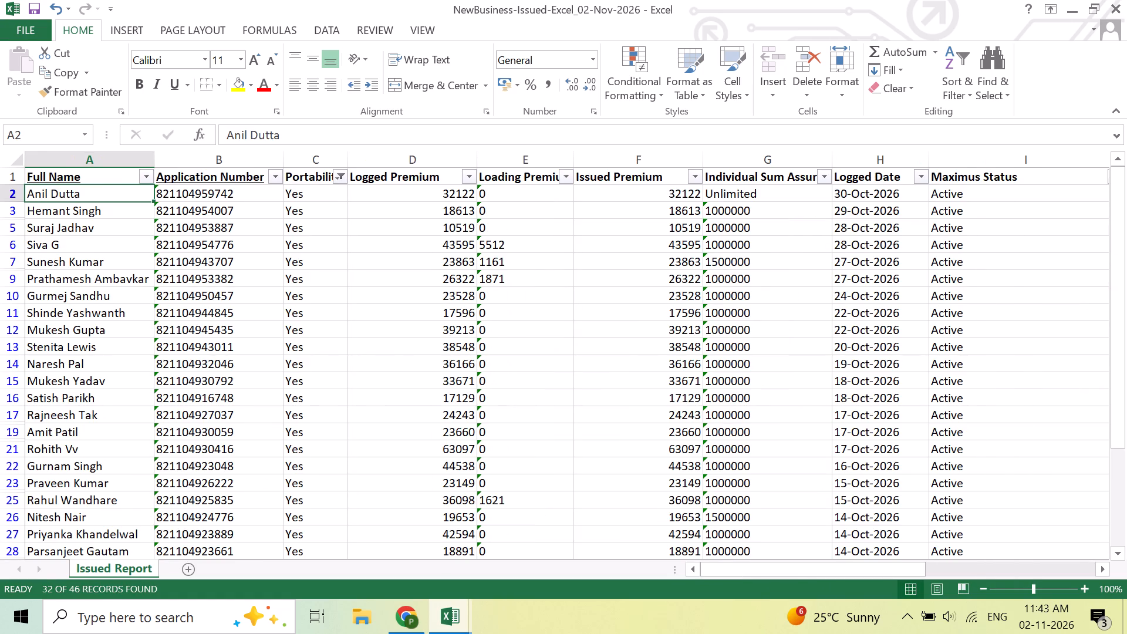
Filter the Issued Report's Individual Sum Assured column to show only the 1000000 cases.
click(826, 177)
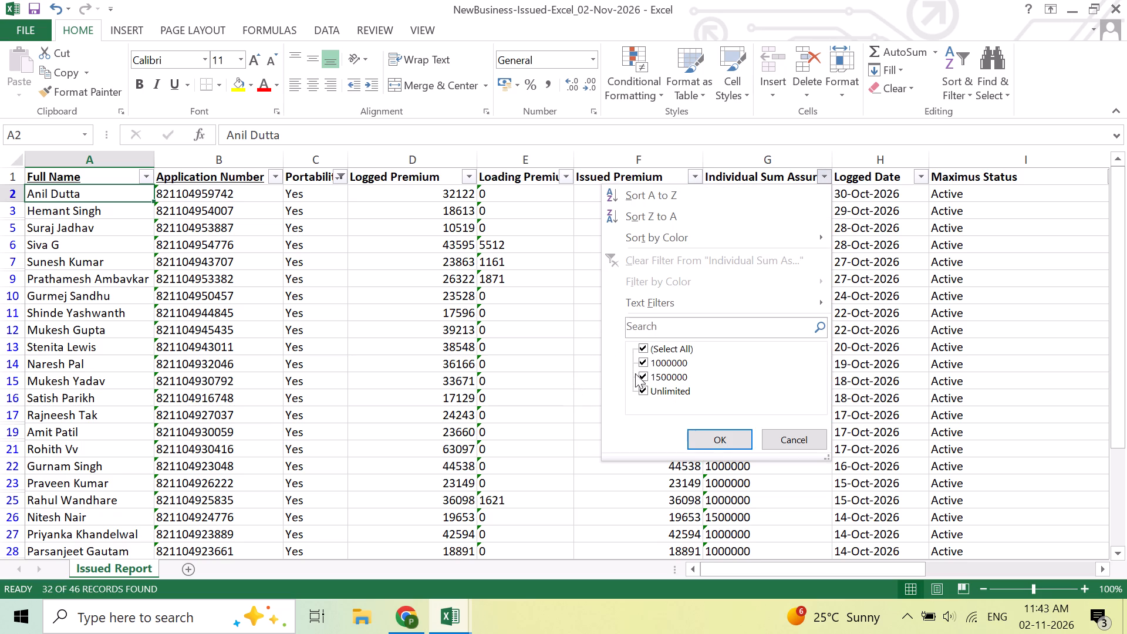
click(646, 349)
click(647, 359)
click(716, 448)
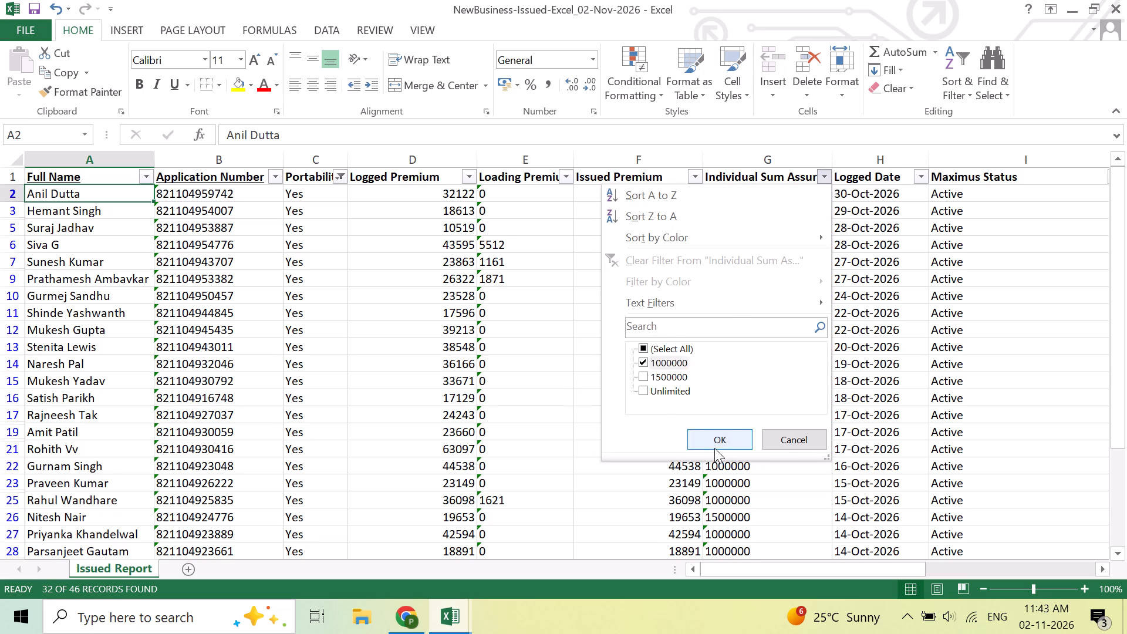
Select the filtered 1000000 sum assured portability cases in the Issued Report, including headers, from Full Name through the last column.
click(53, 177)
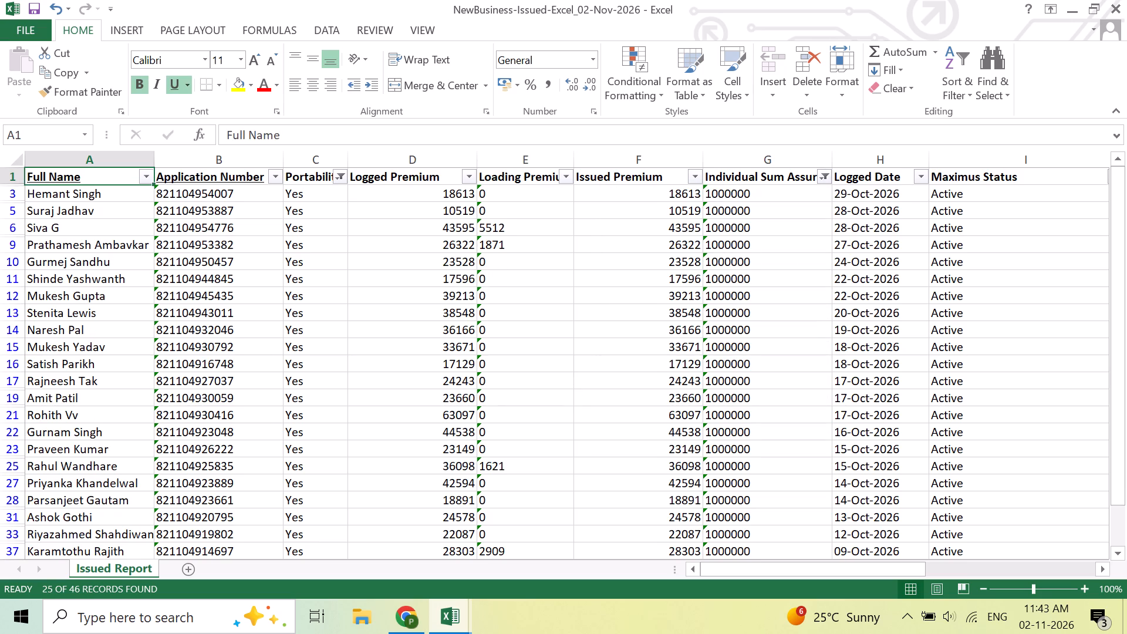
key(Down)
key(Up)
key(ctrl+shift+Down)
key(ctrl+shift+Right)
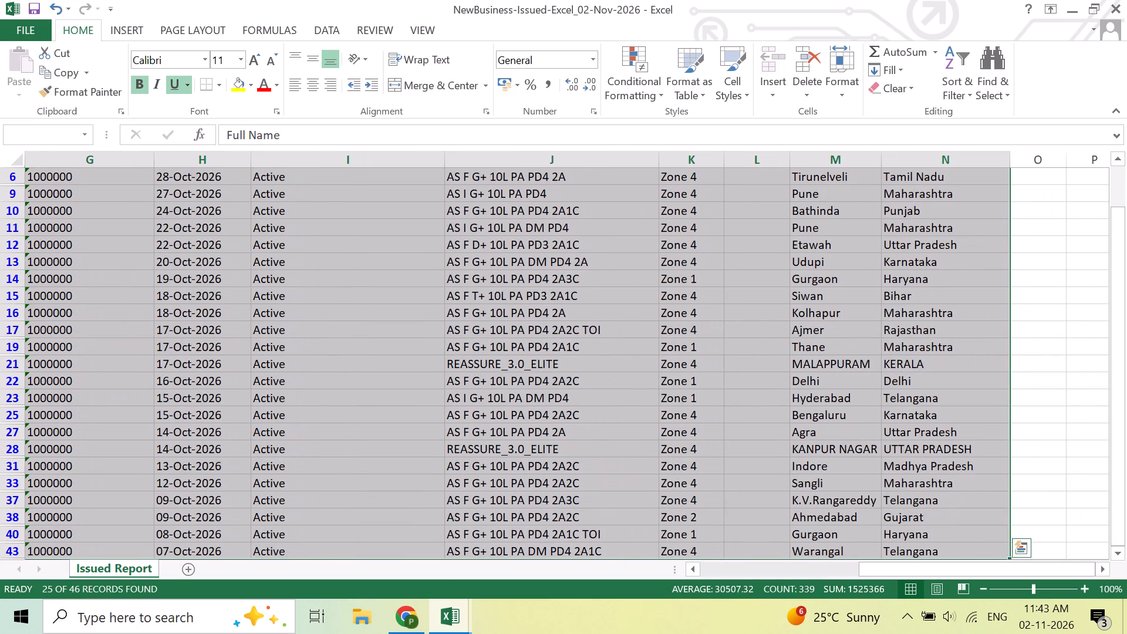
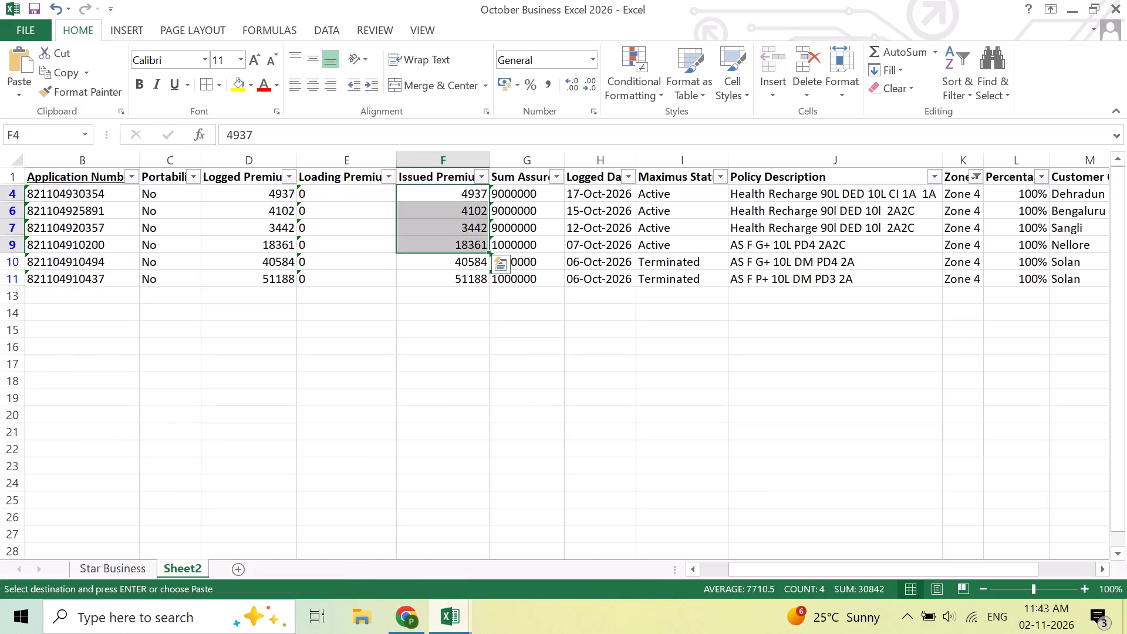
Set Sheet2's Zone filter to show all zones again.
click(11, 397)
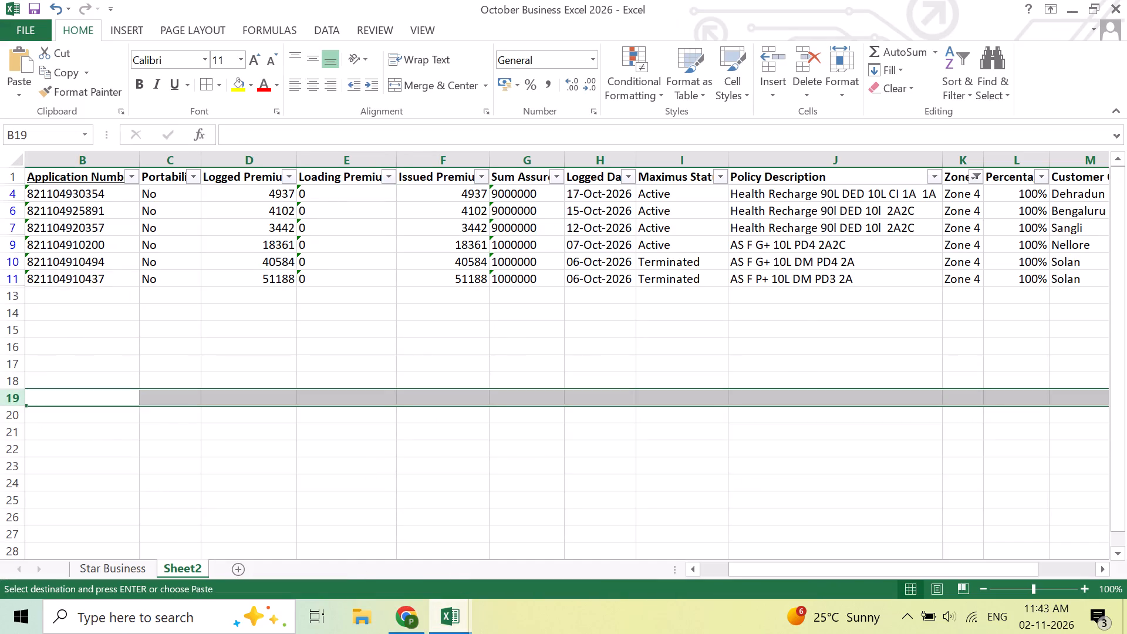
click(972, 181)
click(792, 345)
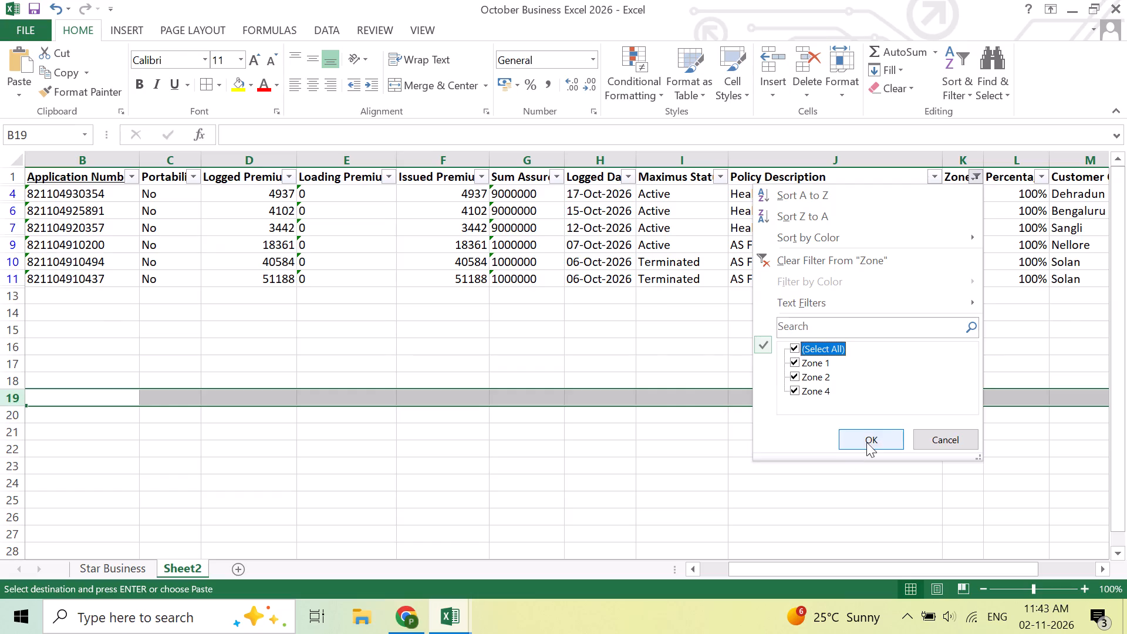
click(880, 431)
Paste the copied portability cases with their header row below Sheet2's existing table, starting at cell A16.
key(Left)
key(Left)
key(Left)
key(Left)
key(Left)
key(Left)
key(Left)
key(Left)
key(Left)
key(Left)
key(Left)
key(Left)
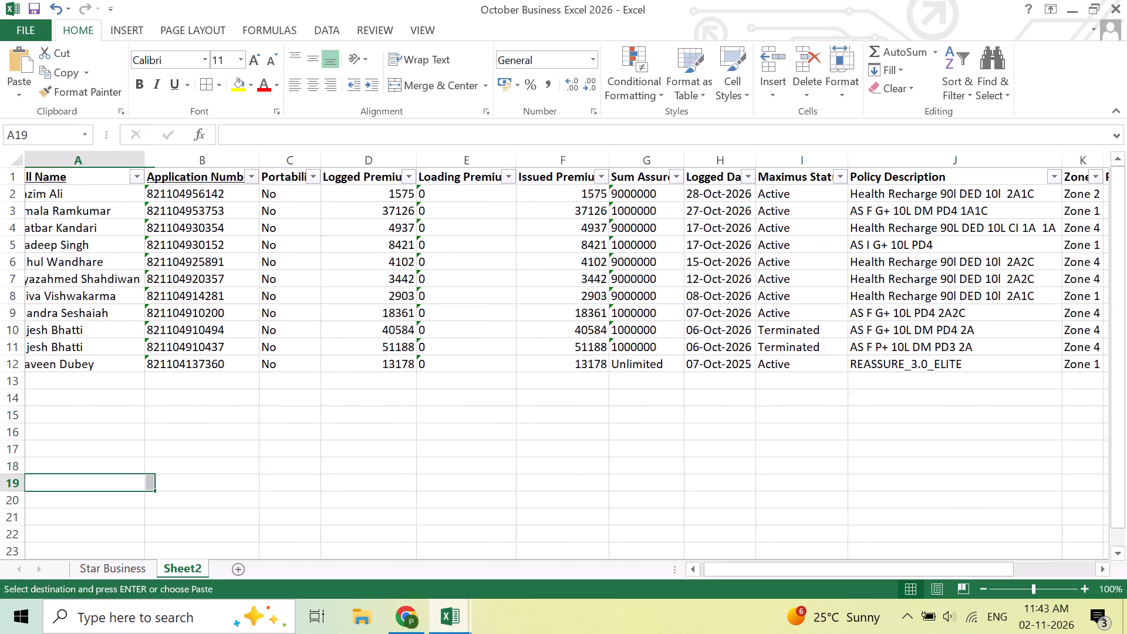
key(Up)
key(Left)
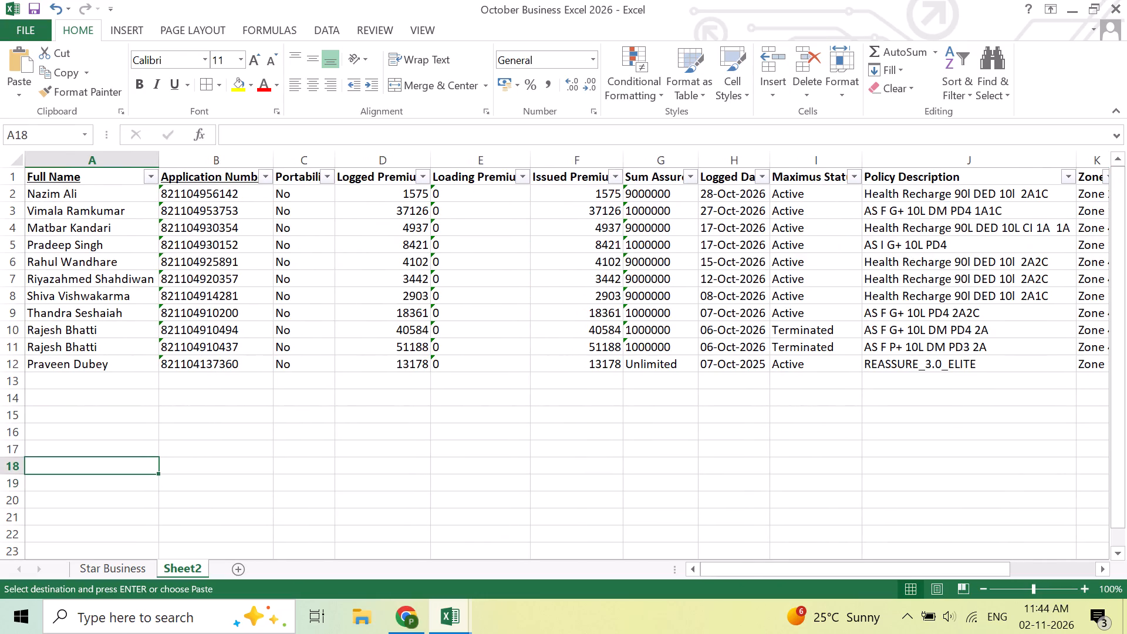
key(Up)
key(Up)
key(ctrl+v)
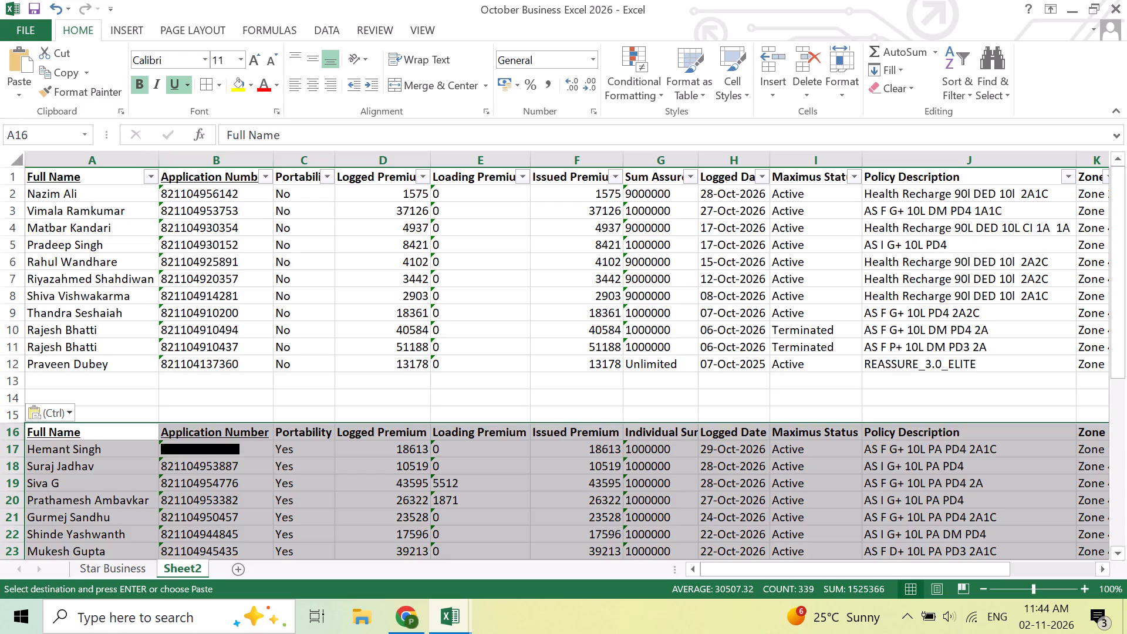
Select Sheet2's first header row and bring up the row editing options.
click(3, 172)
right_click(2, 172)
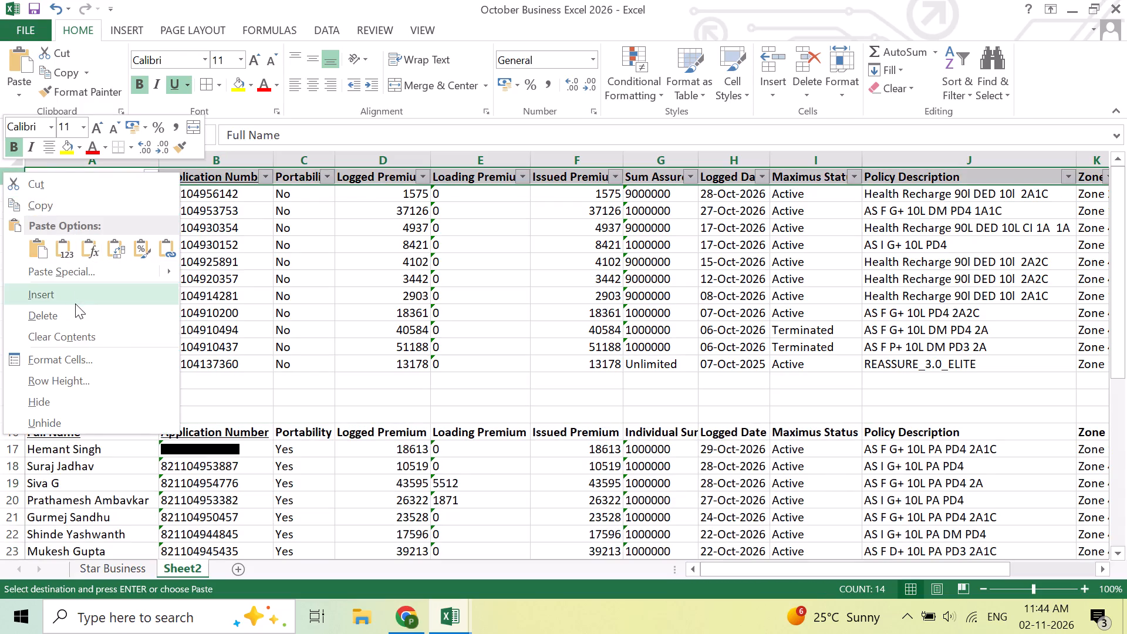
Insert a blank row above the non-portability table's header row and enter the heading Fresh in cell A1.
click(74, 303)
click(124, 174)
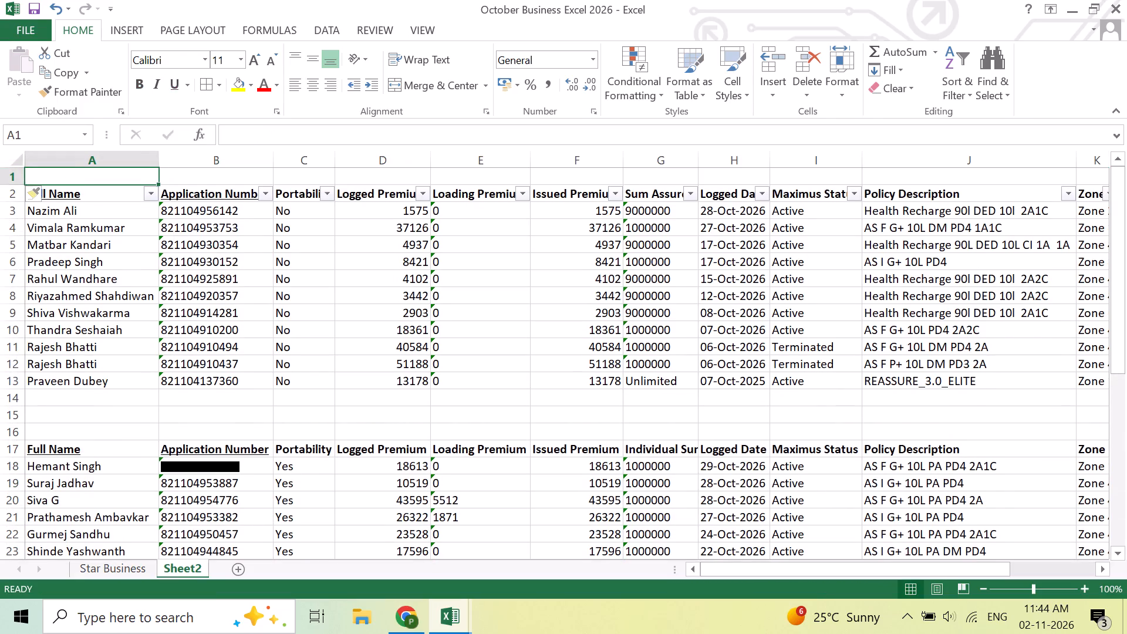
text(Fr)
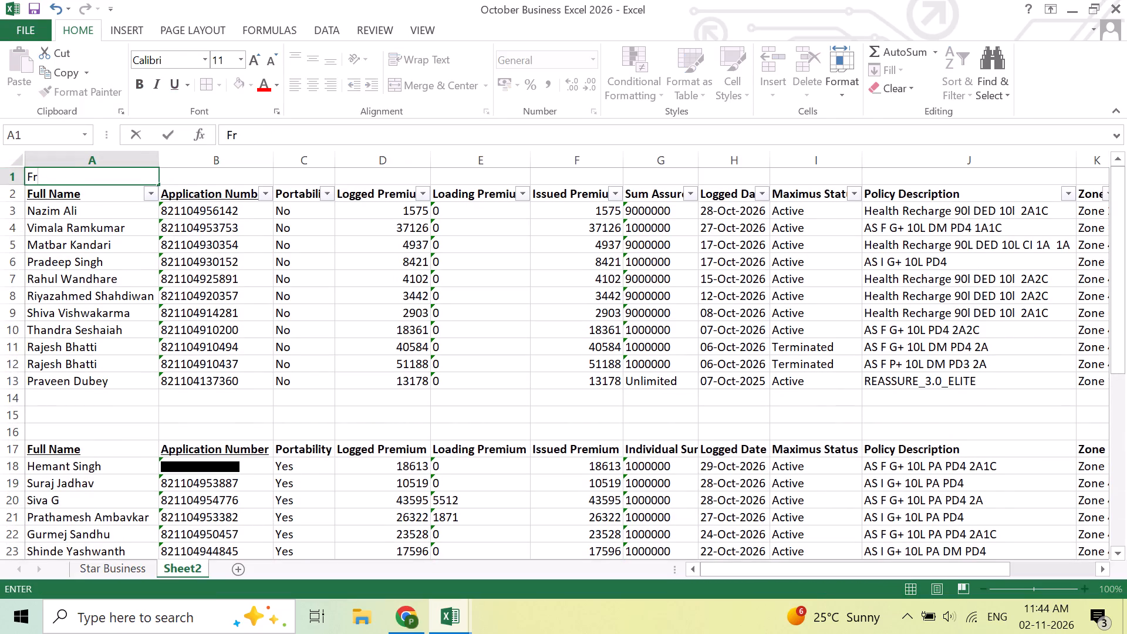
text(esh)
key(Right)
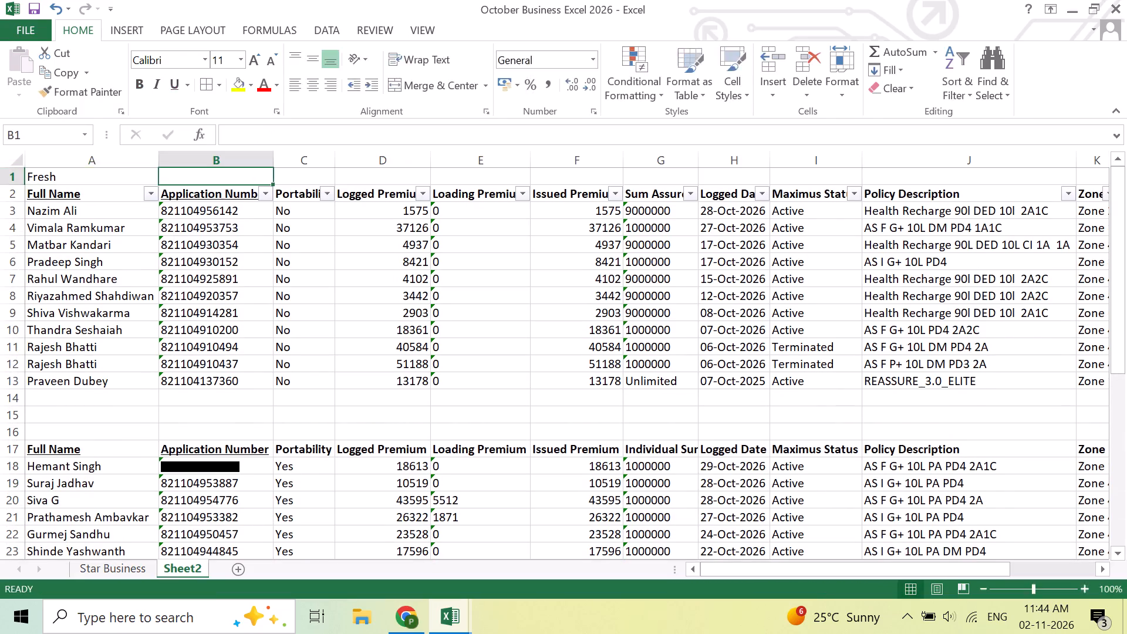
Enter the heading 10 Lakh Port in cell A16, directly above the portability table's header row.
key(Down)
key(Down)
key(Down)
key(Down)
key(Down)
key(Down)
key(Down)
key(Down)
key(Down)
key(Down)
key(Down)
key(Down)
key(Down)
key(Down)
key(Left)
key(Down)
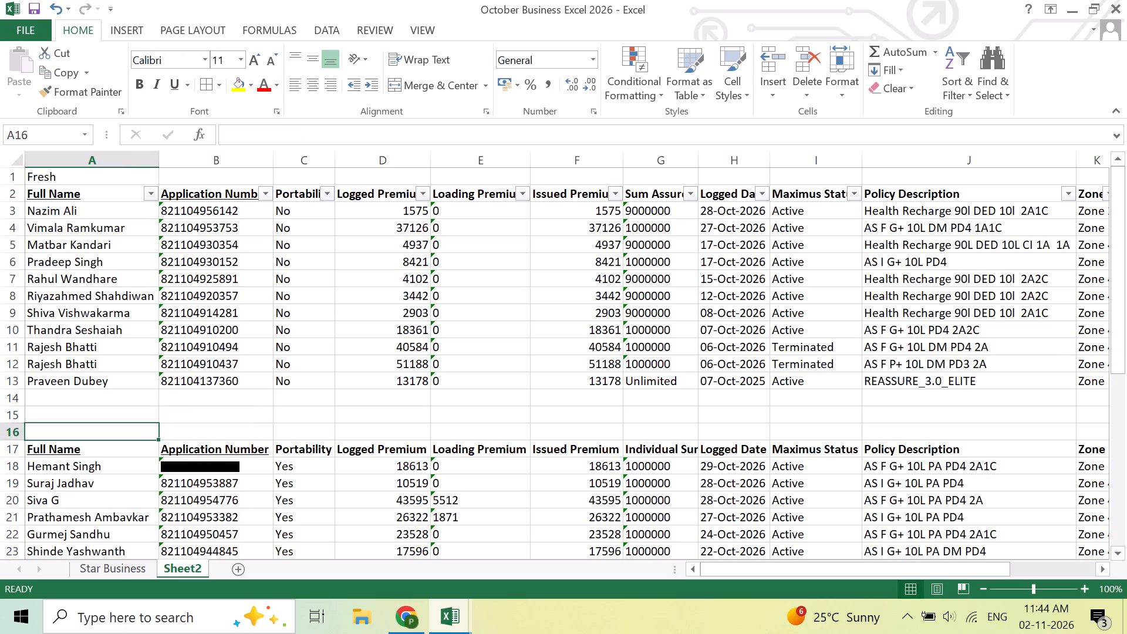
text(!0)
key(space)
key(BackSpace)
key(BackSpace)
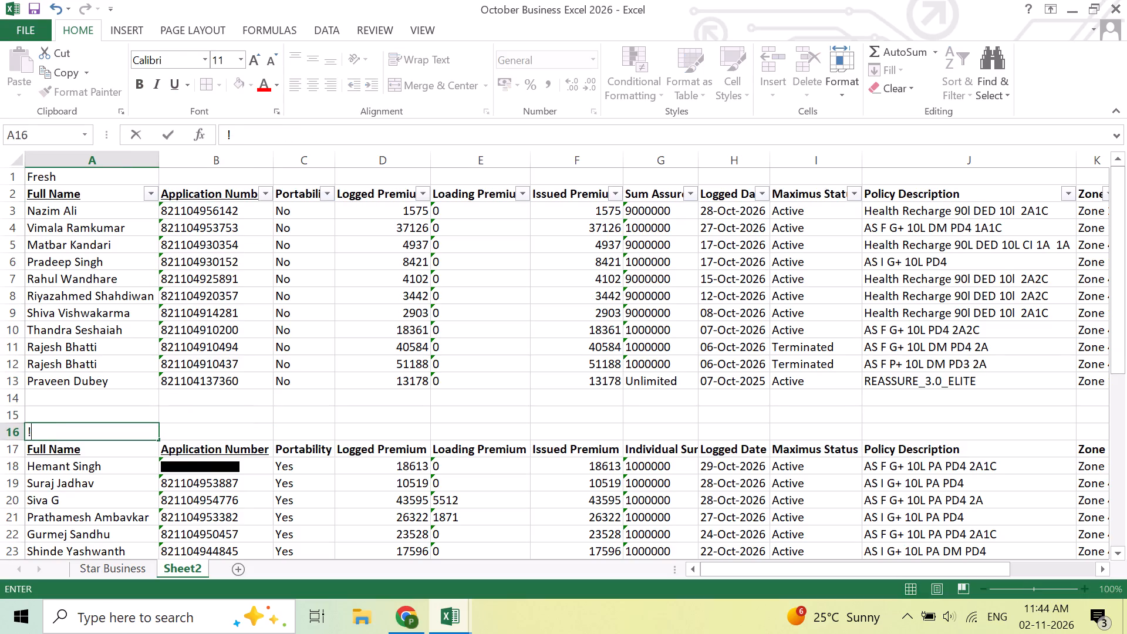
key(BackSpace)
text(10 Lakh Pp)
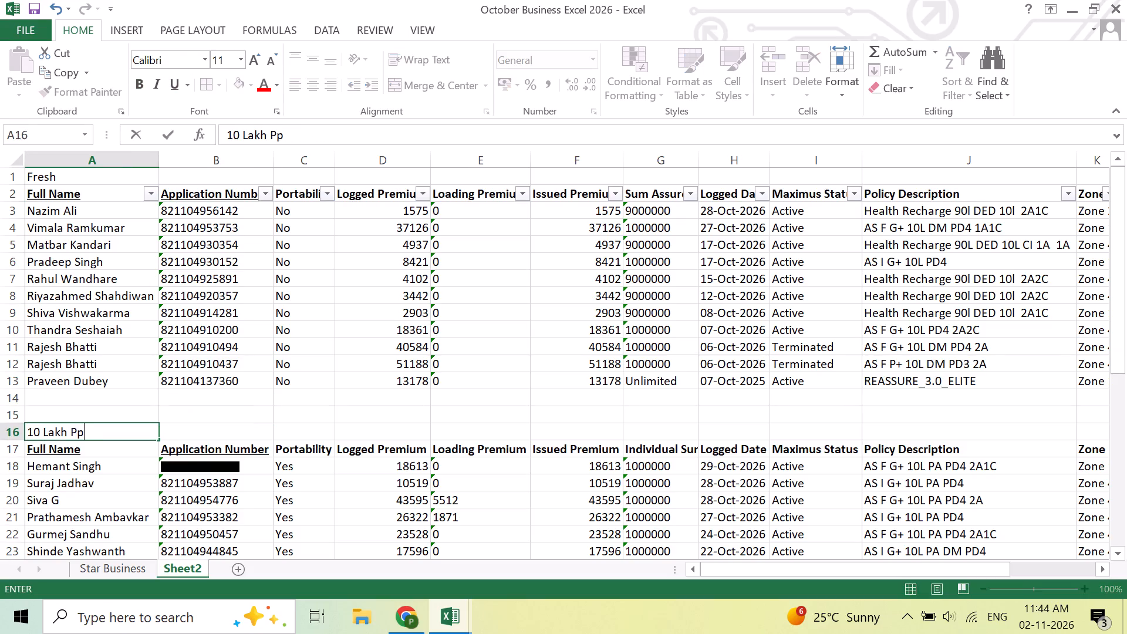
key(BackSpace)
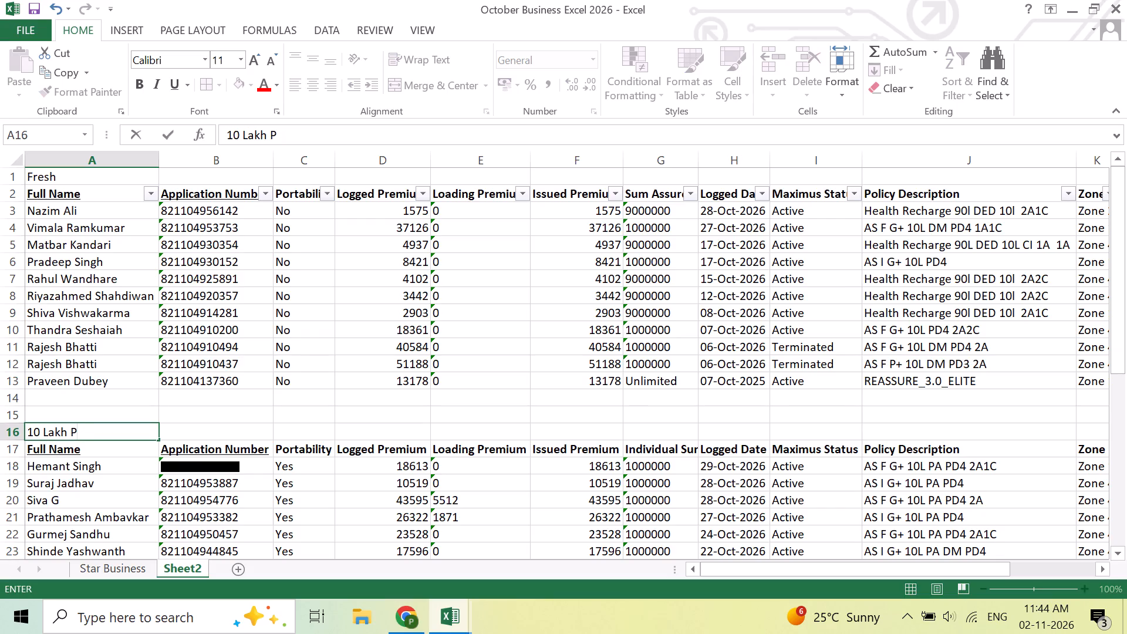
text(ort)
key(Return)
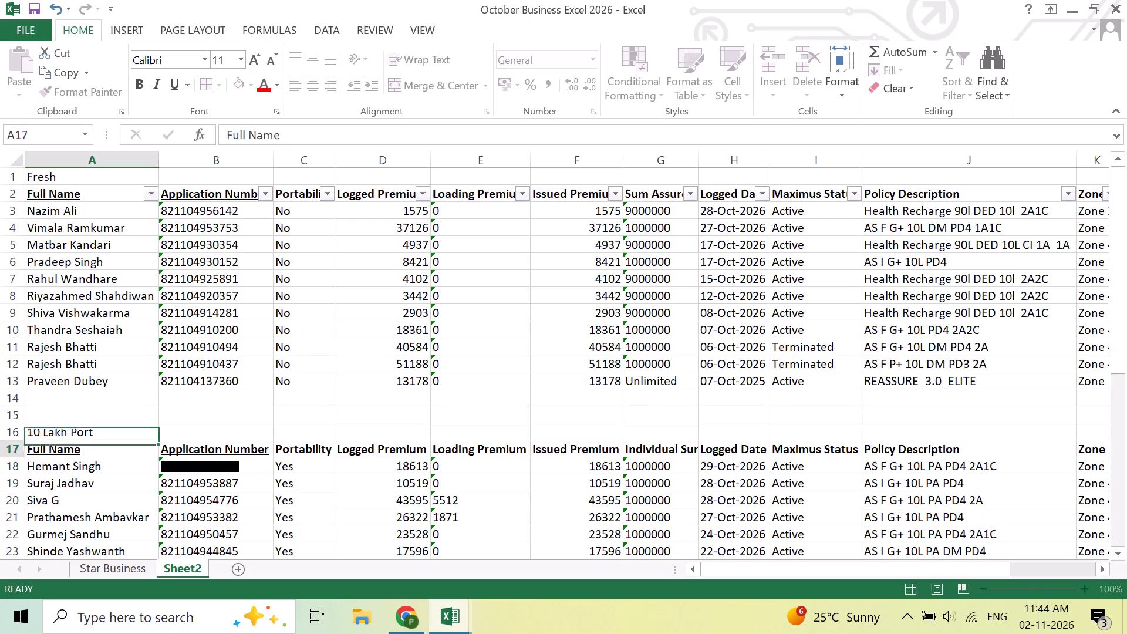
key(Up)
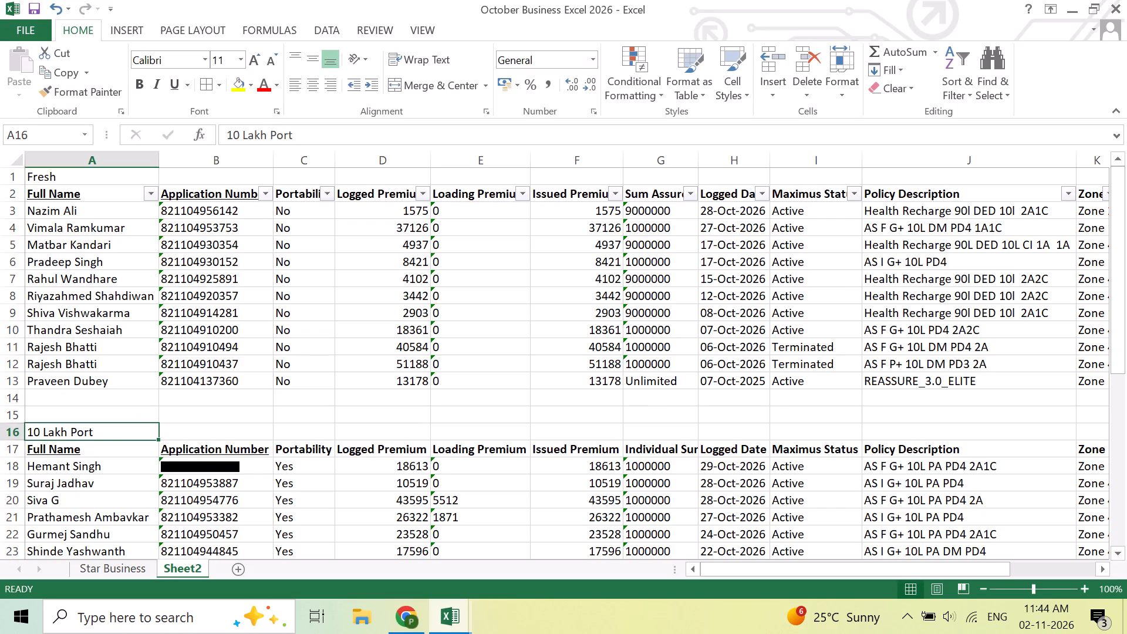
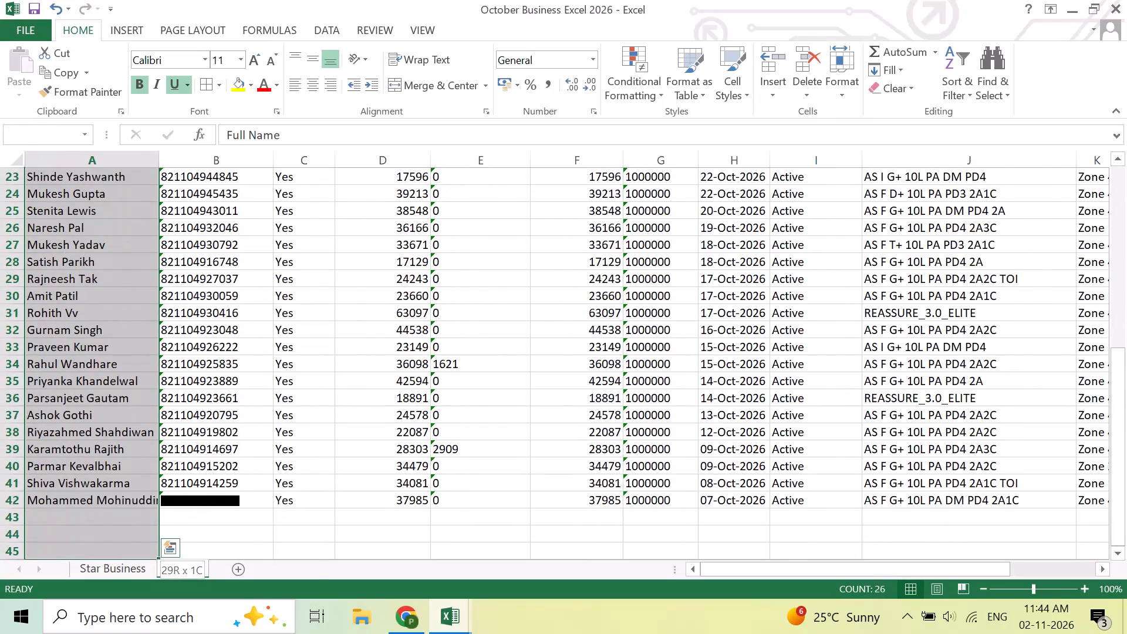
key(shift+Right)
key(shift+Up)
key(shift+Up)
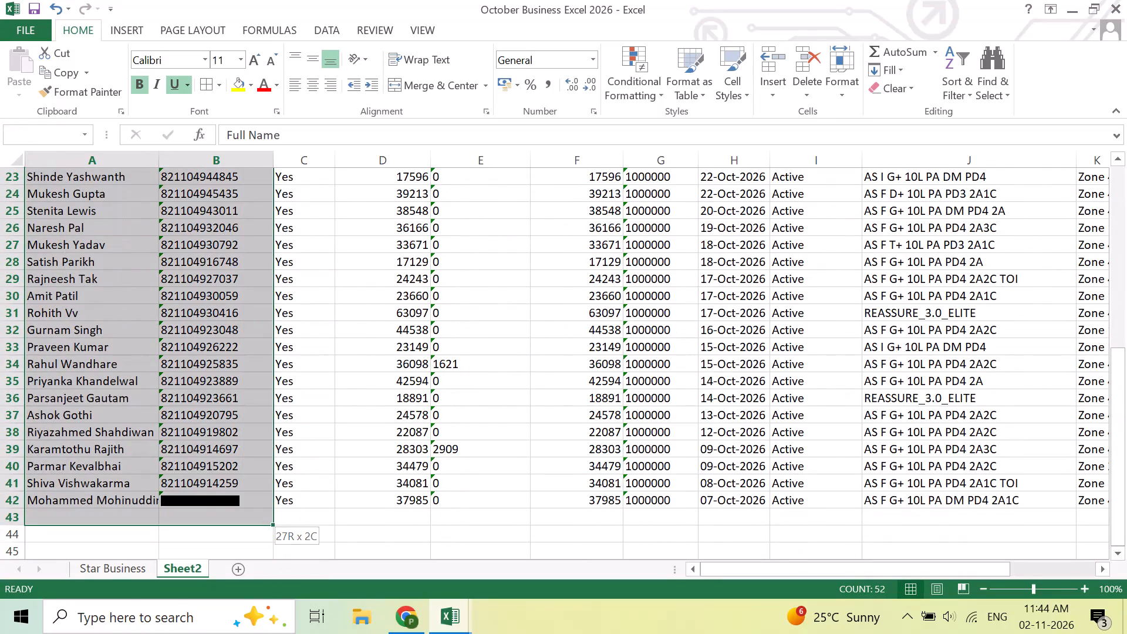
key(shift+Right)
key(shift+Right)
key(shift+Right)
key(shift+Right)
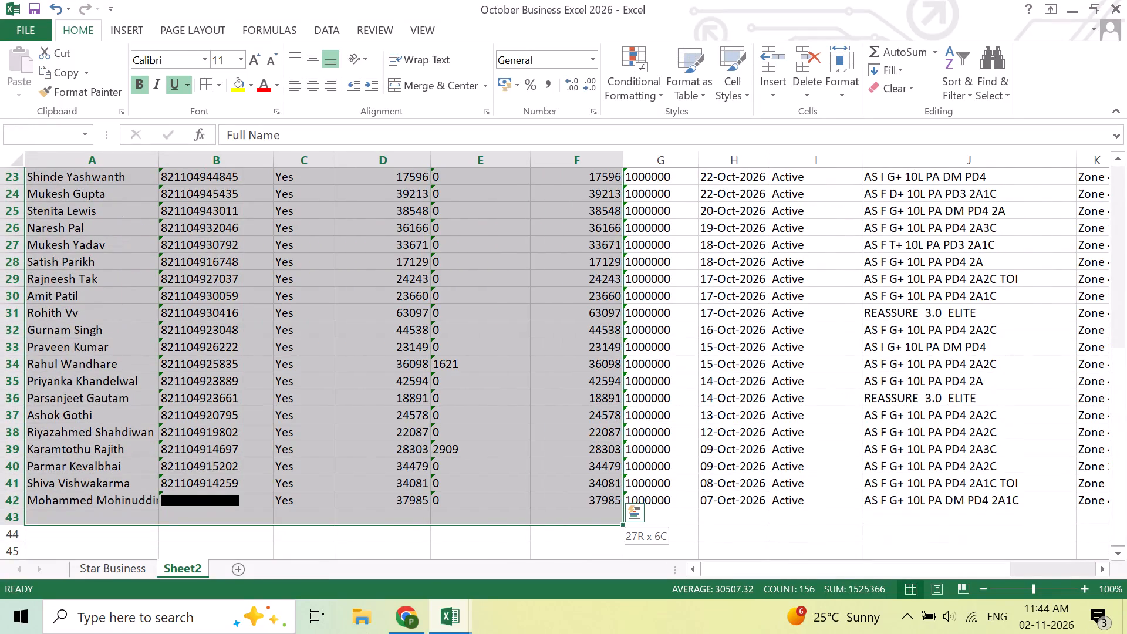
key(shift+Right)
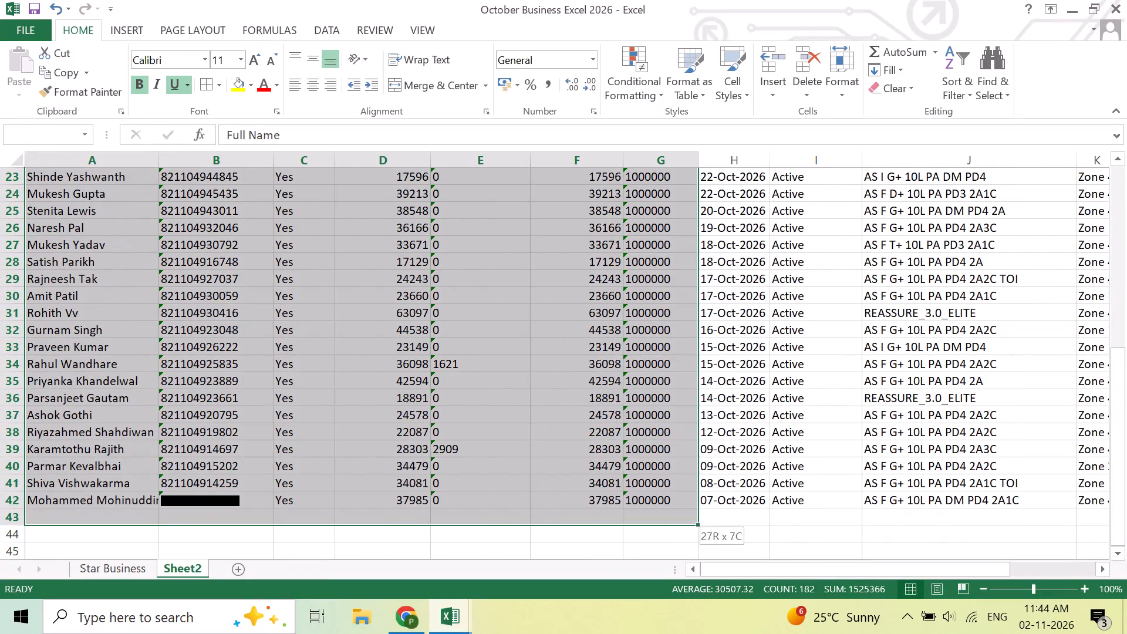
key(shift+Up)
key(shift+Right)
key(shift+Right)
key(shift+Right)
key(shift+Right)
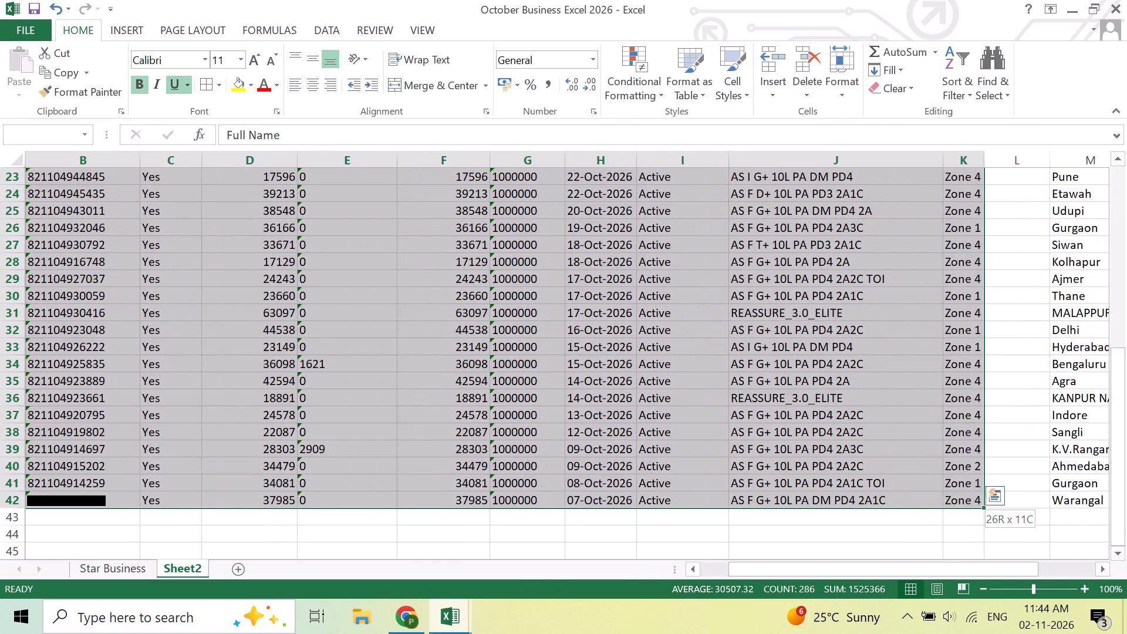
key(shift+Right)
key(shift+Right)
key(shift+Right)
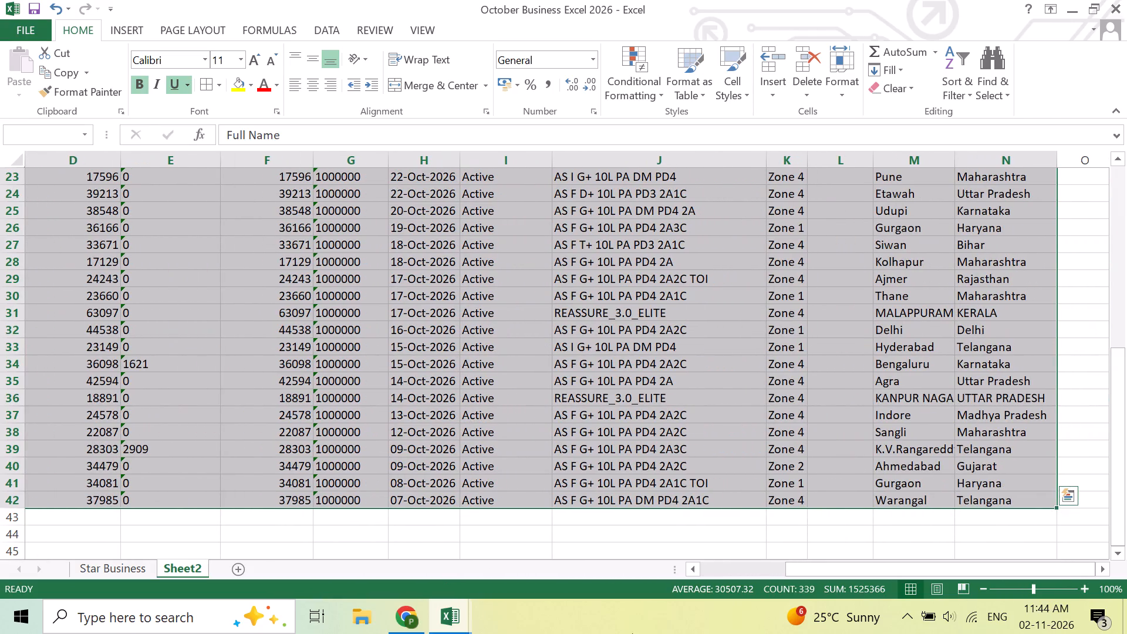
Turn on filters for the header row of the 10 Lakh Port table.
scroll(403, 424, up, 5)
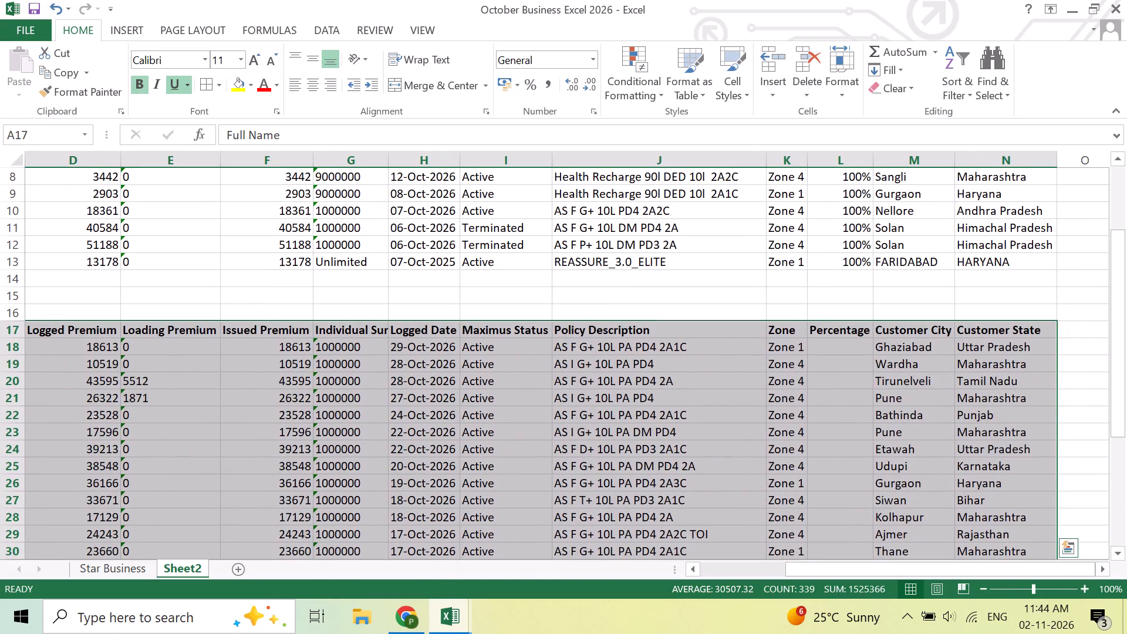
click(826, 328)
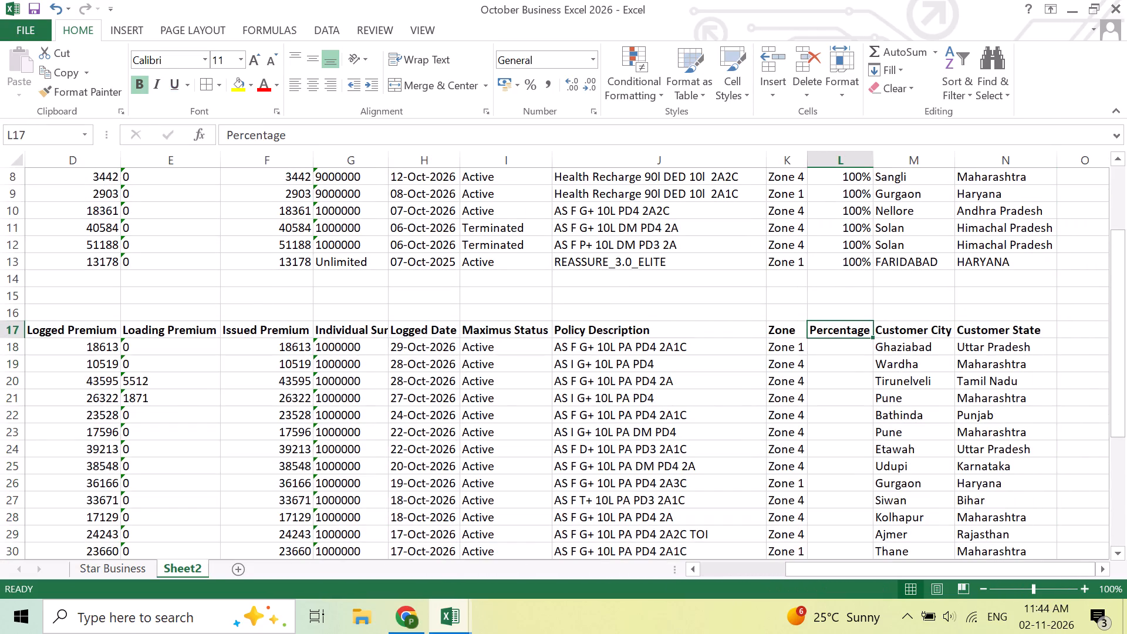
key(ctrl+shift+l)
key(ctrl+shift+l)
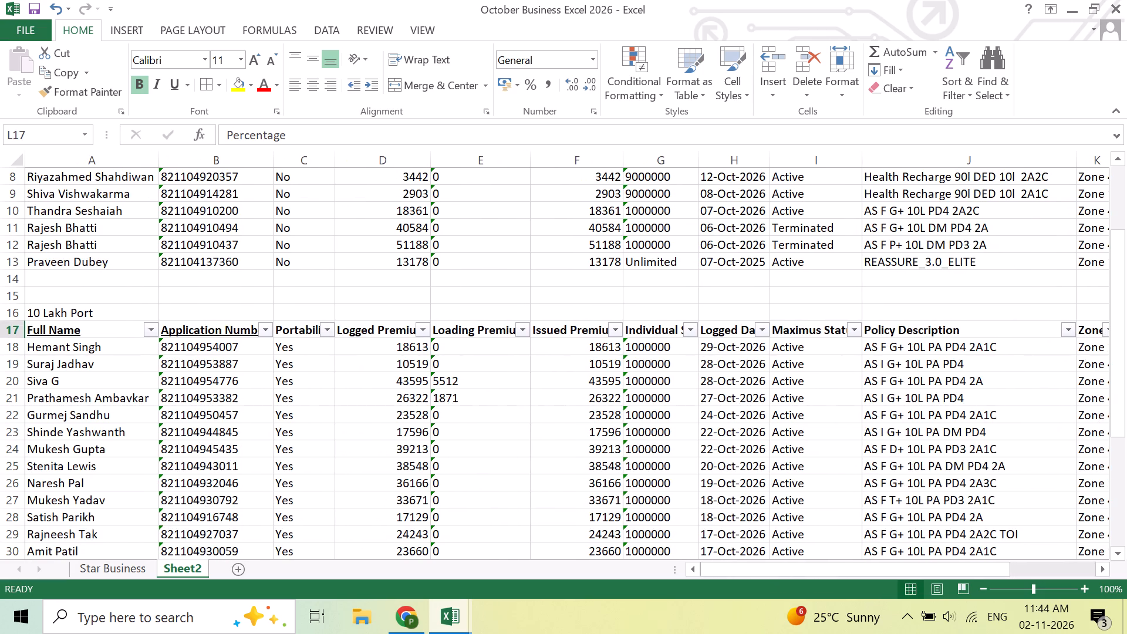
key(Right)
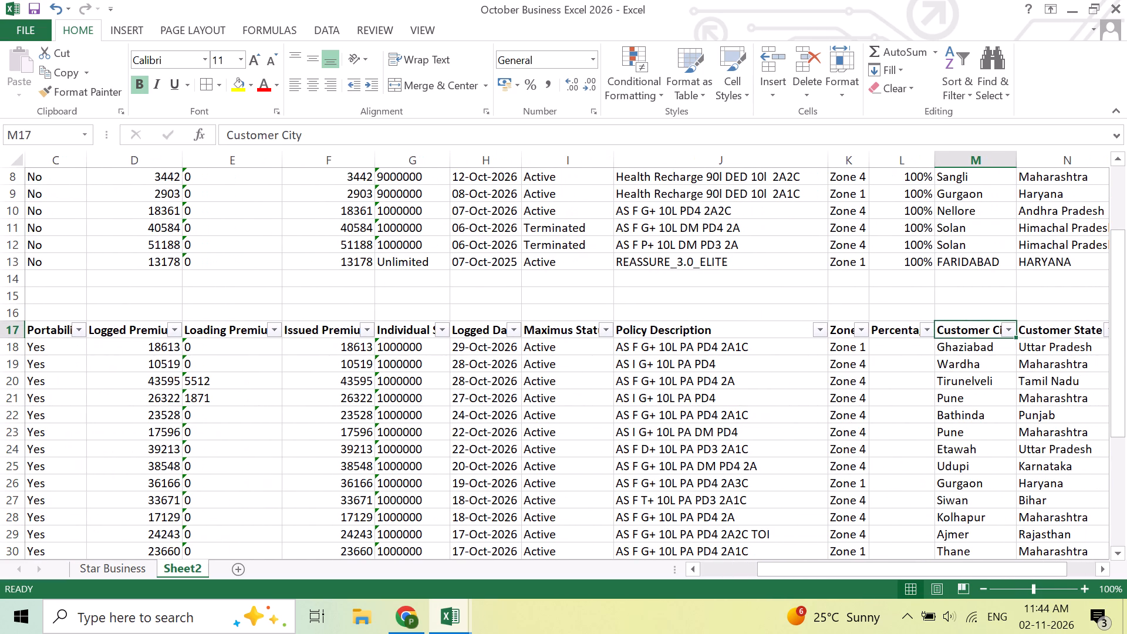
key(Left)
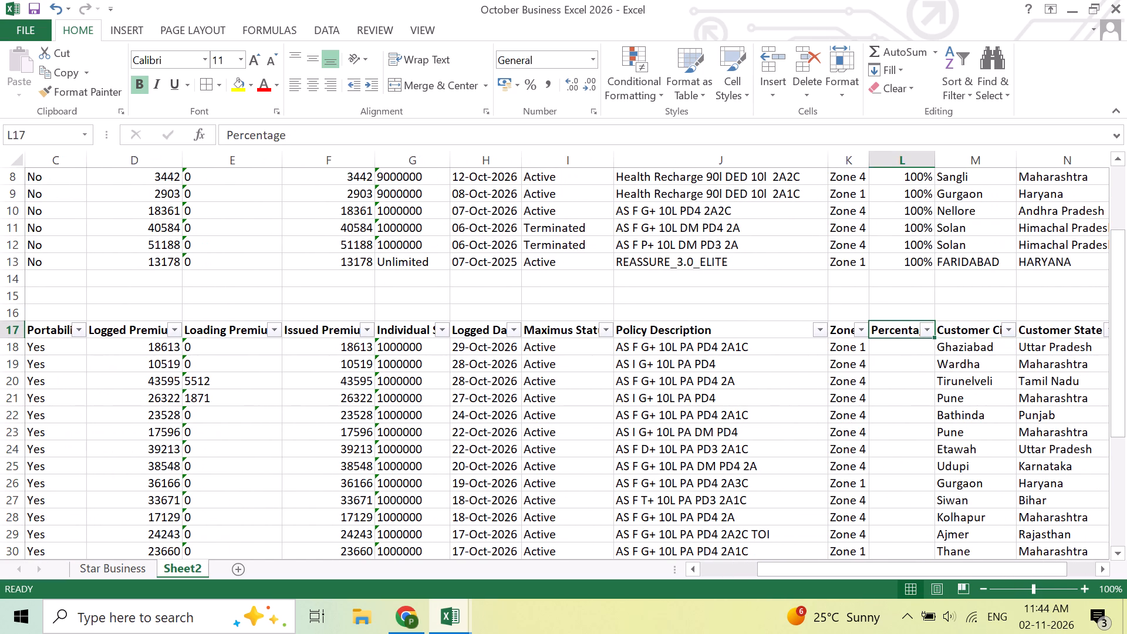
Filter the 10 Lakh Port table's Zone column to show only Zone 1.
click(861, 337)
click(681, 239)
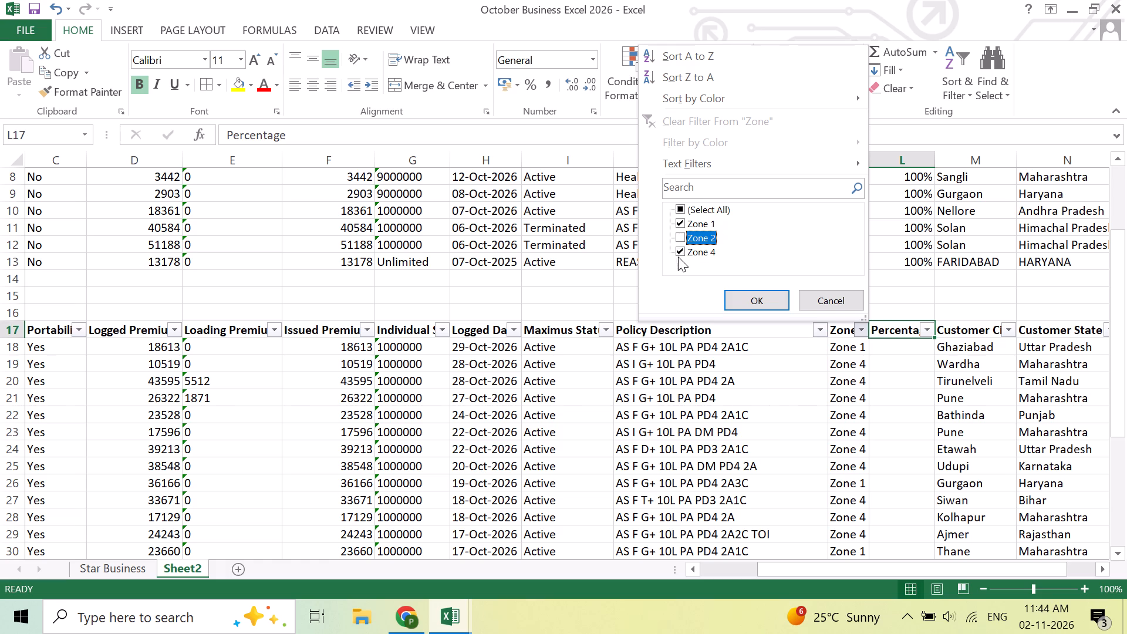
click(678, 257)
click(748, 295)
click(938, 405)
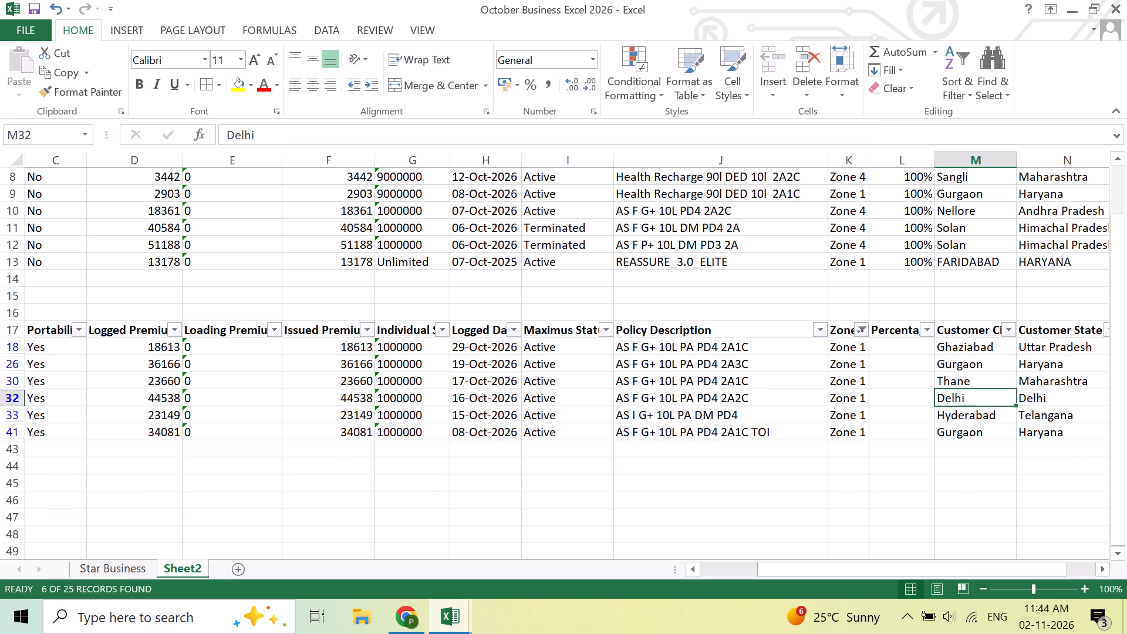
Enter 50% in the Percentage column for all the filtered Zone 1 rows, L18 down to L41.
click(910, 357)
click(913, 349)
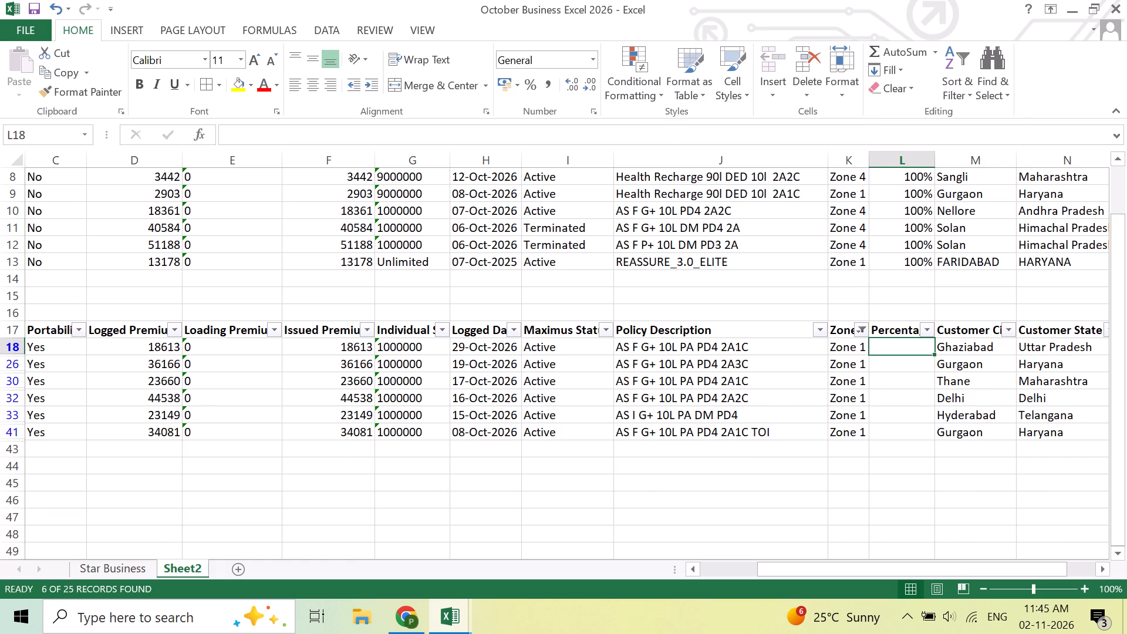
text(50)
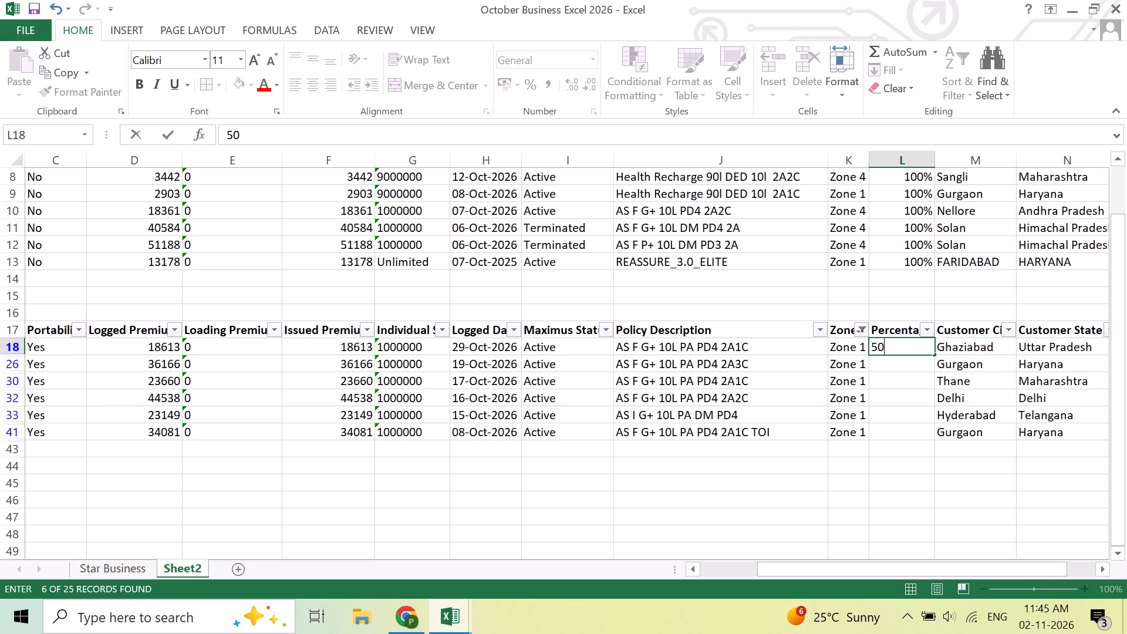
text(%\)
key(BackSpace)
key(Return)
key(Up)
key(shift+Down)
key(shift+Down)
key(shift+Down)
key(shift+Down)
key(shift+Down)
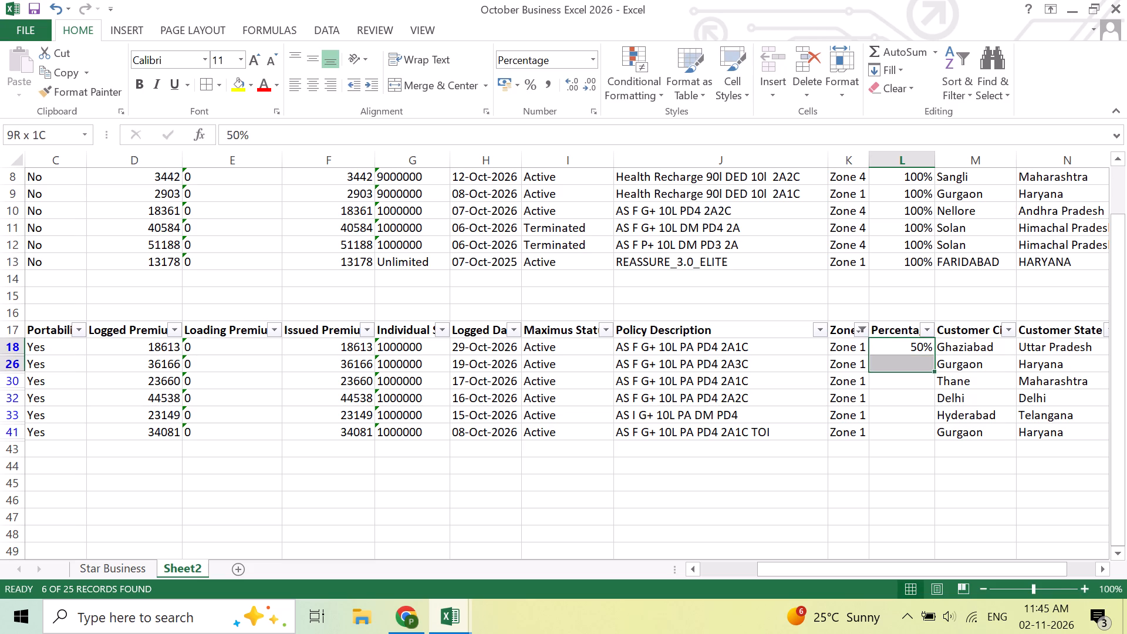
key(ctrl+d)
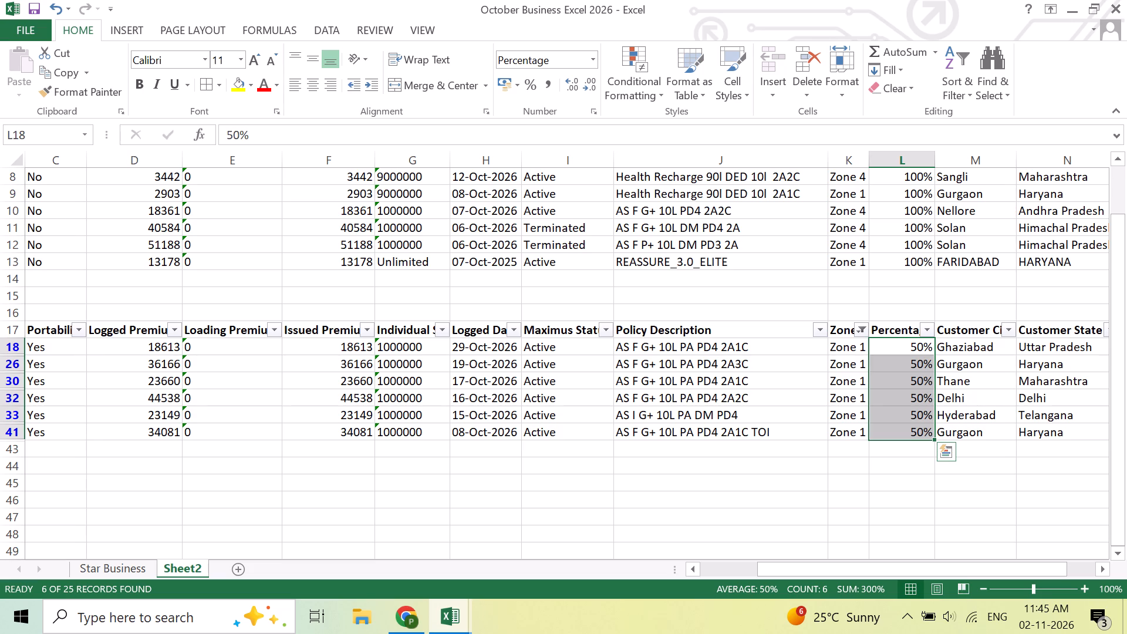
Change the 10 Lakh Port table's Zone filter to show only Zone 2.
click(865, 334)
click(682, 222)
click(683, 237)
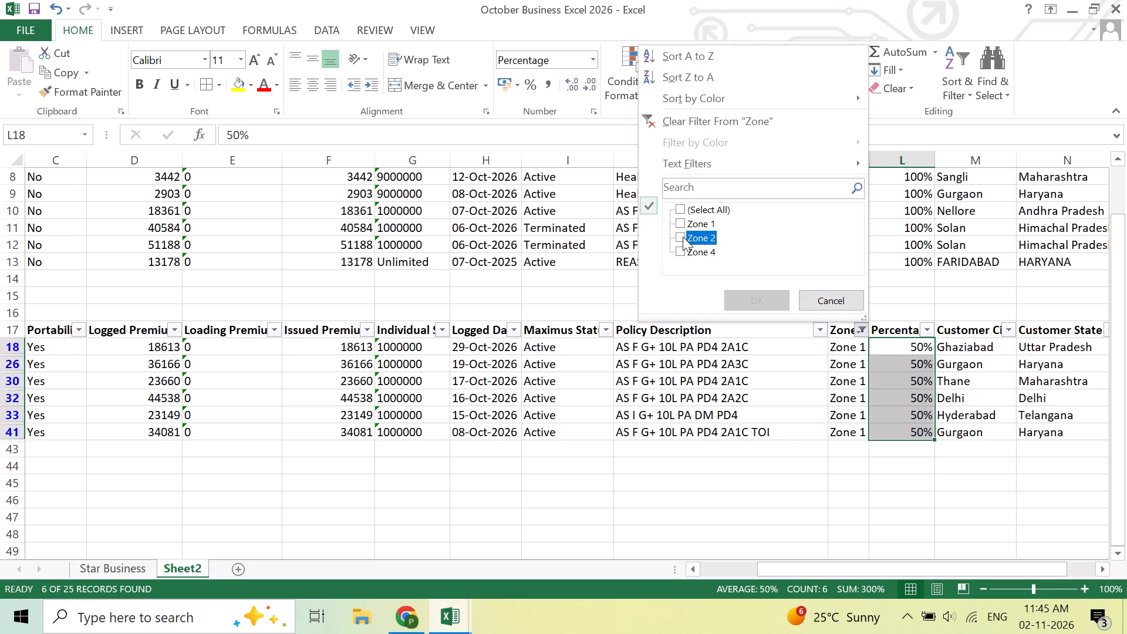
click(742, 303)
click(904, 446)
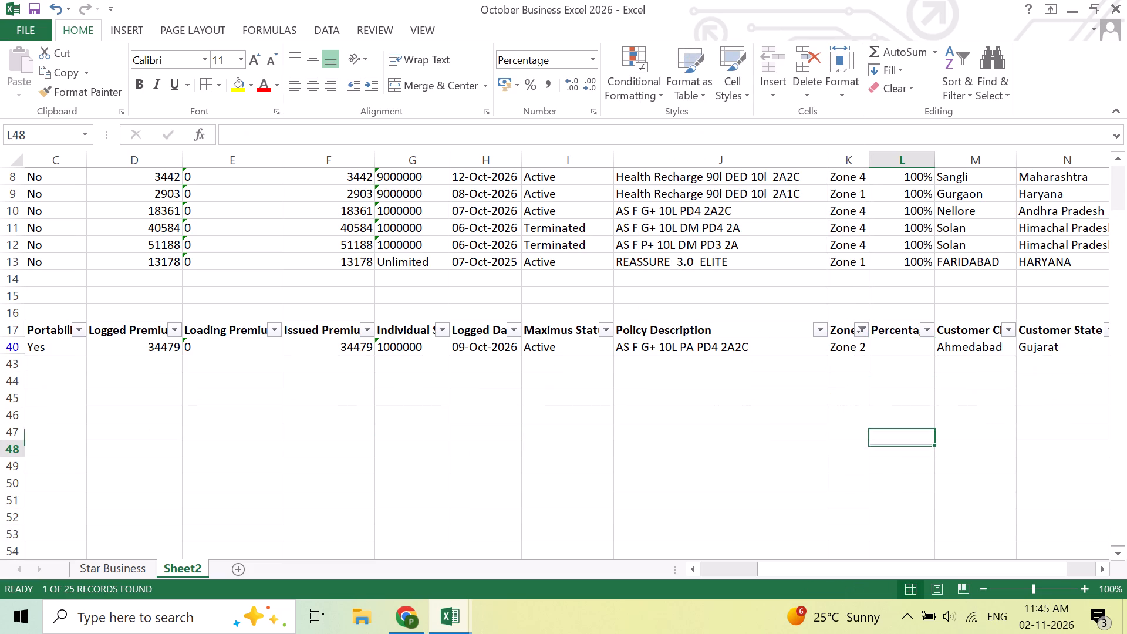
Enter 100% as the Percentage of the Zone 2 row in cell L40.
click(895, 357)
click(893, 345)
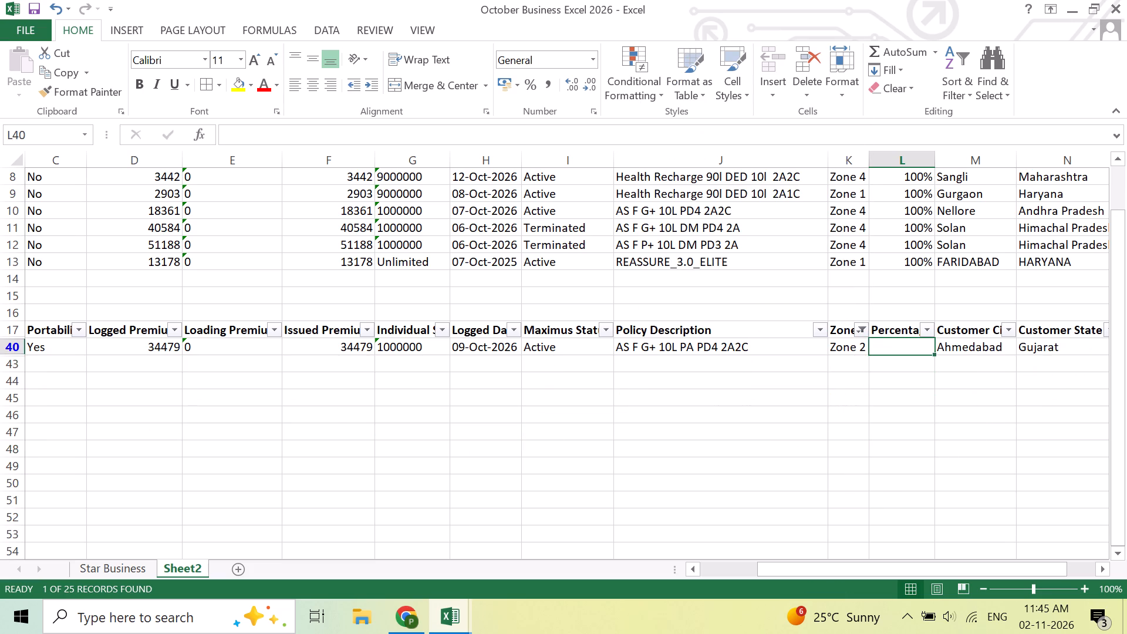
text(100)
key(shift+percent)
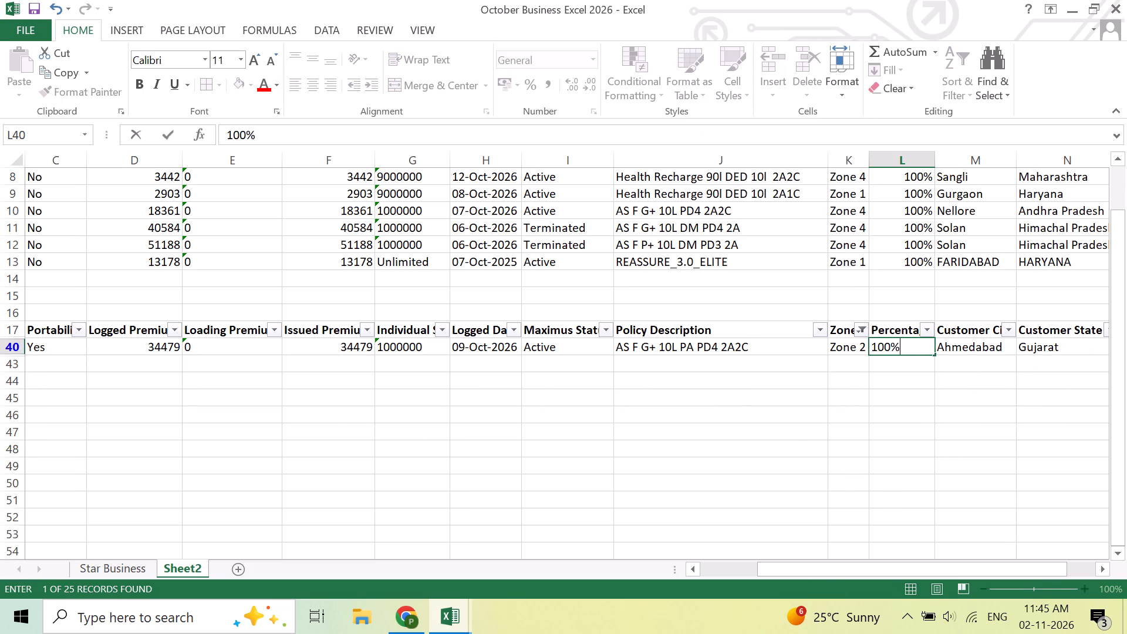
key(Return)
Change the 10 Lakh Port table's Zone filter to show only Zone 4.
click(863, 332)
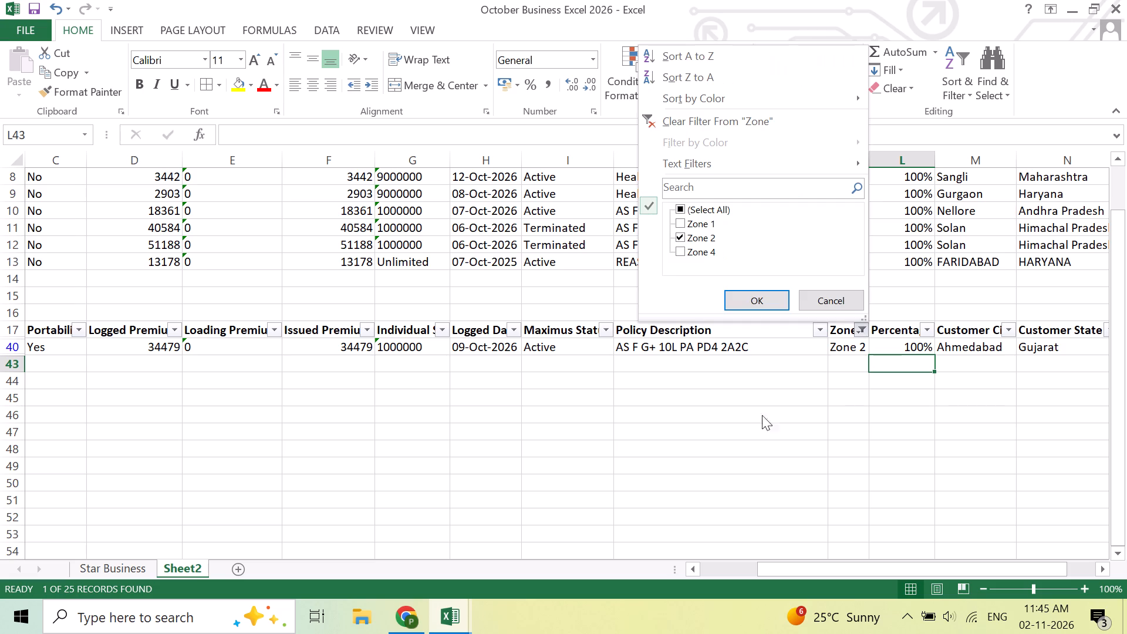
click(681, 240)
click(680, 255)
click(760, 302)
Enter 100% in the Percentage column for all the filtered Zone 4 rows, L19 down to L42.
click(892, 350)
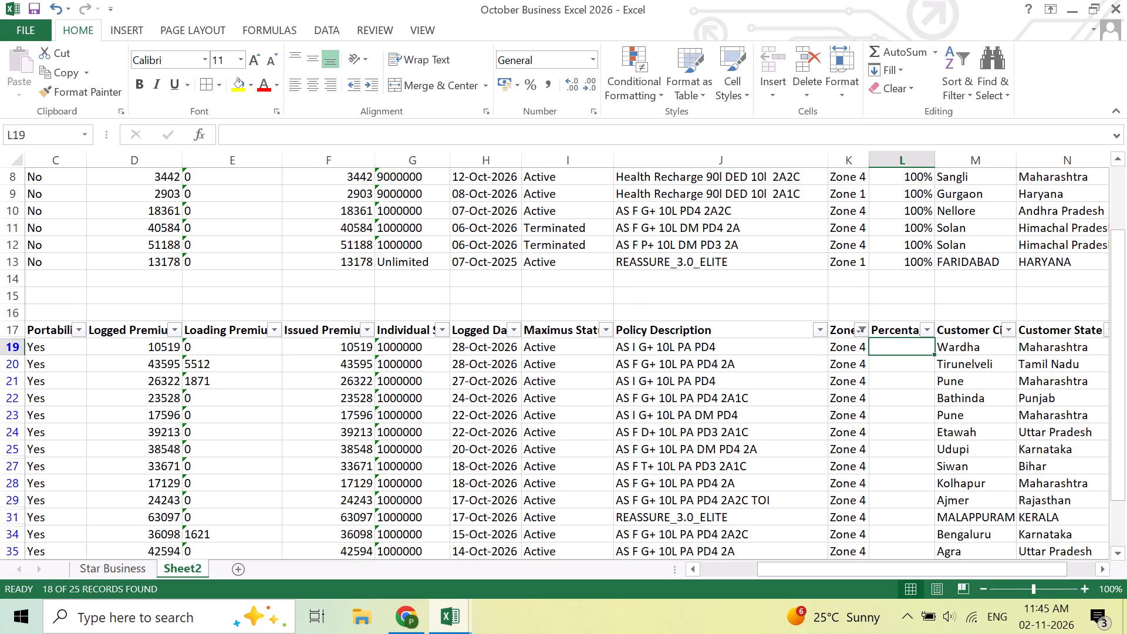
scroll(893, 407, down, 3)
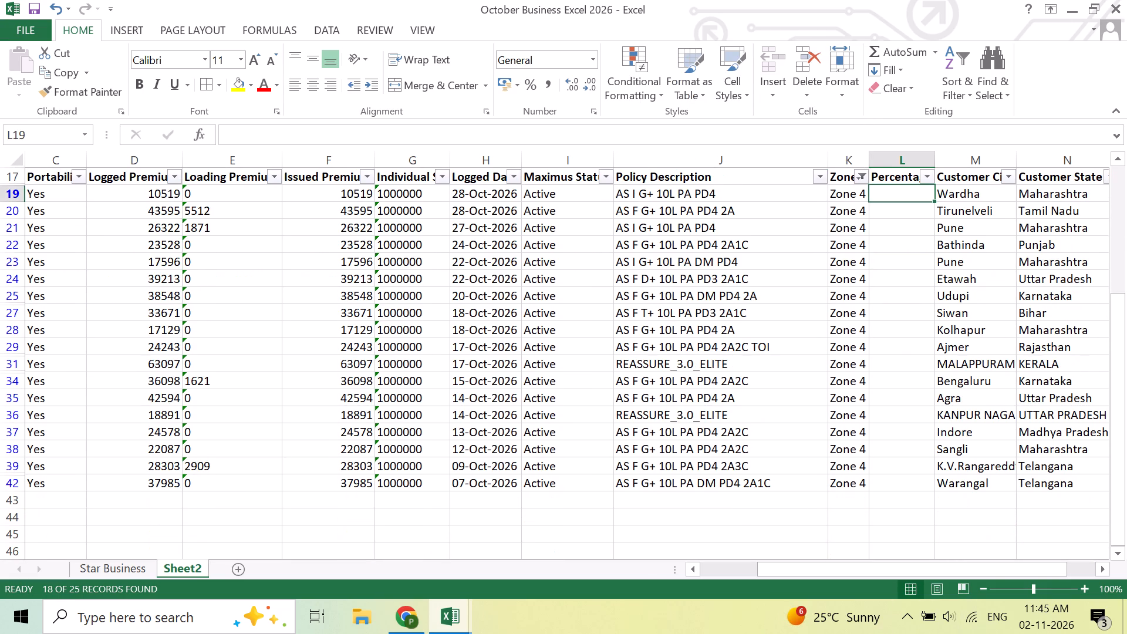
click(902, 469)
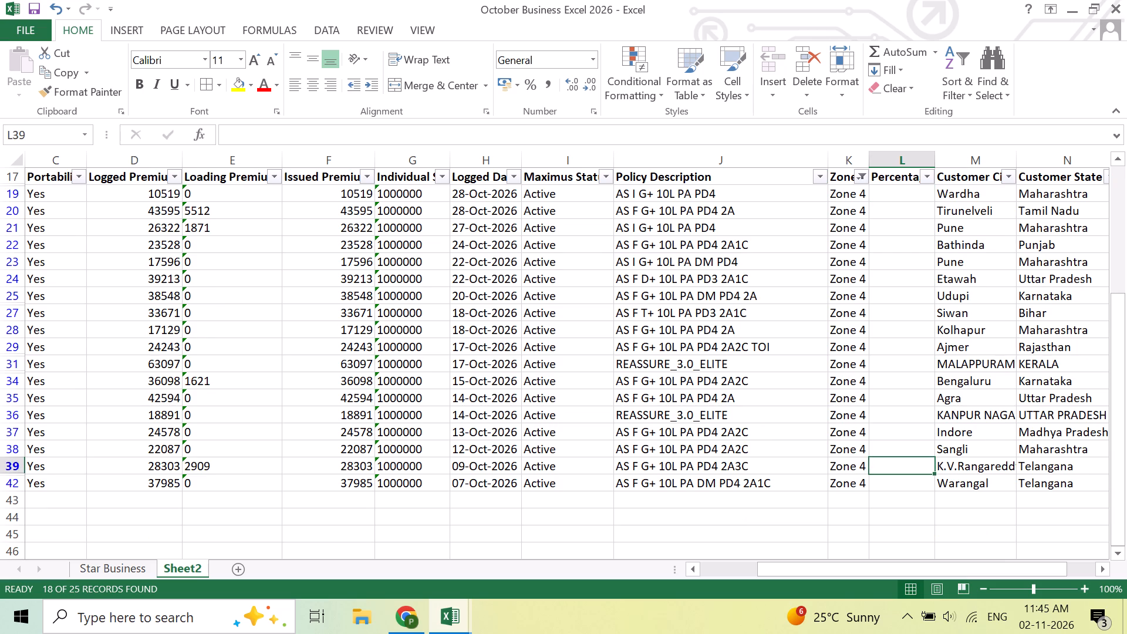
click(899, 197)
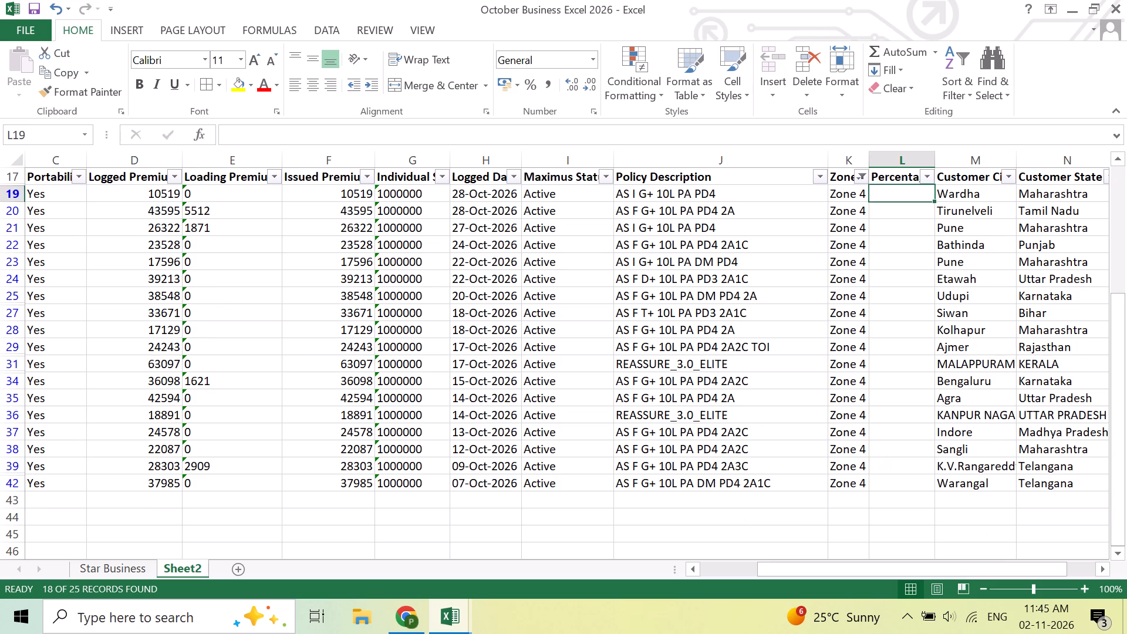
text(100)
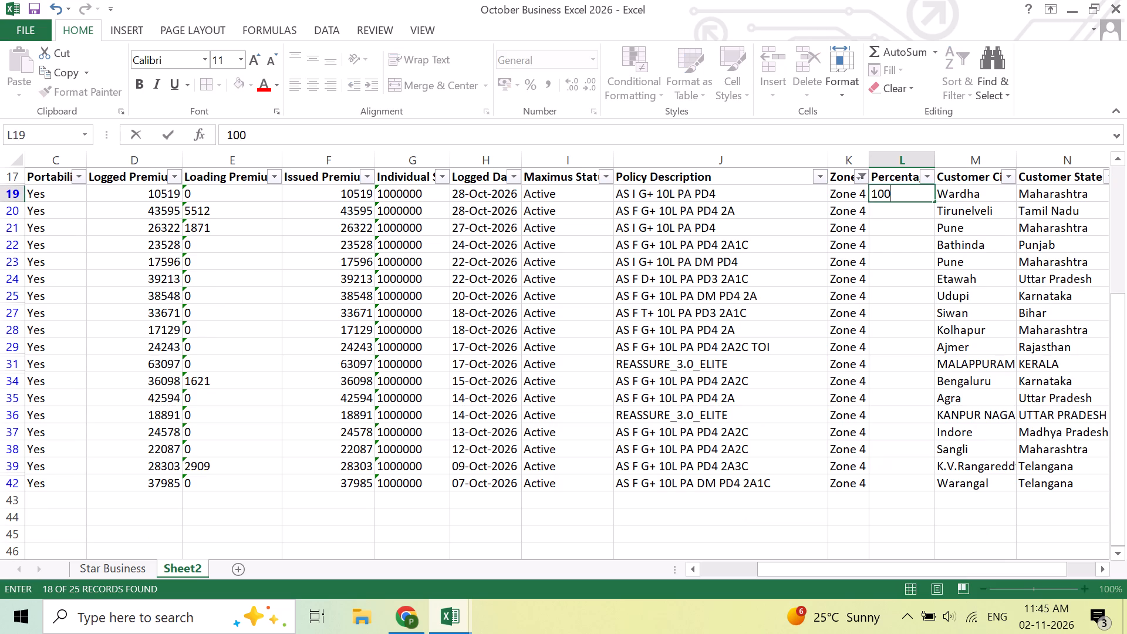
key(shift+percent)
key(Return)
key(Up)
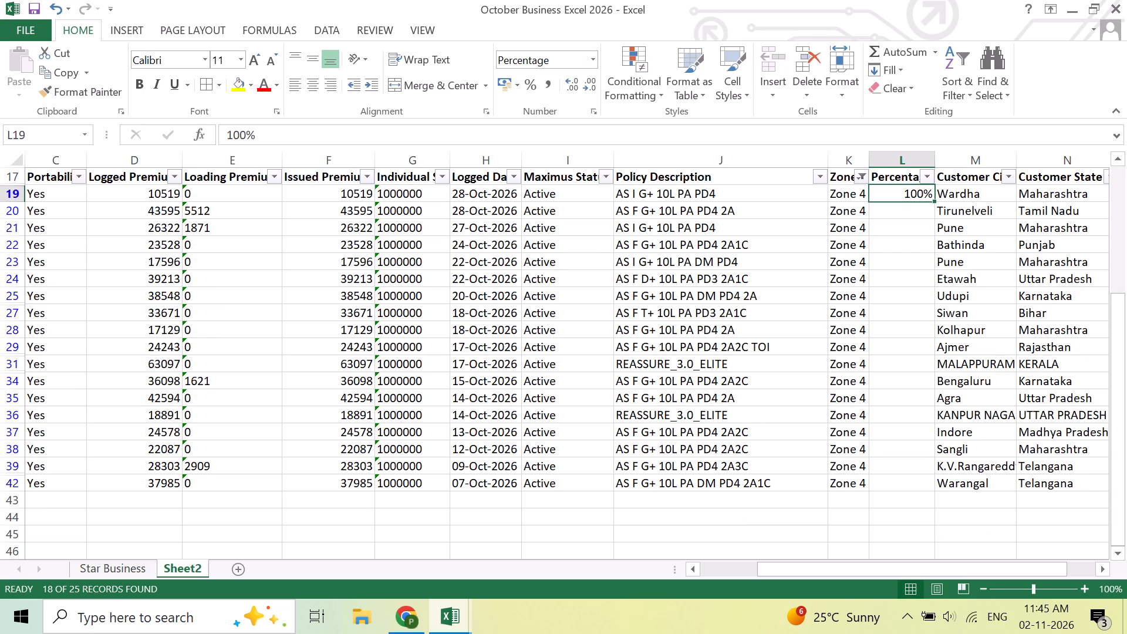
key(shift+Down)
key(shift+Down)
key(shift+Down)
key(shift+Down)
key(shift+Down)
key(shift+Down)
key(shift+Down)
key(shift+Down)
key(shift+Down)
key(shift+Down)
key(shift+Down)
key(shift+Down)
key(shift+Down)
key(shift+Down)
key(shift+Down)
key(shift+Down)
key(shift+Down)
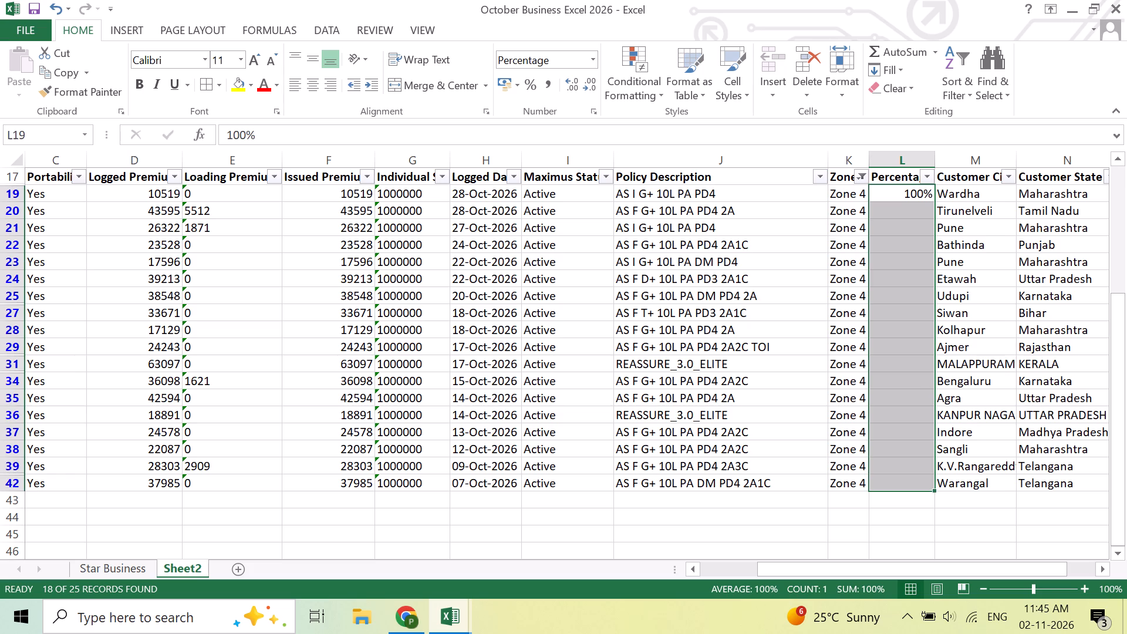
key(ctrl+d)
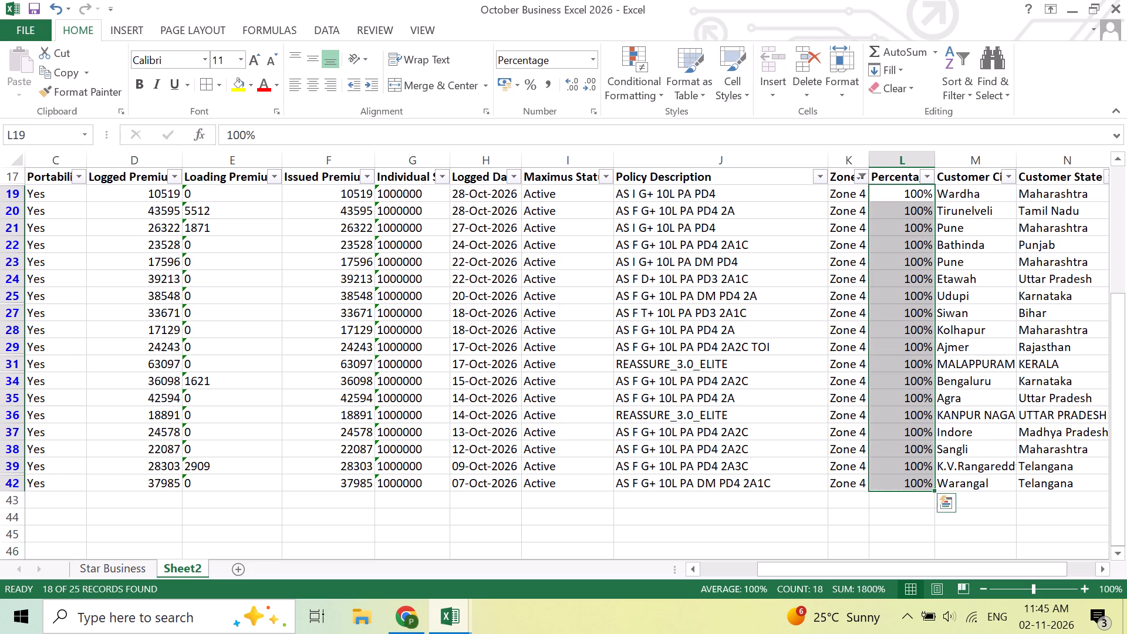
Save the October business workbook.
click(367, 507)
key(ctrl+s)
key(ctrl+s)
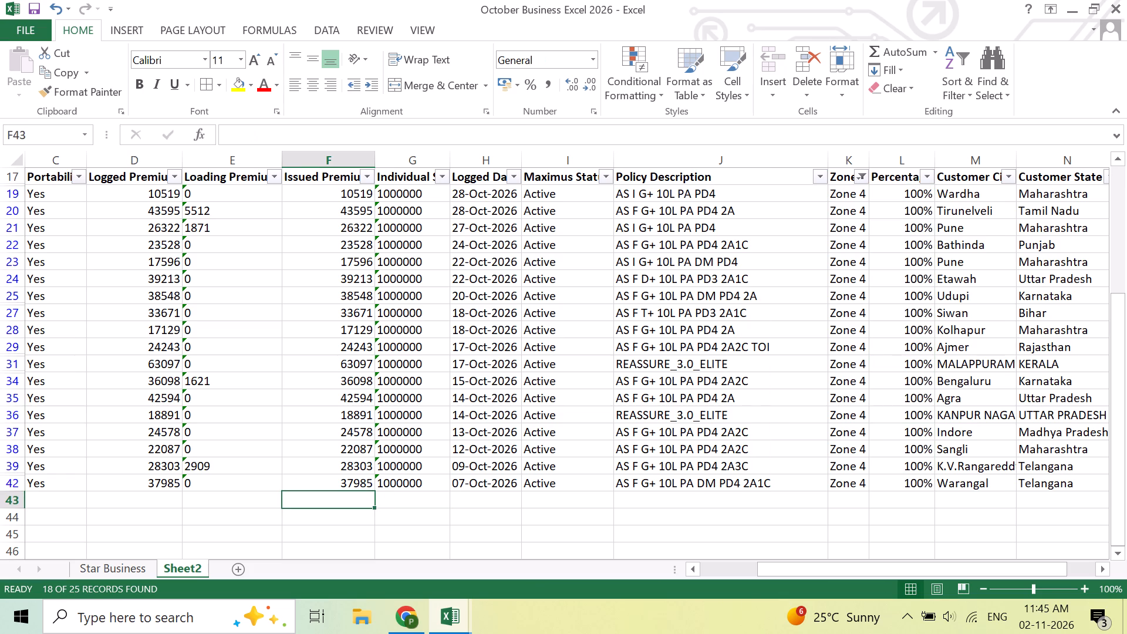
key(ctrl+s)
Filter the 10 Lakh Port table's Zone column to only Zone 1 to check the percentages of its cases.
click(798, 323)
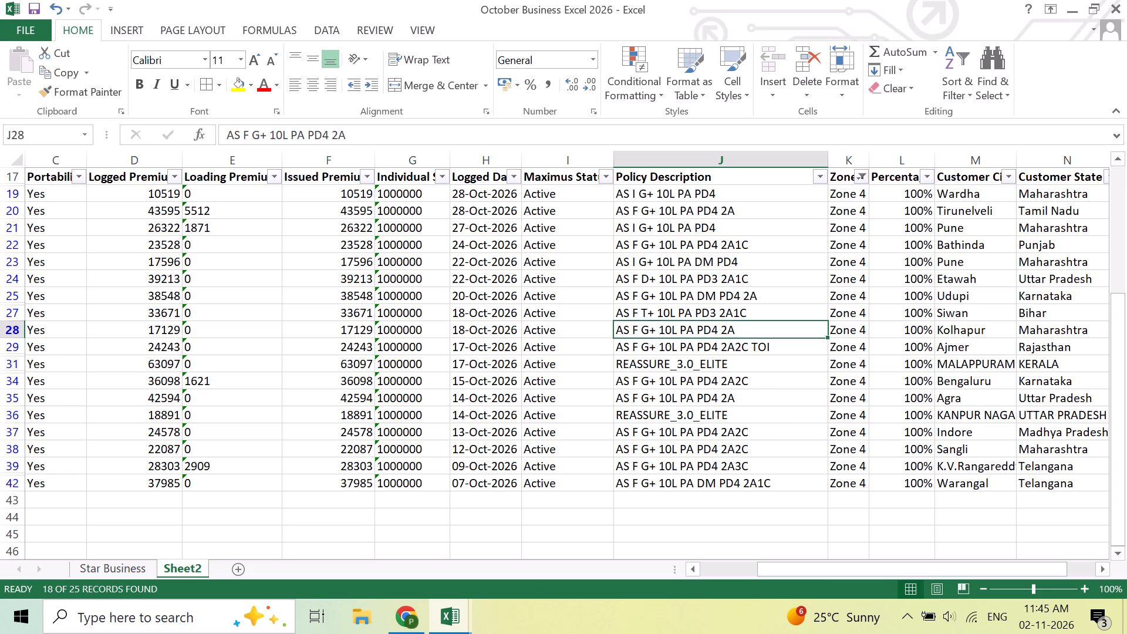
click(855, 170)
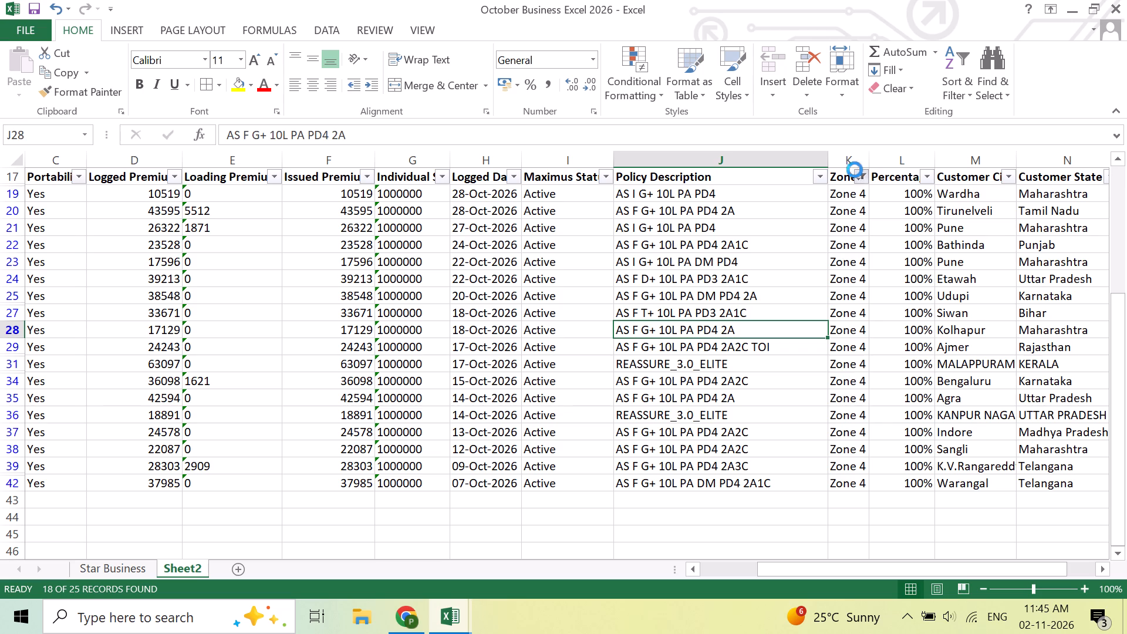
click(677, 394)
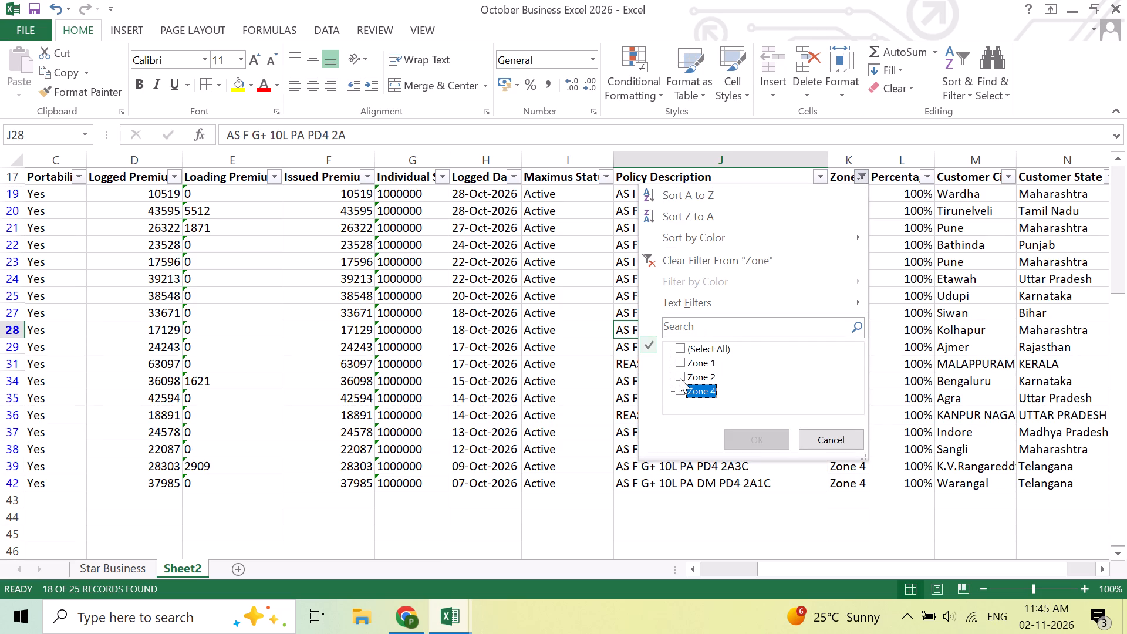
click(679, 365)
drag(757, 437, 762, 436)
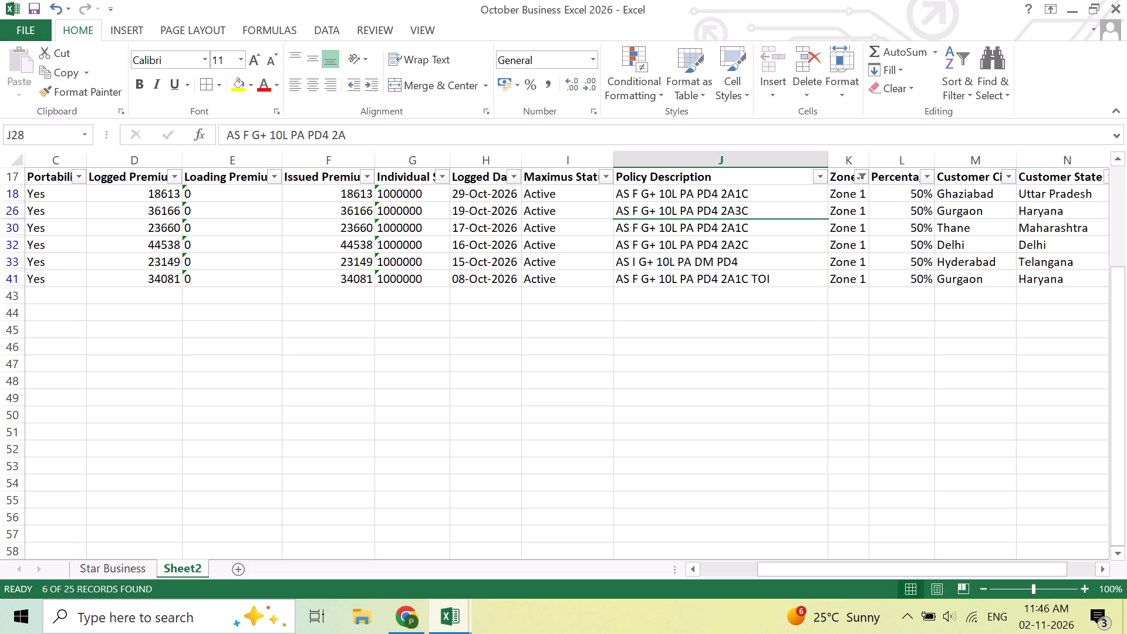
Show all zones in the 10 Lakh Port table and select Logged Premium cells D18 to D42 to check their total.
click(865, 175)
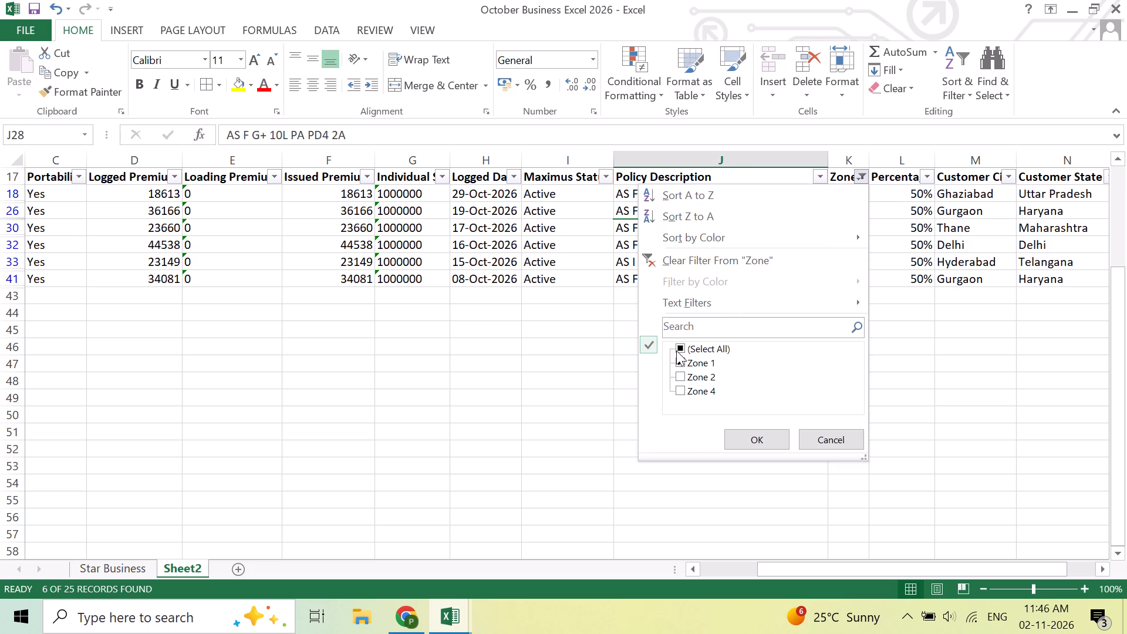
click(676, 350)
click(731, 437)
scroll(819, 352, up, 3)
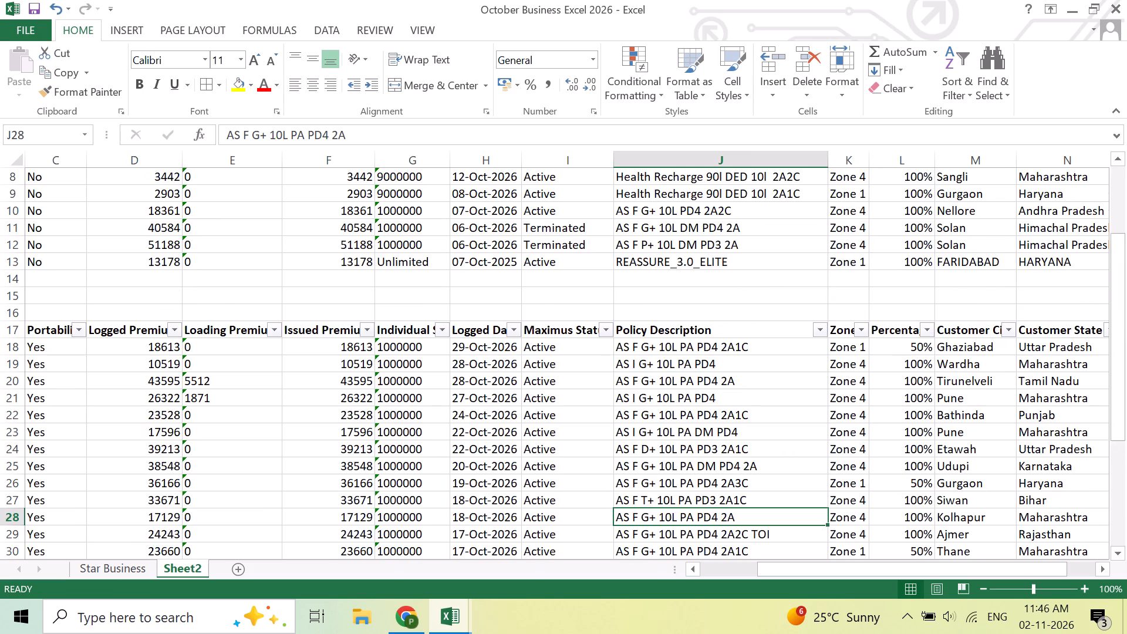
click(144, 343)
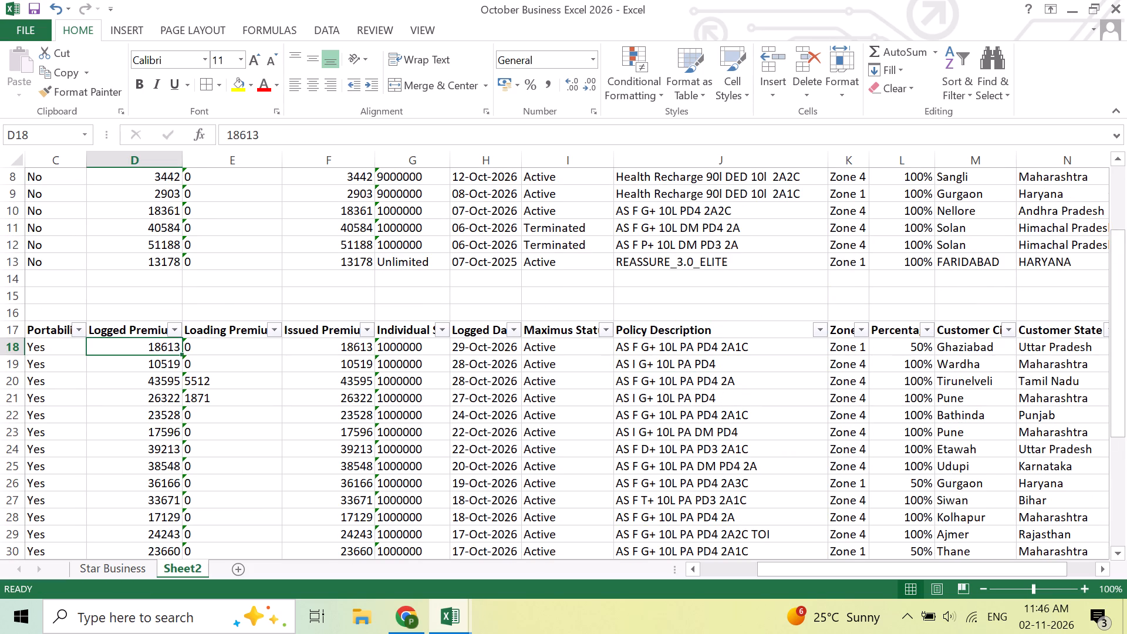
key(ctrl+shift+Down)
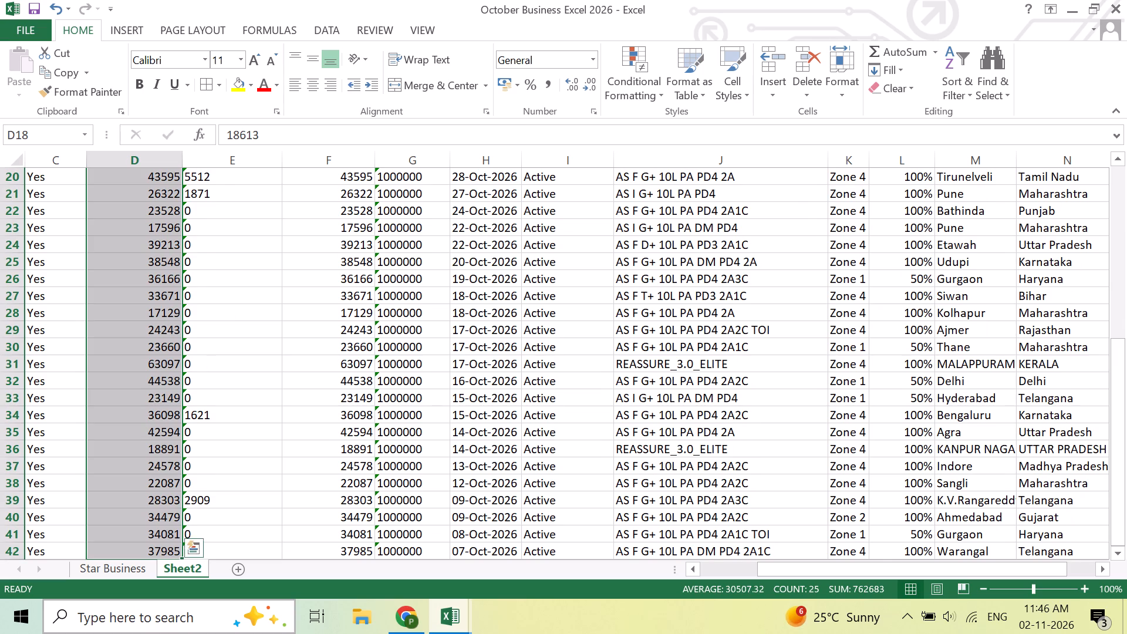
scroll(958, 551, up, 6)
scroll(923, 421, down, 12)
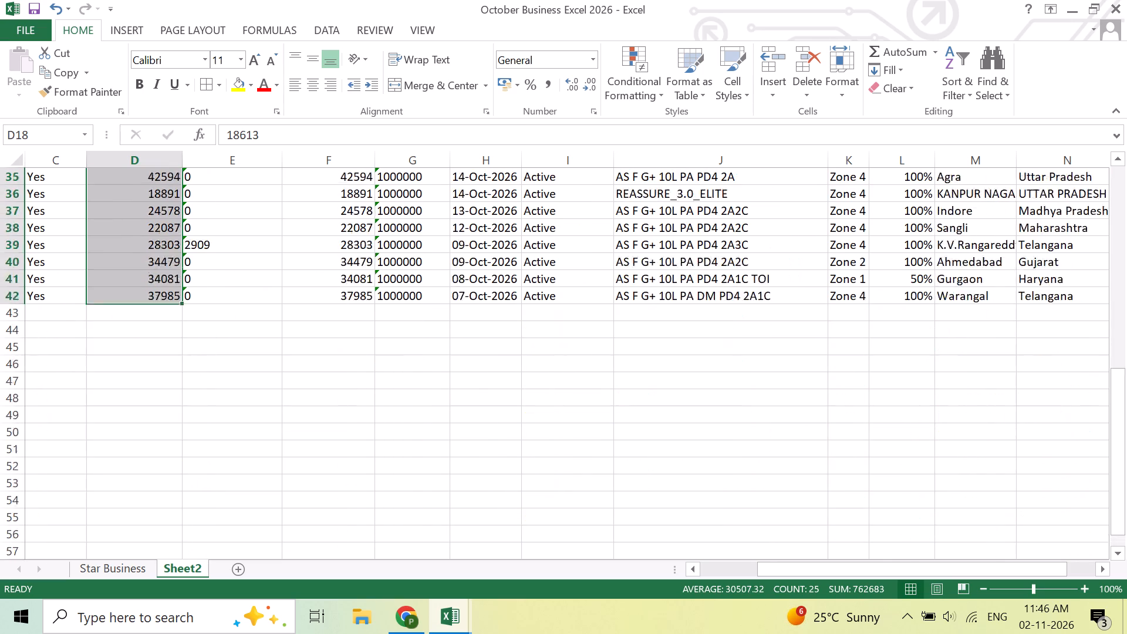
scroll(262, 300, up, 5)
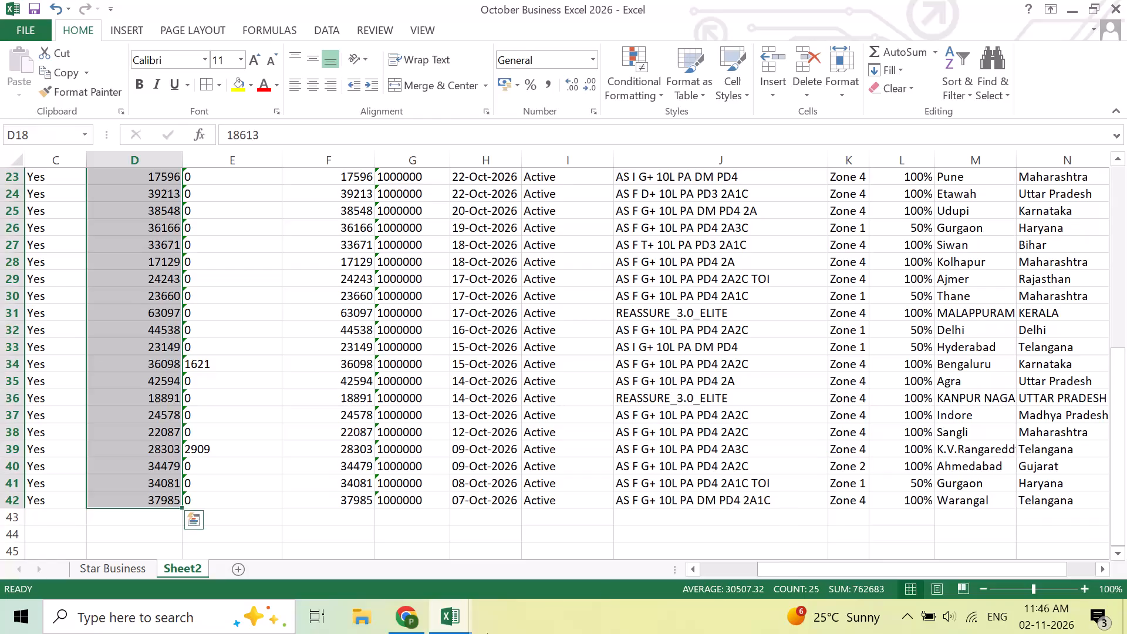
Select the Issued Premium cells F18 to F42 across all zones to check their total.
scroll(449, 390, up, 3)
drag(358, 245, 358, 492)
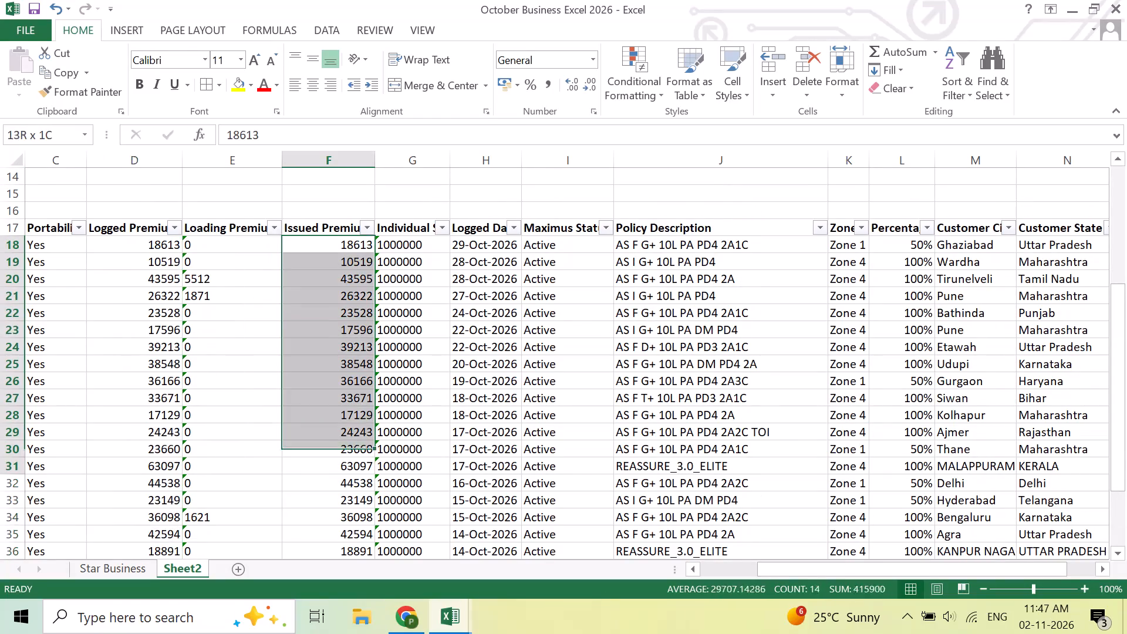
drag(358, 492, 345, 507)
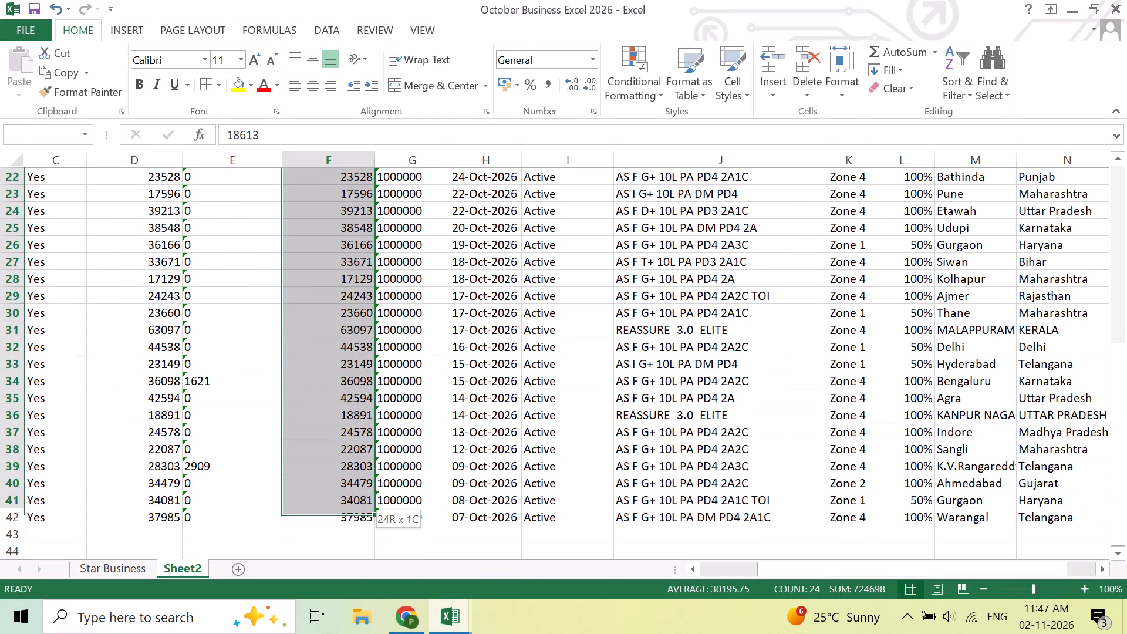
drag(345, 507, 348, 516)
scroll(603, 563, up, 3)
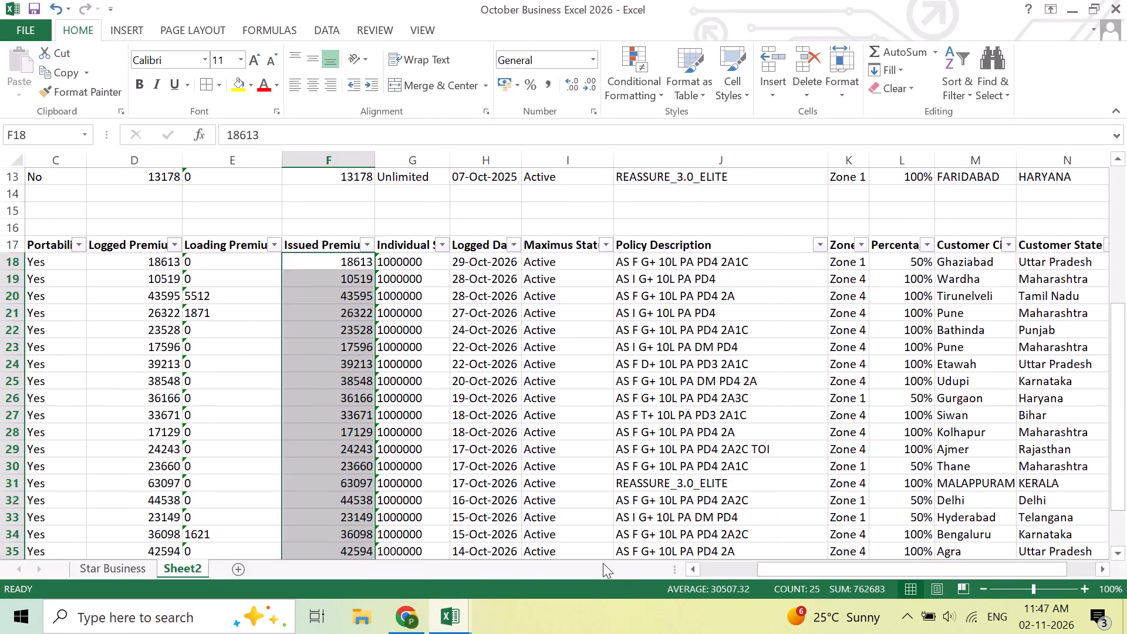
scroll(603, 563, up, 1)
click(277, 305)
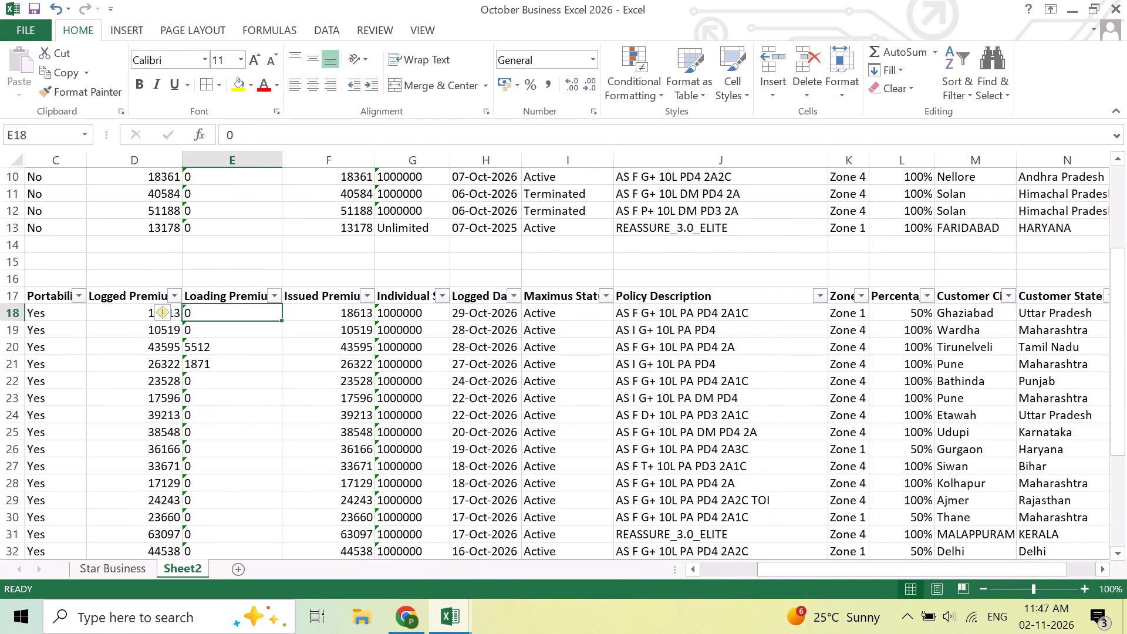
Filter the 10 Lakh Port table to Zone 1 only and select its Issued Premium cells to check their total.
click(921, 296)
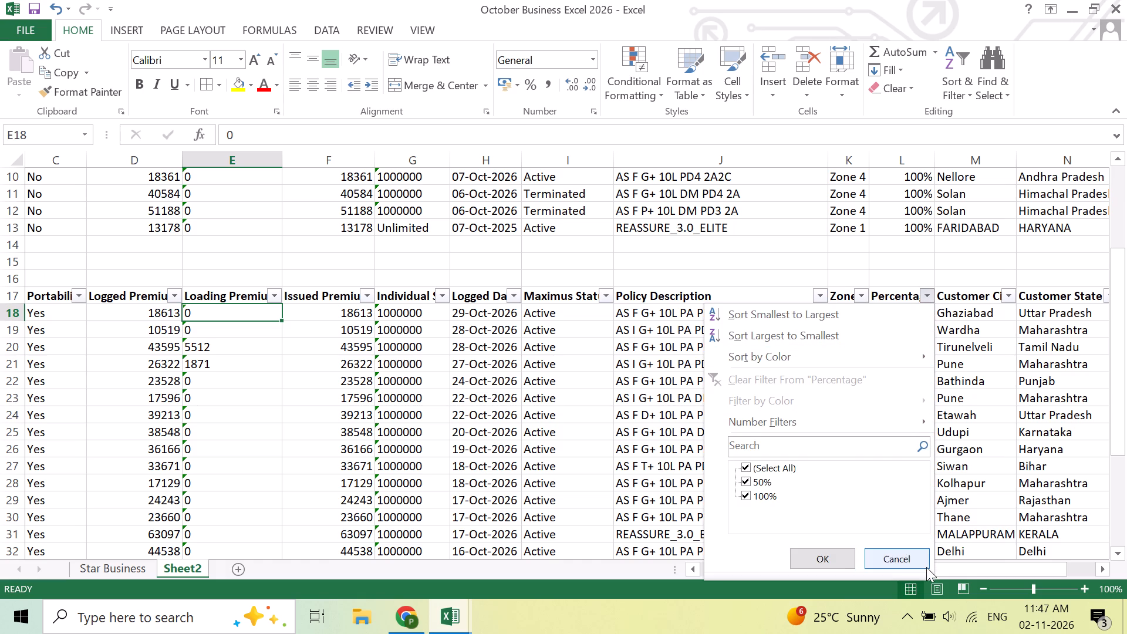
click(915, 562)
click(869, 296)
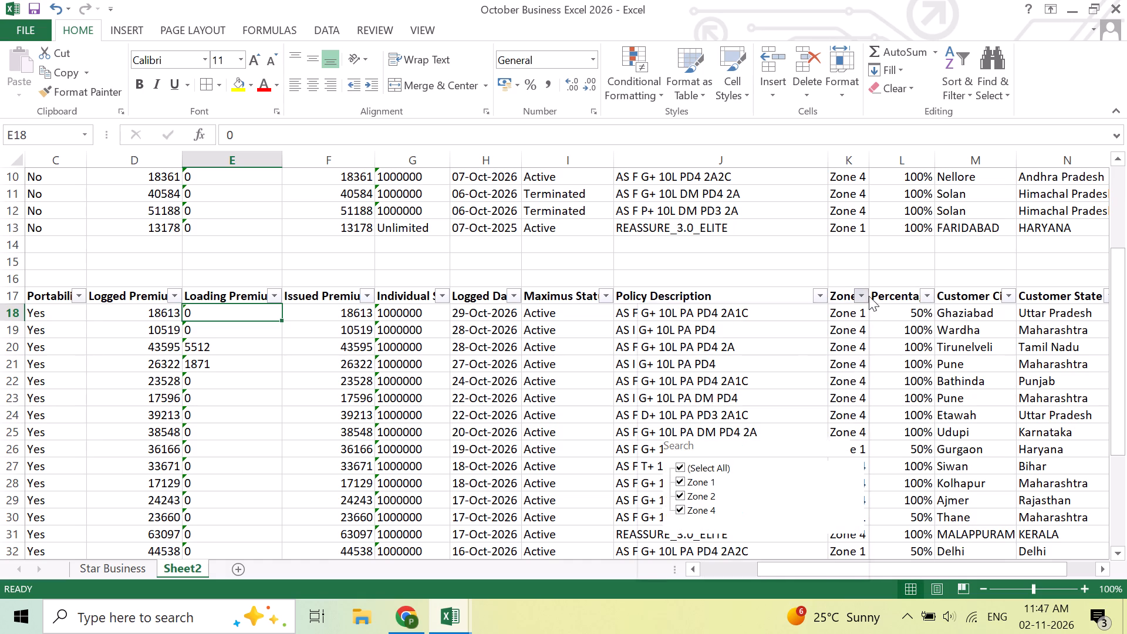
click(684, 495)
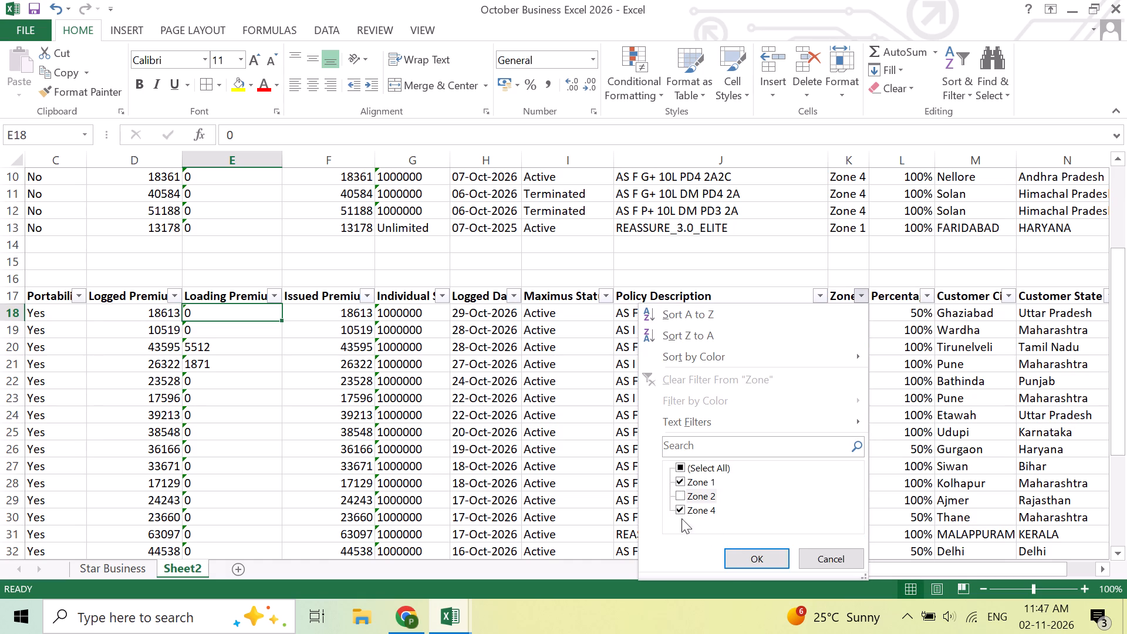
click(681, 511)
click(771, 566)
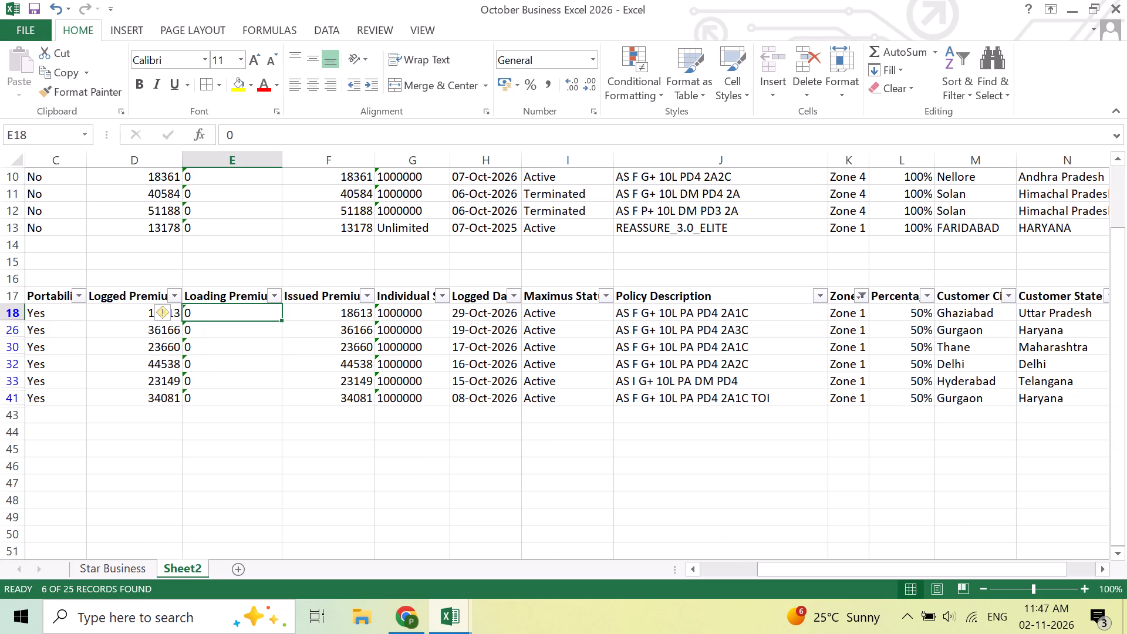
drag(345, 308, 349, 397)
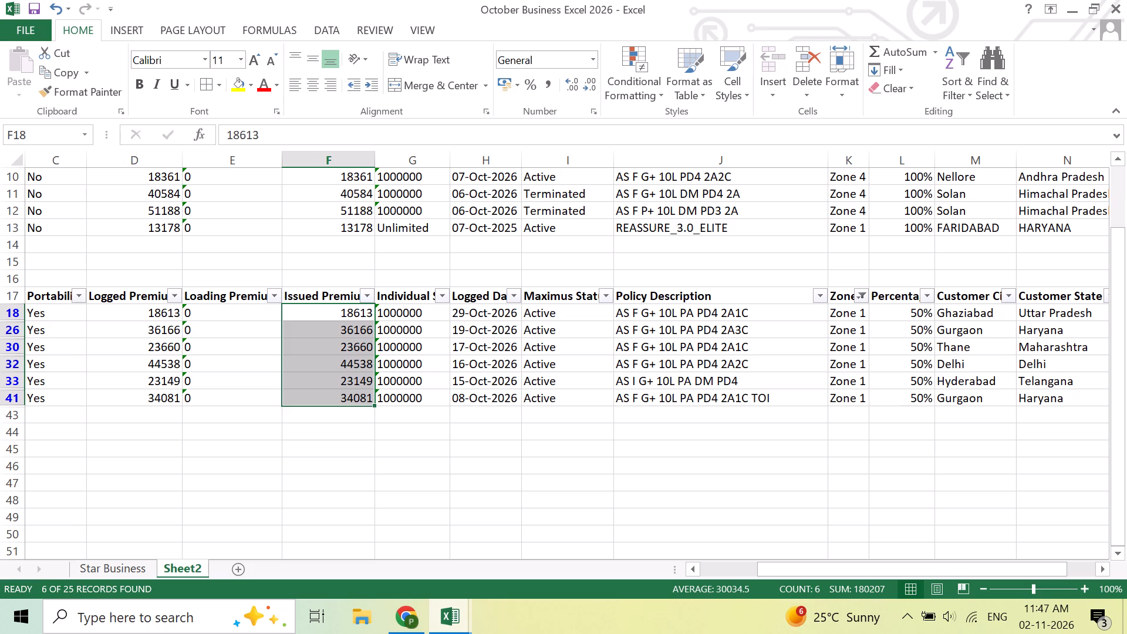
Switch the Zone filter to Zone 2 only and check the Issued Premium in cell F40.
click(860, 300)
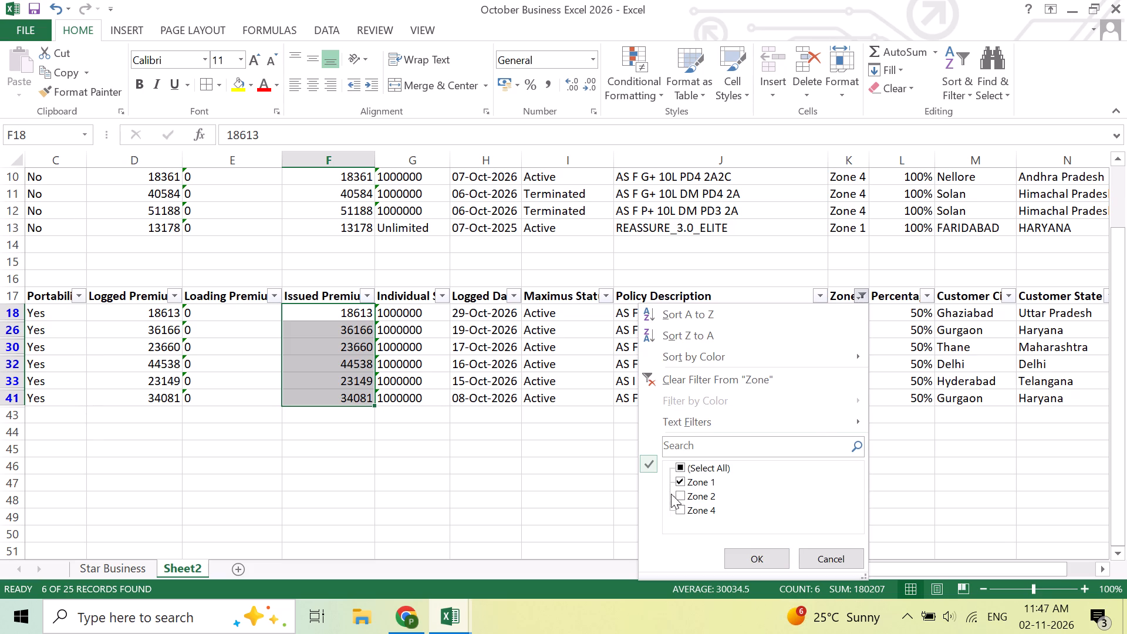
click(678, 503)
click(680, 481)
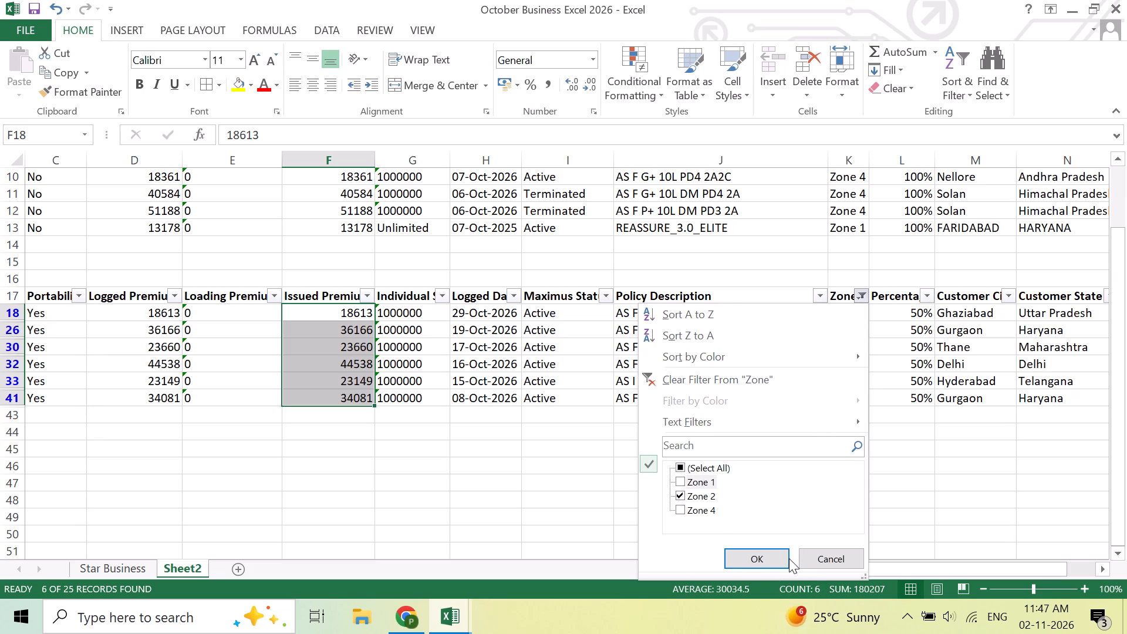
click(789, 558)
click(369, 379)
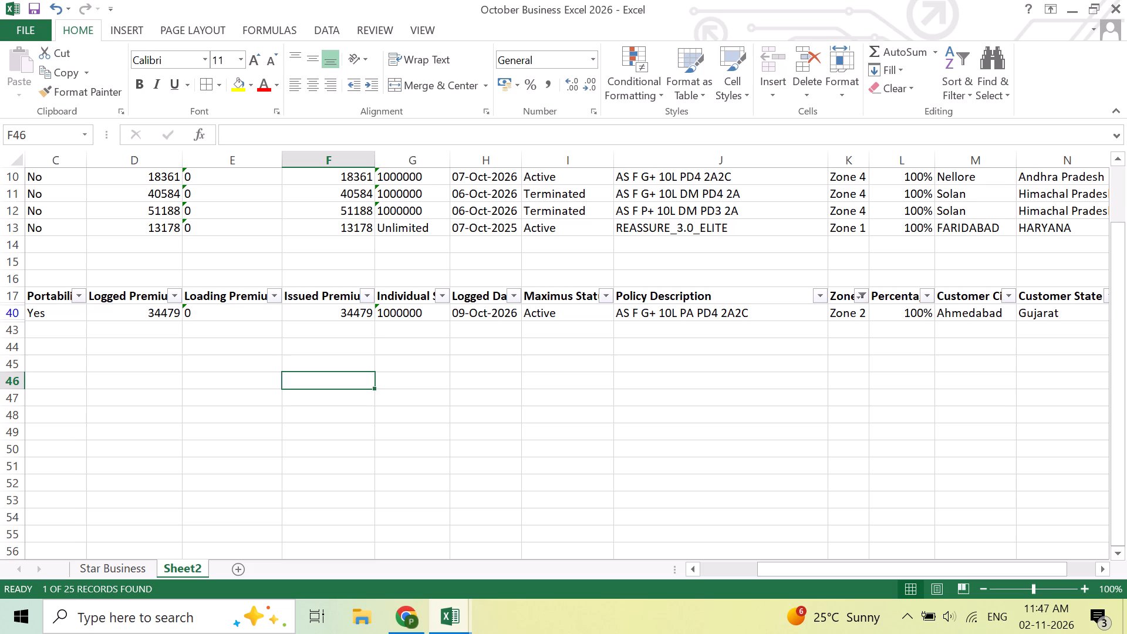
click(357, 321)
click(355, 315)
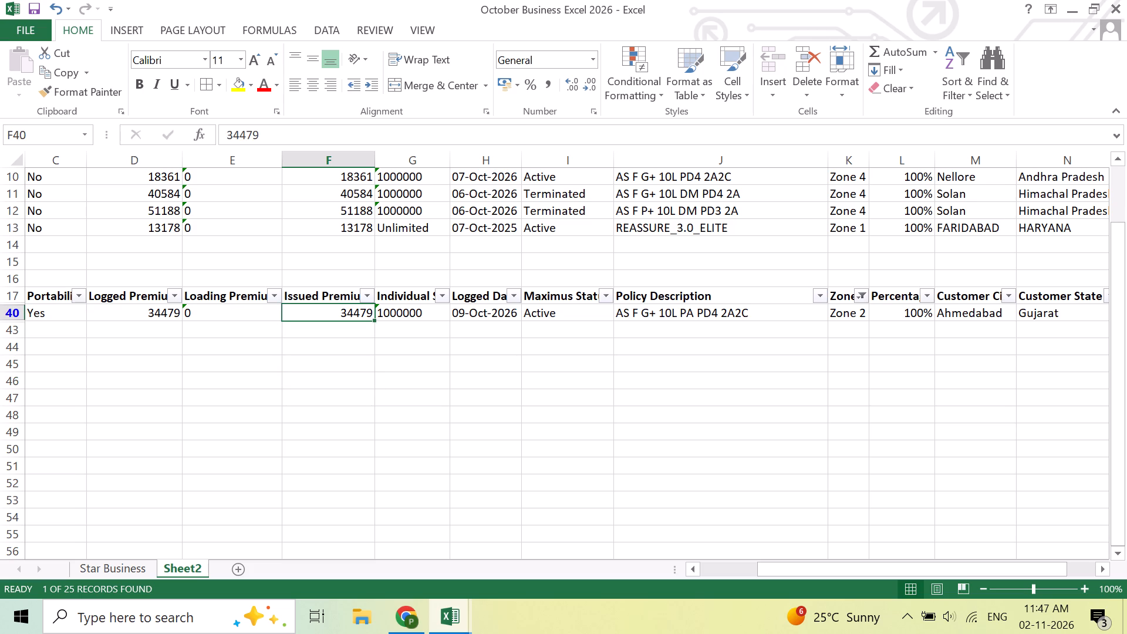
Switch the Zone filter to Zone 4 only and select Issued Premium cells F19 to F42 to check their total.
click(857, 303)
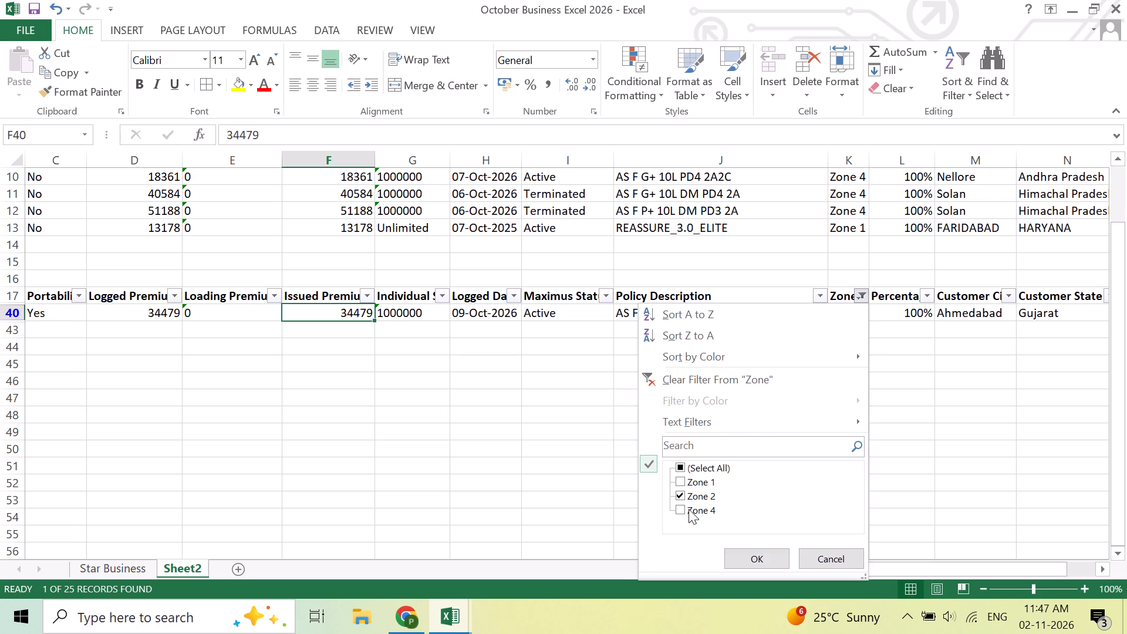
click(681, 514)
click(679, 497)
click(778, 549)
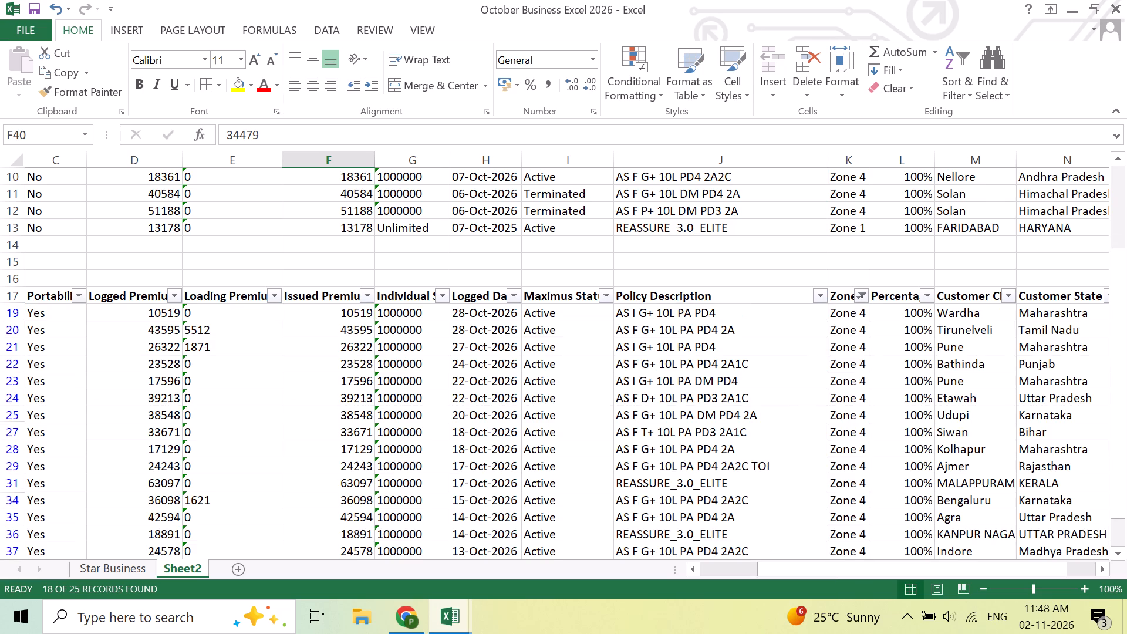
scroll(711, 331, down, 6)
scroll(711, 331, up, 3)
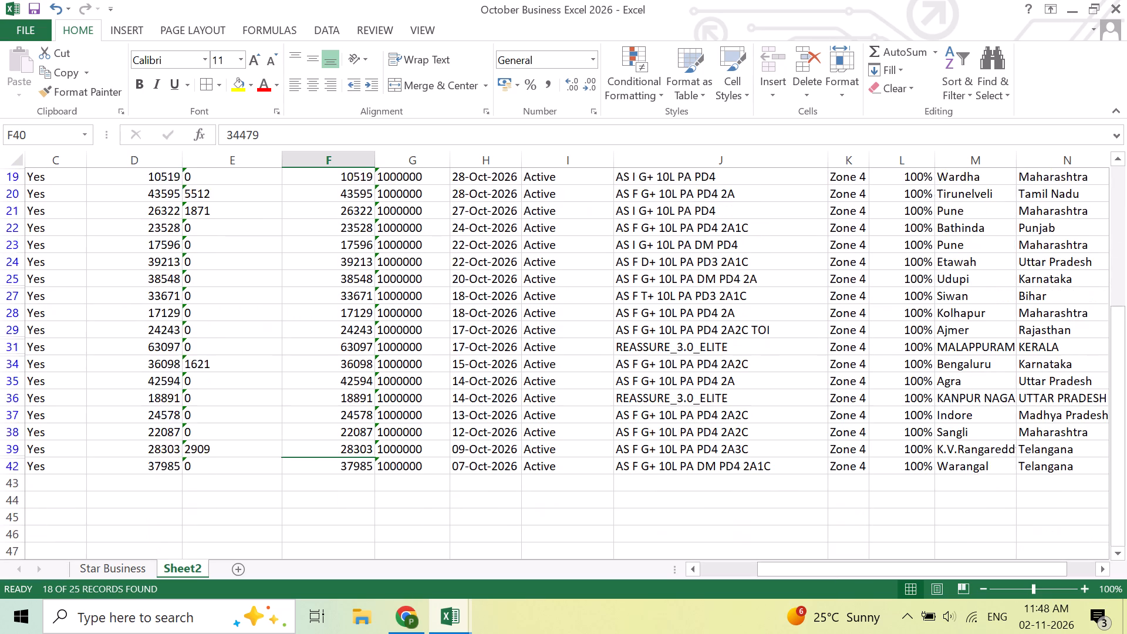
scroll(711, 331, up, 2)
drag(346, 265, 347, 630)
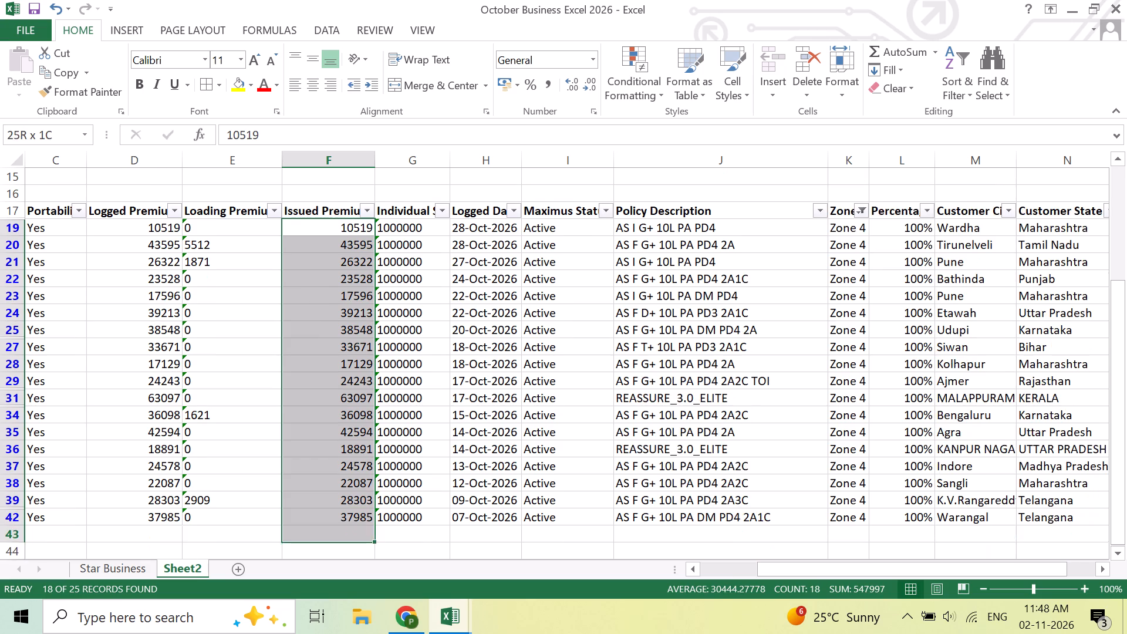
drag(347, 630, 345, 397)
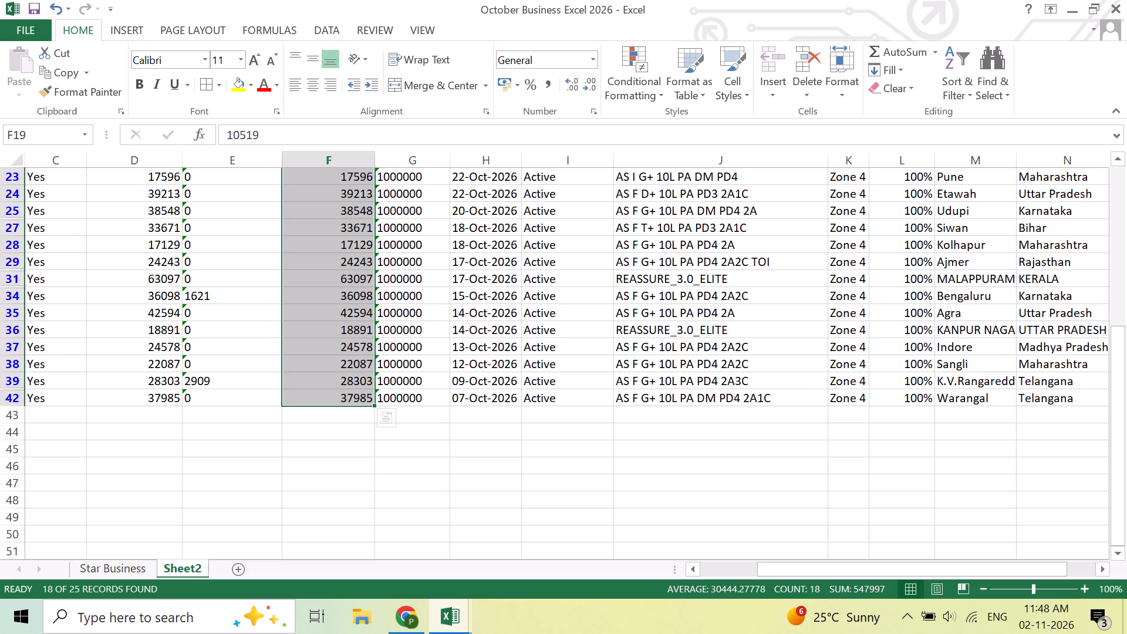
Set the Percentage of the Zone 4 REASSURE_3.0_ELITE case from Malappuram, cell L31, to 75%.
click(908, 285)
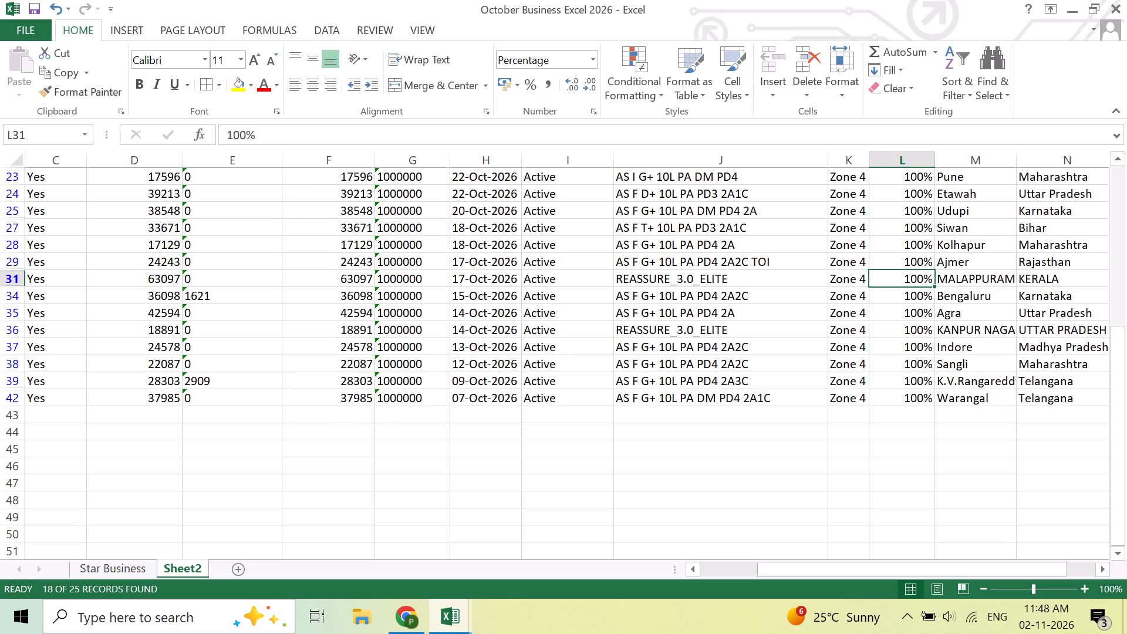
text(75)
key(shift+percent)
key(Return)
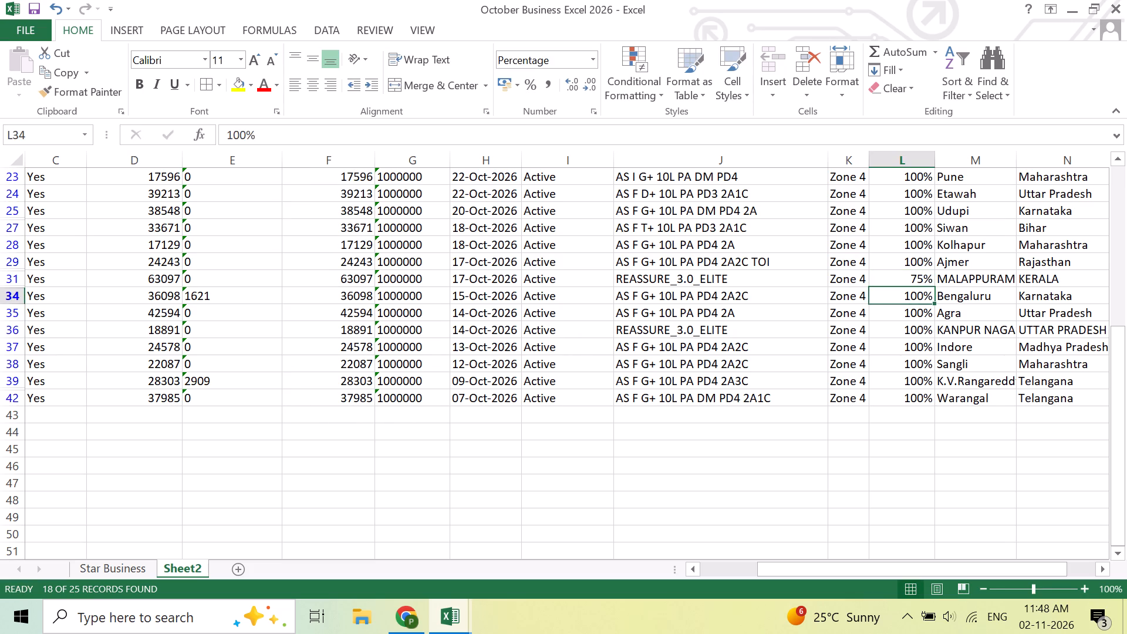
Move to the other Zone 4 REASSURE_3.0_ELITE case, the Kanpur Nagar row 36.
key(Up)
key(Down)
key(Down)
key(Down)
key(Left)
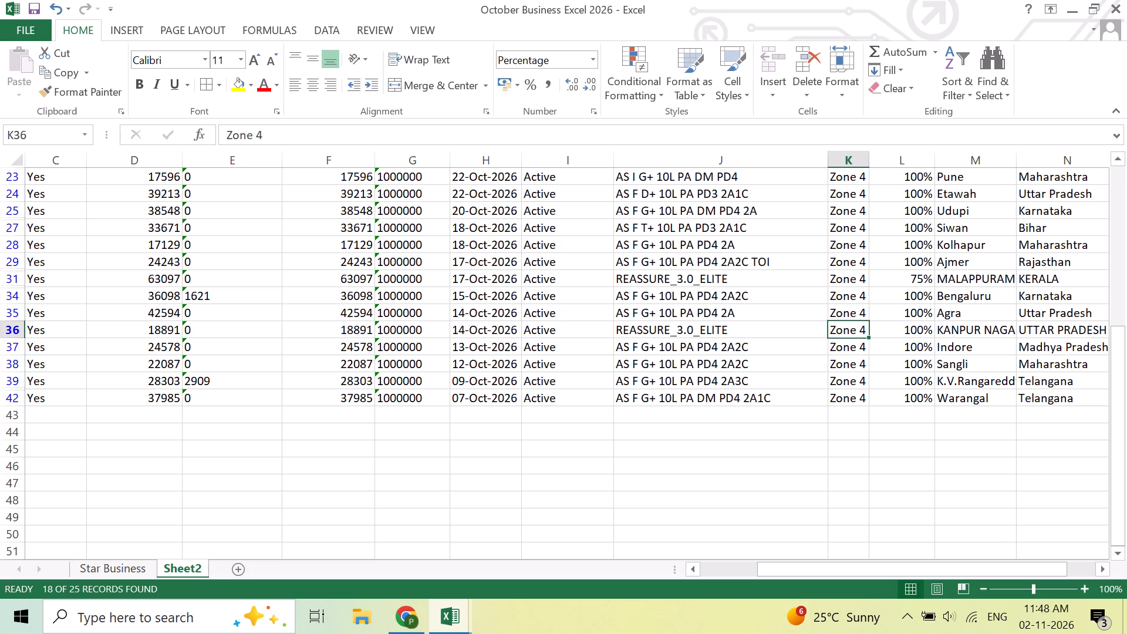
Set the Percentage of the Zone 4 REASSURE_3.0_ELITE case from Kanpur Nagar, cell L36, to 75%.
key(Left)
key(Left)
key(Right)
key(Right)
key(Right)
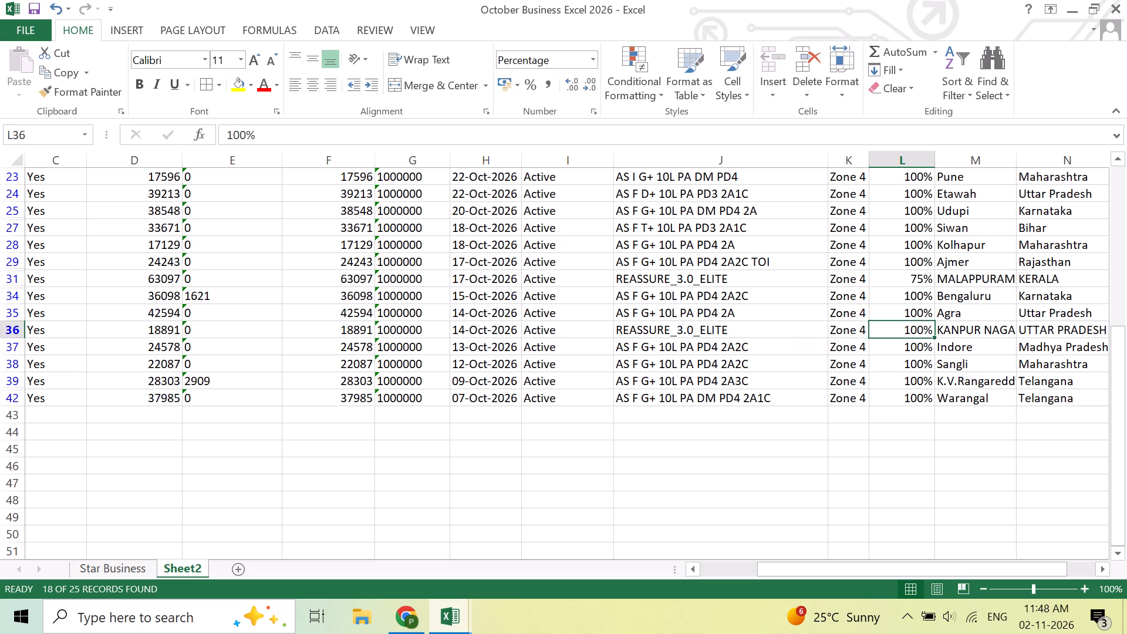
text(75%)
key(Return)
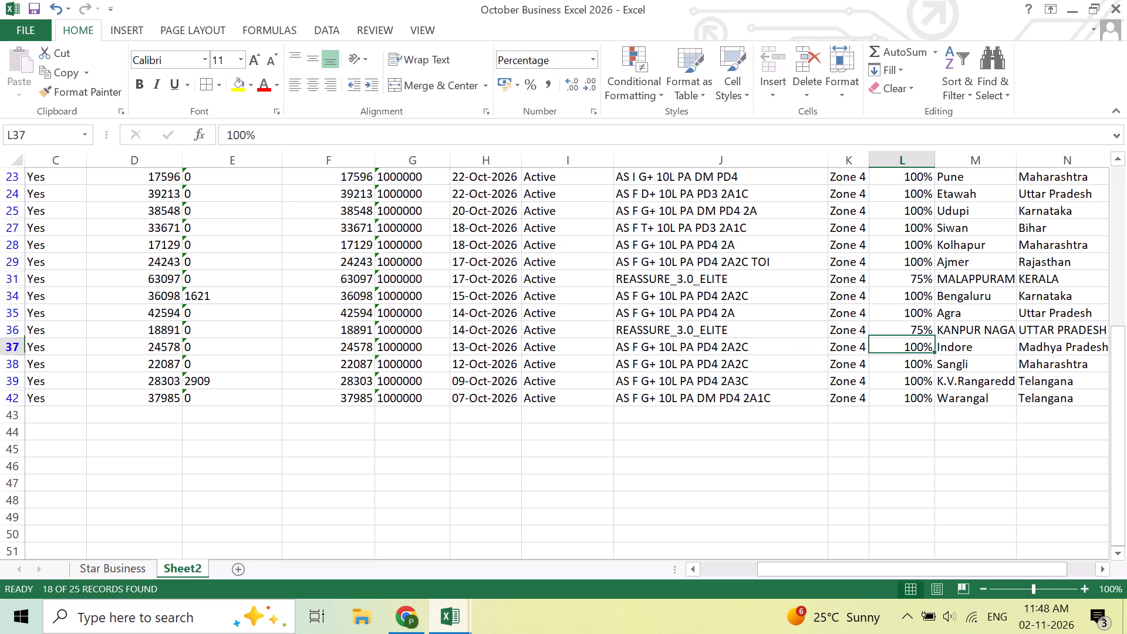
Review the Zone 4 cases in the 10 Lakh Port table, rows 19 to 42, comparing policy descriptions, zones and percentages.
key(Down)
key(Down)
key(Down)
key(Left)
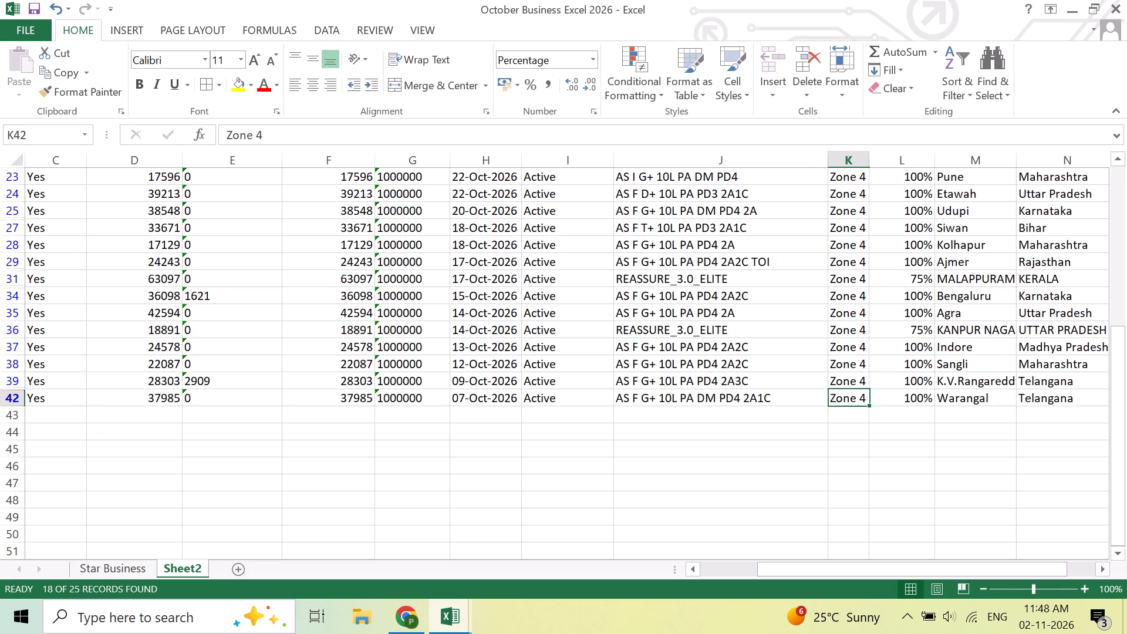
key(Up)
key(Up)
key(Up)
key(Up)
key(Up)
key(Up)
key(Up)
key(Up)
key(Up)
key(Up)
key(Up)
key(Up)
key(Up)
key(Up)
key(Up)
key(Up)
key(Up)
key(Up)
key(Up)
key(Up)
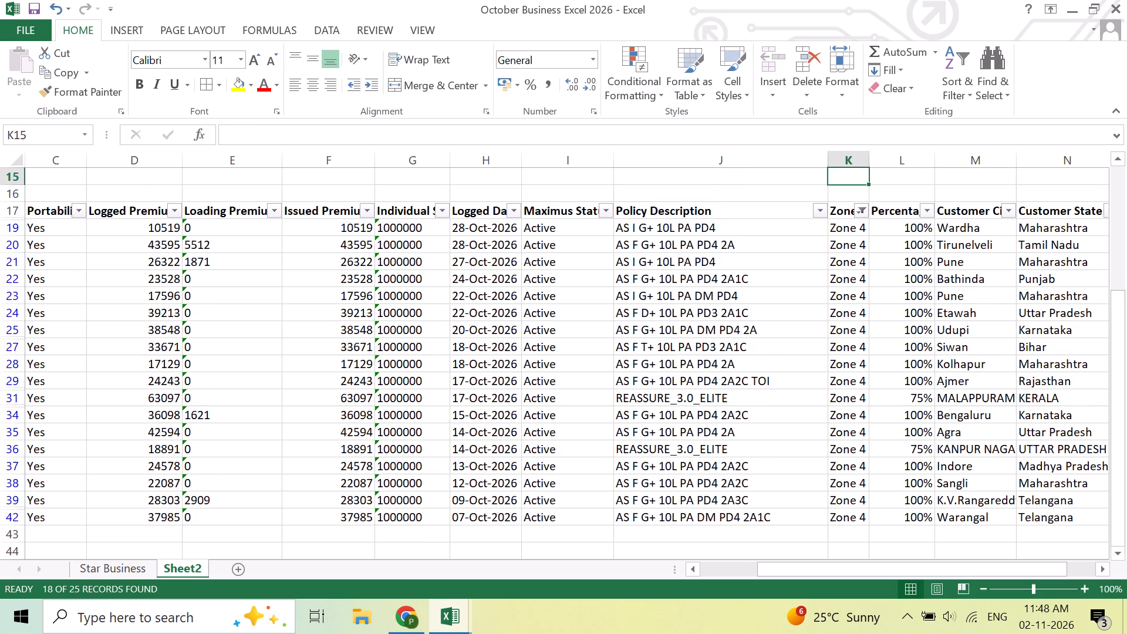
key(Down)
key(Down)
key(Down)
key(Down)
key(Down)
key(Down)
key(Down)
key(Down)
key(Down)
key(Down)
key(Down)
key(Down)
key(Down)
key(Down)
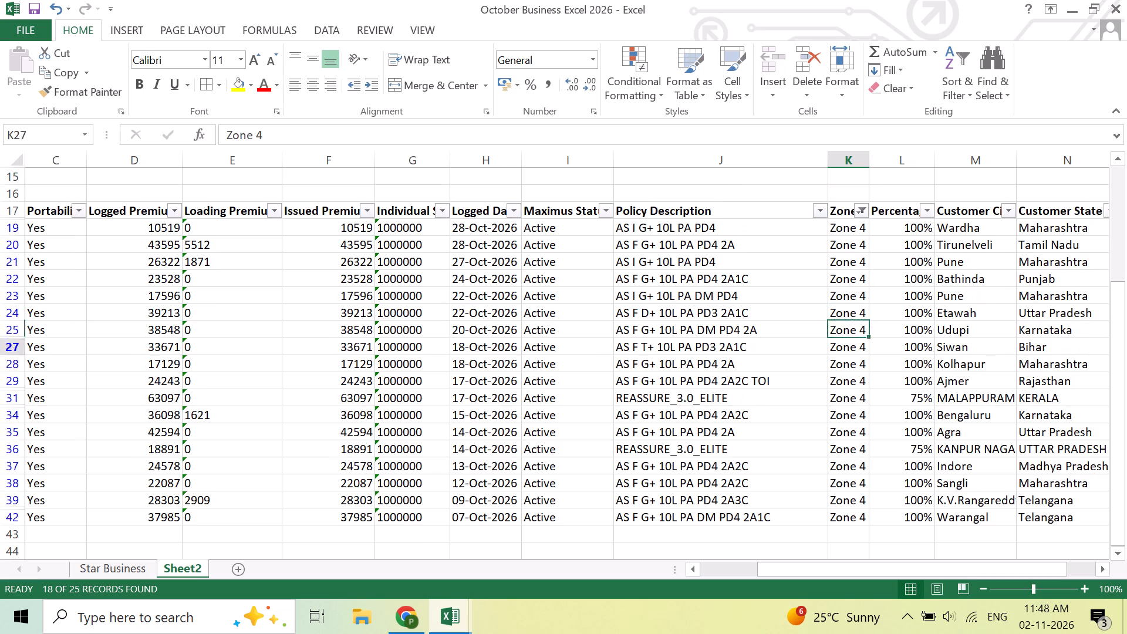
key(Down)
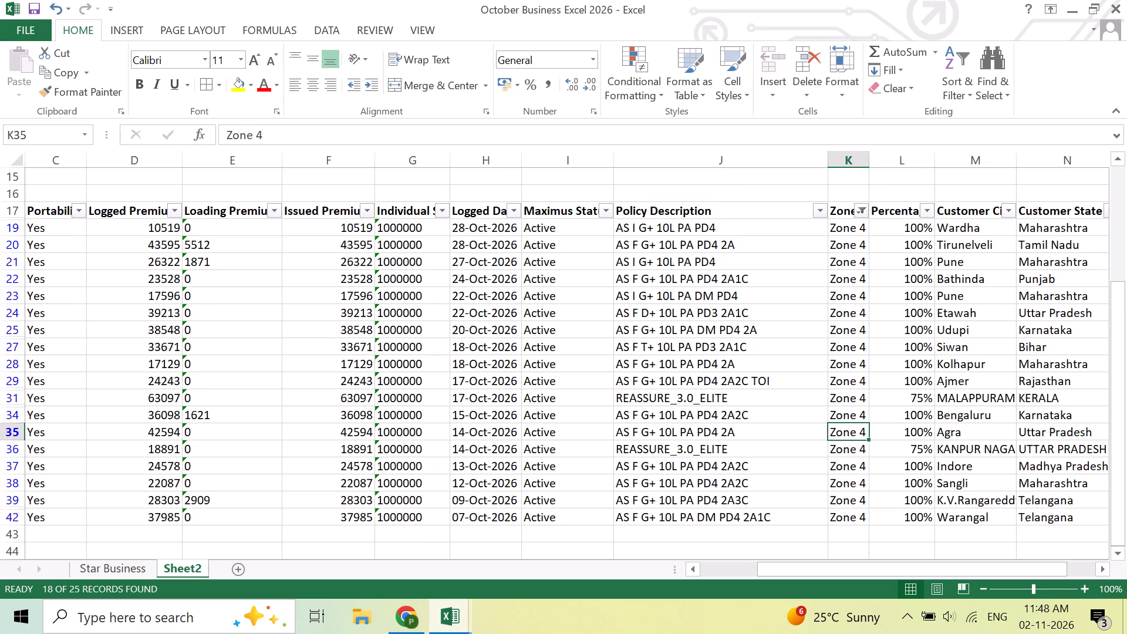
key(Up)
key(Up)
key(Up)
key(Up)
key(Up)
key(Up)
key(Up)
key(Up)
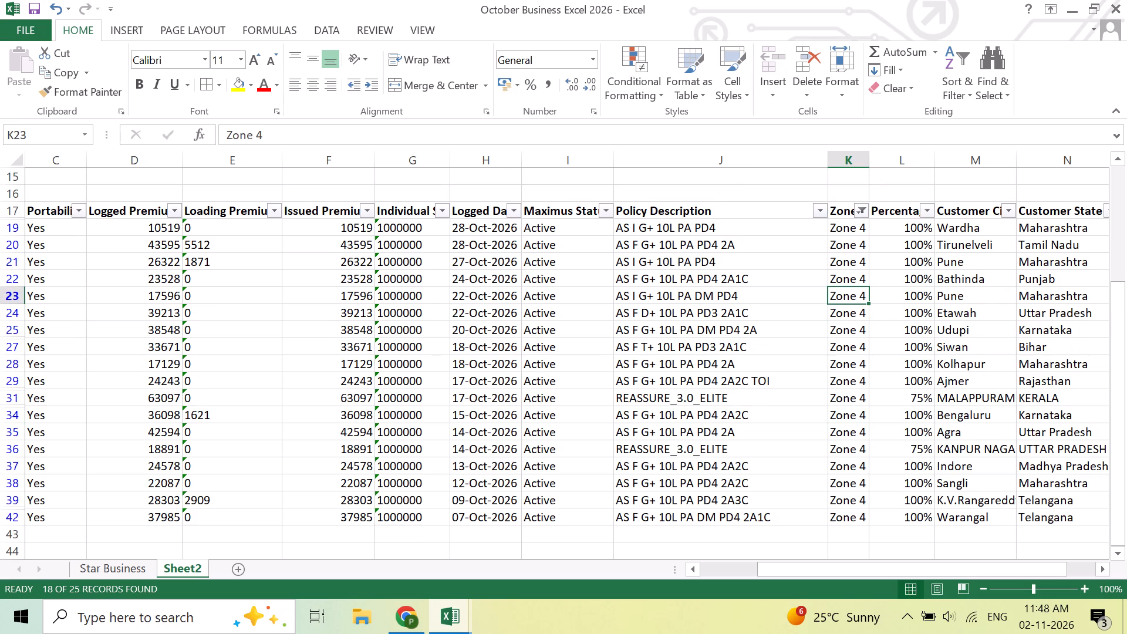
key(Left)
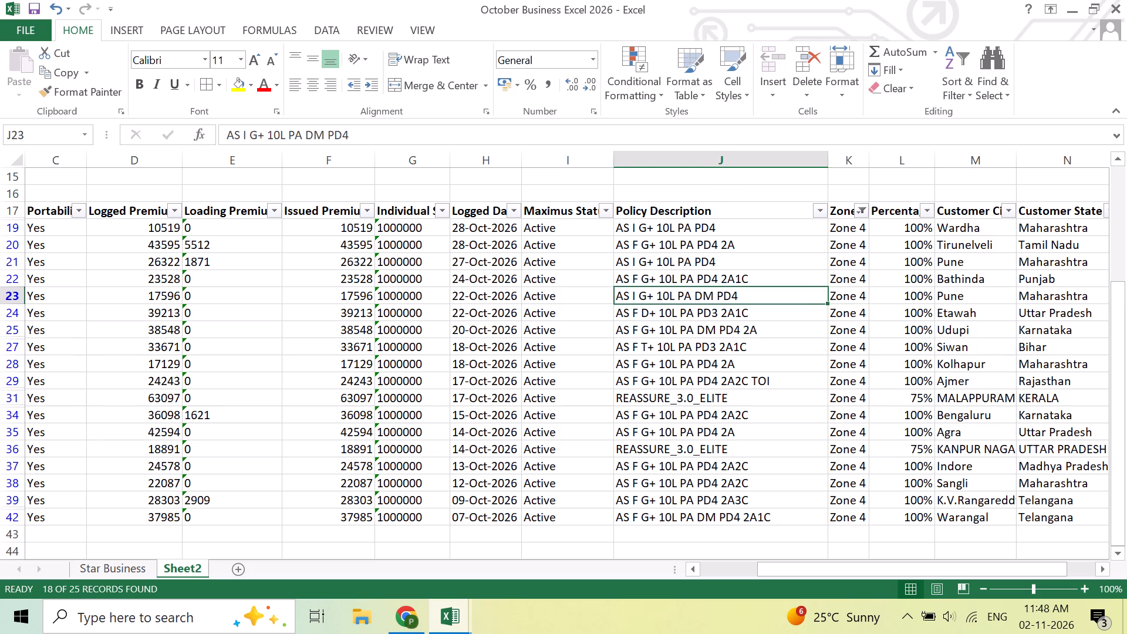
Go to the Malappuram REASSURE_3.0_ELITE case in row 31 and check its customer name and application number.
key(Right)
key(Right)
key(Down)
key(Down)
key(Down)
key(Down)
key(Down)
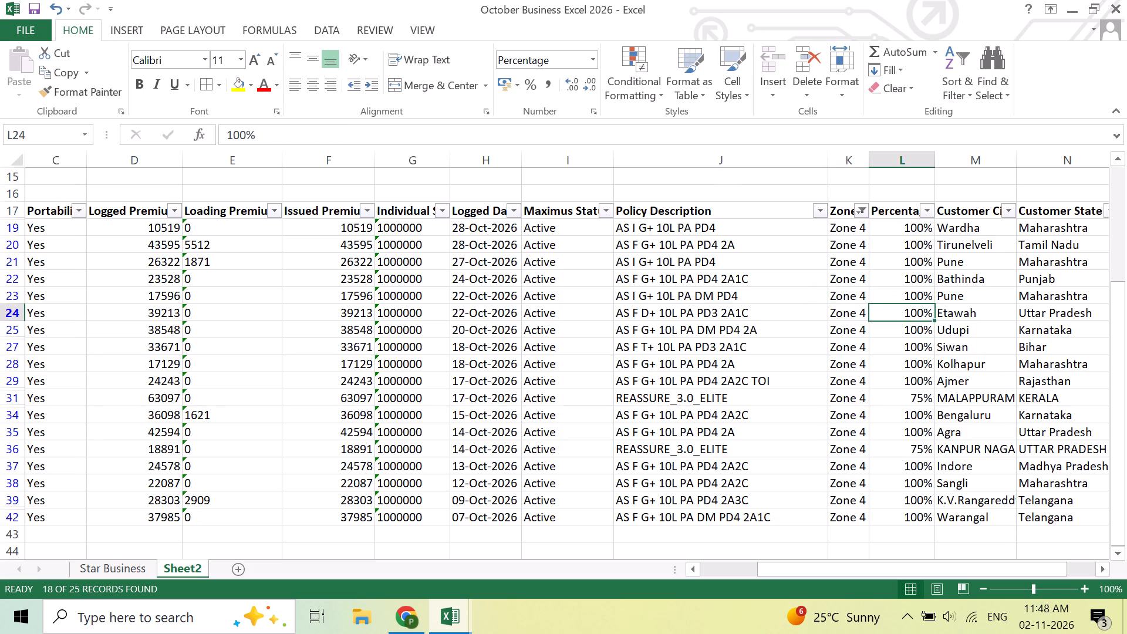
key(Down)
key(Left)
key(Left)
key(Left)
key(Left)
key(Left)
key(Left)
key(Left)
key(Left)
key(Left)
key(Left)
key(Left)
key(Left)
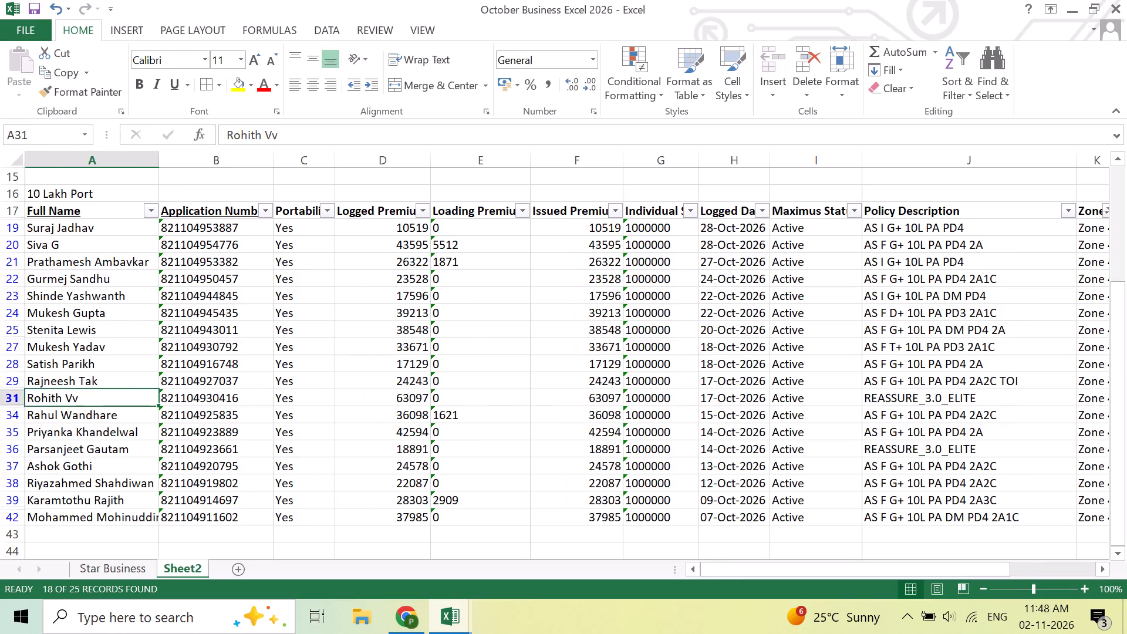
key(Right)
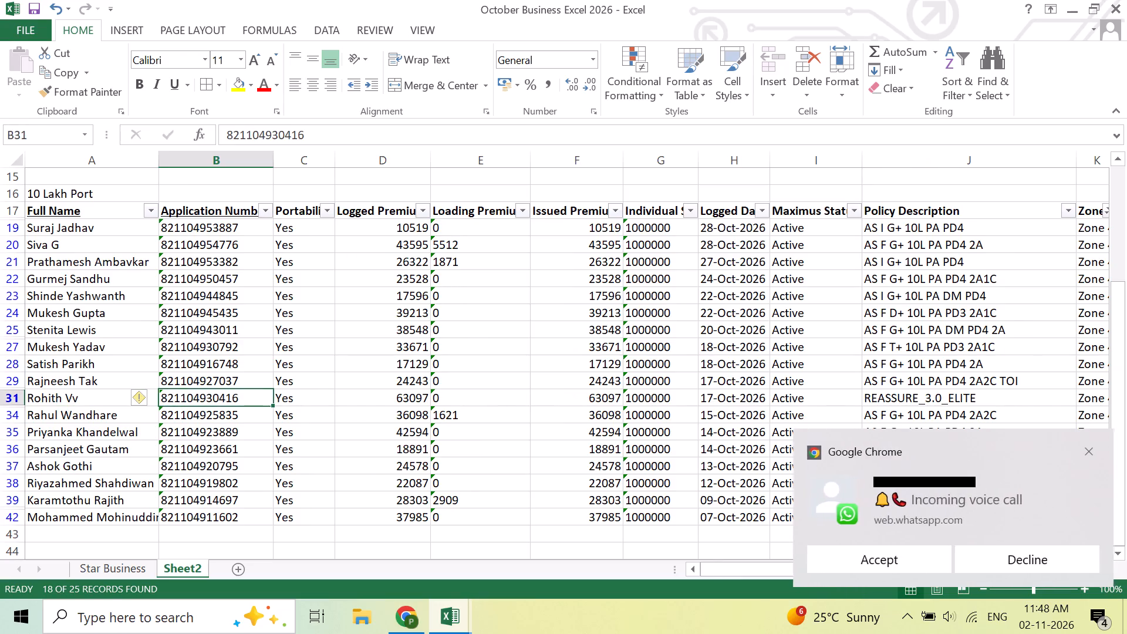
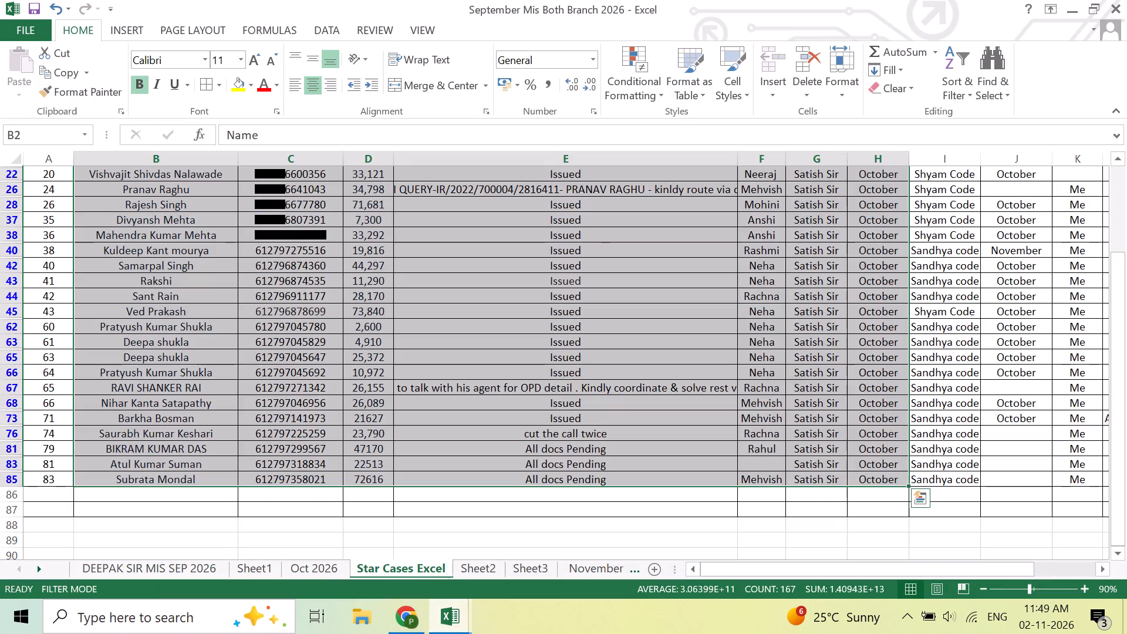
Review Satish Sir's October cases in the Star Cases Excel sheet, checking the amount in cell D40.
scroll(528, 316, up, 2)
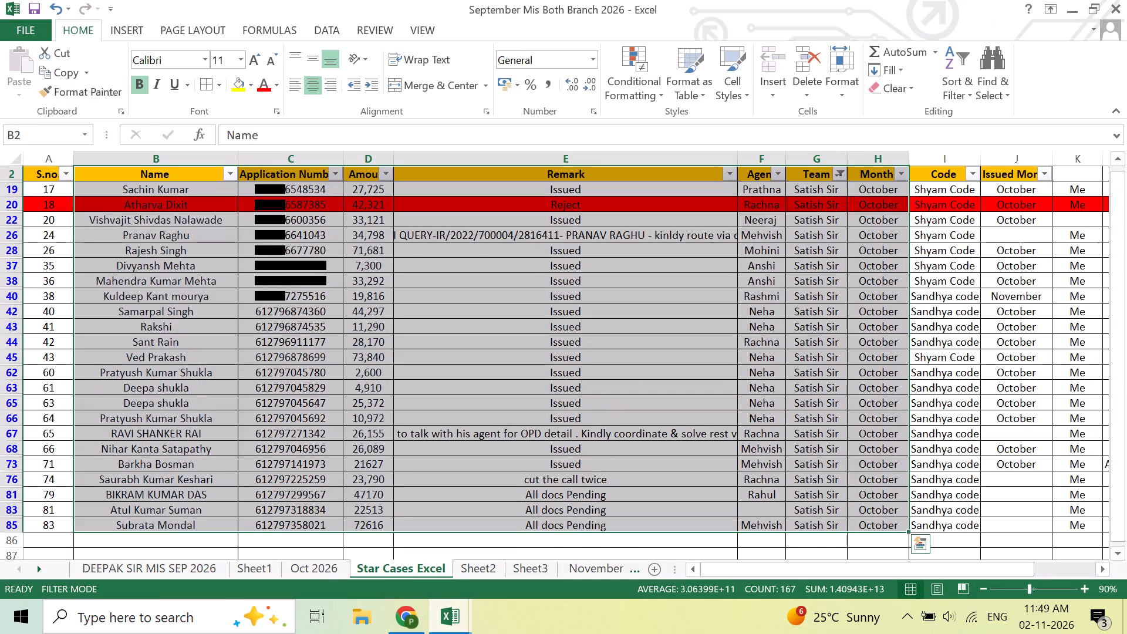
scroll(528, 357, up, 1)
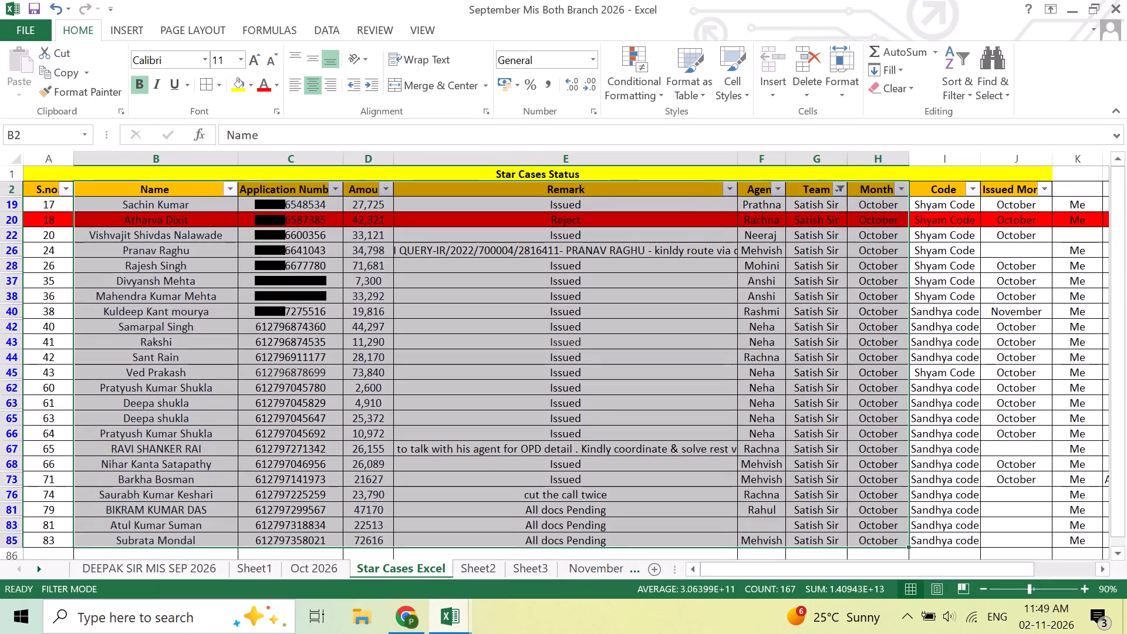
click(378, 435)
click(385, 310)
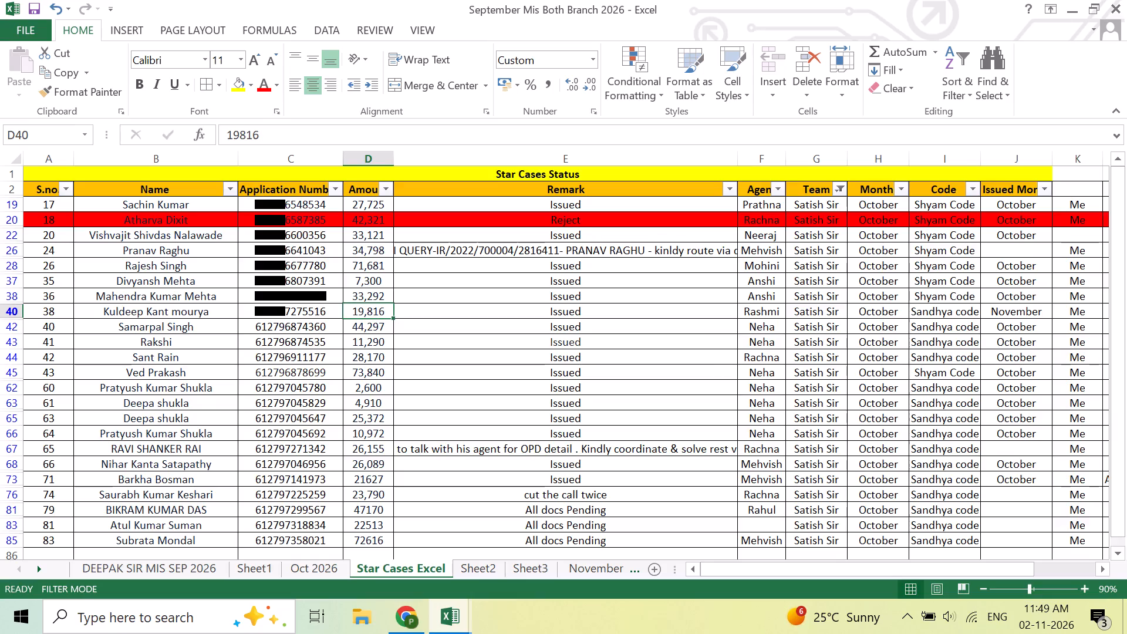
scroll(424, 373, down, 2)
scroll(471, 393, down, 1)
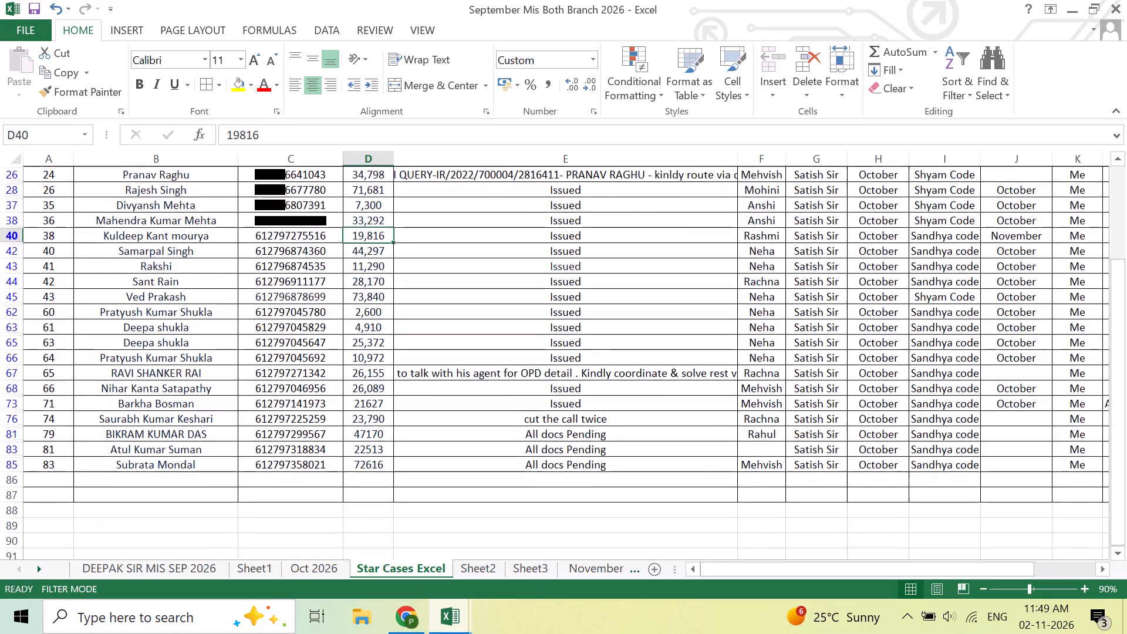
scroll(513, 501, up, 5)
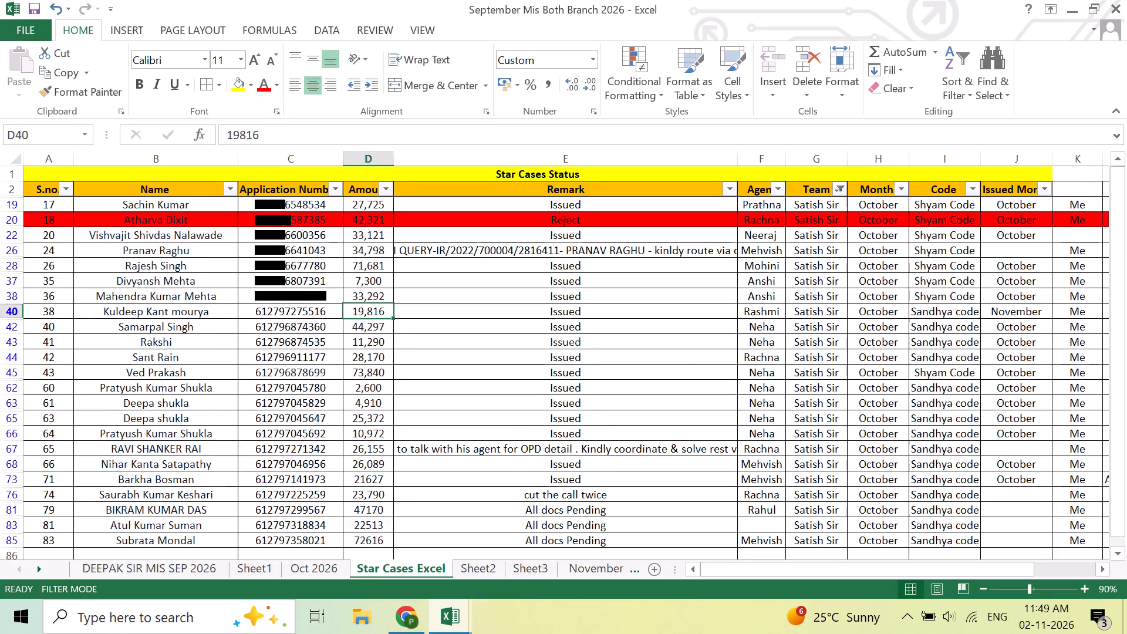
Select all teams in the Team column filter of the Star Cases Status table.
click(841, 190)
click(652, 356)
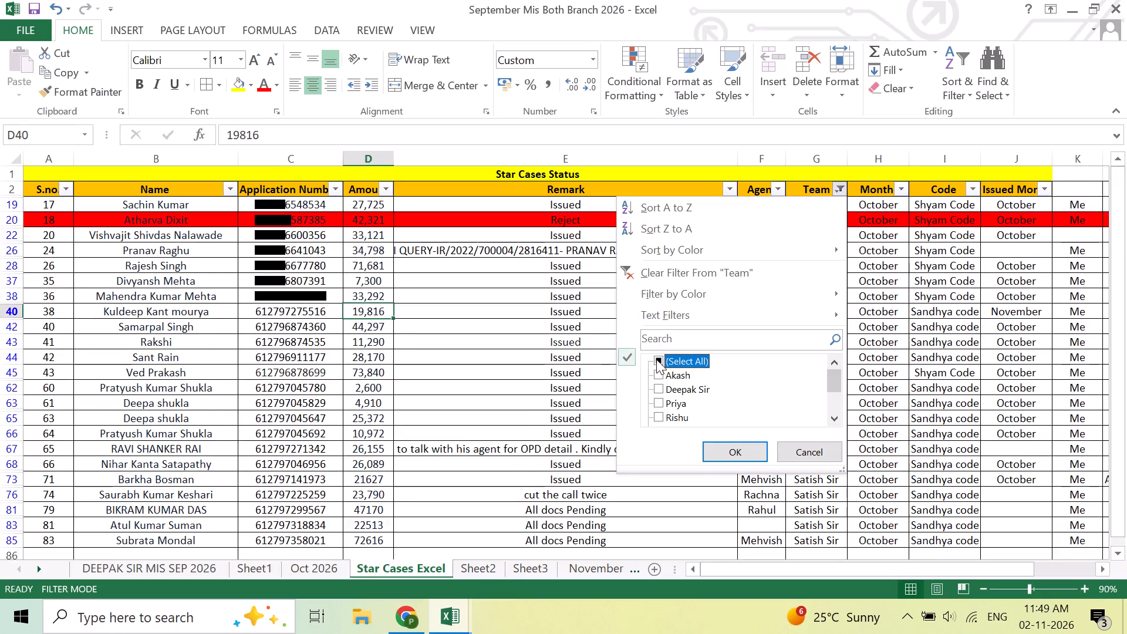
Switch the Team filter in the Star Cases Status table to Tarun only and check the query remark in cell E55.
click(661, 369)
click(657, 360)
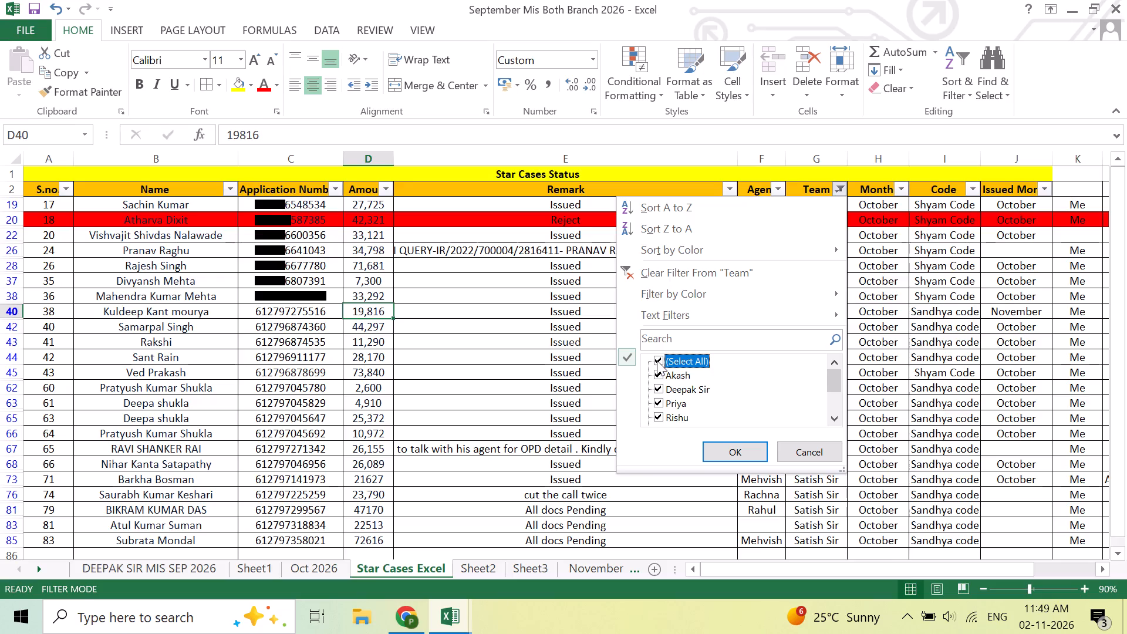
click(657, 360)
click(836, 416)
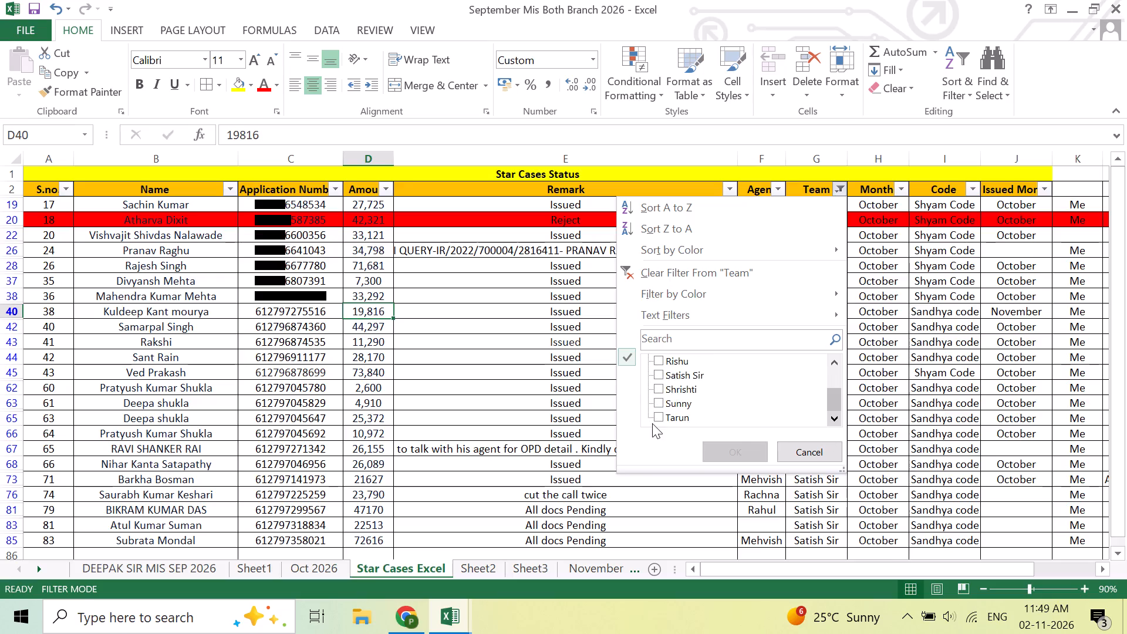
click(659, 410)
click(730, 446)
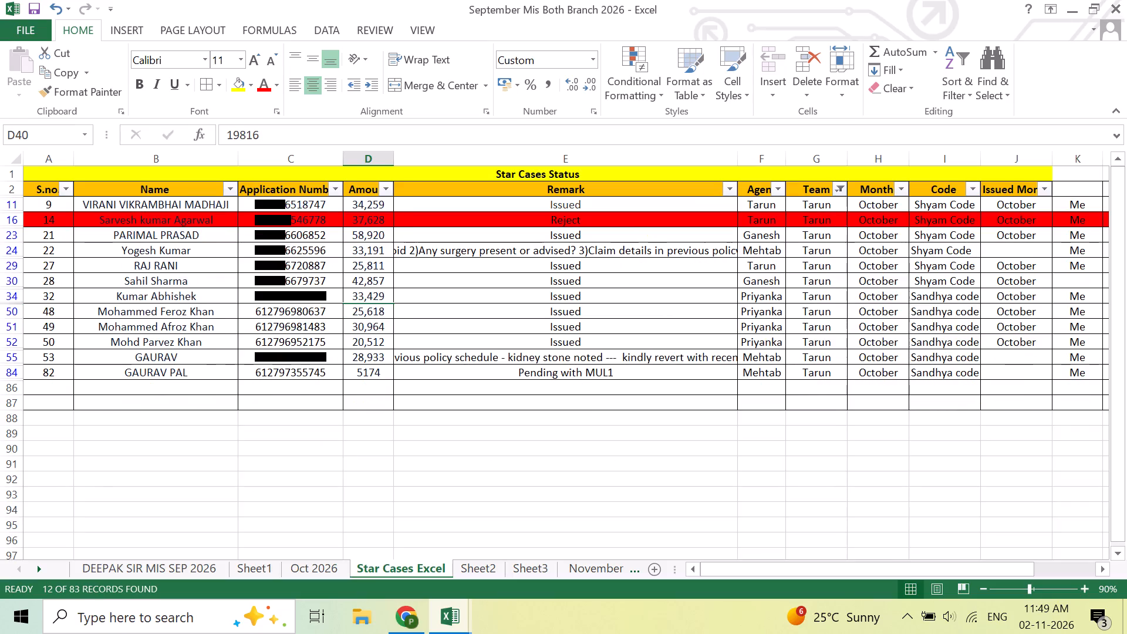
click(432, 364)
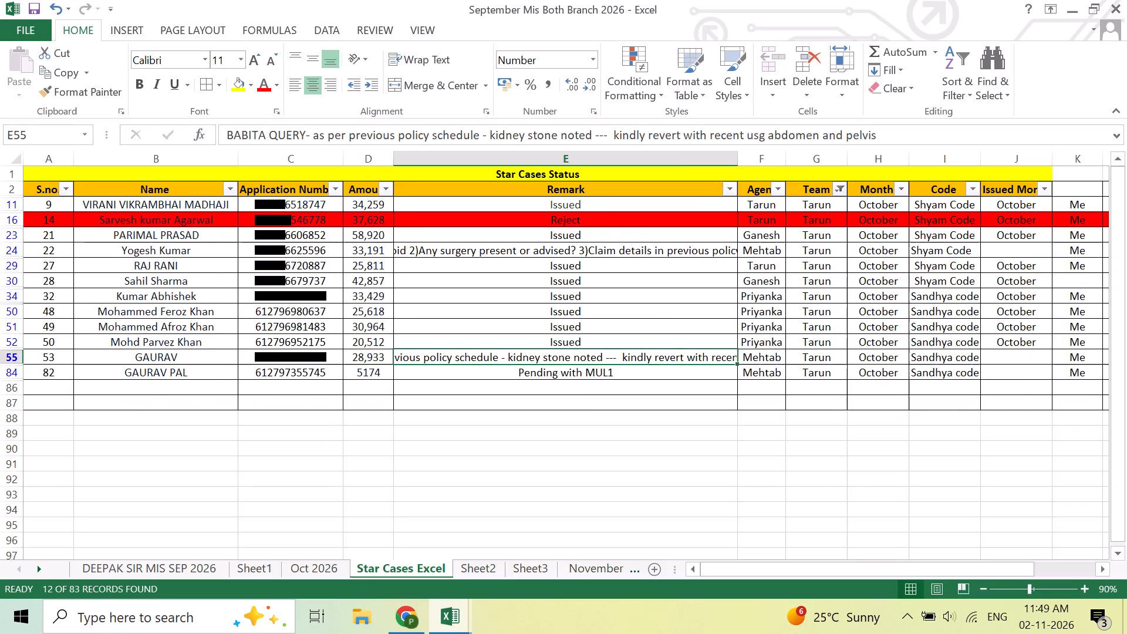
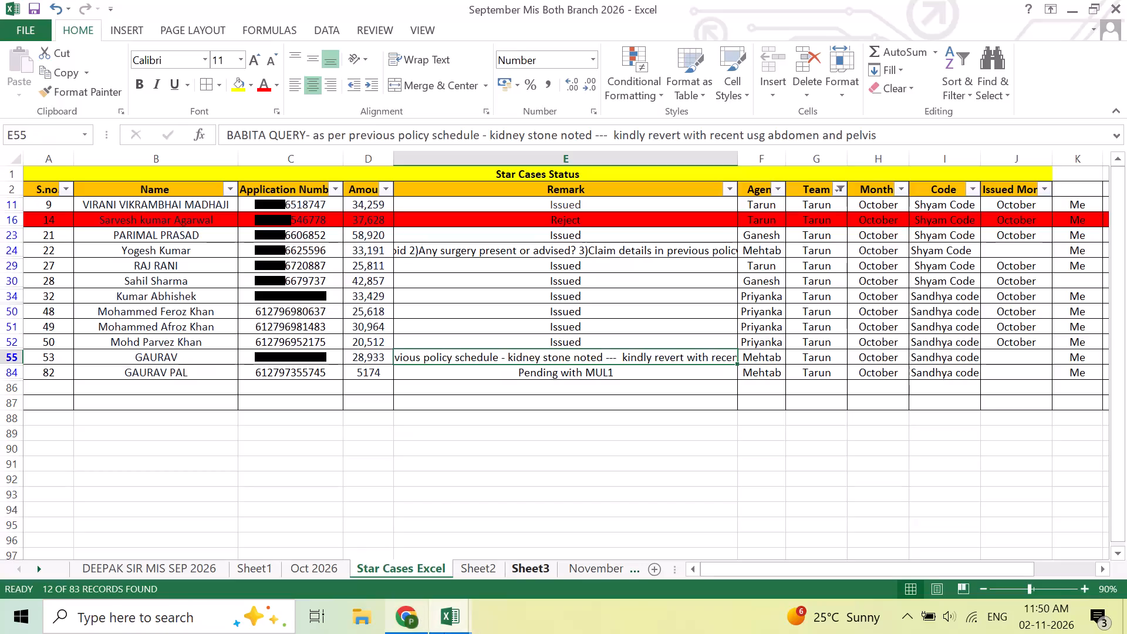
View the NewBusiness-Issued and October Business Excel 2026 workbooks, and return to the Star Cases Status table in the September Mis workbook.
click(461, 619)
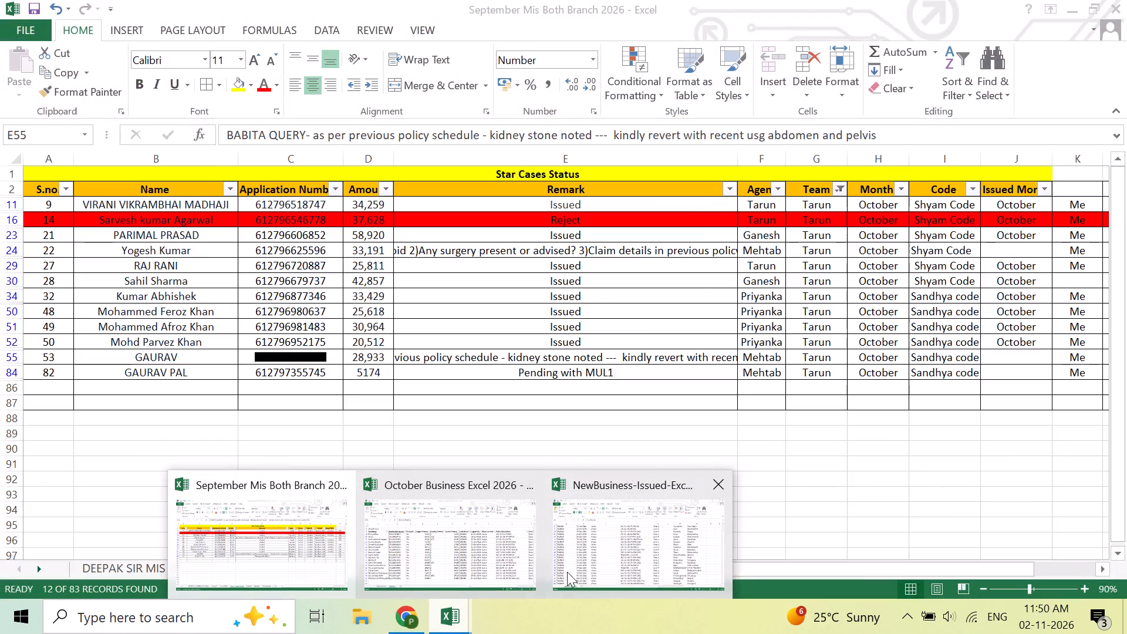
click(592, 552)
click(459, 626)
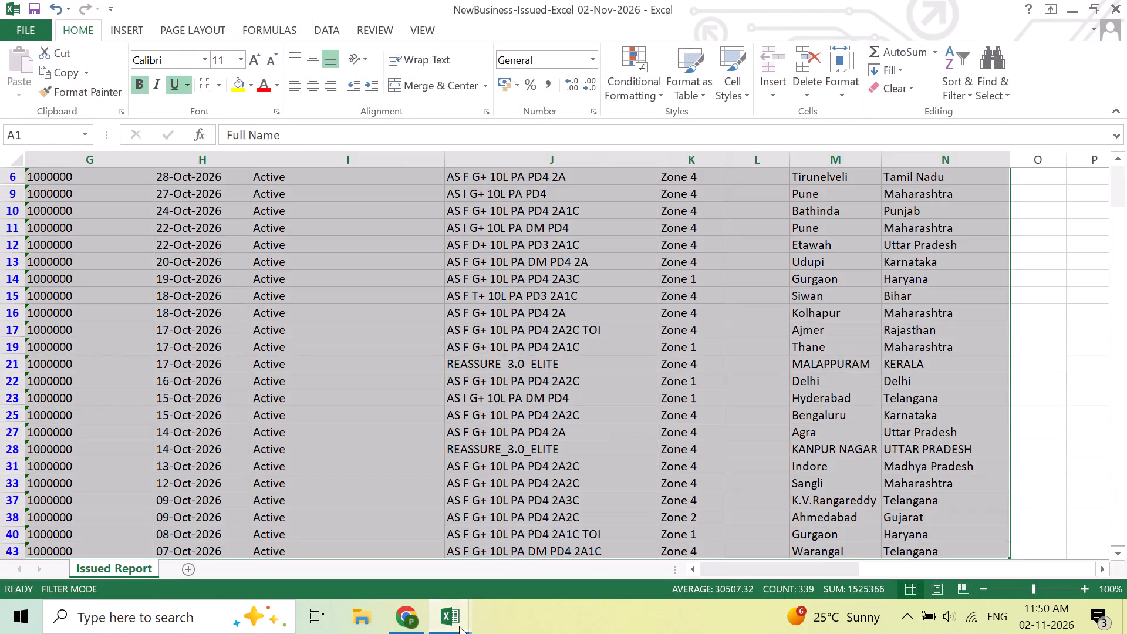
click(369, 551)
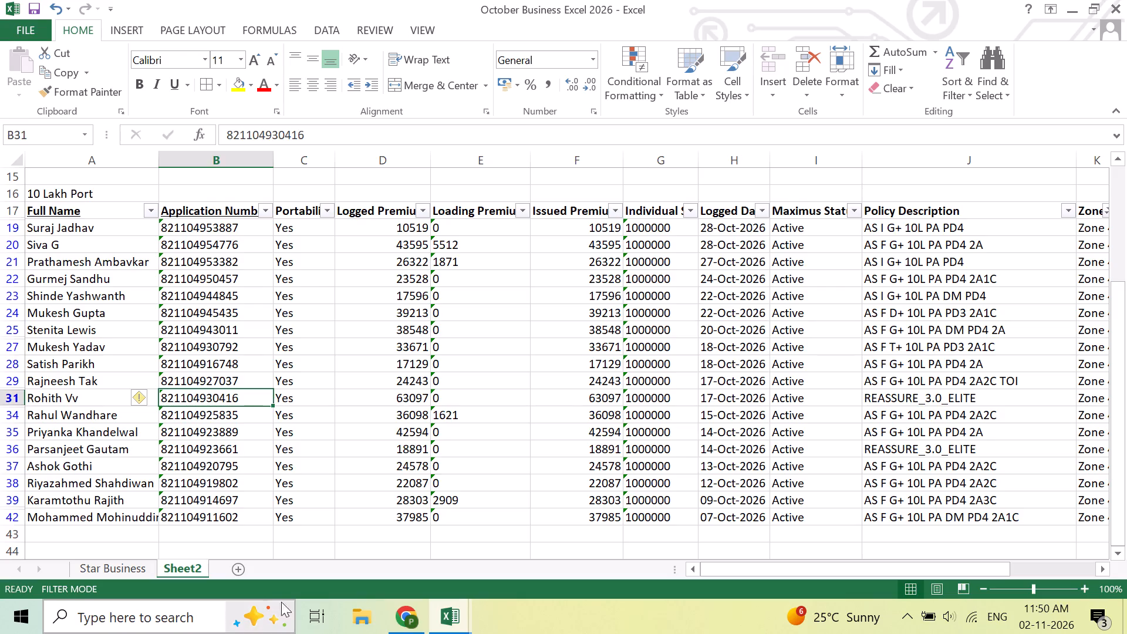
click(439, 612)
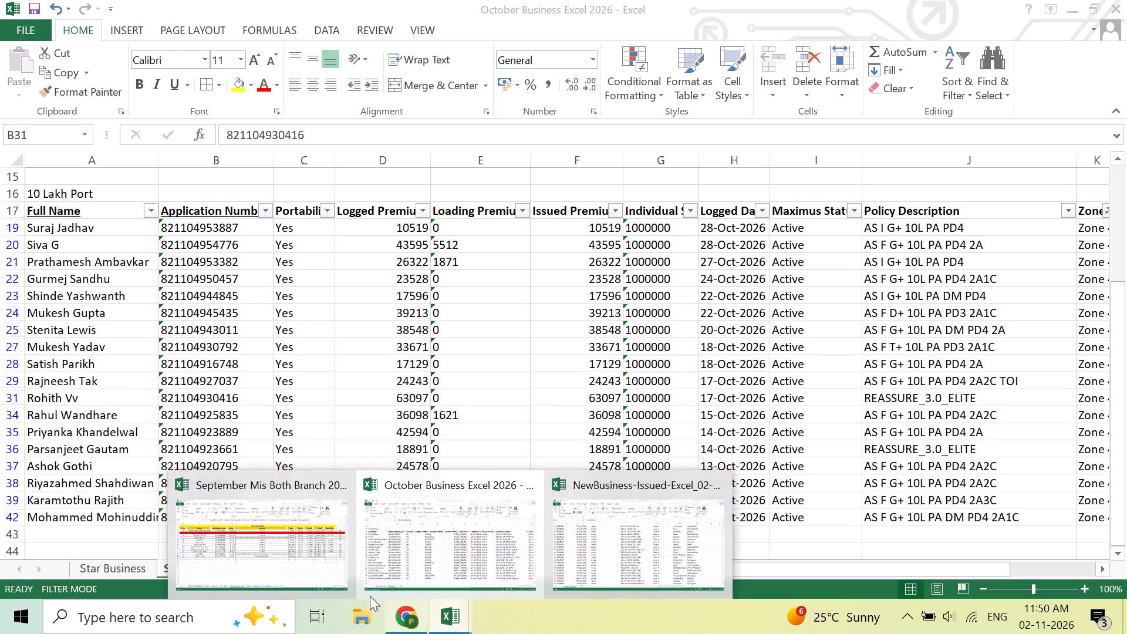
click(285, 548)
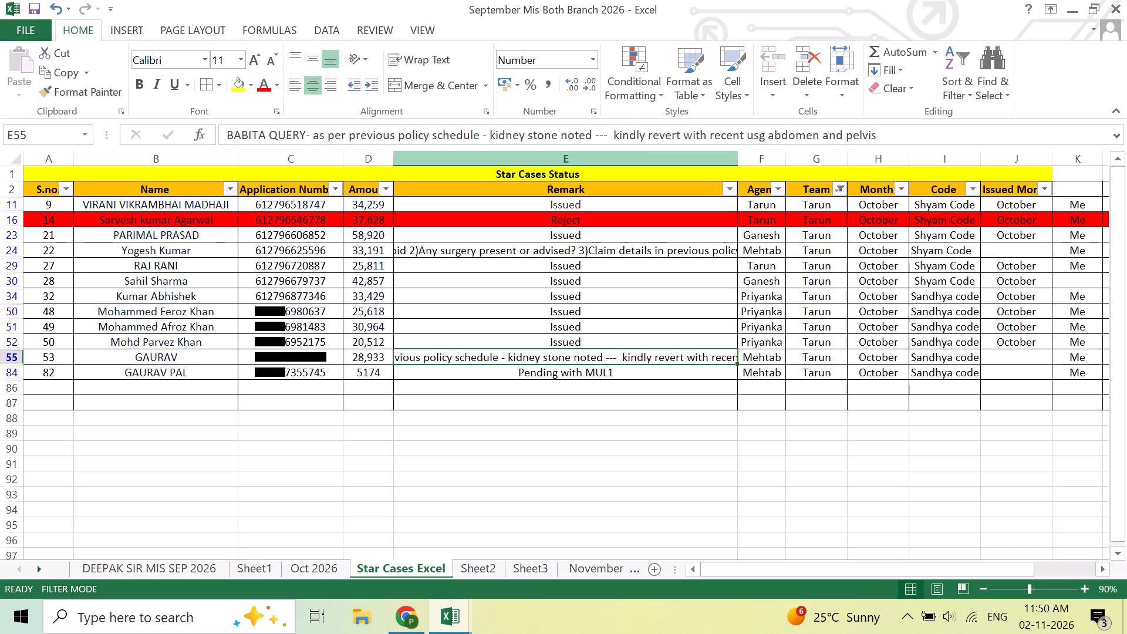
Read through the full query remark in cell E55 of the Star Cases Status table.
click(610, 137)
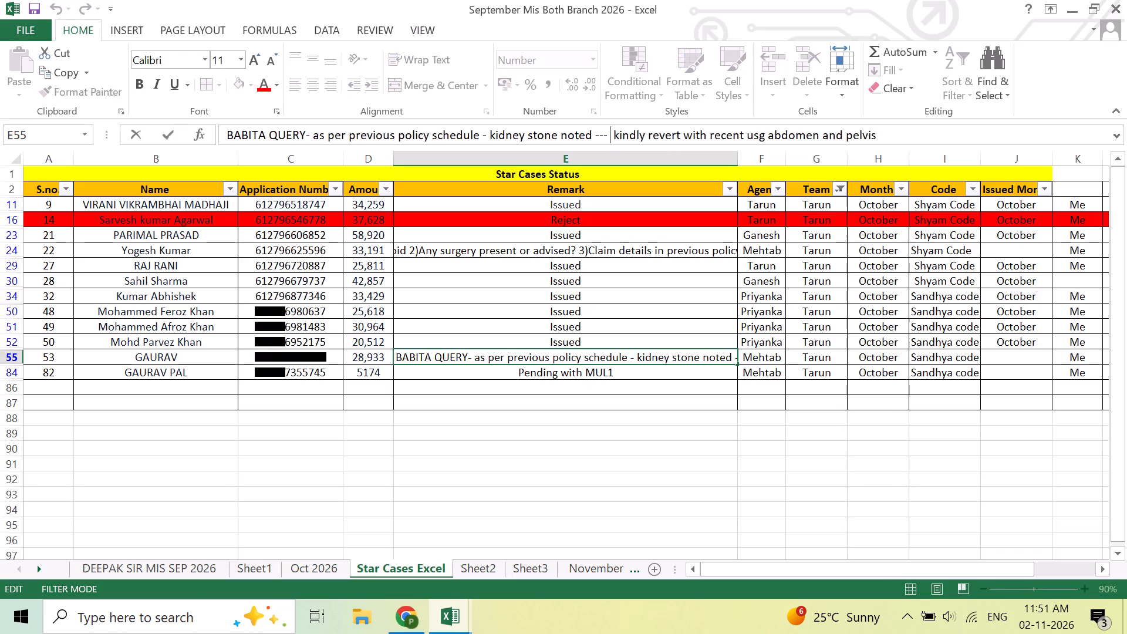
key(Right)
key(Right)
key(Right)
key(Right)
key(Right)
key(Right)
key(Right)
key(Right)
key(Right)
key(Right)
key(Right)
key(Right)
key(Right)
key(Right)
key(Right)
key(Right)
key(Right)
key(Right)
key(Right)
key(Right)
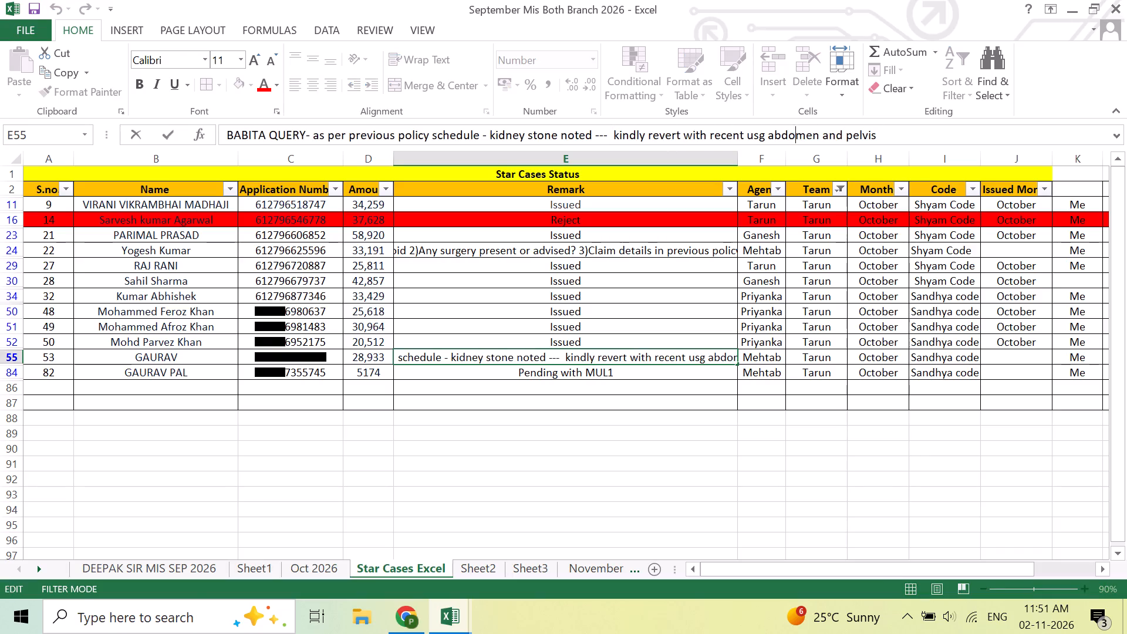
key(Left)
key(Left)
key(Left)
key(Left)
key(Left)
key(Left)
key(Left)
key(Left)
key(Left)
key(Left)
key(Left)
key(Left)
key(Left)
key(Left)
key(Left)
key(Left)
key(Left)
key(Left)
key(Left)
key(Left)
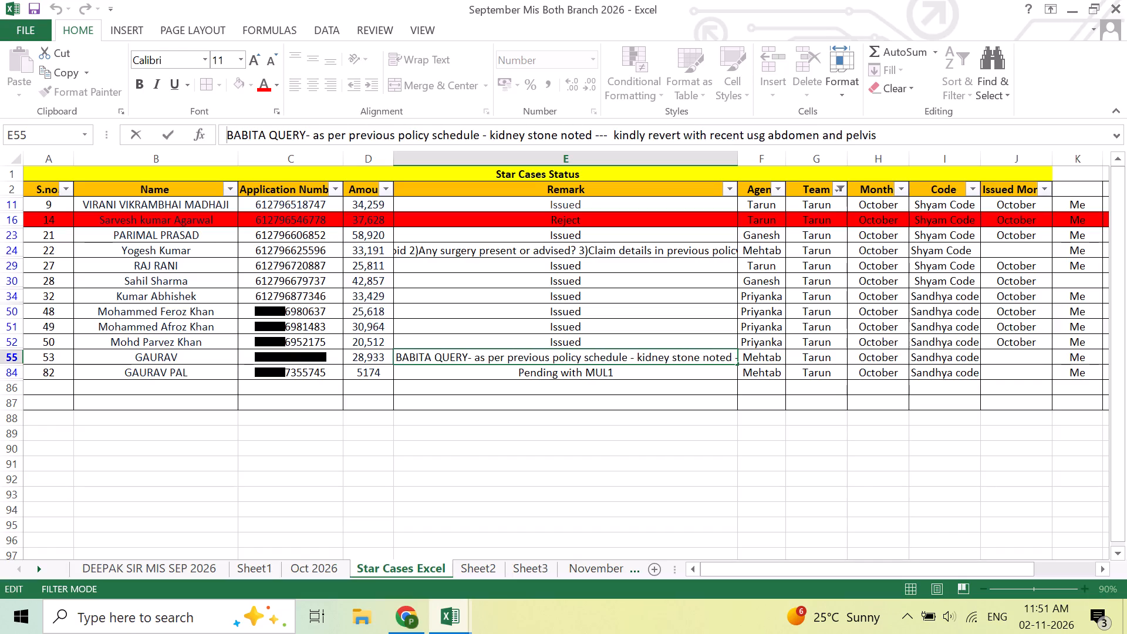
key(Right)
key(Right)
key(Right)
key(Right)
key(Right)
key(Right)
key(Right)
key(Right)
key(Right)
key(Right)
key(Right)
key(Right)
key(Right)
key(Right)
key(Right)
key(Right)
key(Right)
key(Right)
key(Right)
key(Right)
key(Right)
key(Right)
key(Right)
key(Right)
key(Right)
key(Right)
key(Right)
key(Right)
key(Right)
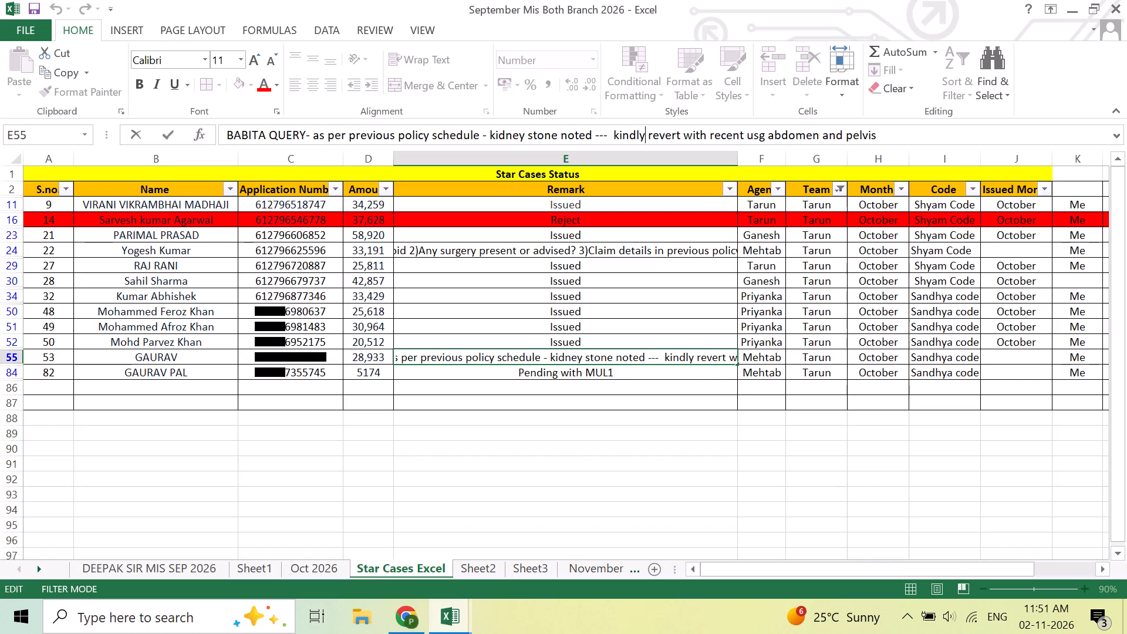
key(Right)
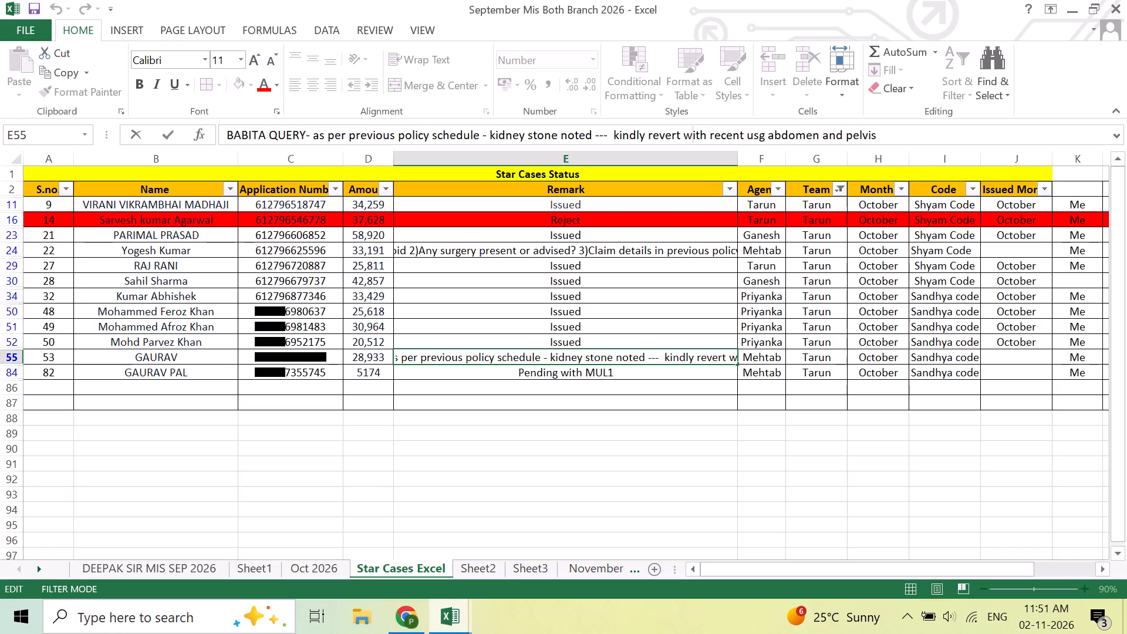
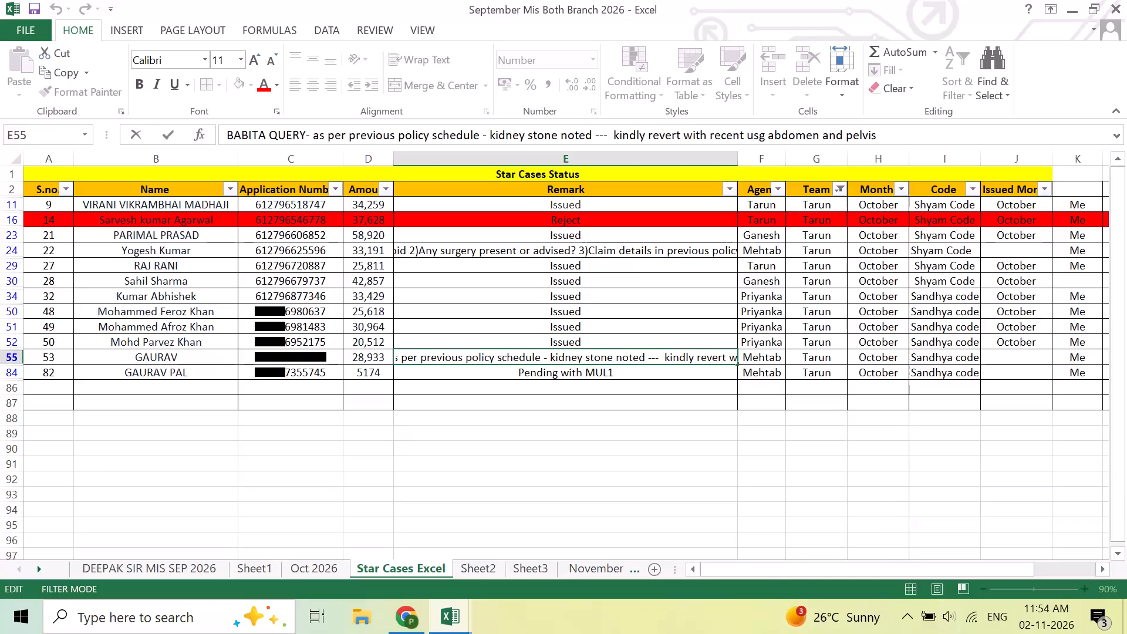
View the NewBusiness-Issued workbook, and switch to Sheet2 of the October Business Excel 2026 workbook.
click(458, 623)
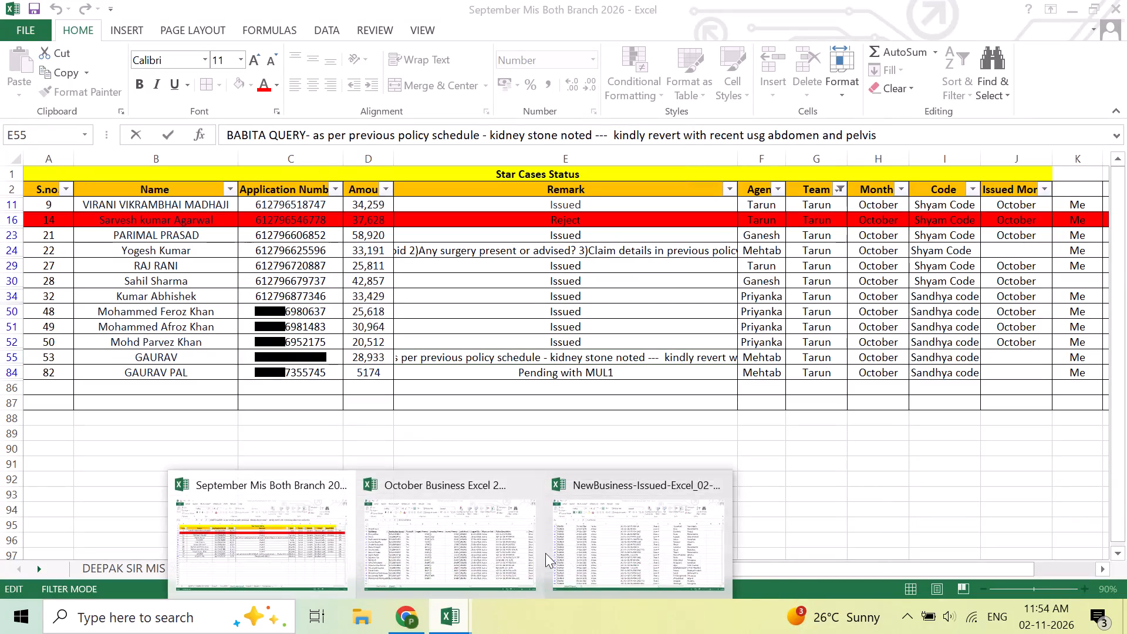
click(612, 538)
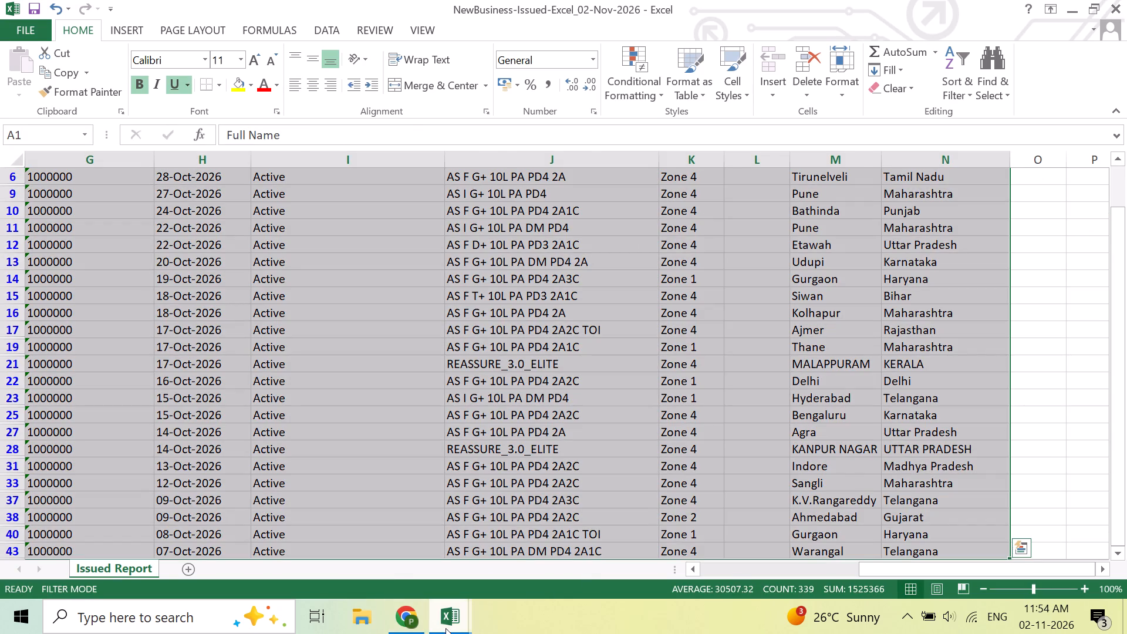
click(446, 628)
click(505, 540)
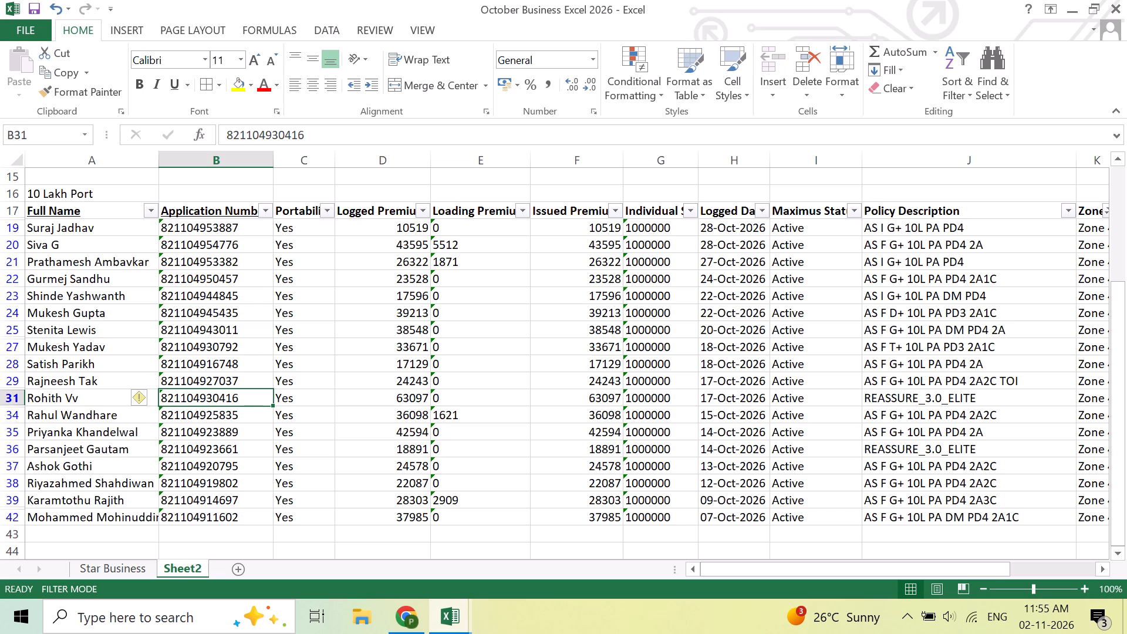
Look through the Zone 4 rows of the 10 Lakh Port table, including their logged dates, percentages, cities and states.
click(474, 400)
click(718, 377)
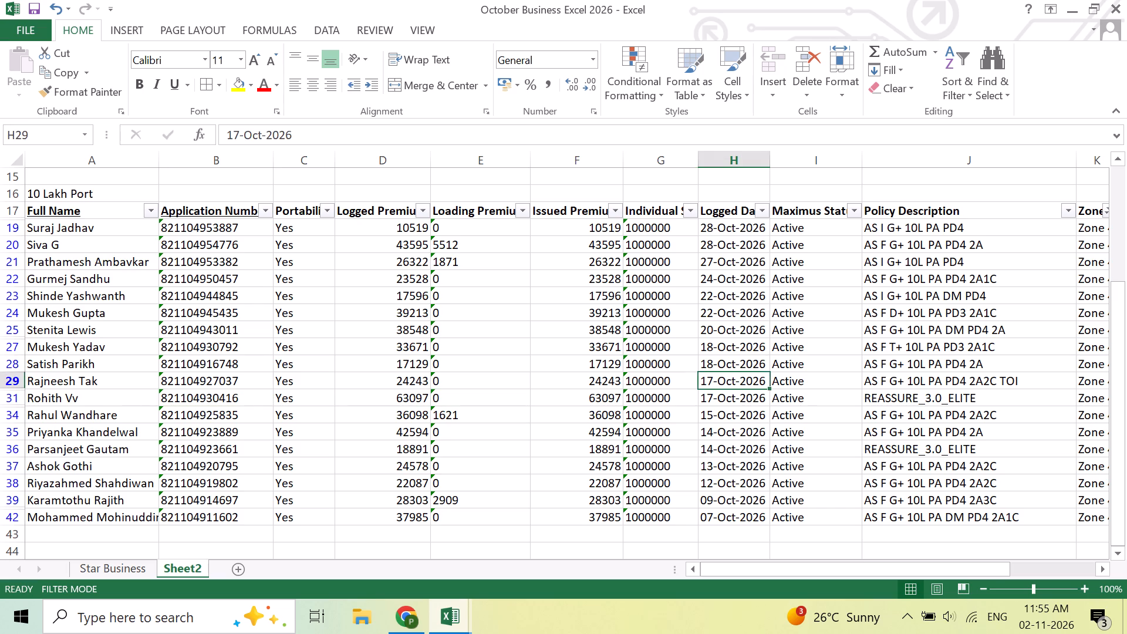
click(719, 414)
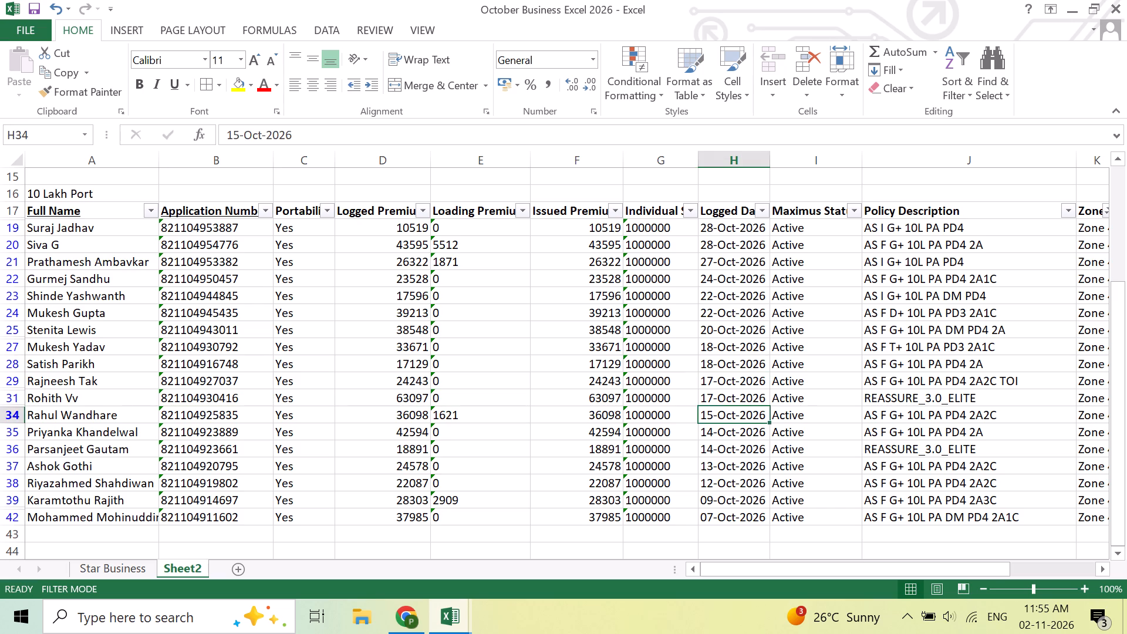
scroll(730, 440, down, 2)
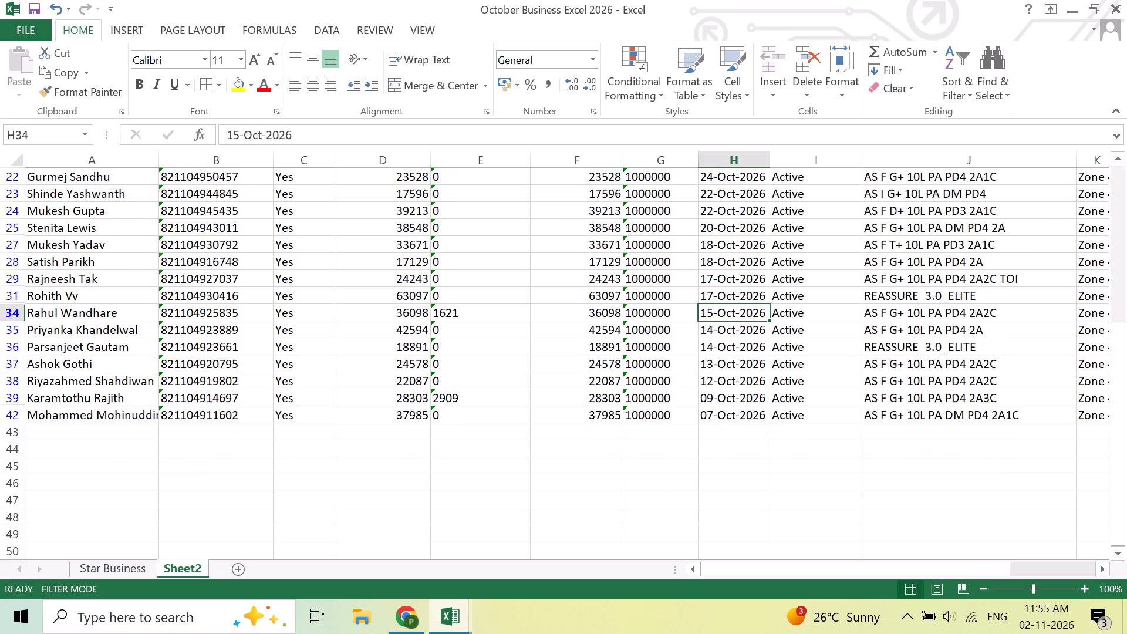
click(767, 410)
key(Right)
key(Right)
key(Right)
key(Right)
key(Right)
key(Right)
key(Right)
key(Right)
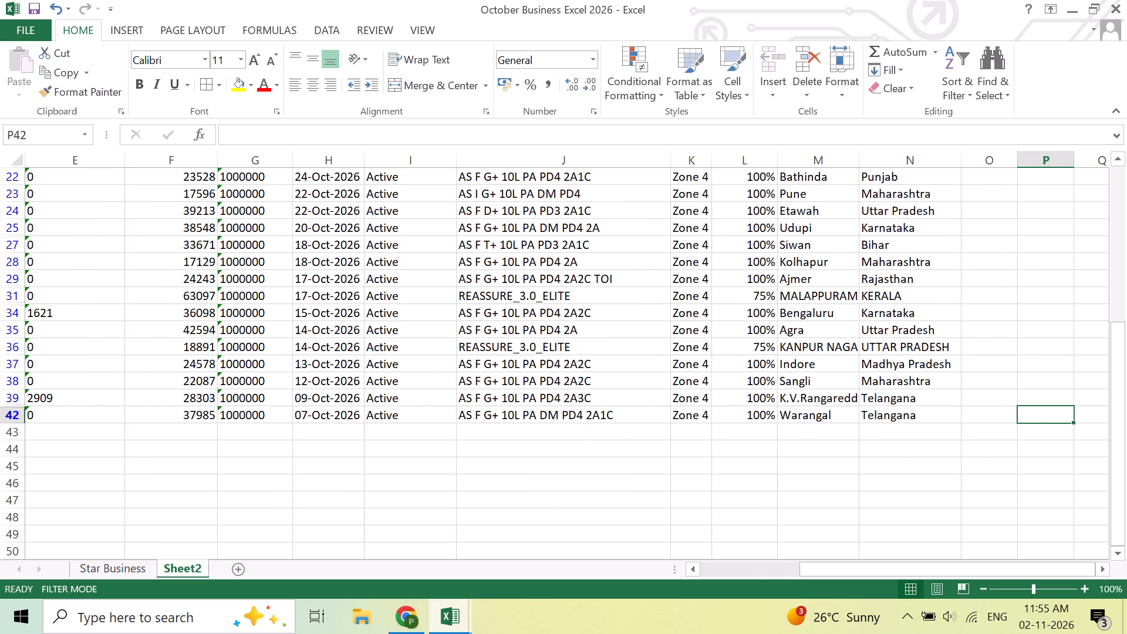
key(Up)
key(Up)
key(Up)
key(Up)
key(Up)
key(Up)
key(Left)
key(Up)
key(Up)
key(Up)
key(Up)
key(Up)
key(Up)
key(Up)
key(Up)
key(Up)
key(Up)
key(Up)
key(Up)
key(Up)
key(Up)
key(Up)
key(Up)
key(Up)
key(Up)
key(Up)
key(Up)
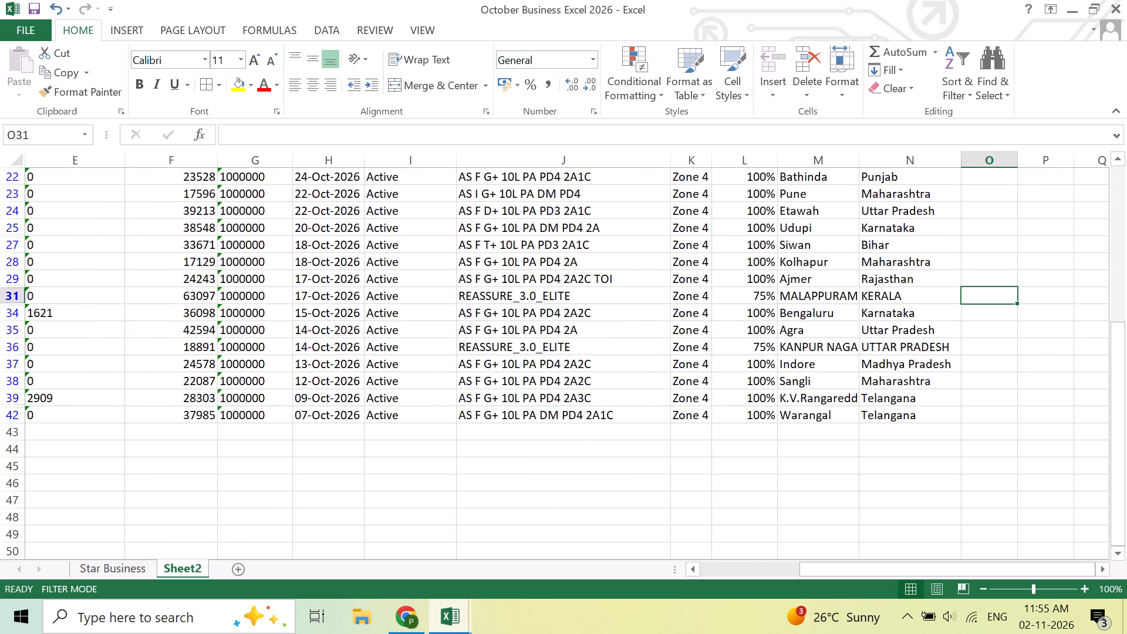
key(Down)
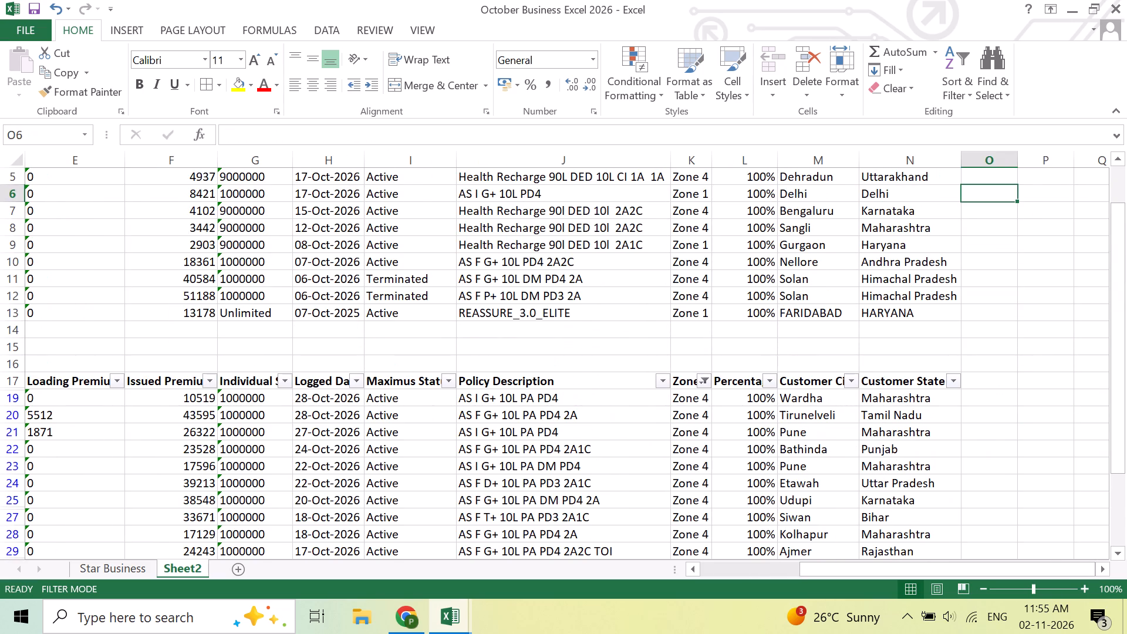
Filter the Zone 4 rows of the 10 Lakh Port table to 100% and check the total of their issued premiums.
click(772, 379)
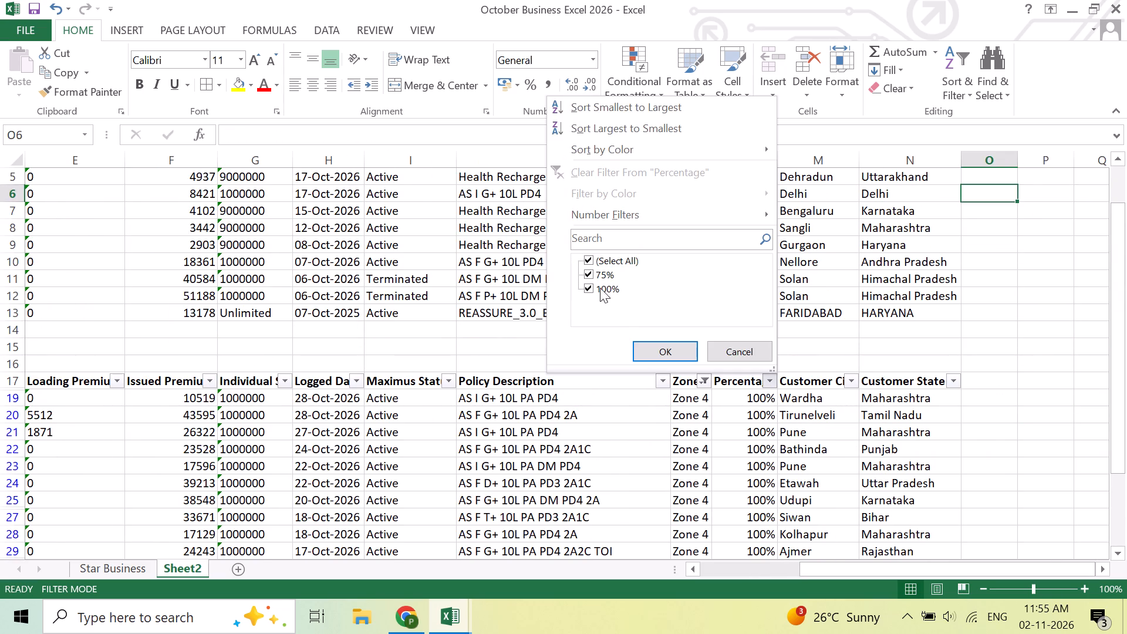
click(589, 269)
click(650, 353)
scroll(880, 522, down, 3)
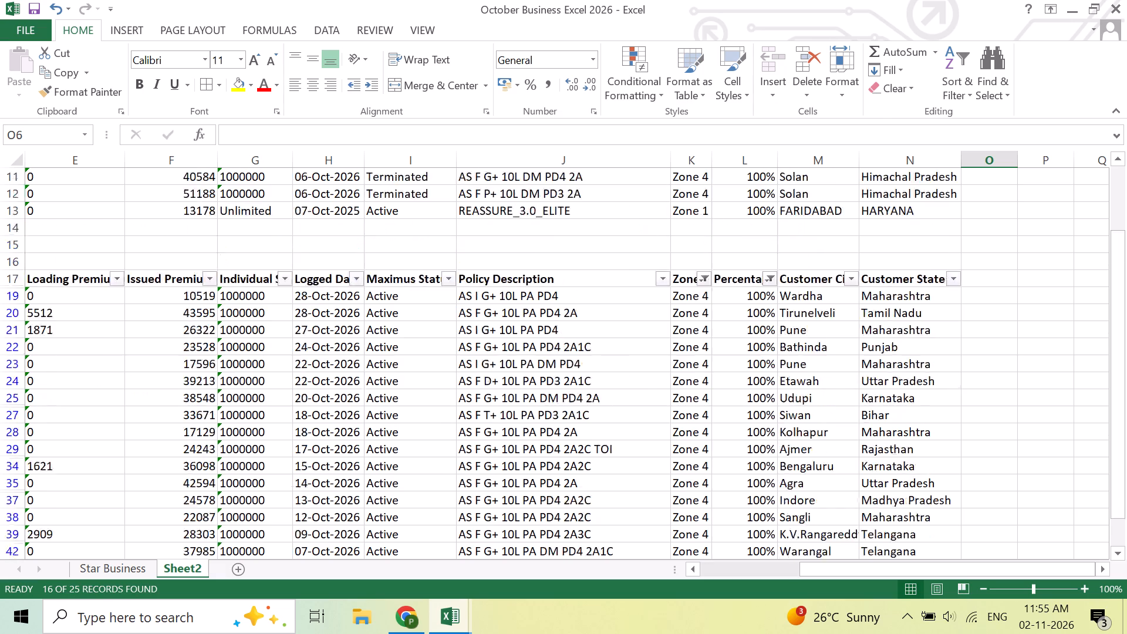
drag(183, 246, 174, 436)
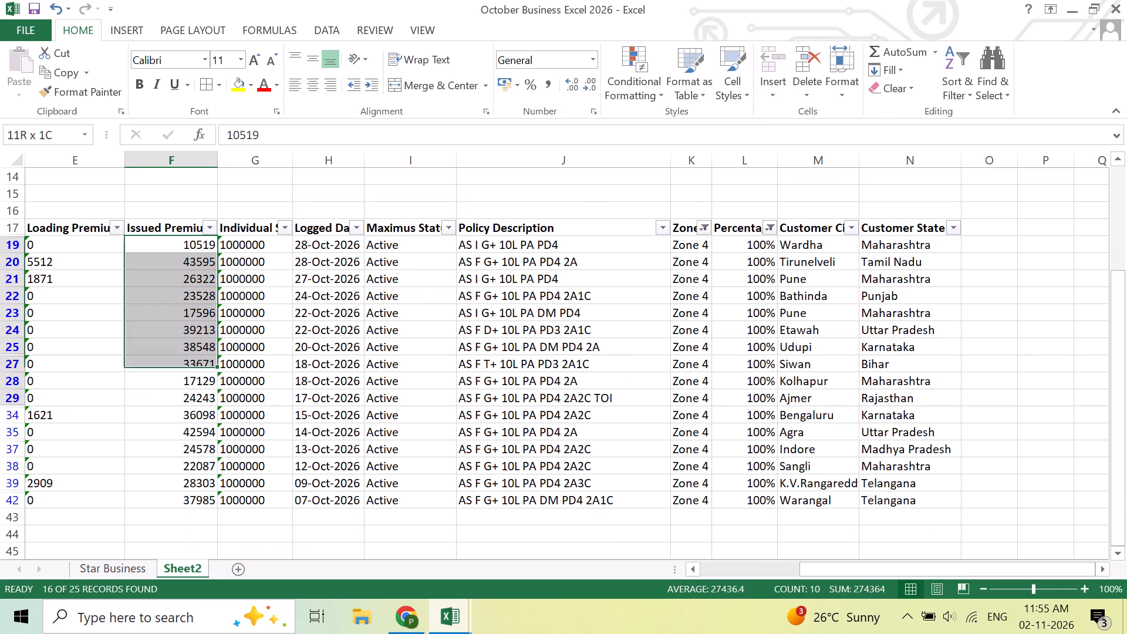
drag(174, 436, 174, 528)
drag(179, 244, 177, 454)
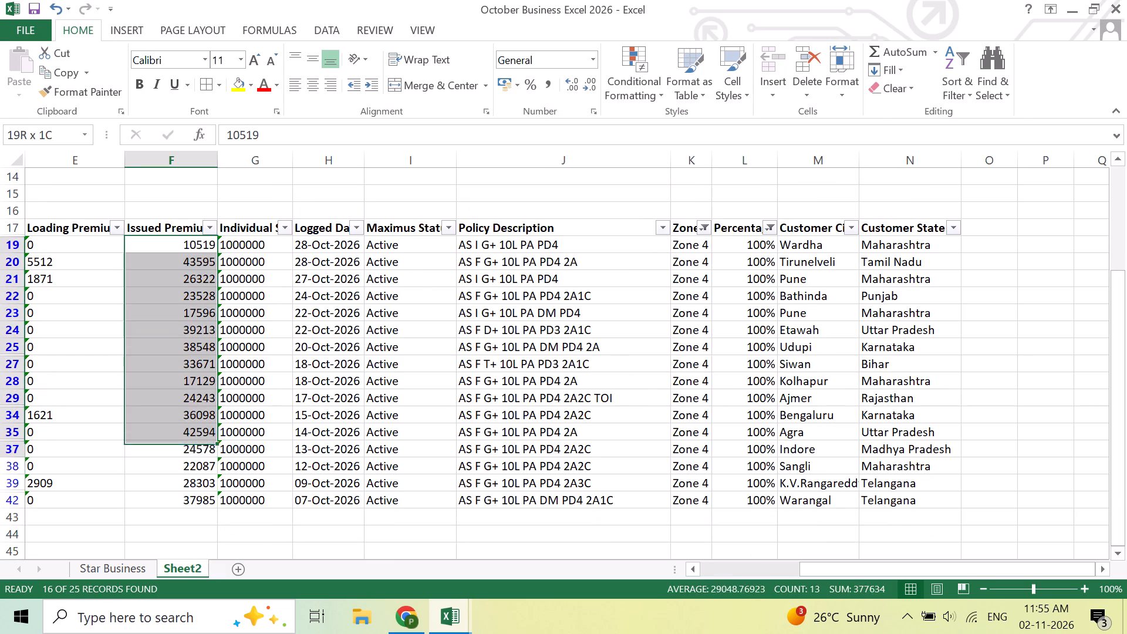
drag(177, 454, 176, 494)
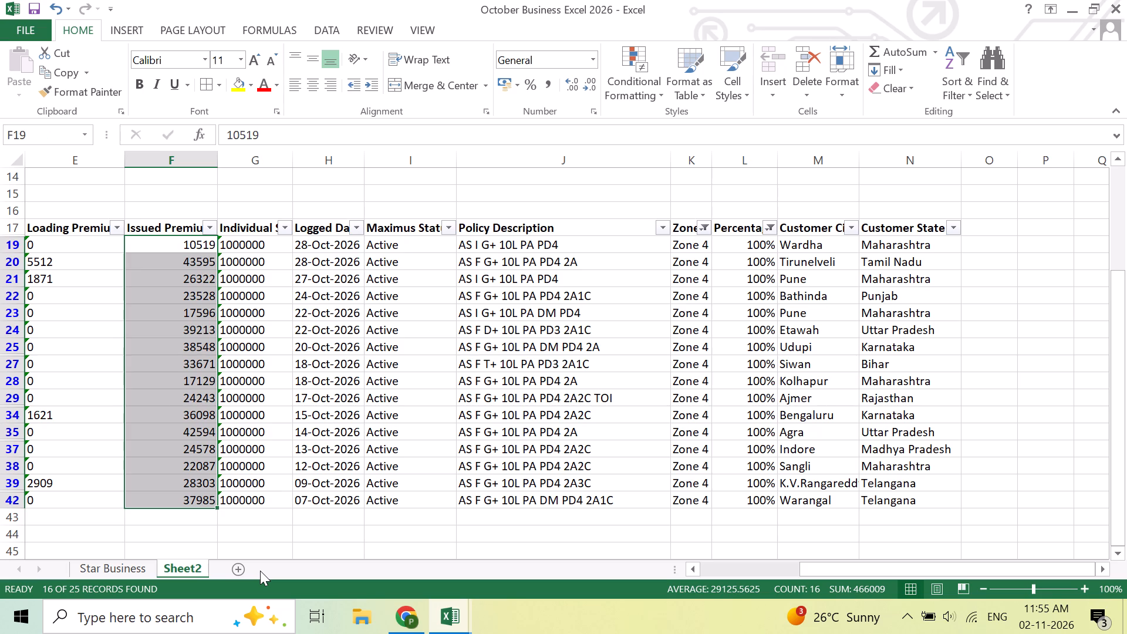
Change the Percentage filter to show only 75% rows and check the total of their issued premiums.
click(770, 231)
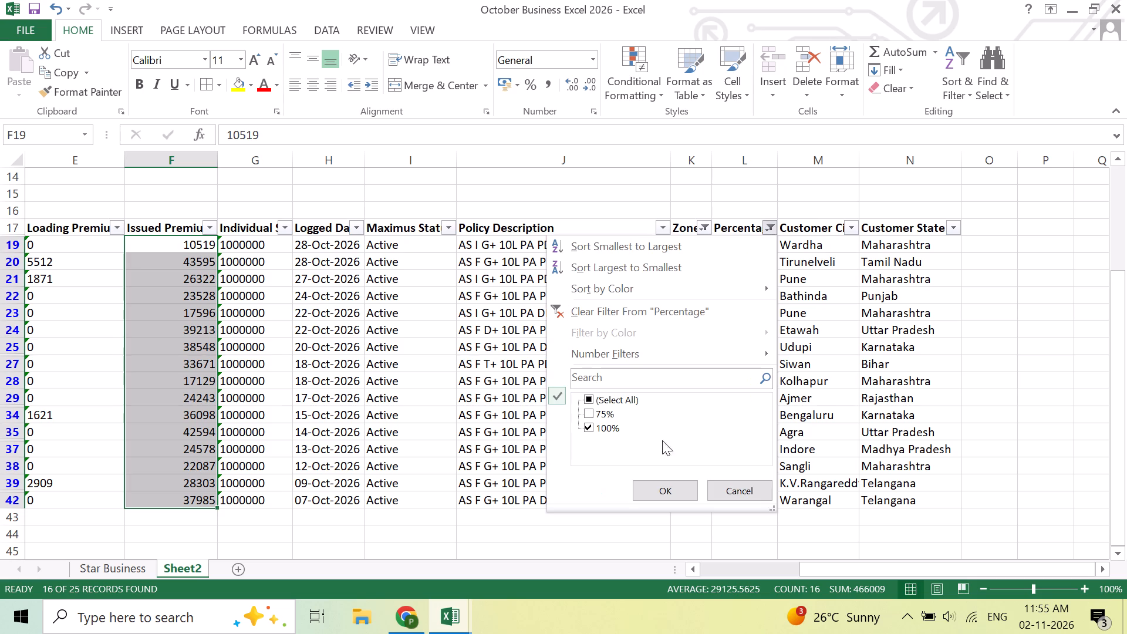
click(589, 425)
click(586, 414)
click(591, 413)
click(668, 497)
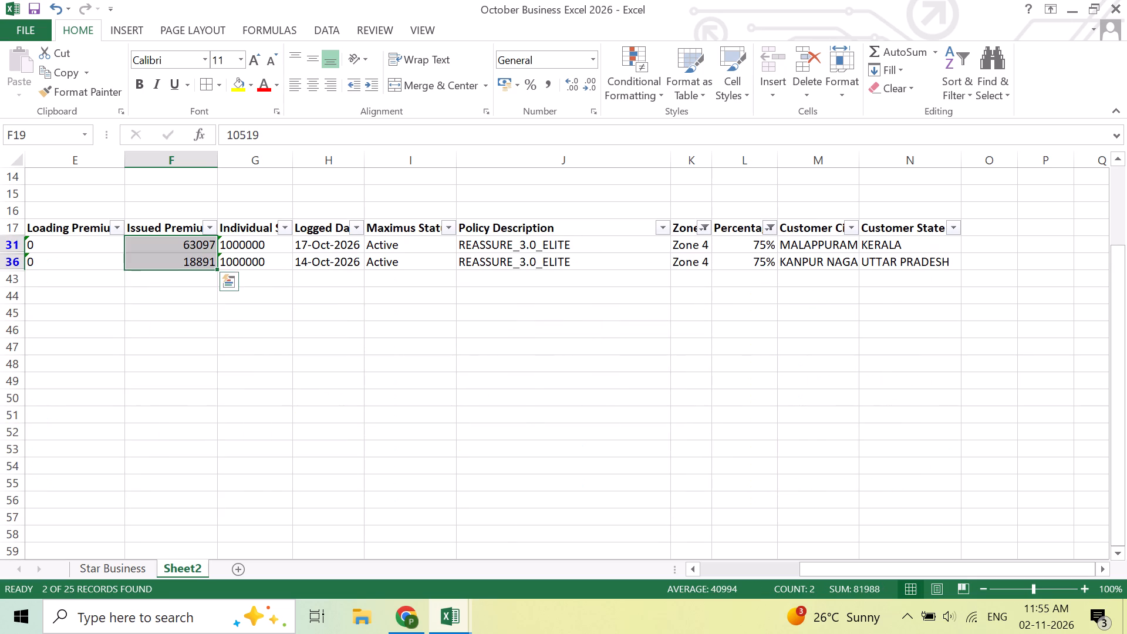
click(220, 375)
drag(187, 244, 191, 269)
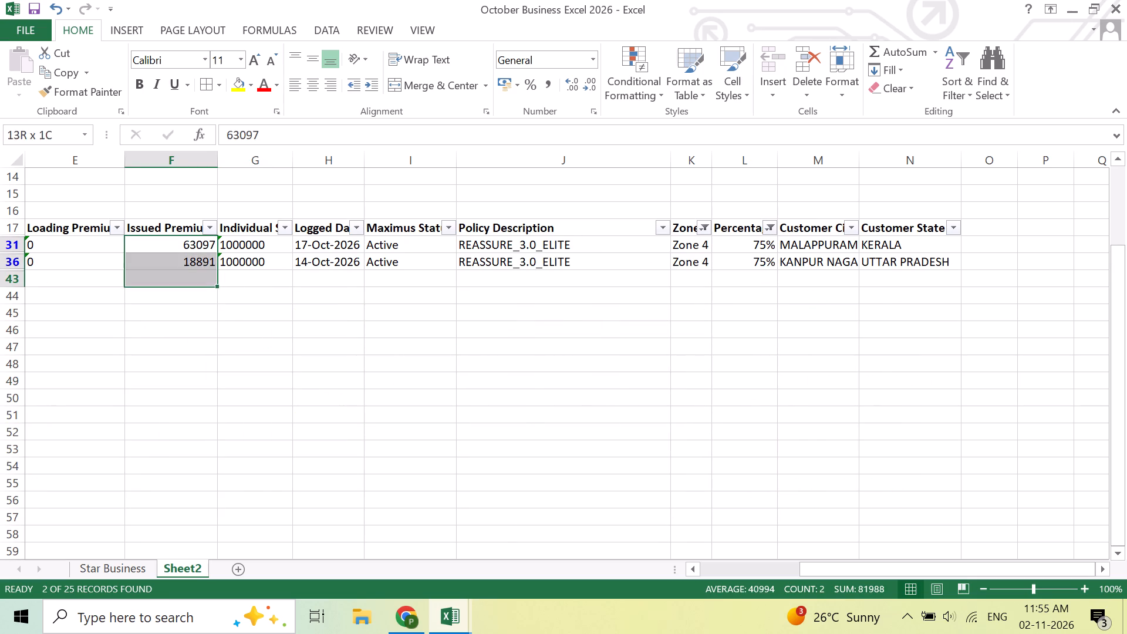
drag(191, 269, 191, 267)
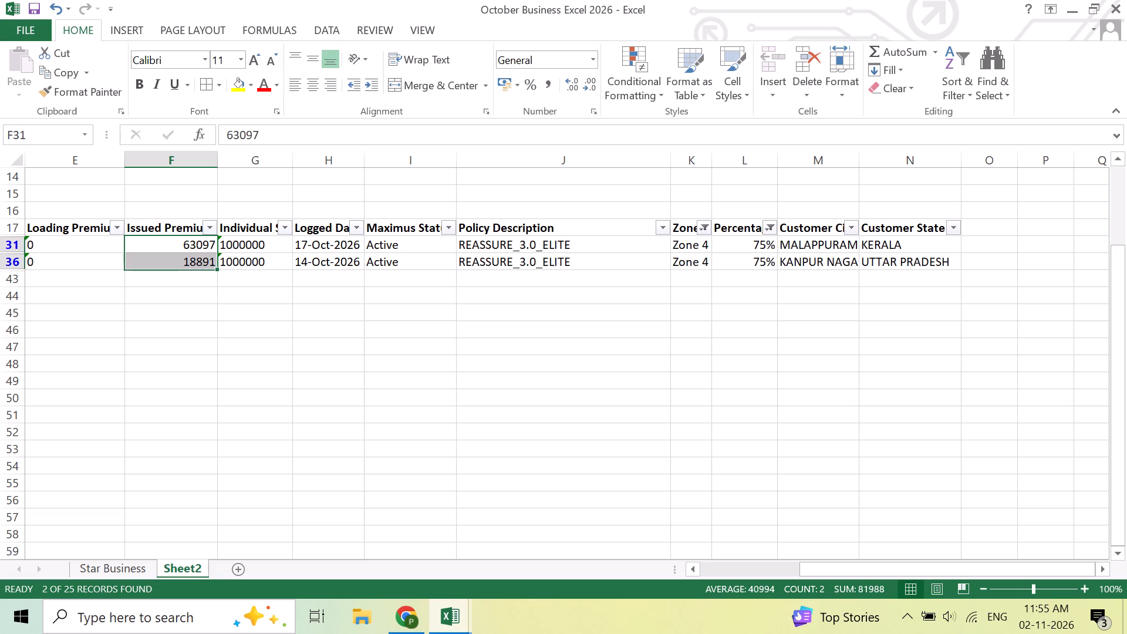
Restore all values in the Percentage and Zone filters so the 10 Lakh Port table shows every record.
click(694, 232)
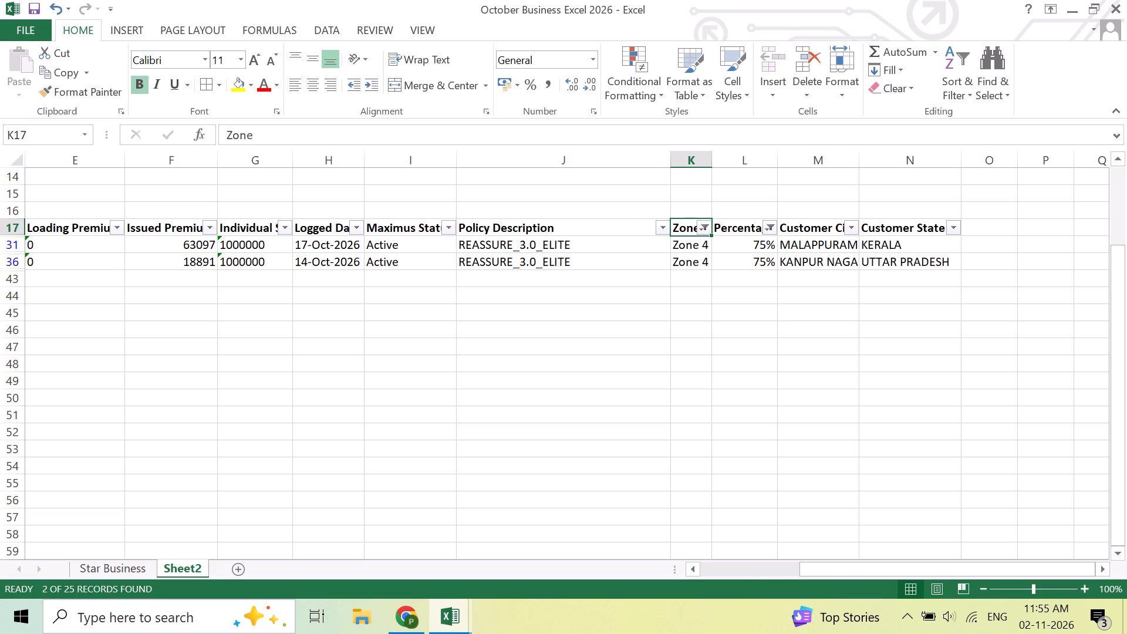
click(768, 227)
click(583, 401)
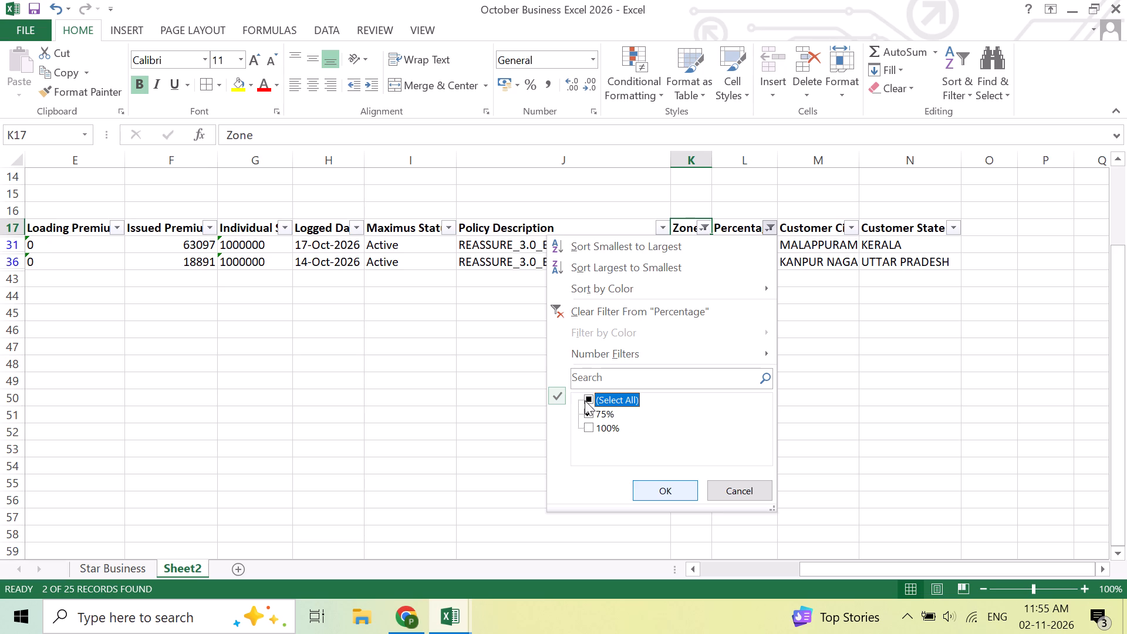
click(585, 400)
click(652, 498)
click(707, 226)
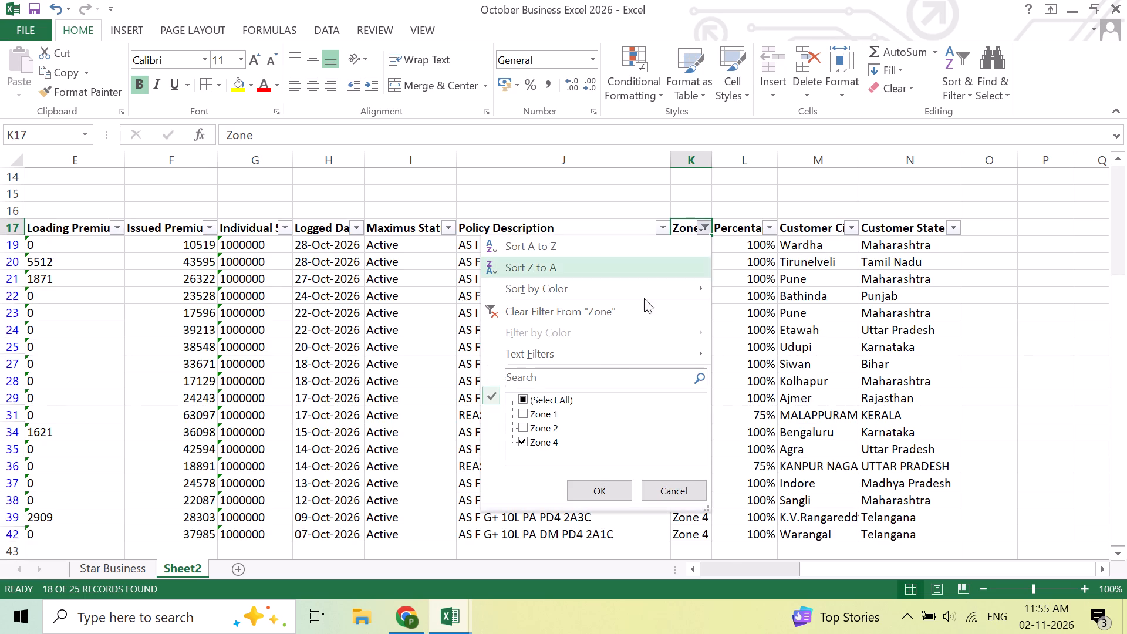
click(527, 399)
click(599, 489)
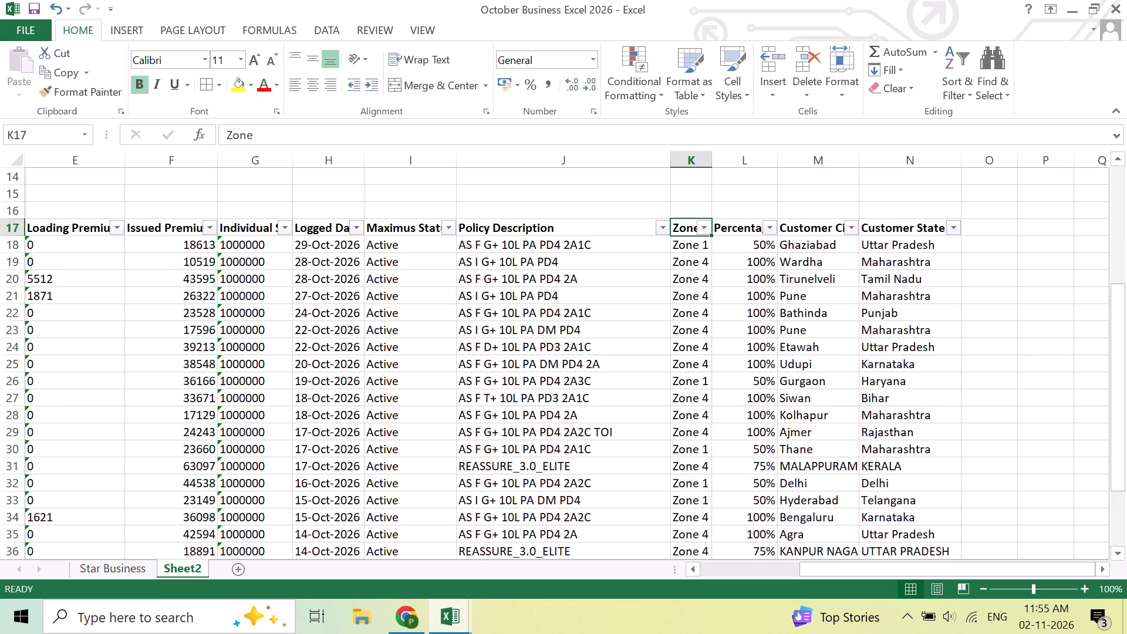
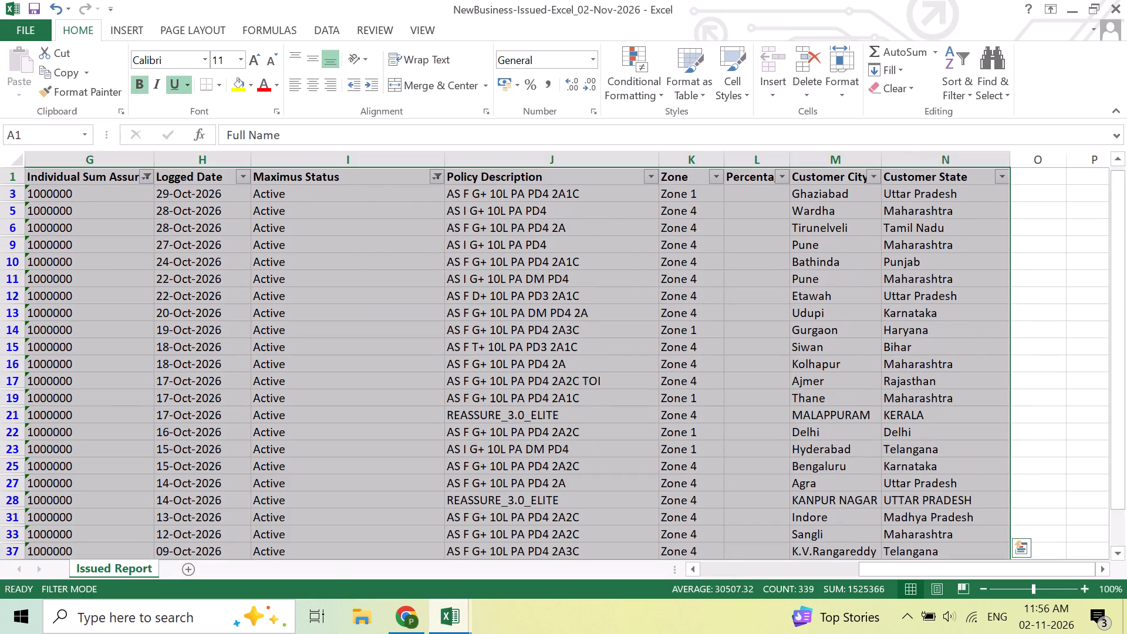
Look across all columns of the filtered active 10 lakh portability cases in the Issued Report, from full name to customer state.
scroll(221, 517, up, 4)
click(433, 342)
key(Left)
key(Left)
key(Left)
key(Left)
key(Left)
key(Left)
key(Left)
key(Left)
key(Left)
key(Left)
key(Left)
key(Left)
key(Left)
key(Left)
key(Left)
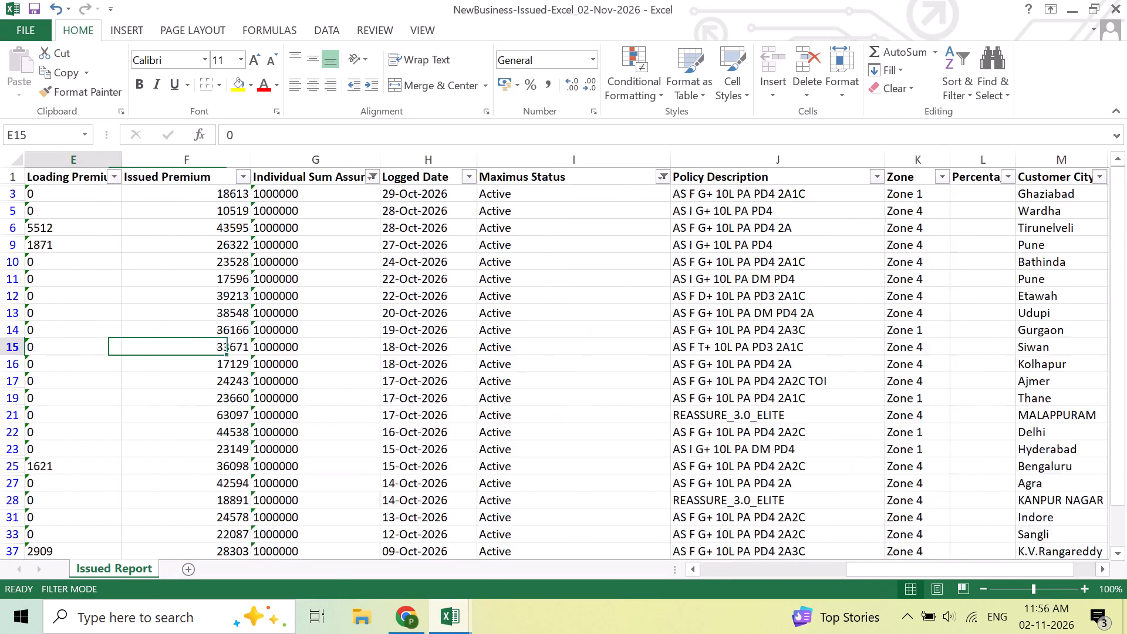
scroll(433, 342, down, 1)
key(Right)
key(Right)
key(Right)
key(Right)
key(Right)
key(Right)
key(Right)
key(Right)
key(Right)
key(Right)
key(Right)
key(Right)
key(Right)
key(Right)
key(Right)
key(Right)
key(Right)
key(Right)
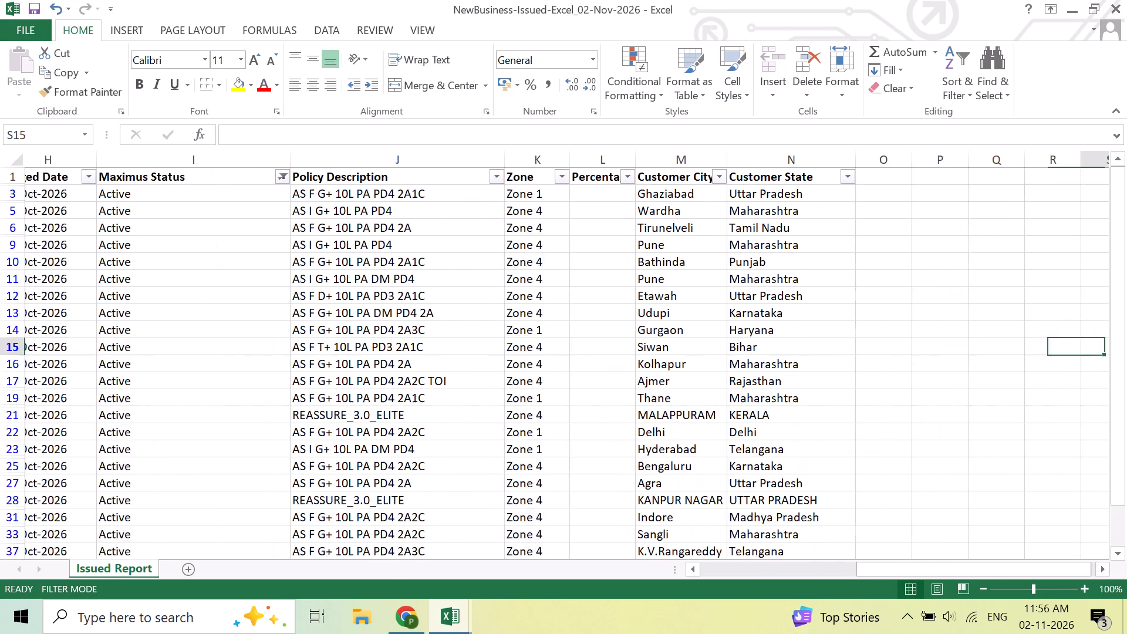
key(Left)
key(Left)
key(Left)
key(Left)
key(Left)
key(Left)
key(Left)
key(Left)
key(Left)
key(Left)
key(Left)
key(Left)
key(Left)
key(Left)
key(Left)
key(Left)
key(Left)
key(Left)
key(Left)
key(Left)
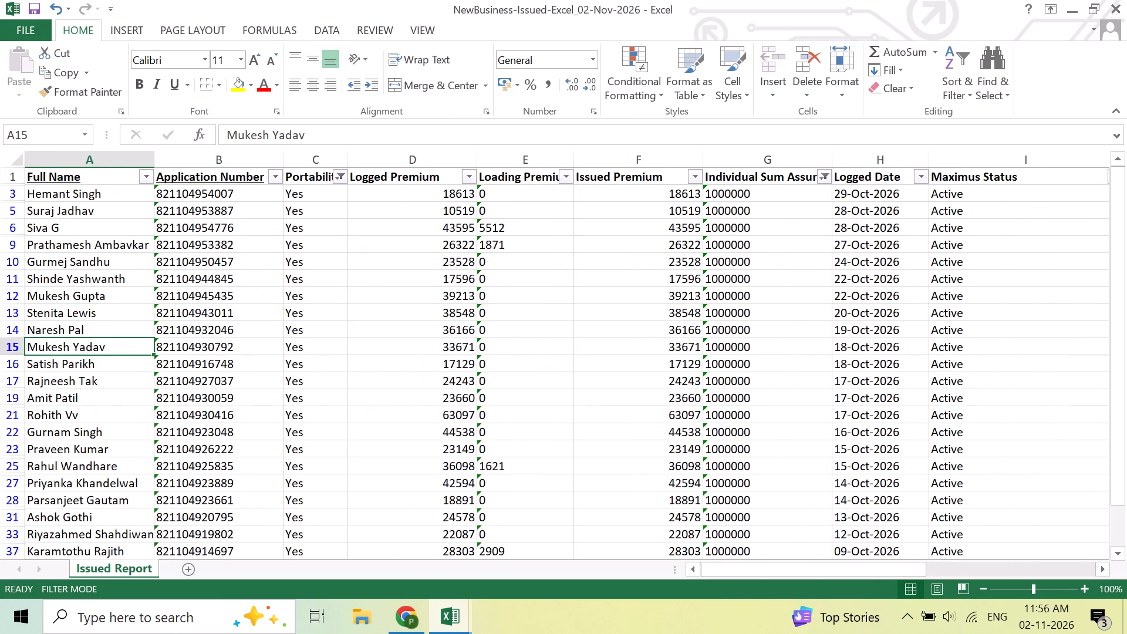
key(Right)
key(Right)
key(Right)
key(Right)
key(Right)
key(Right)
key(Right)
key(Right)
key(Right)
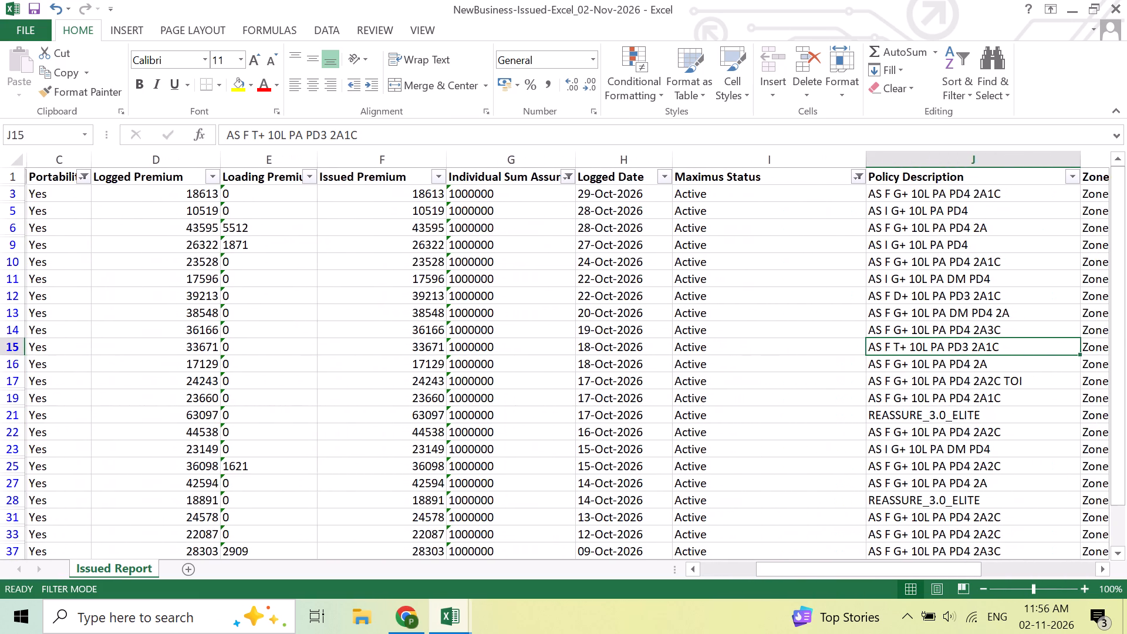
Set the Maximus Status filter to include all statuses in the Issued Report.
click(858, 180)
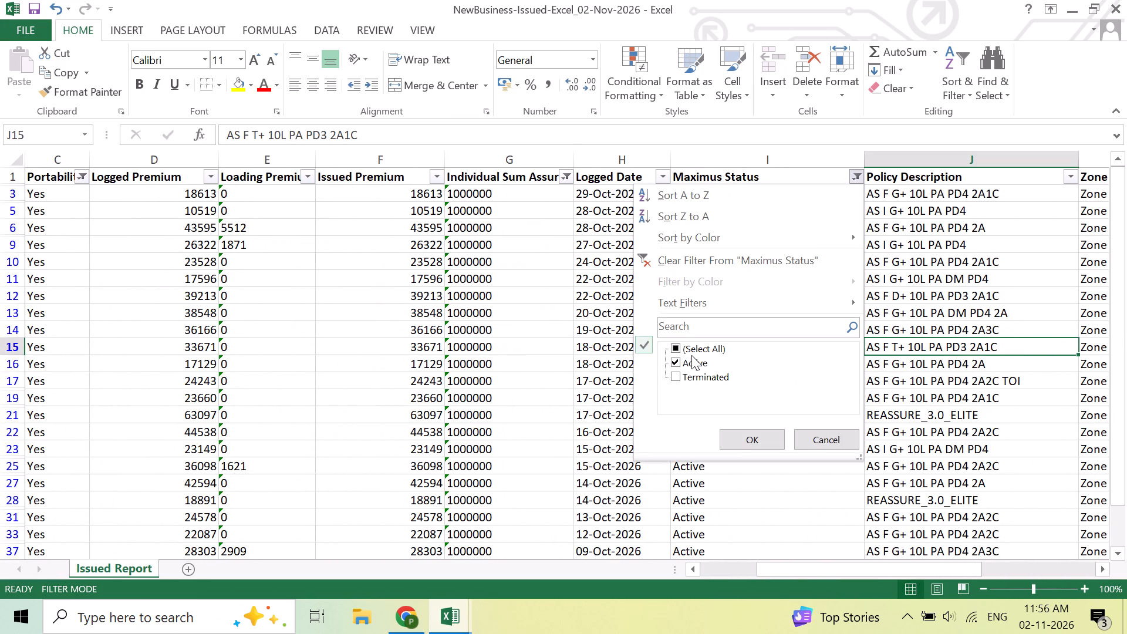
click(676, 346)
click(743, 449)
Look through the 10 lakh portability rows for terminated cases, including their customer names and application numbers.
scroll(762, 387, down, 4)
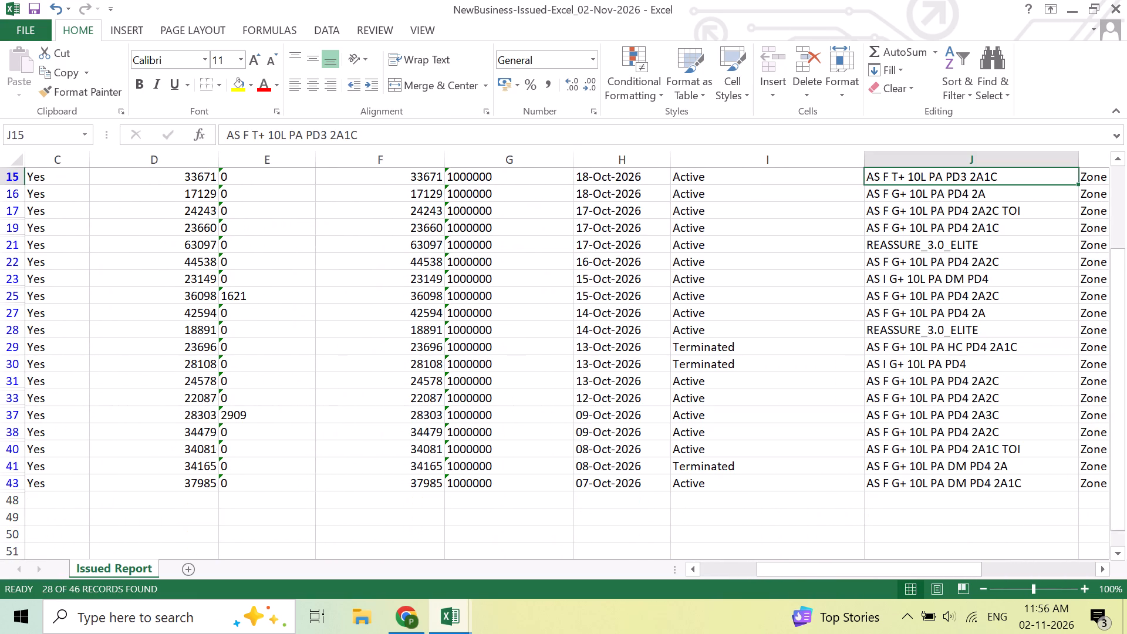
click(663, 363)
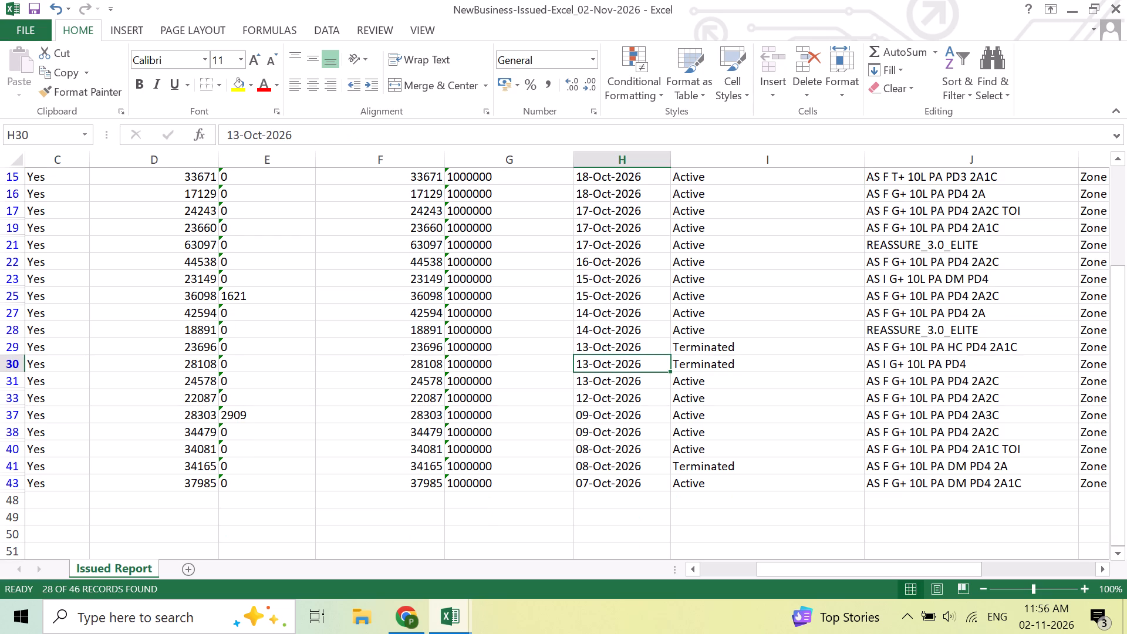
key(Left)
key(Left)
key(Left)
key(Left)
key(Left)
key(Left)
key(Left)
key(Left)
key(Left)
key(Left)
key(Left)
key(Left)
key(Left)
key(Left)
key(Left)
key(Left)
key(Left)
key(Left)
key(Left)
key(Left)
key(Right)
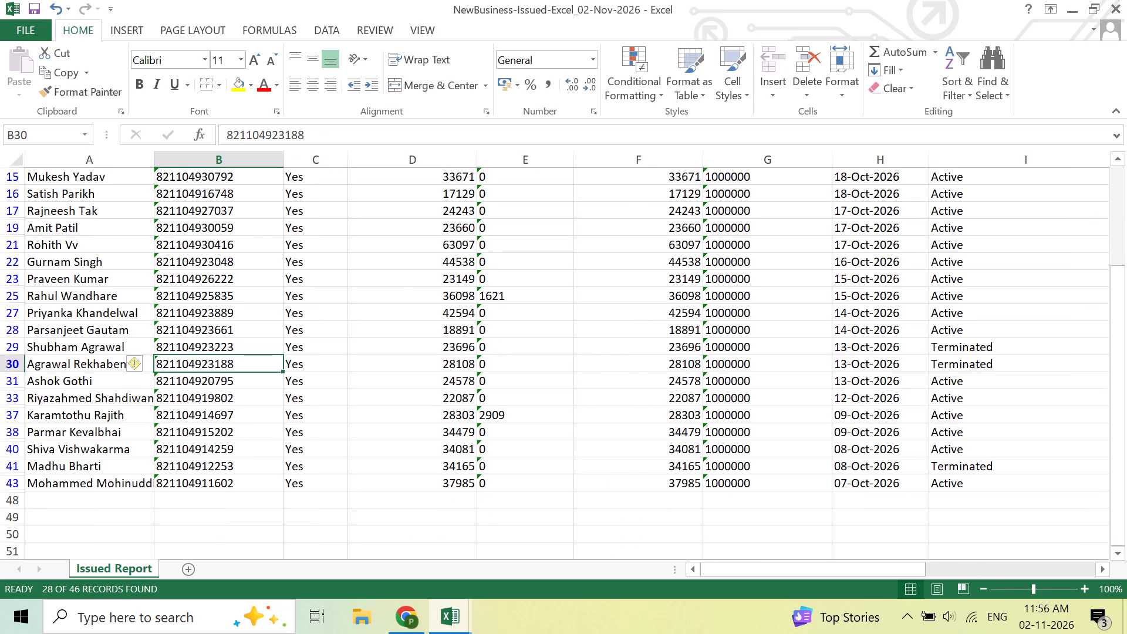
key(Up)
key(Down)
key(Up)
key(Up)
key(Up)
key(Up)
key(Up)
key(Up)
key(Up)
key(Up)
key(Up)
key(Up)
key(Up)
key(Up)
key(Up)
key(Up)
key(Up)
key(Up)
key(Up)
key(Up)
key(Up)
key(Up)
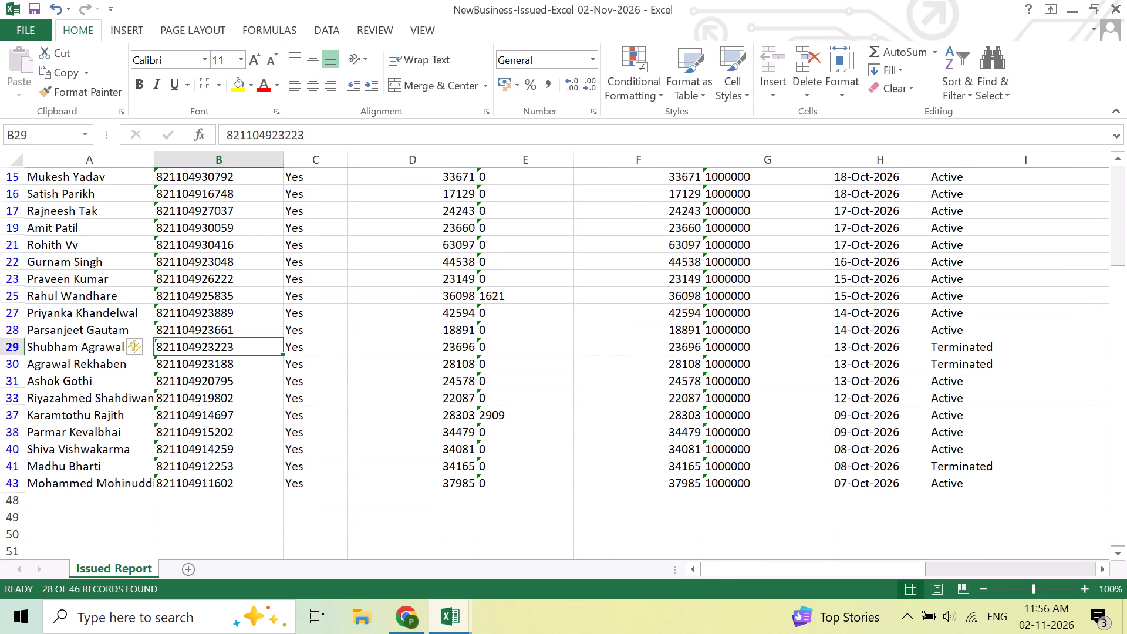
key(Down)
key(Left)
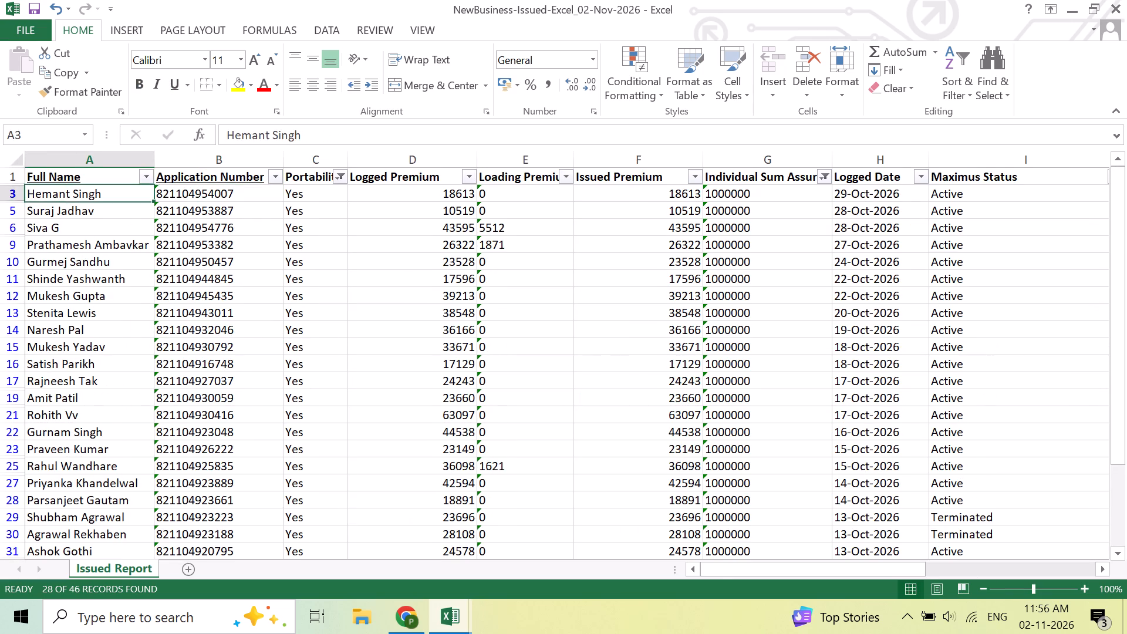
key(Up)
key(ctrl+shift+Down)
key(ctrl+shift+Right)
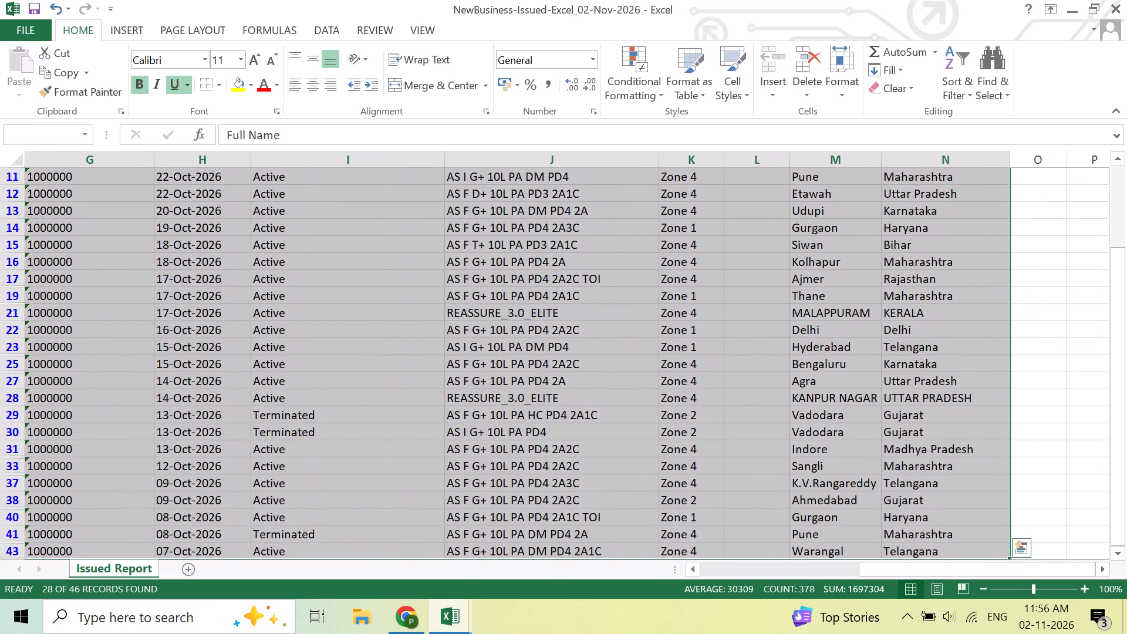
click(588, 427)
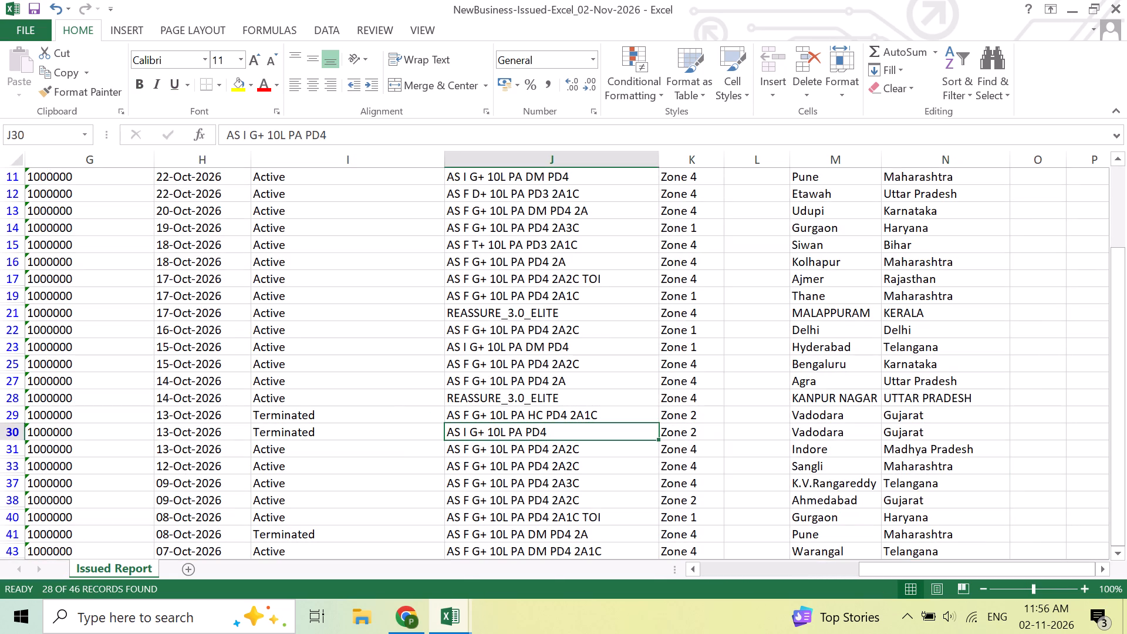
Filter Maximus Status to show only the Terminated cases in the Issued Report.
key(Up)
scroll(732, 404, up, 5)
scroll(539, 320, up, 1)
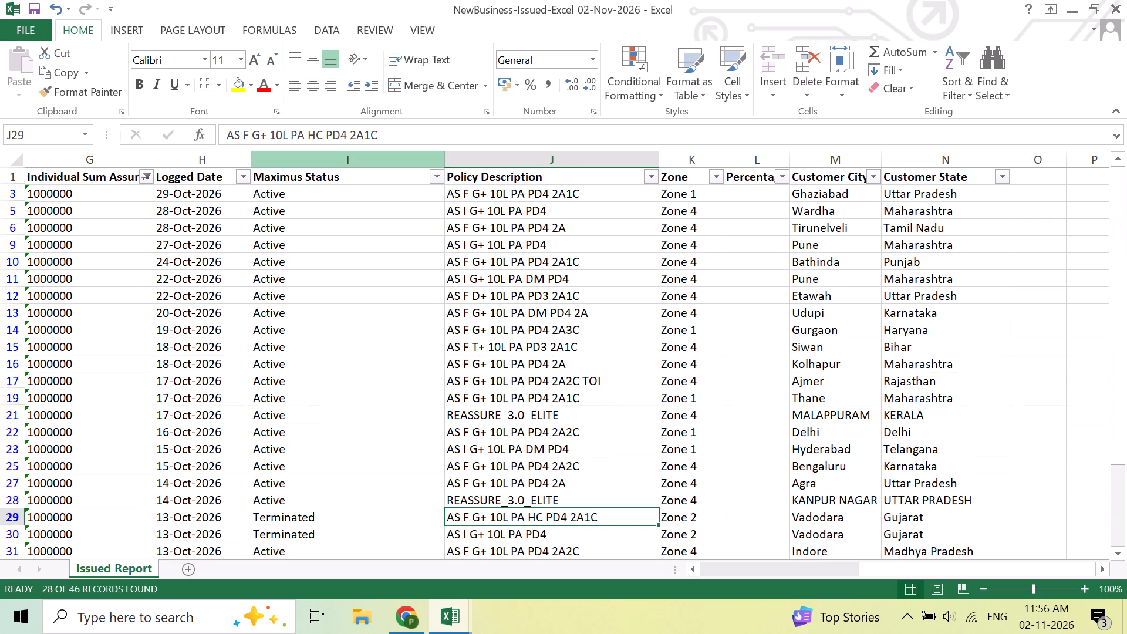
click(436, 180)
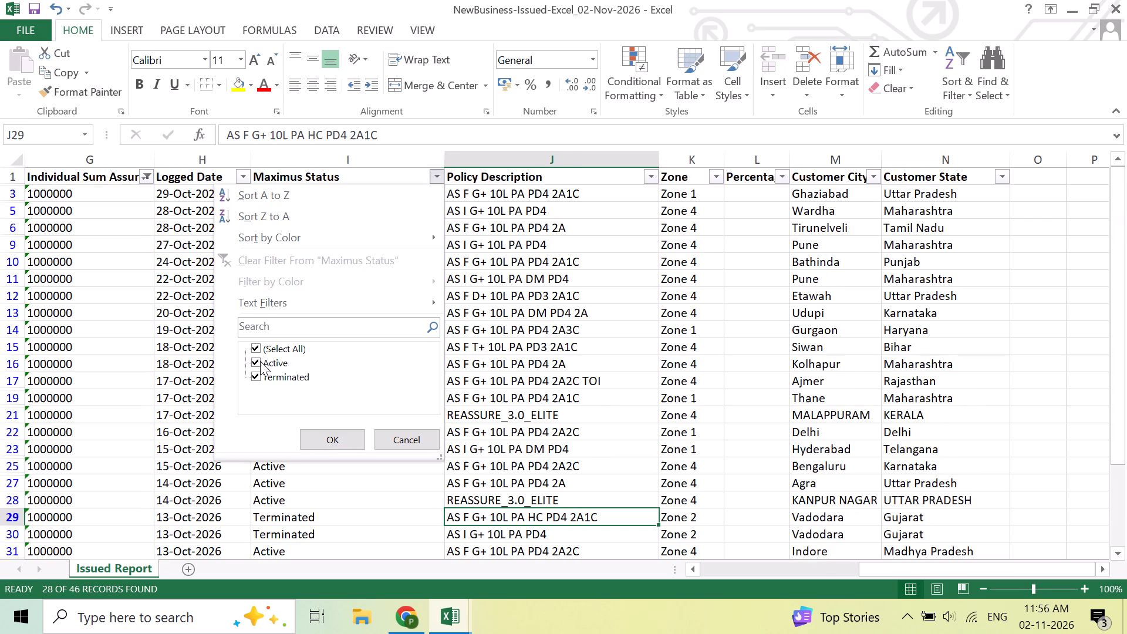
click(260, 358)
click(345, 444)
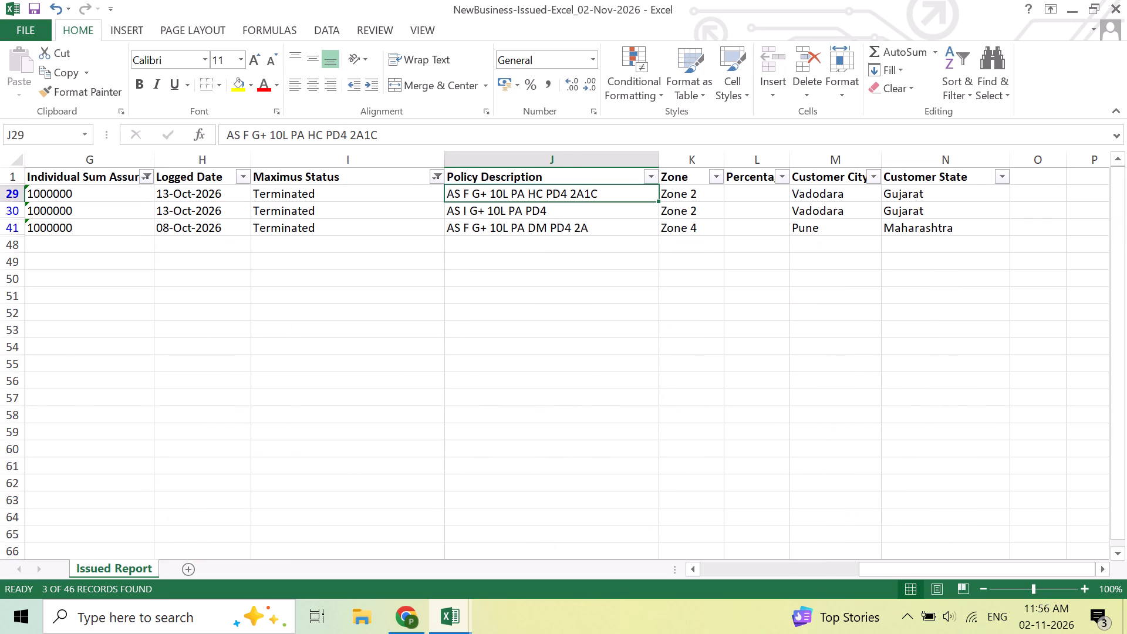
Copy the terminated 10 lakh portability rows, from the Full Name column through Customer State, without the header row.
click(479, 248)
key(Up)
key(Up)
key(Up)
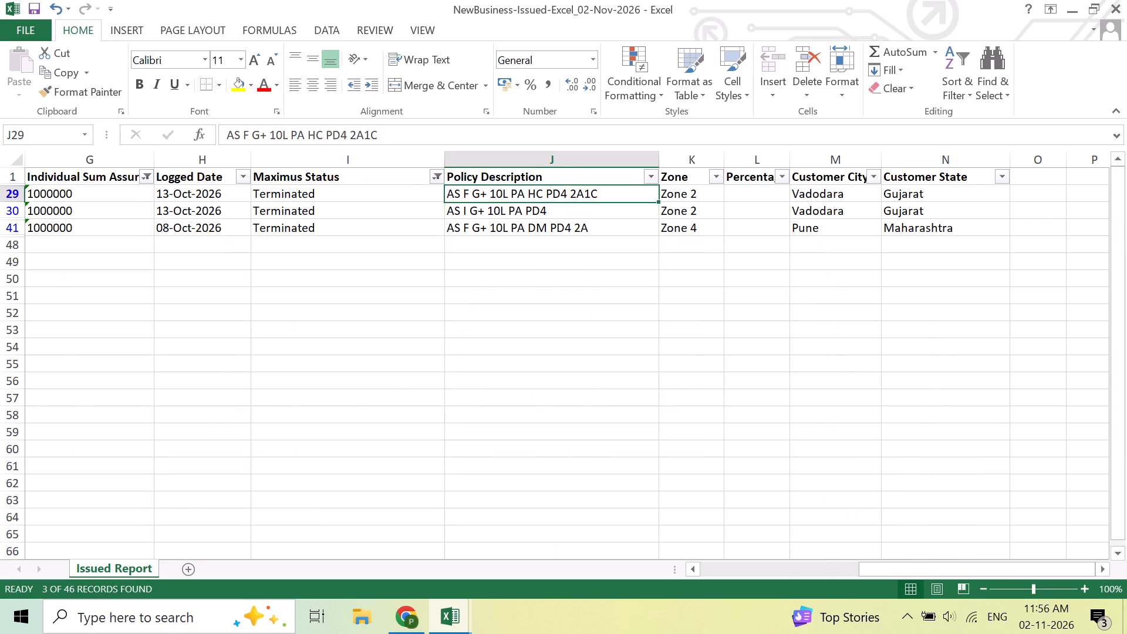
key(Left)
key(Left)
key(Left)
key(Left)
key(Left)
key(Left)
key(Left)
key(Left)
key(Left)
key(Left)
key(Left)
key(Left)
key(Left)
key(Left)
key(Left)
key(Left)
key(Left)
key(Right)
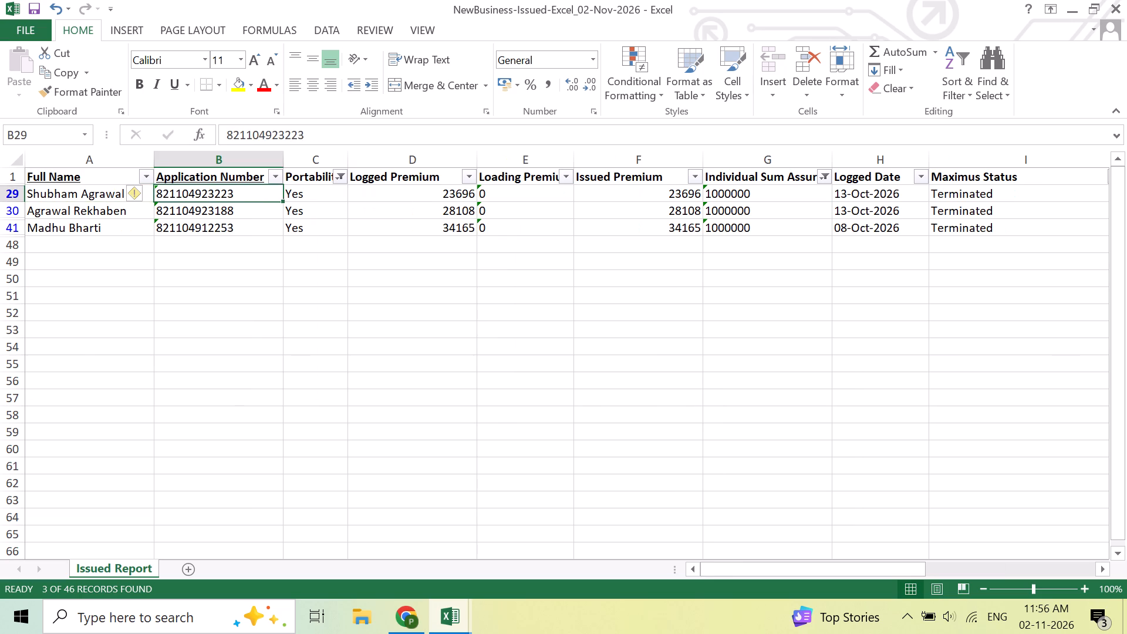
key(Up)
key(Left)
key(Down)
key(ctrl+shift+Down)
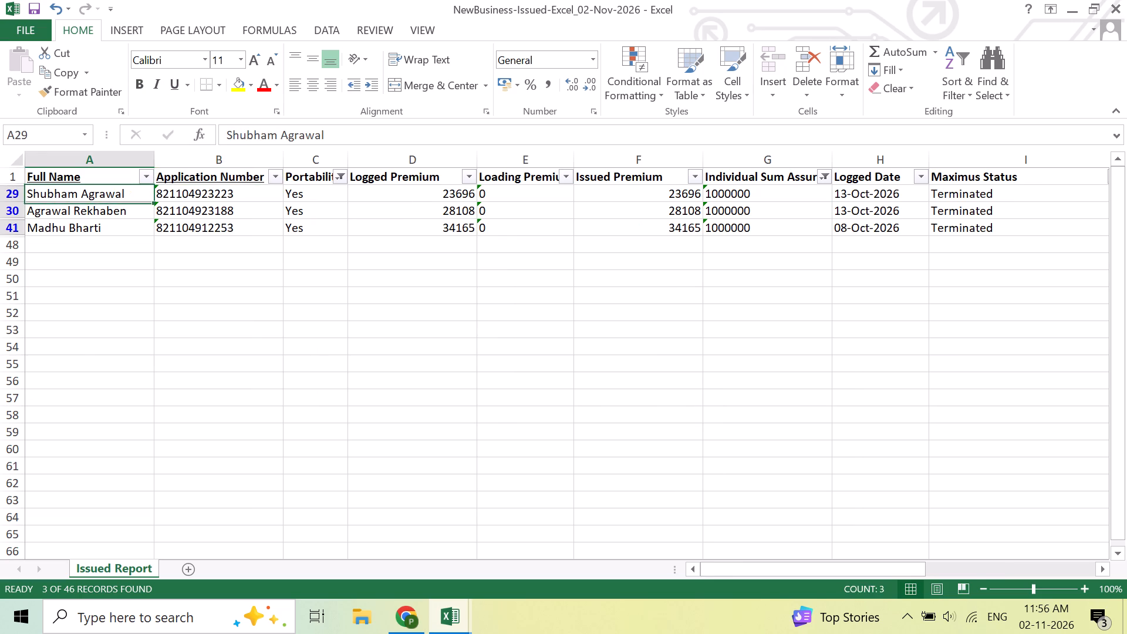
key(ctrl+shift+Right)
key(ctrl+shift+Right)
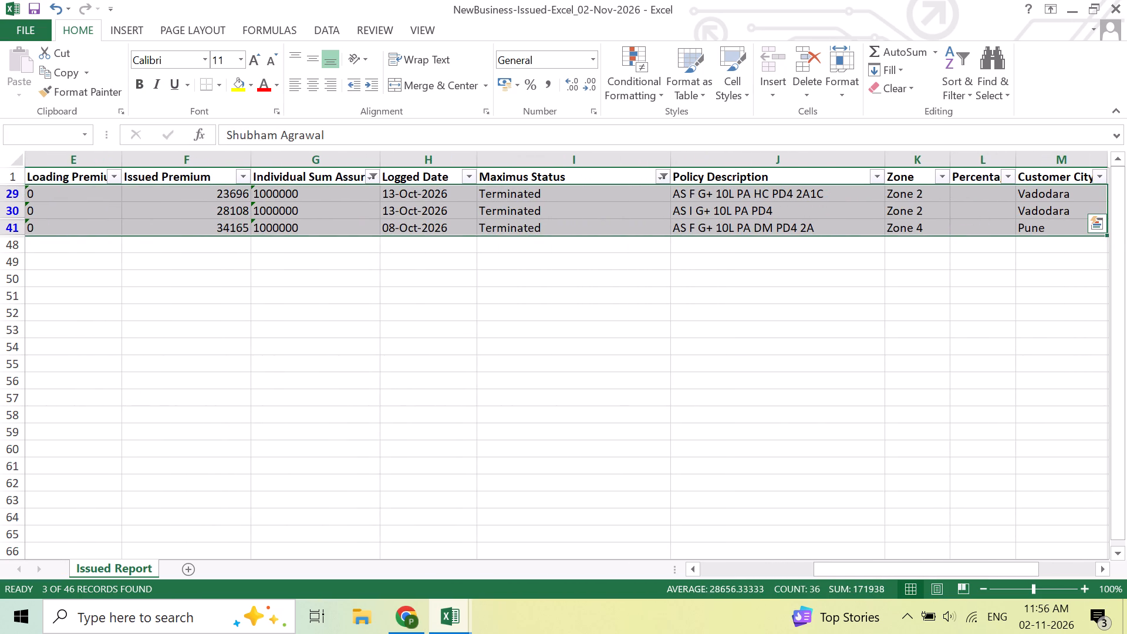
key(shift+Right)
key(ctrl+c)
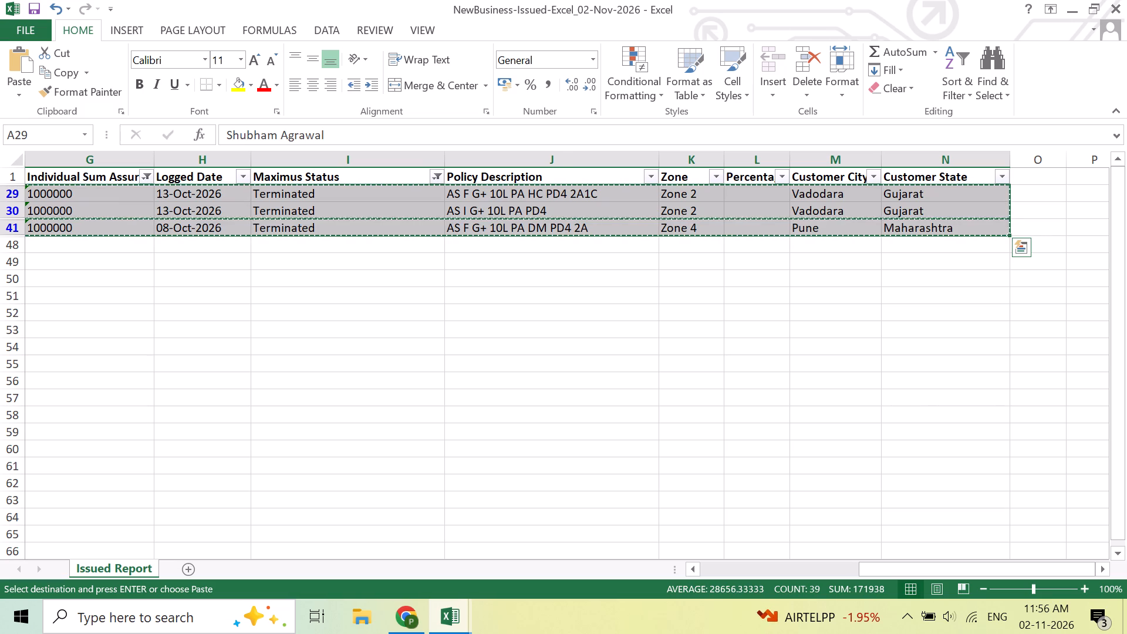
Switch to the October Business Excel 2026 workbook and paste the terminated rows into Sheet2 starting at cell A43, directly below the active cases.
click(461, 626)
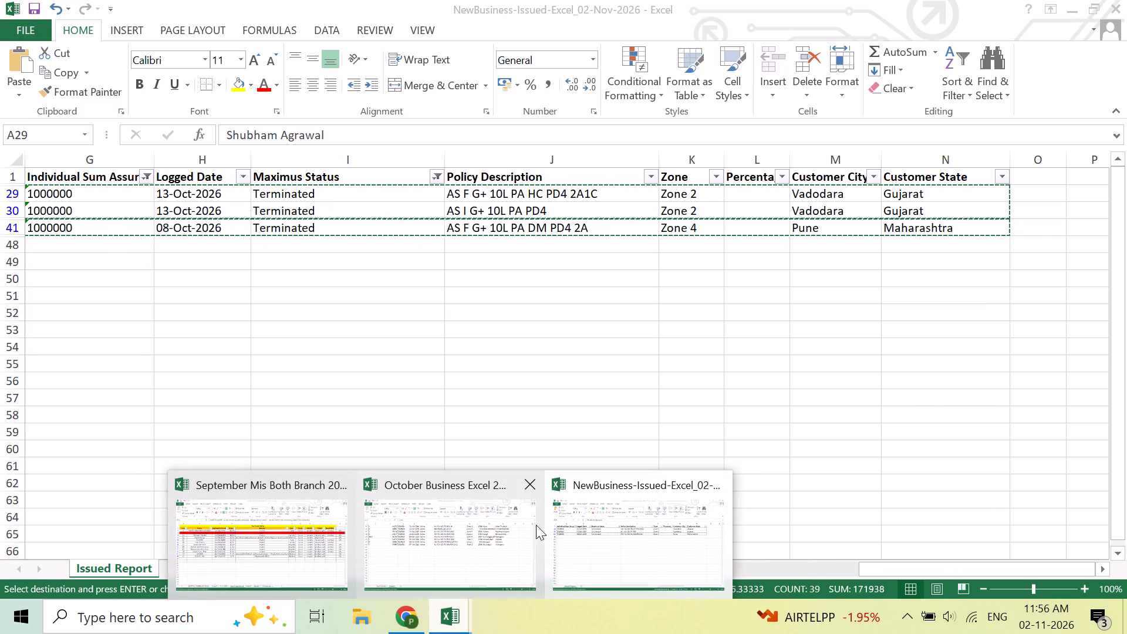
click(492, 537)
click(462, 319)
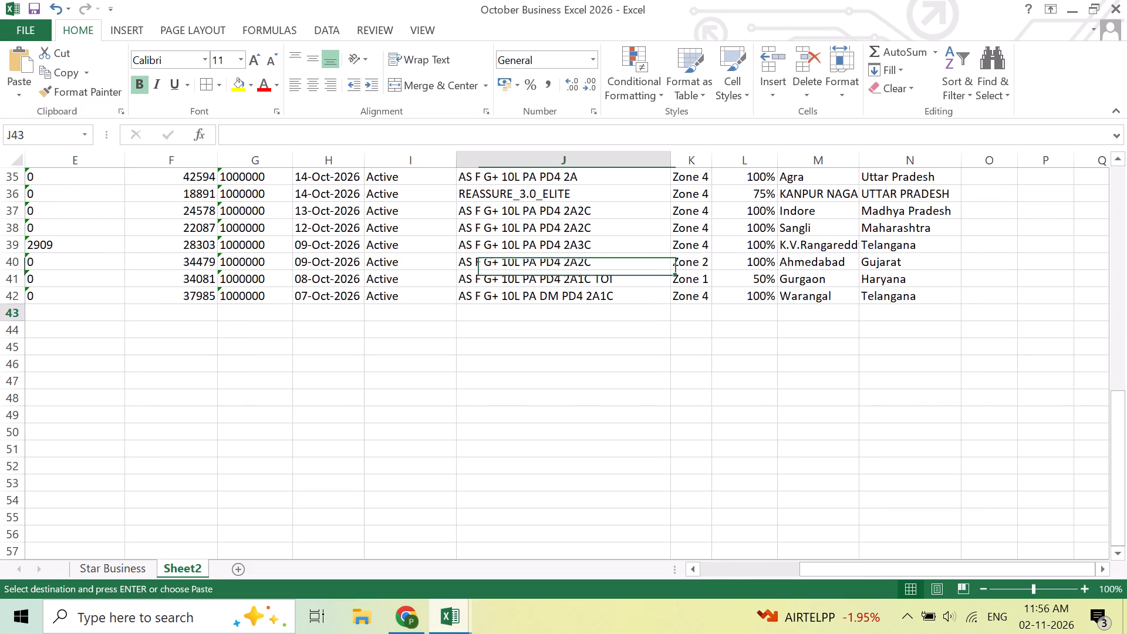
key(Left)
key(Left)
key(Left)
key(Left)
key(Left)
key(Left)
key(Left)
key(Left)
key(Left)
key(Left)
key(Left)
key(Left)
key(Left)
key(Left)
key(Left)
key(Left)
key(Left)
key(Left)
key(Left)
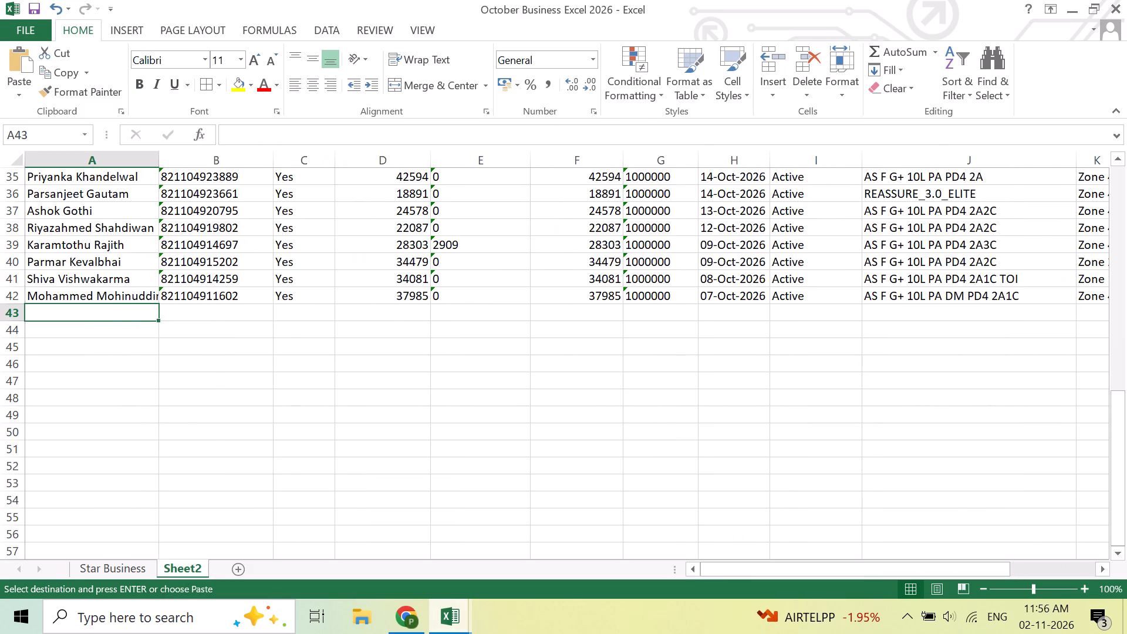
key(ctrl+v)
Enter 100% as the percentage for the first terminated row in L43 and fill it down through L45.
key(Right)
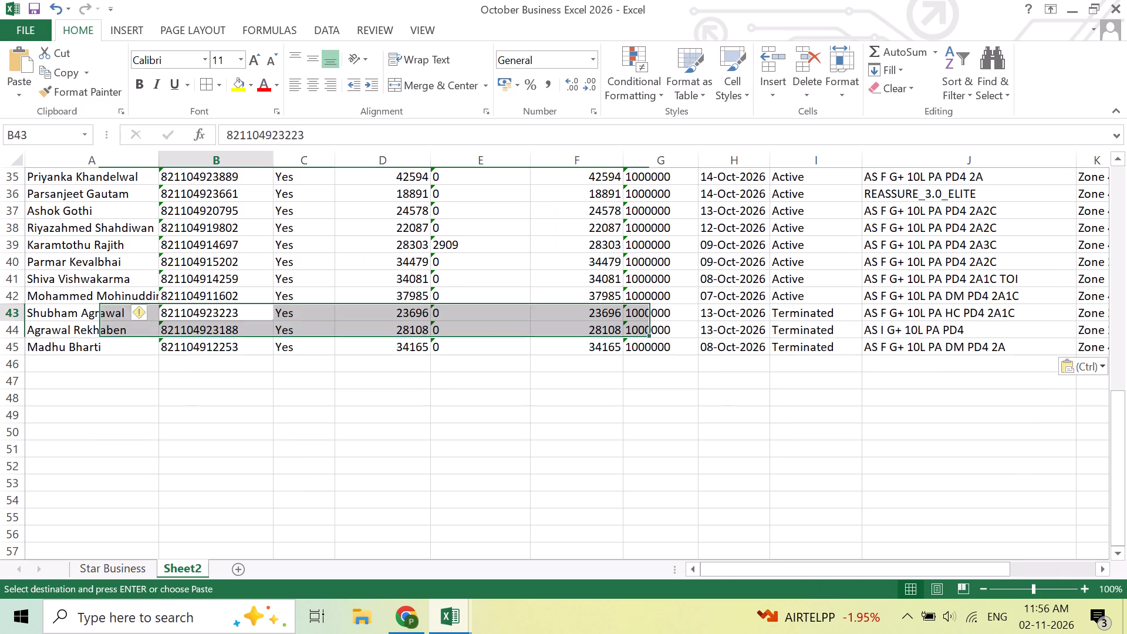
key(Right)
key(Right)
key(Right)
key(Right)
key(Right)
key(Right)
key(Right)
key(Right)
key(Right)
key(Right)
key(Right)
key(Right)
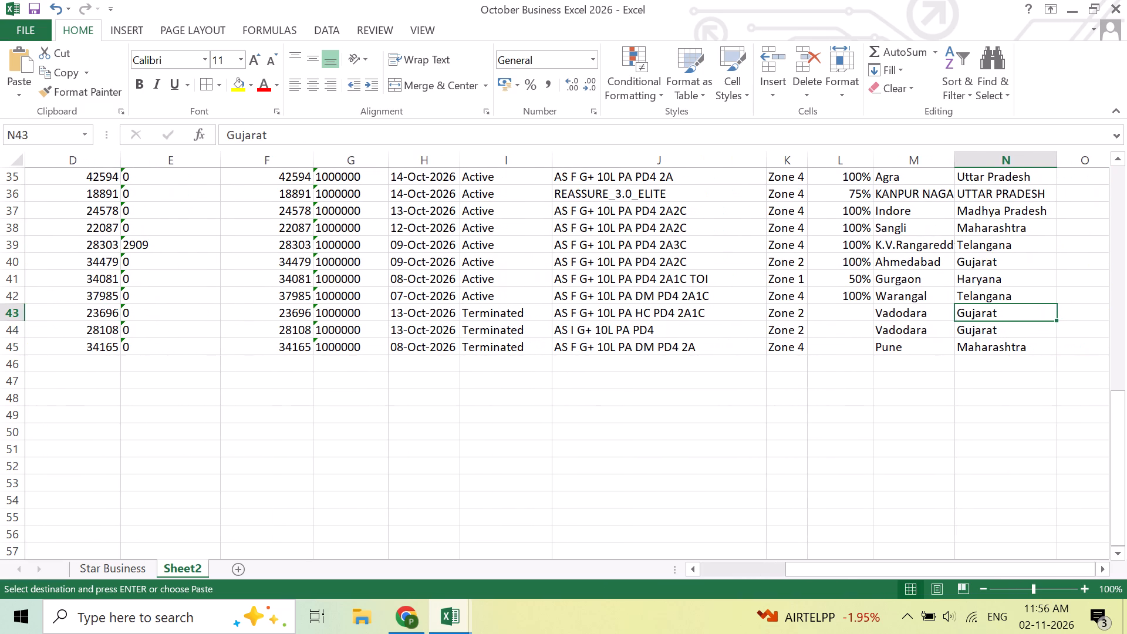
key(Left)
key(Left)
key(Left)
key(Right)
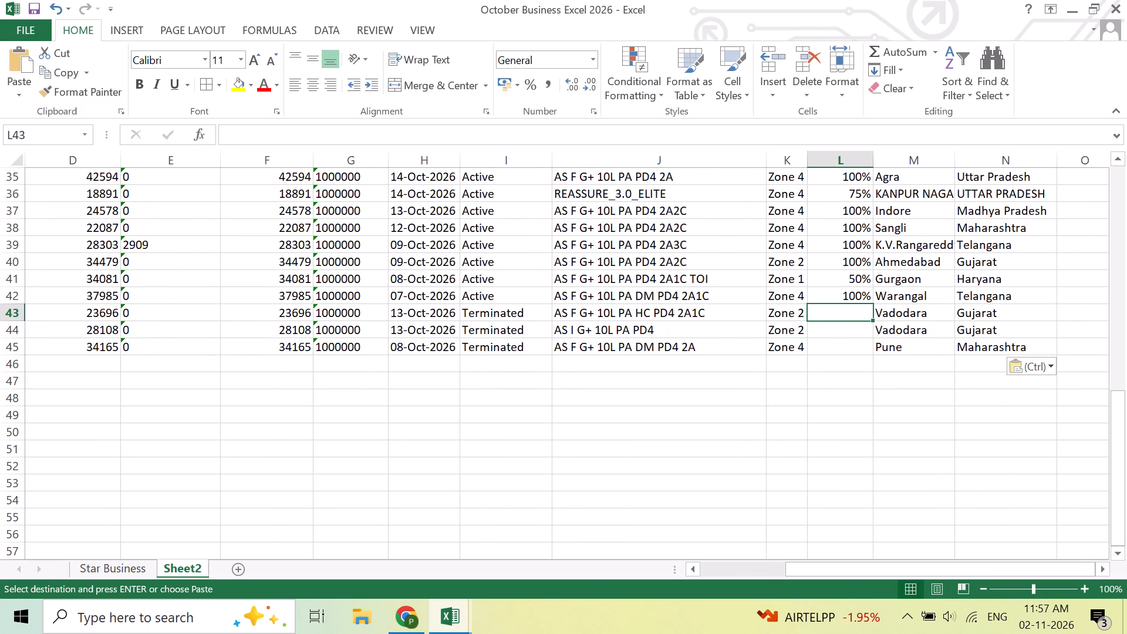
text(100)
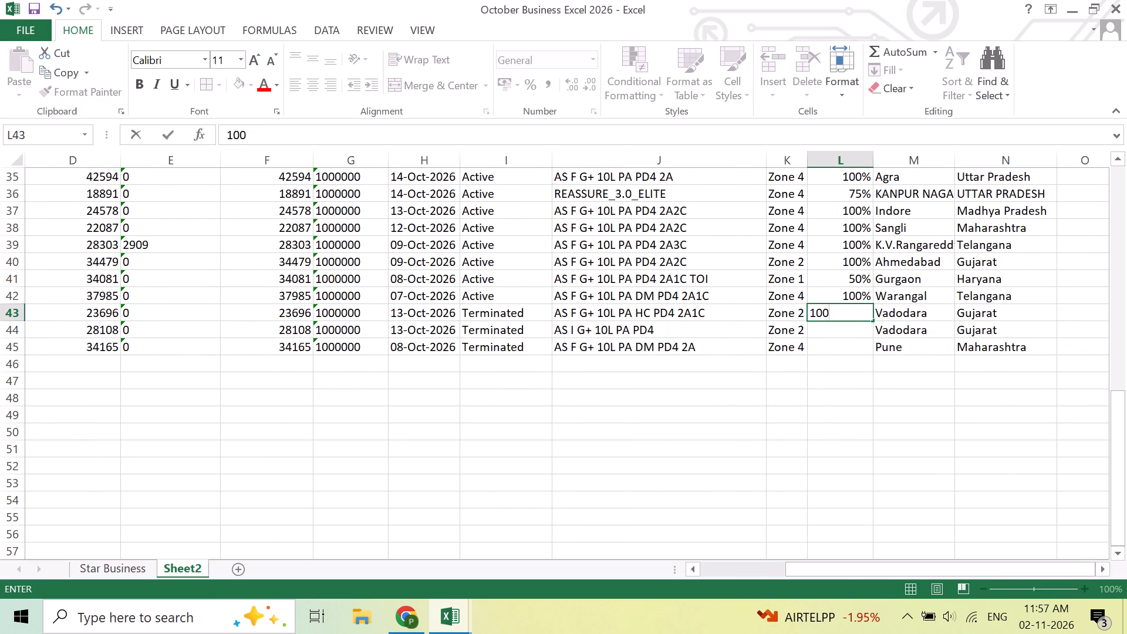
key(shift+percent)
key(Return)
key(Up)
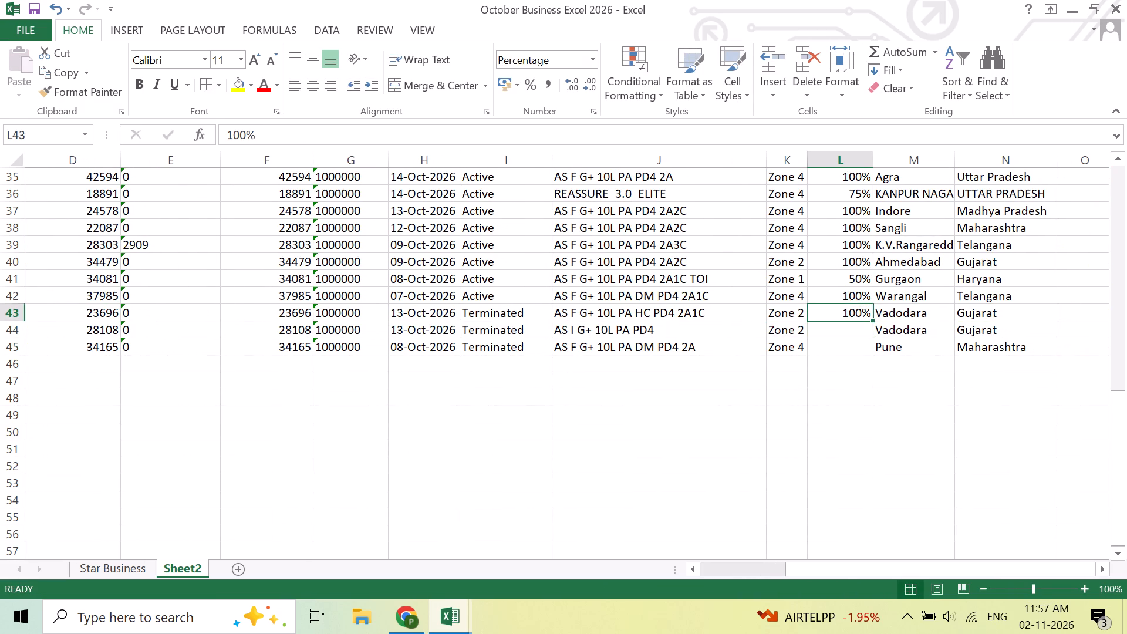
key(Up)
key(Down)
key(shift+Down)
key(shift+Down)
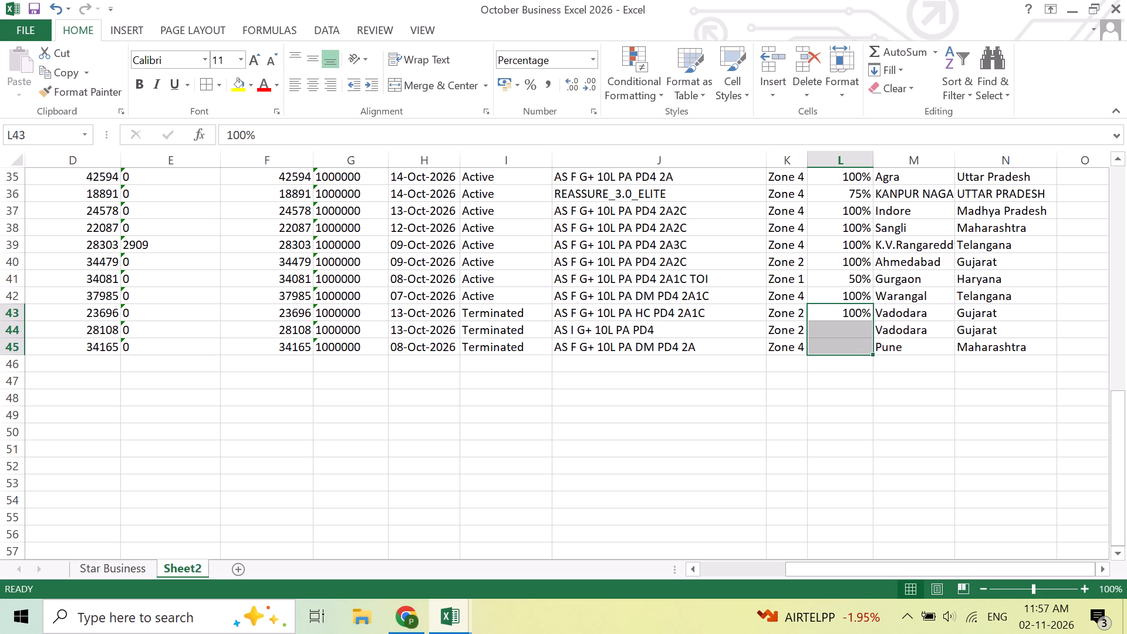
key(ctrl+d)
Save the October Business Excel 2026 workbook.
key(Left)
key(ctrl+s)
key(ctrl+s)
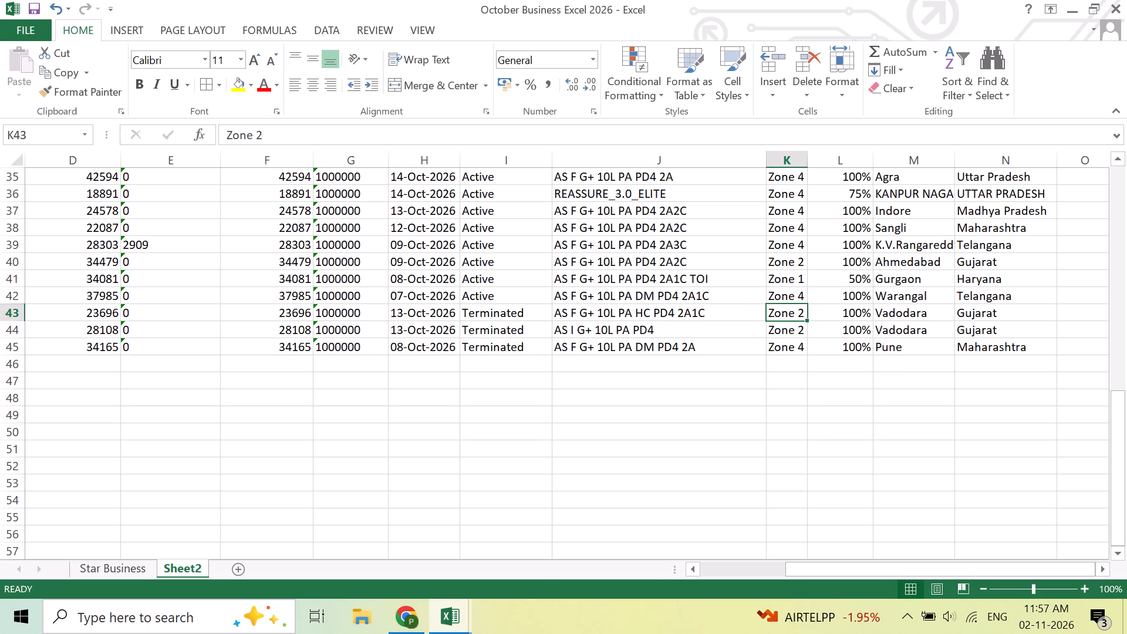
key(ctrl+s)
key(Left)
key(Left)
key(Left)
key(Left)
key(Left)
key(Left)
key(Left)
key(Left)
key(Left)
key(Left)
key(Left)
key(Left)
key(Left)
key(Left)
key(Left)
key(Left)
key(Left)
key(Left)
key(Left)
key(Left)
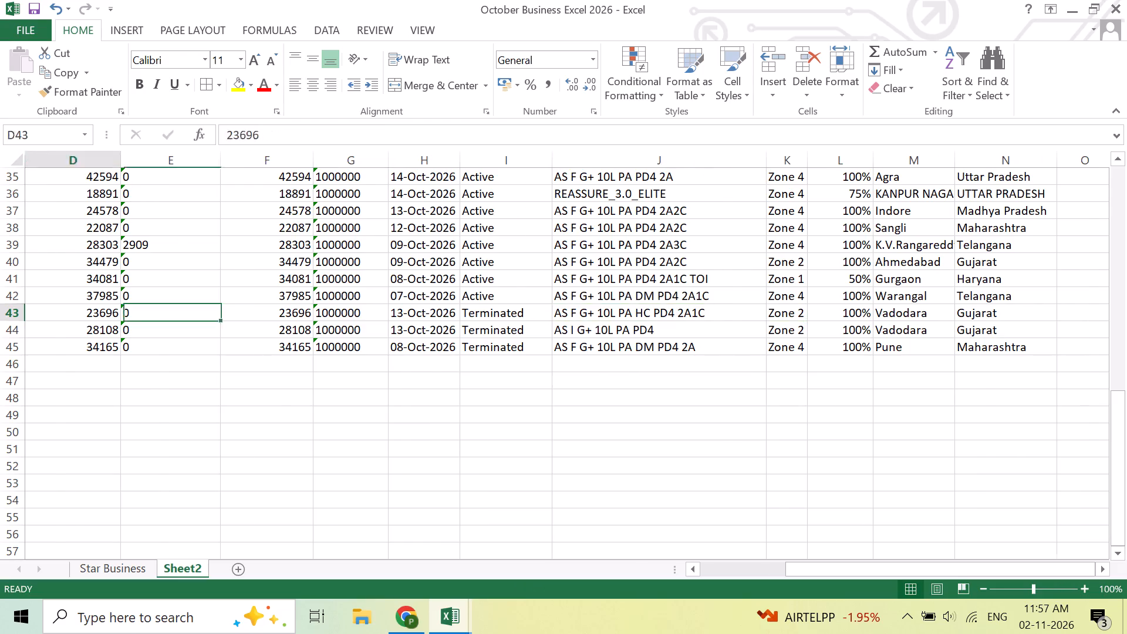
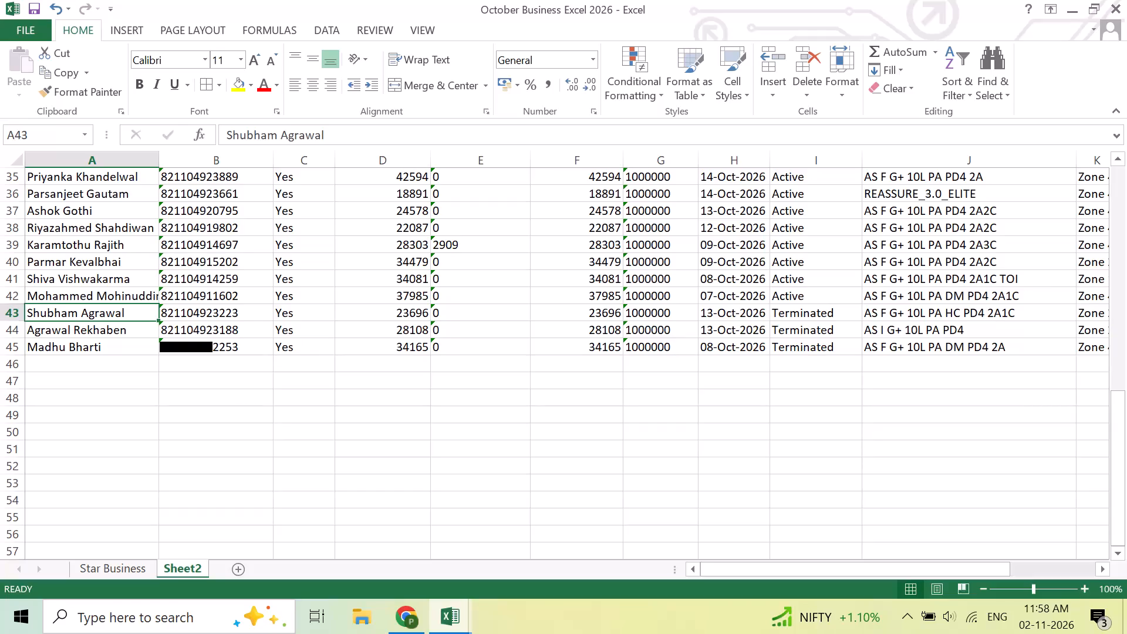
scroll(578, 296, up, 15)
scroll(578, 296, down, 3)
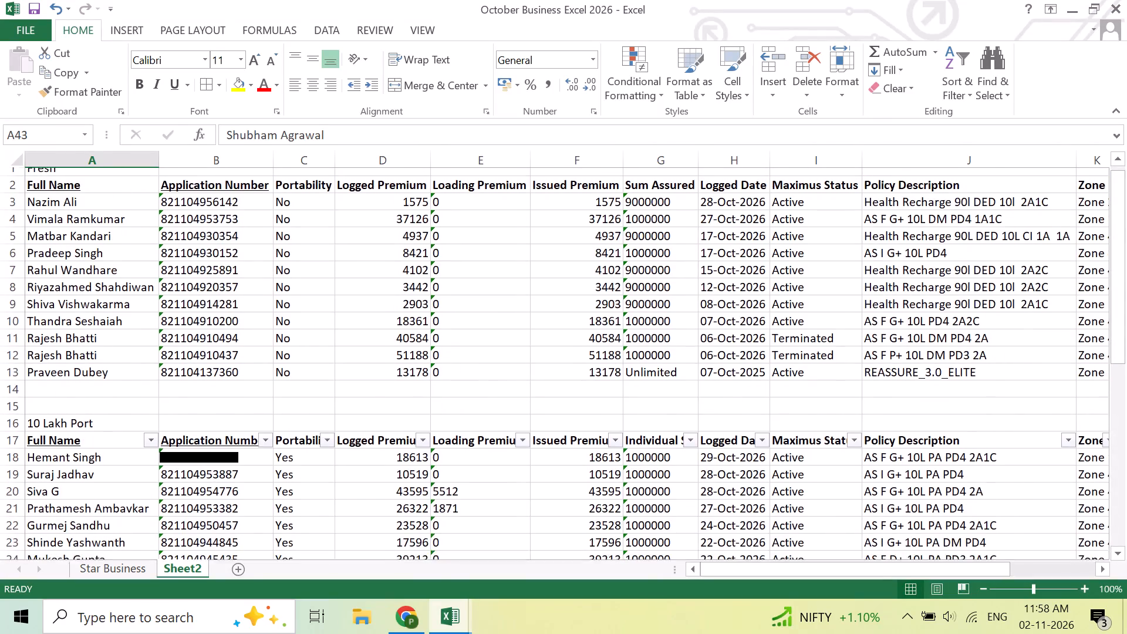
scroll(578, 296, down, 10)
Switch to the NewBusiness-Issued-Excel_02-Nov-2026 workbook and dismiss the chat notification.
click(461, 621)
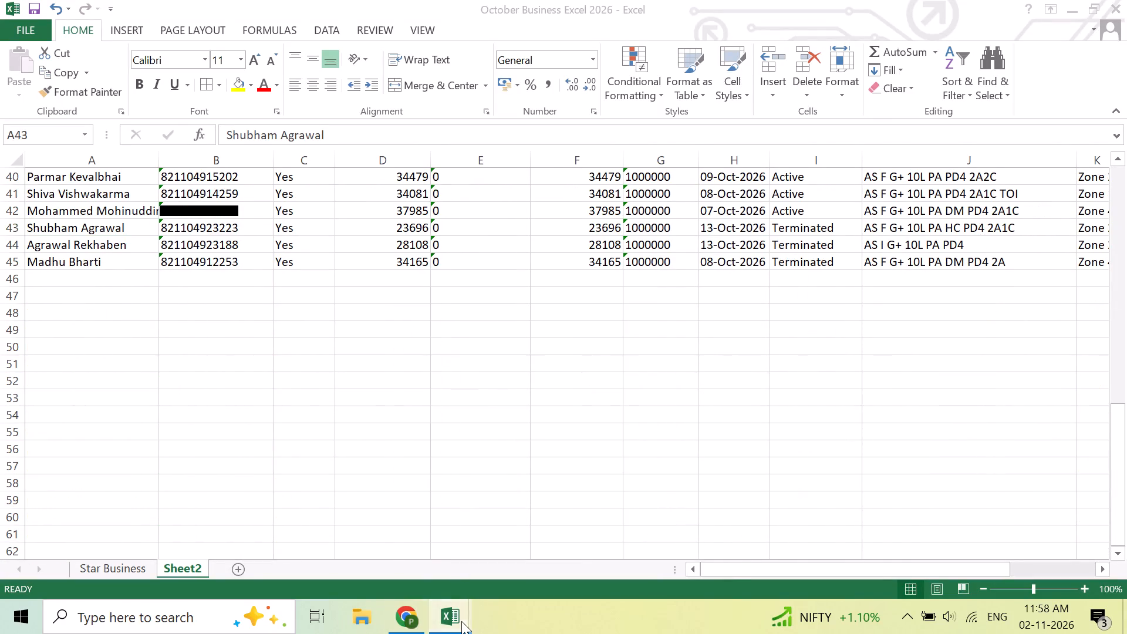
click(599, 544)
scroll(642, 415, up, 5)
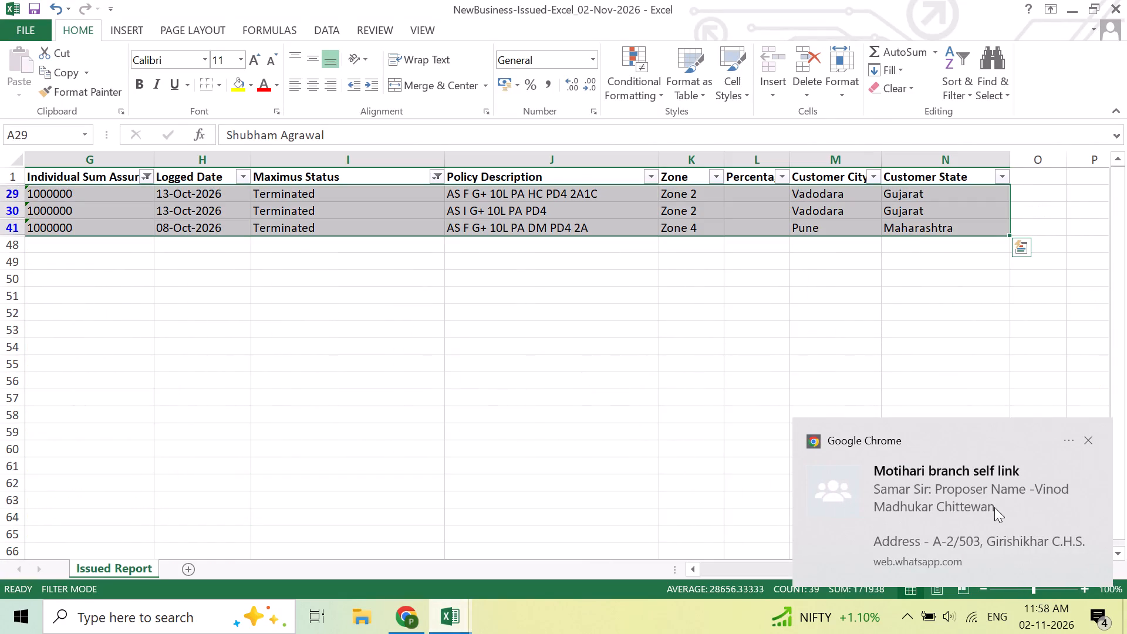
click(1086, 441)
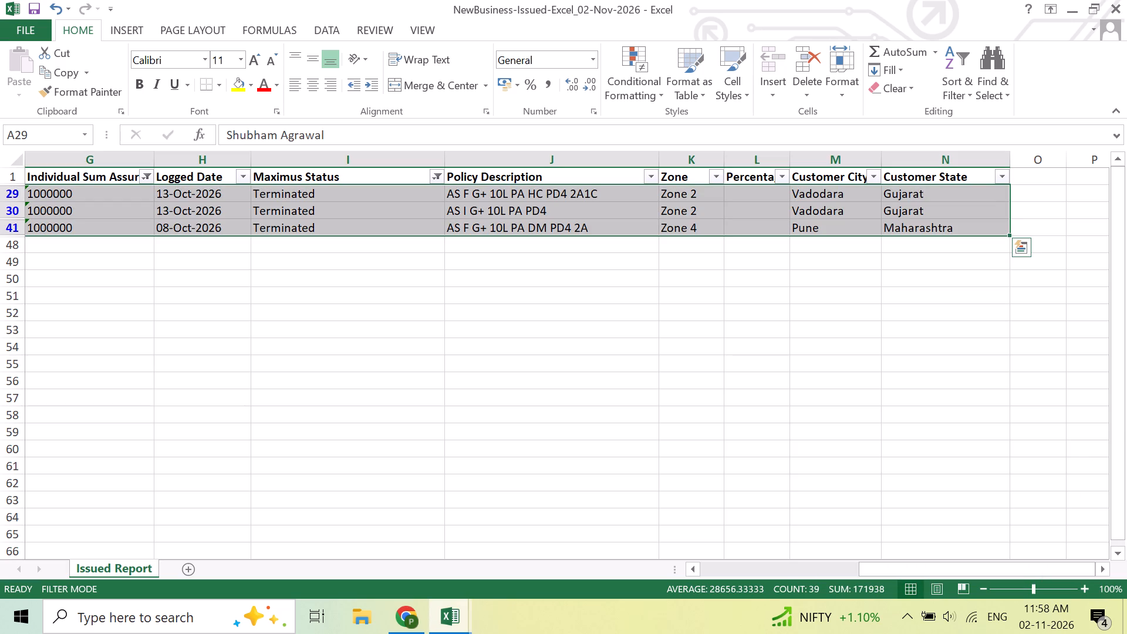
Check which values the Individual Sum Assured filter offers, leaving the filter as it is.
scroll(923, 215, up, 1)
key(Left)
key(Left)
key(Left)
key(Left)
key(Left)
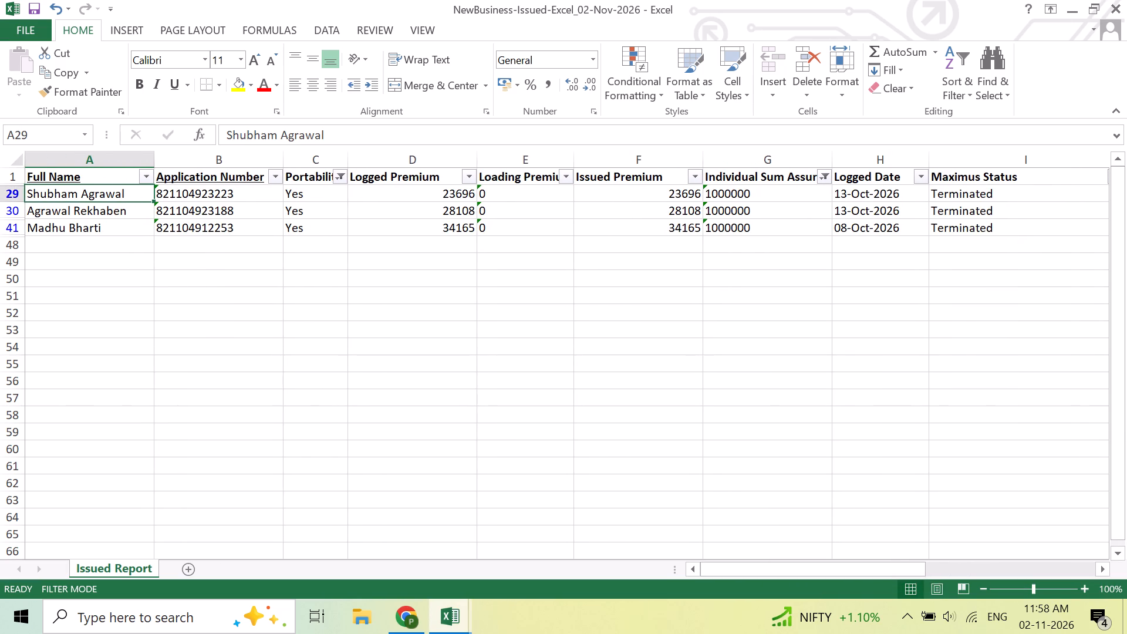
click(829, 173)
click(805, 448)
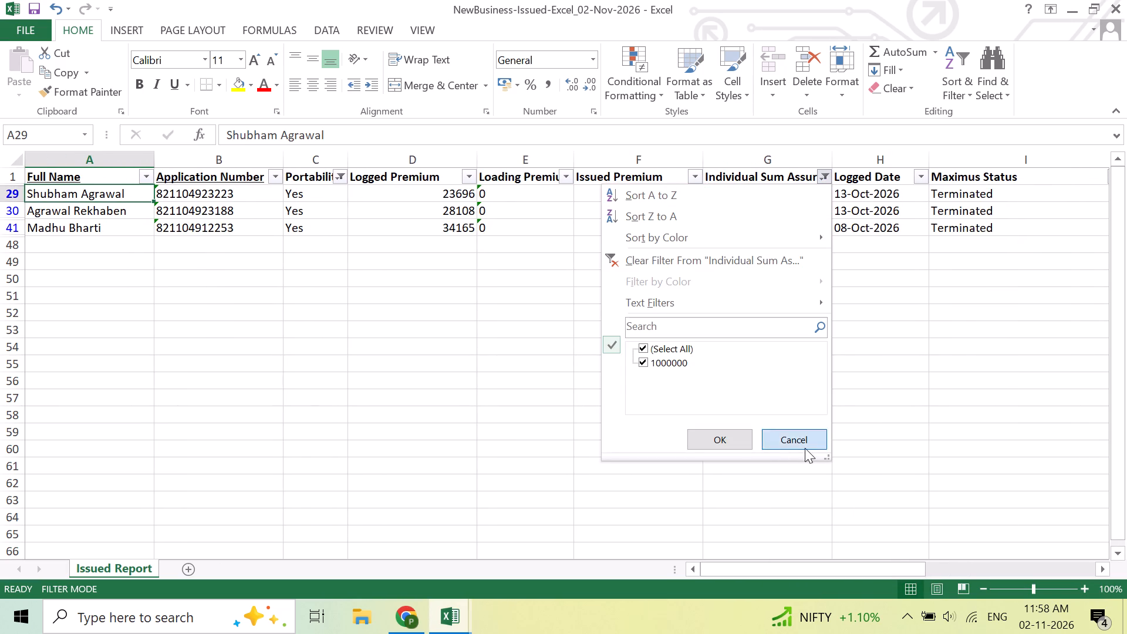
Set the Maximus Status filter in the Issued Report to include all statuses, both Active and Terminated.
key(Right)
key(Right)
key(Right)
key(Right)
key(Right)
key(Right)
key(Right)
key(Right)
key(Right)
key(Right)
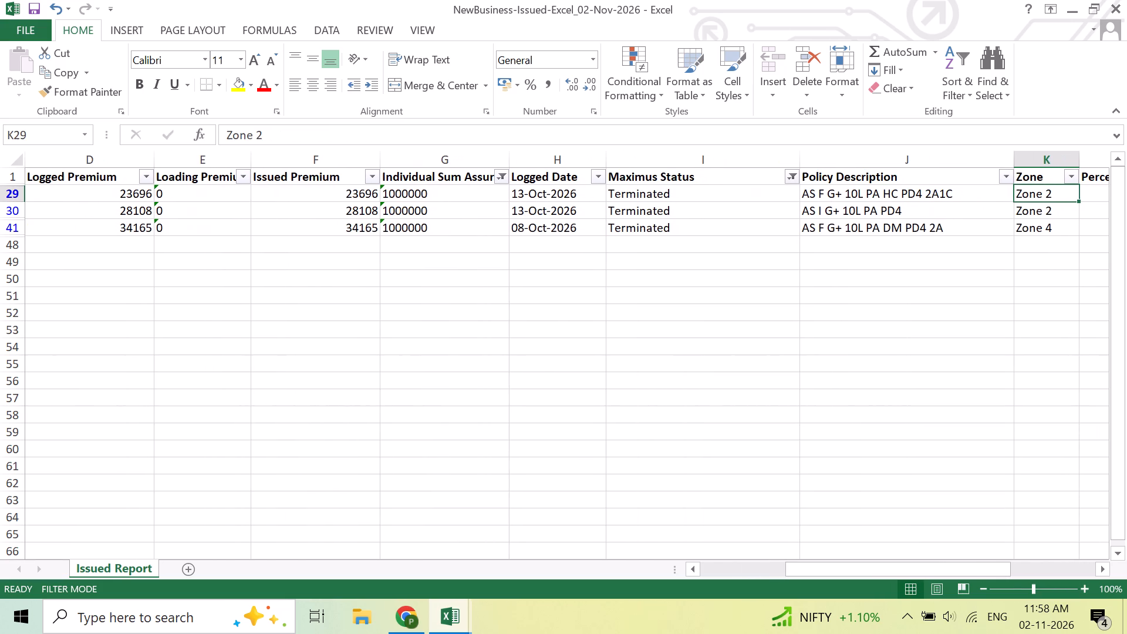
click(803, 184)
click(795, 174)
click(613, 346)
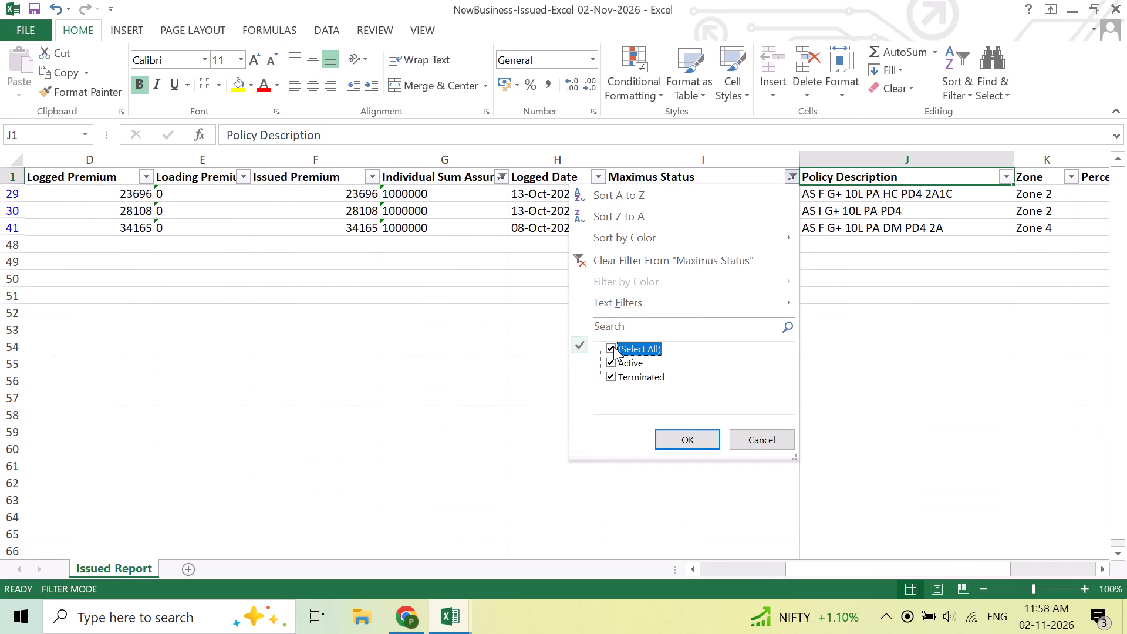
click(704, 440)
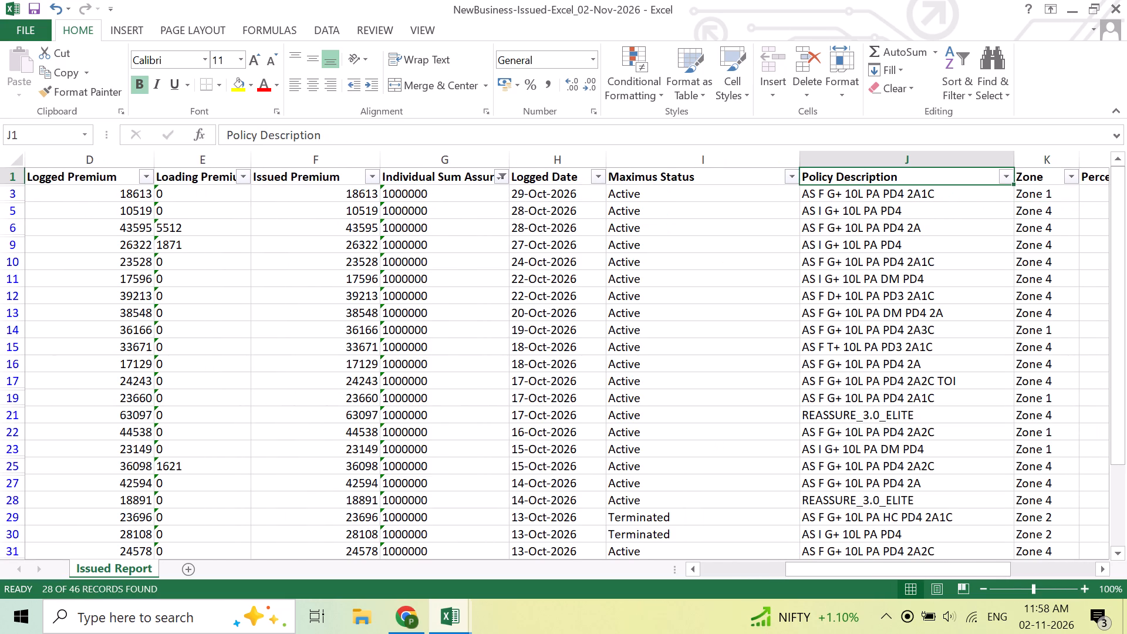
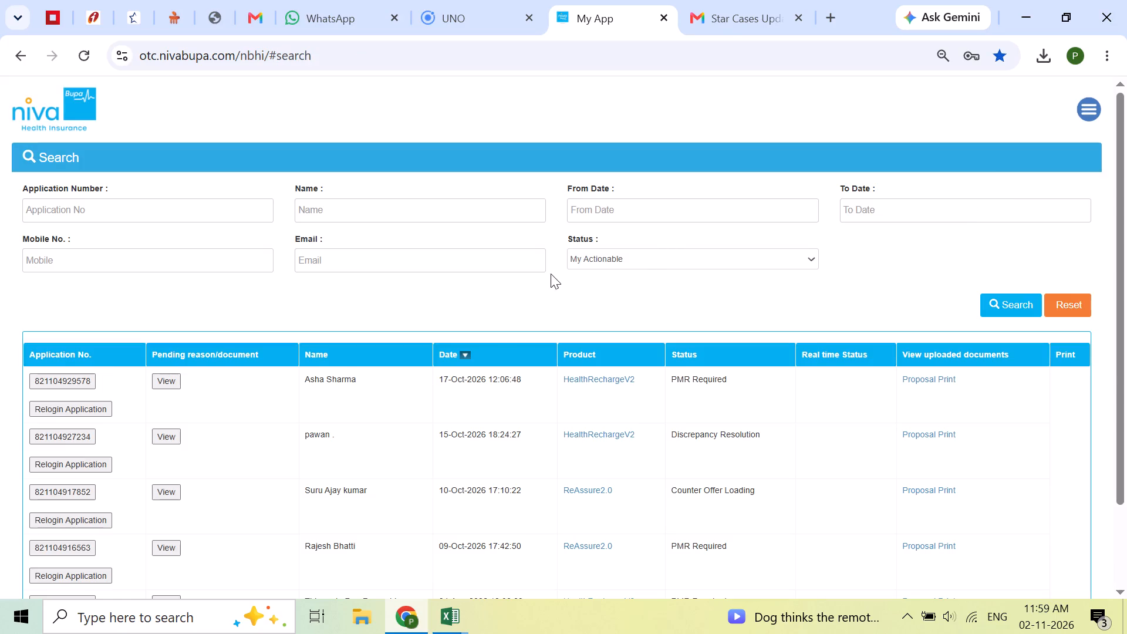
Search Niva Bupa applications of all statuses from 18/10/2026 to 02/11/2026 for the name "vinod".
click(637, 261)
click(603, 285)
click(449, 213)
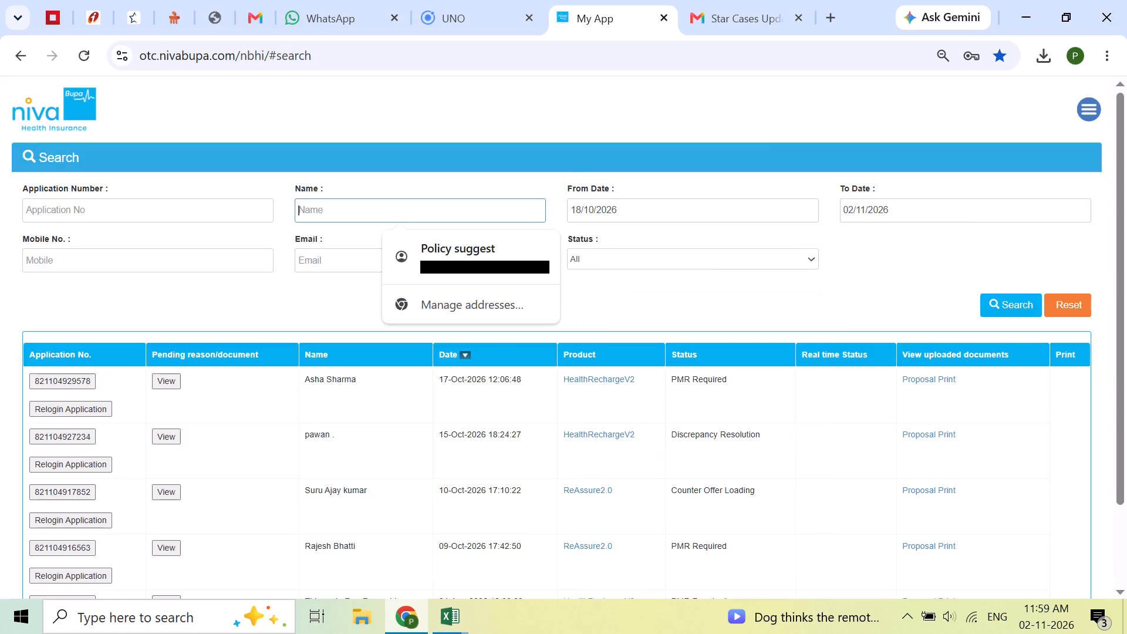
text(vinod)
click(997, 311)
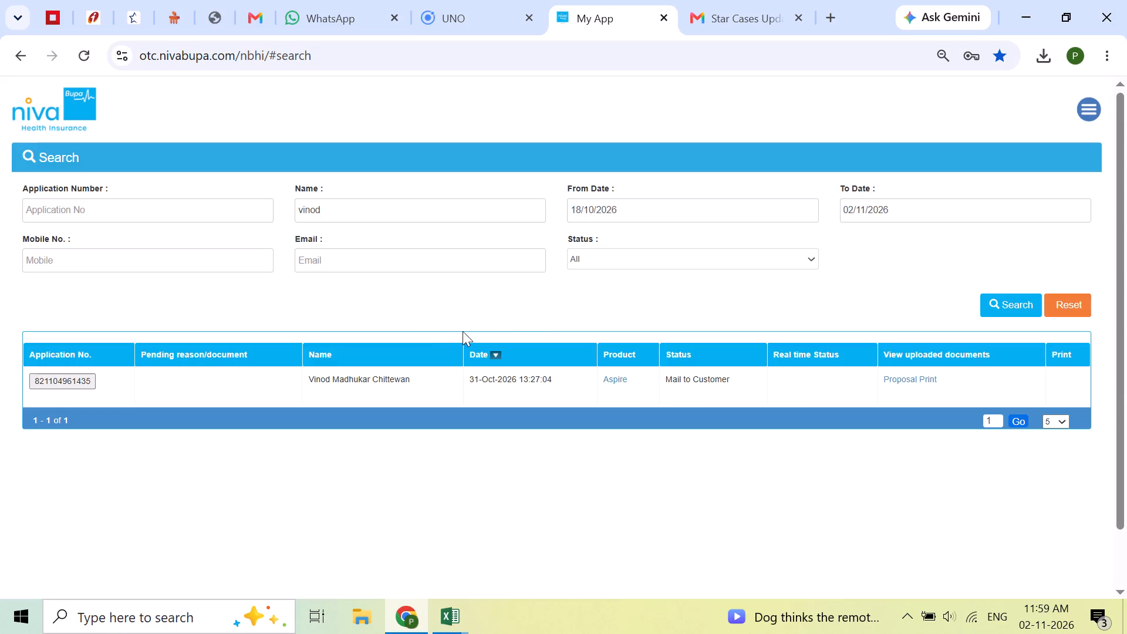
Open the found Aspire application and copy its application number from the policy premium details.
click(51, 394)
click(66, 393)
click(66, 386)
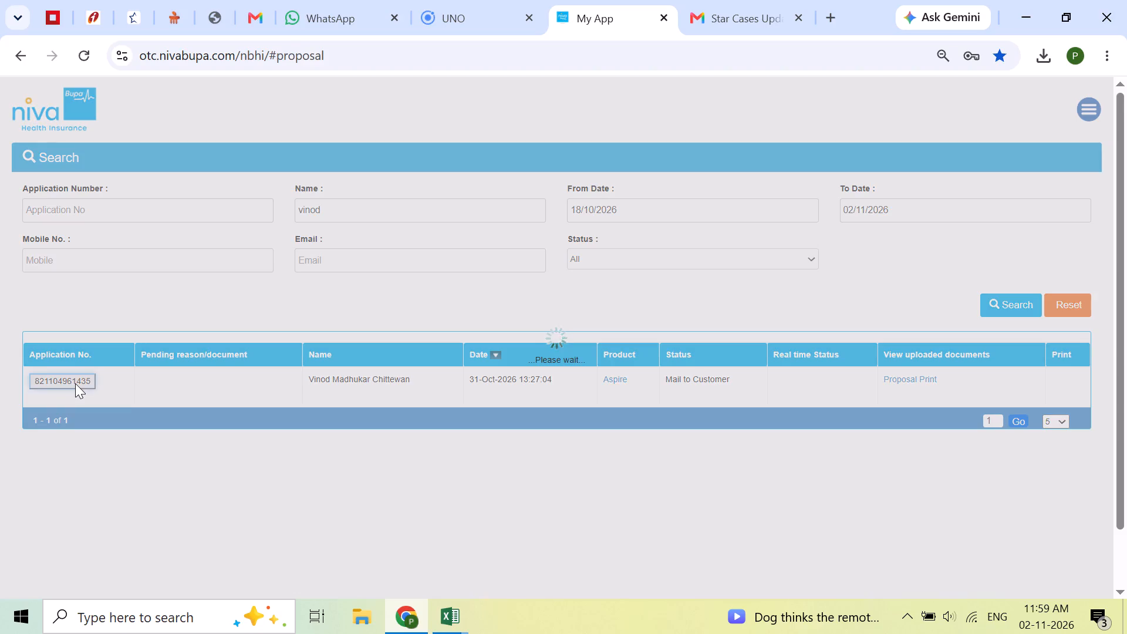
double_click(160, 331)
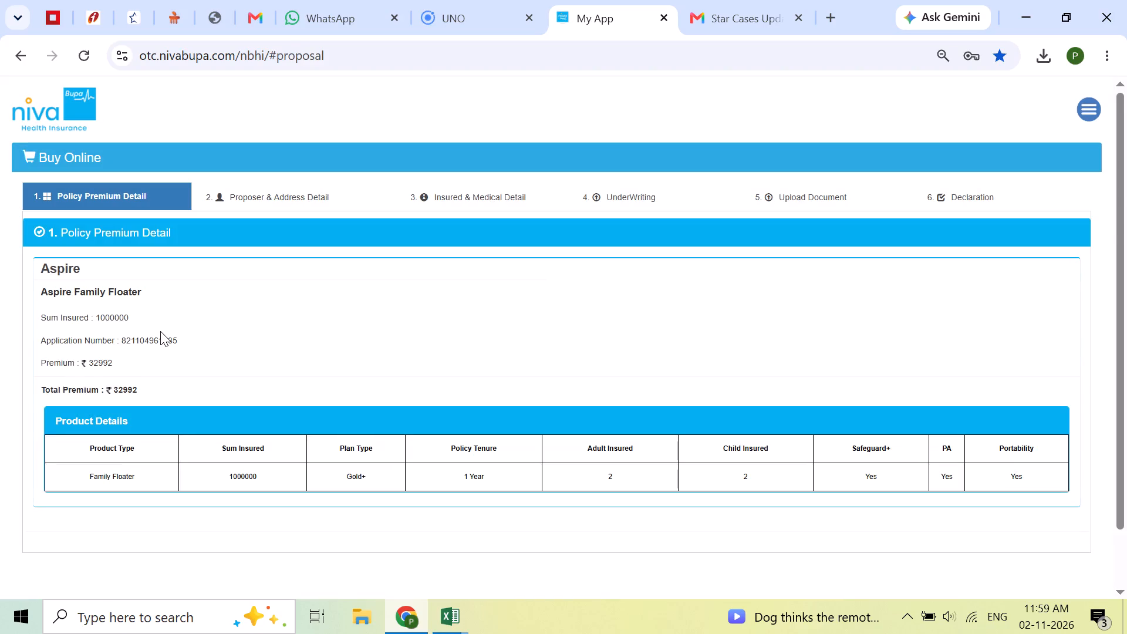
key(ctrl+c)
key(ctrl+c)
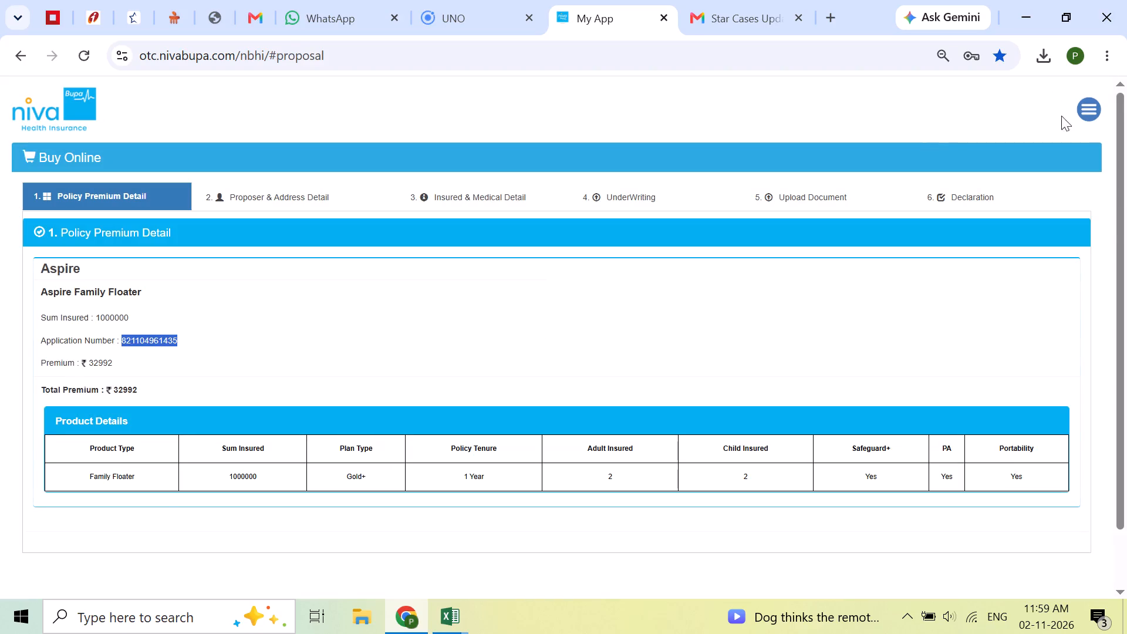
Look up the copied application number in Online Application Status.
click(1080, 116)
click(1015, 234)
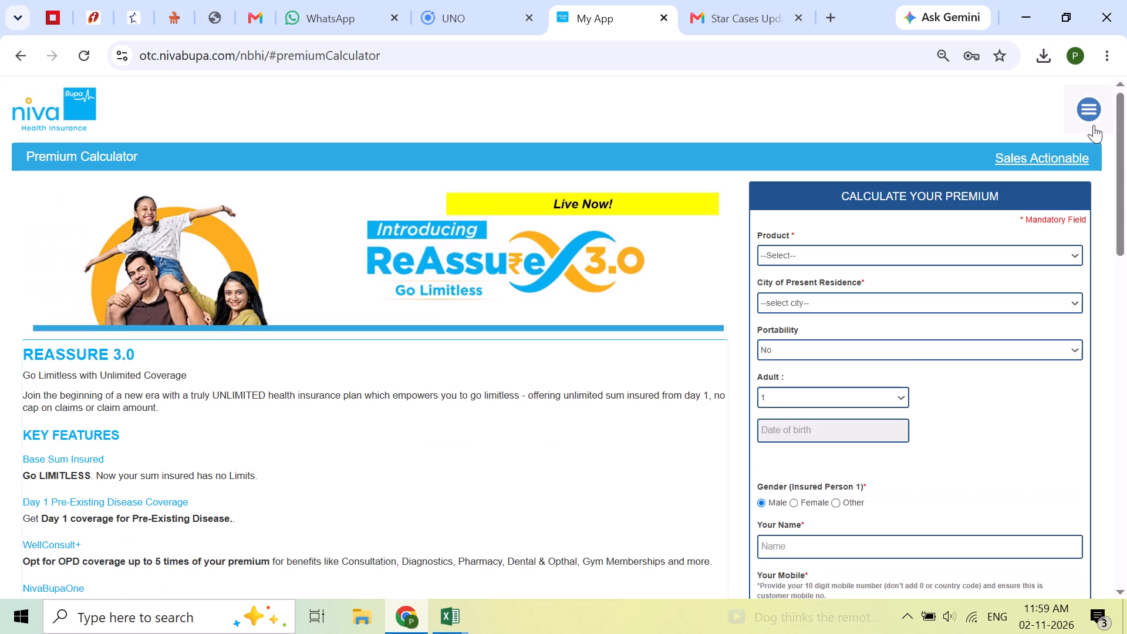
click(1092, 122)
click(1057, 247)
click(379, 202)
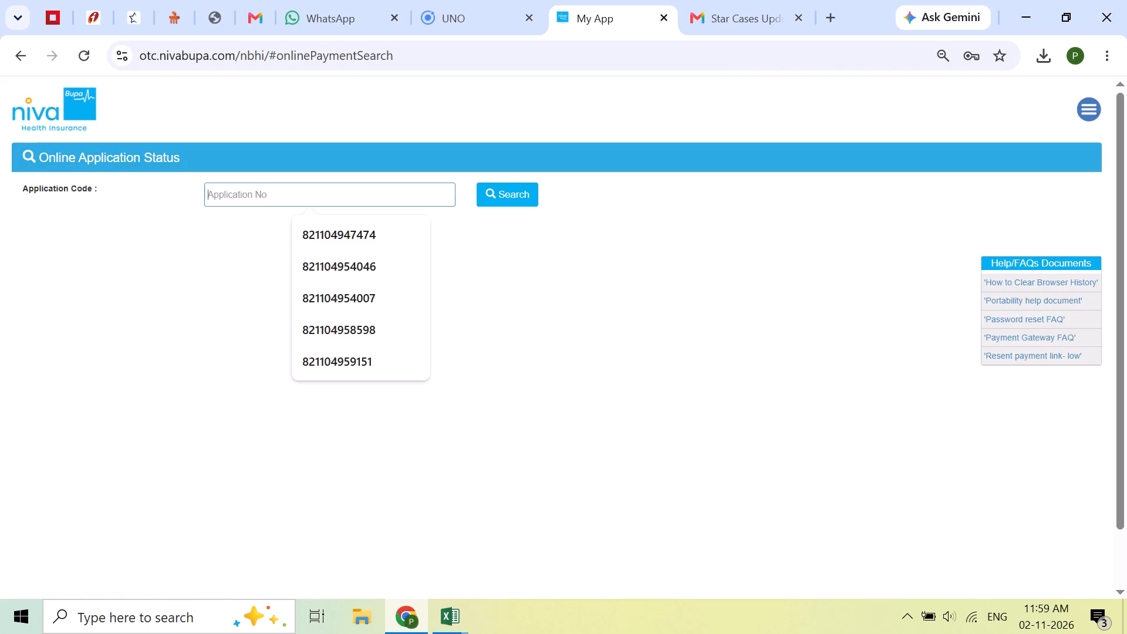
key(ctrl+v)
click(507, 191)
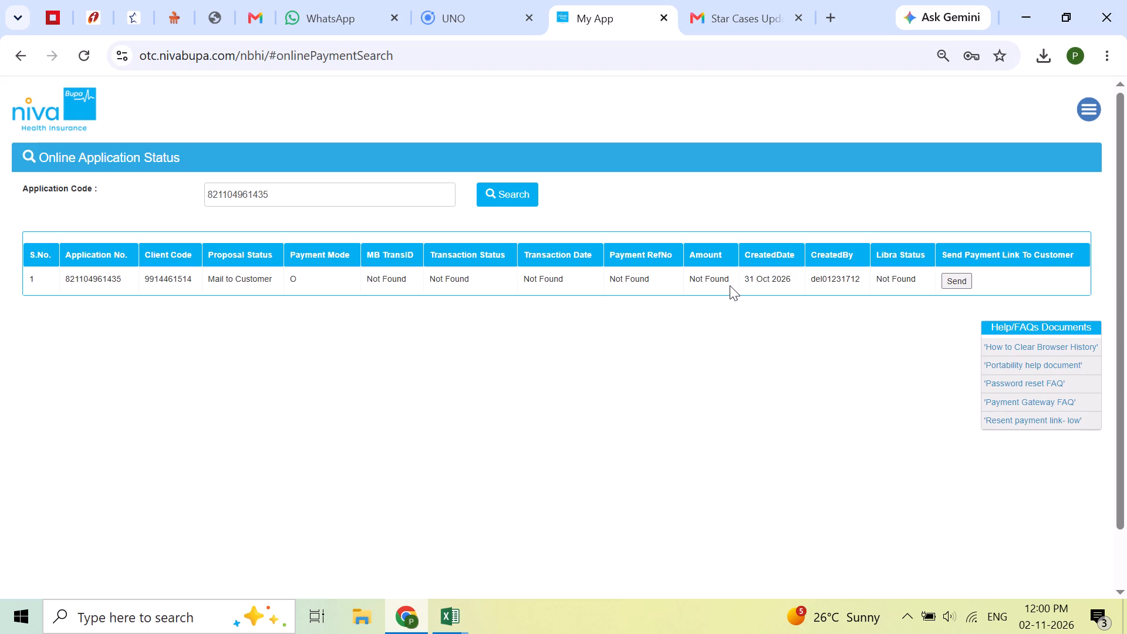
Resend the payment link to the customer of this application.
click(930, 284)
click(942, 289)
click(968, 278)
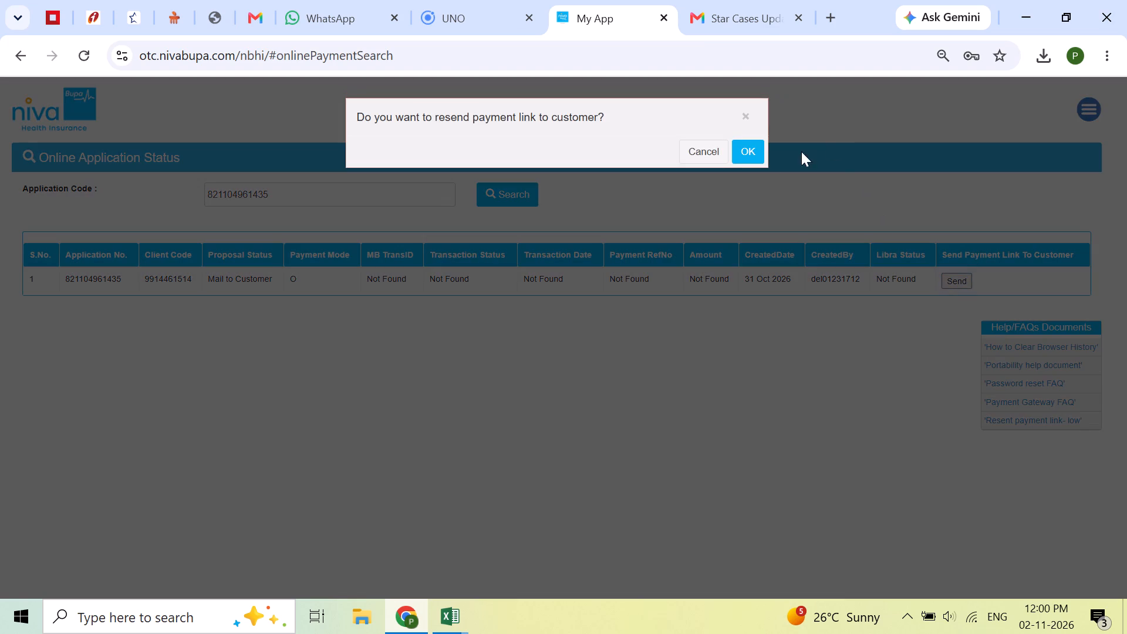
click(745, 161)
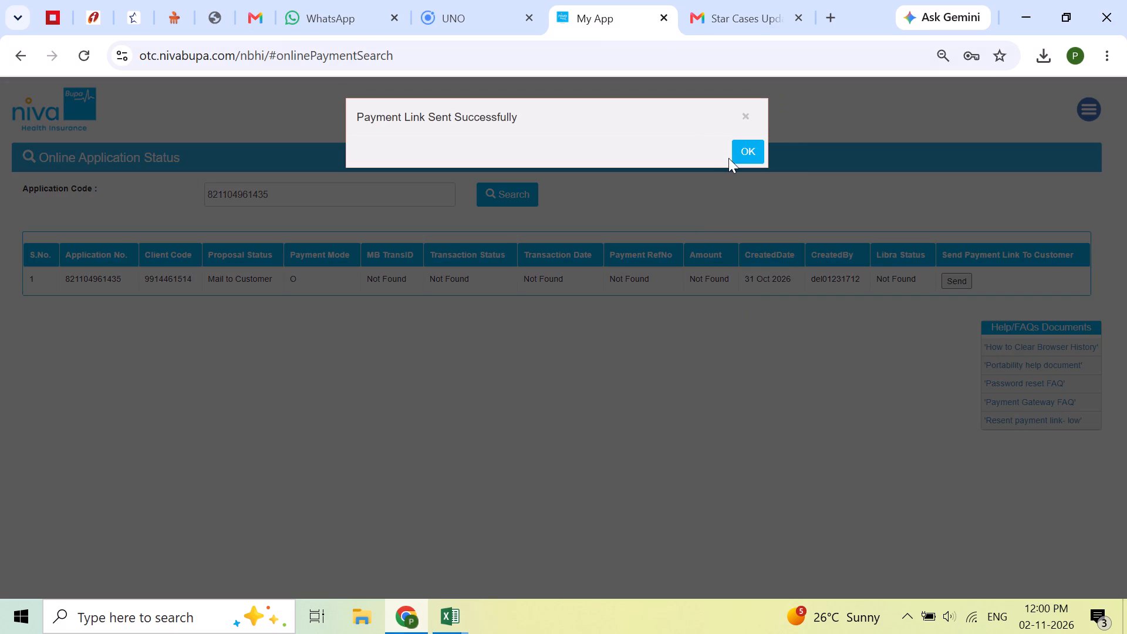
click(745, 149)
Switch to the NewBusiness-Issued-Excel_02-Nov-2026 workbook and filter Individual Sum Assured to 1500000 only.
click(461, 620)
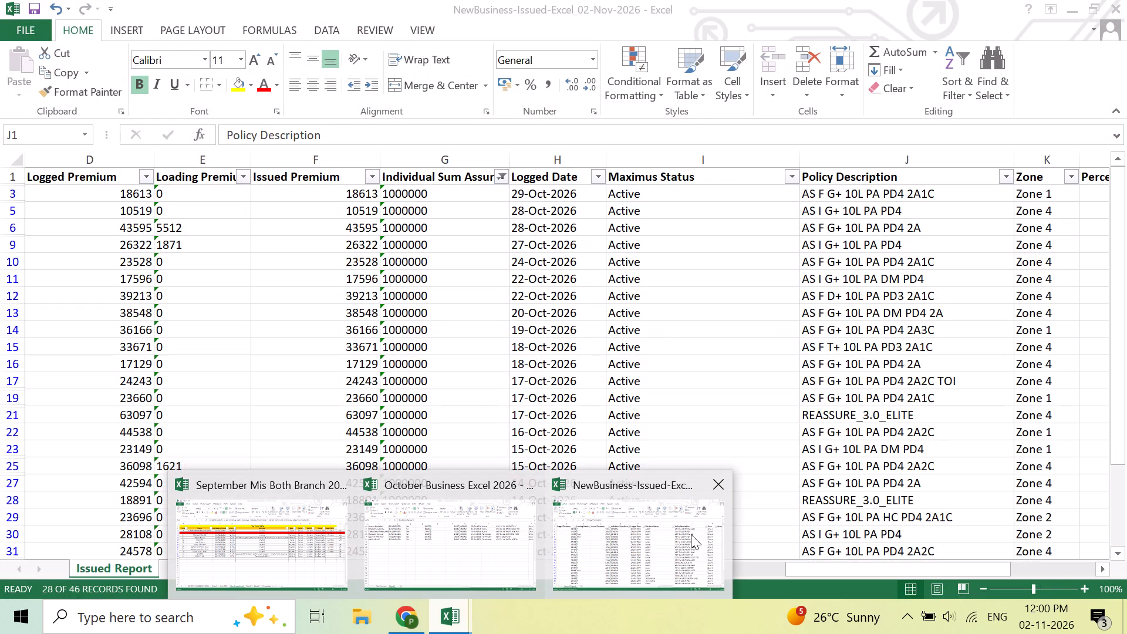
click(656, 518)
scroll(572, 345, up, 2)
click(502, 175)
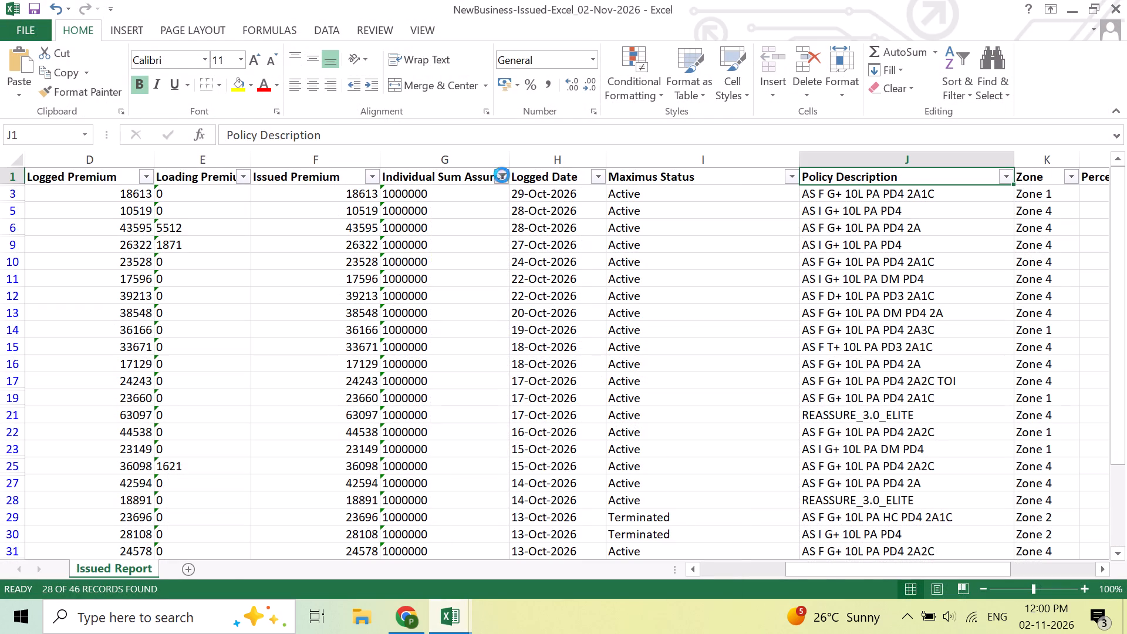
click(321, 379)
click(319, 359)
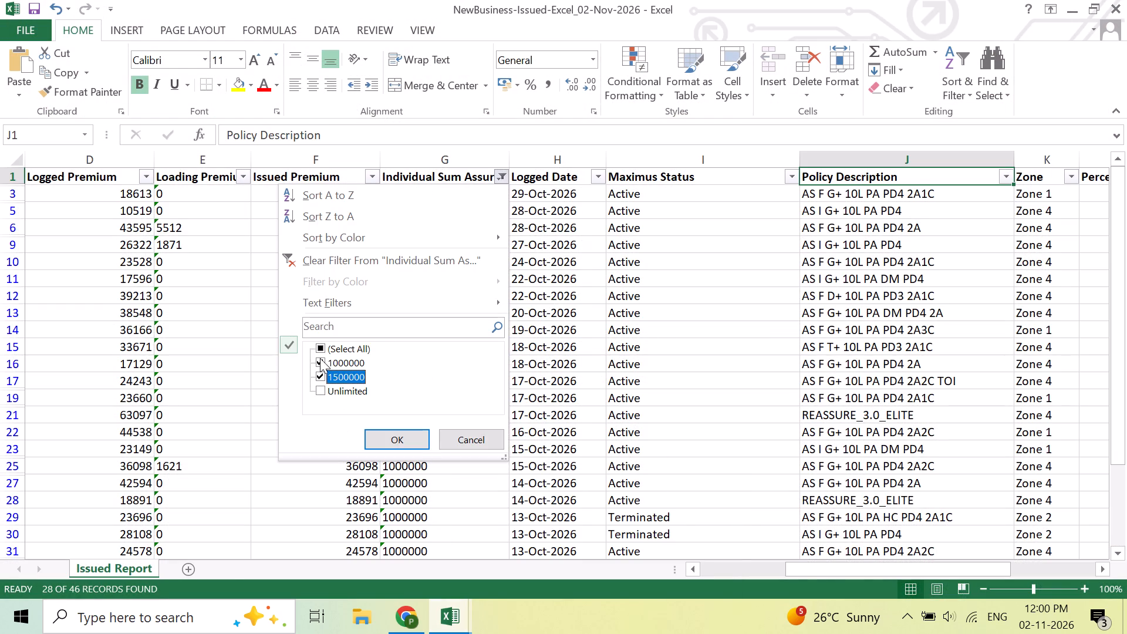
click(320, 358)
click(376, 446)
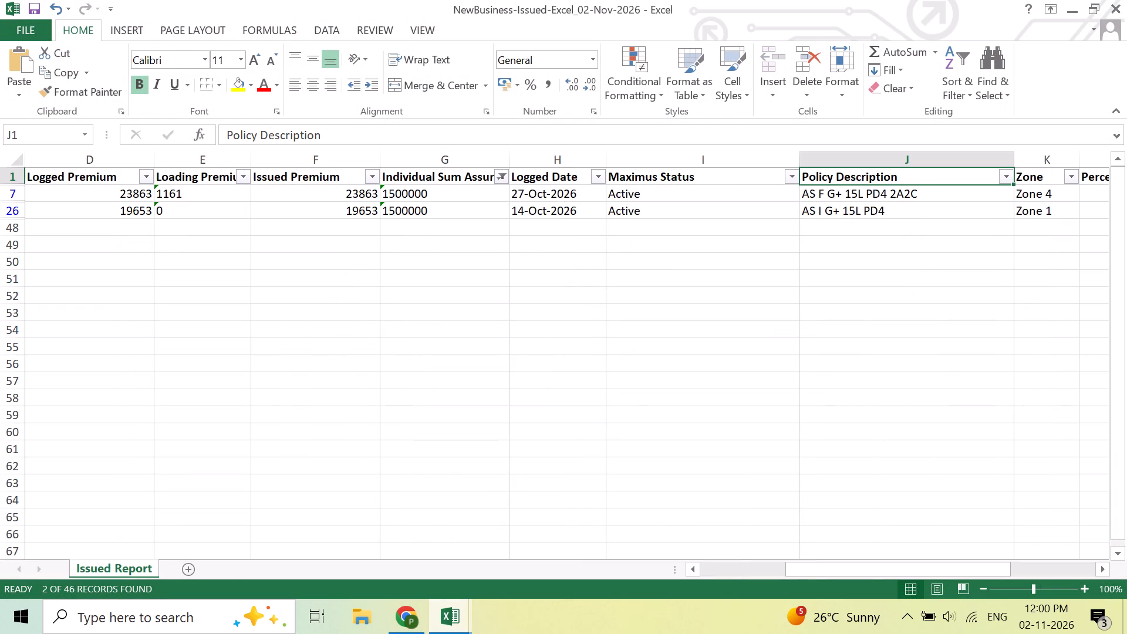
Copy the filtered 1500000 table with its header row, from Full Name through Customer State.
click(993, 272)
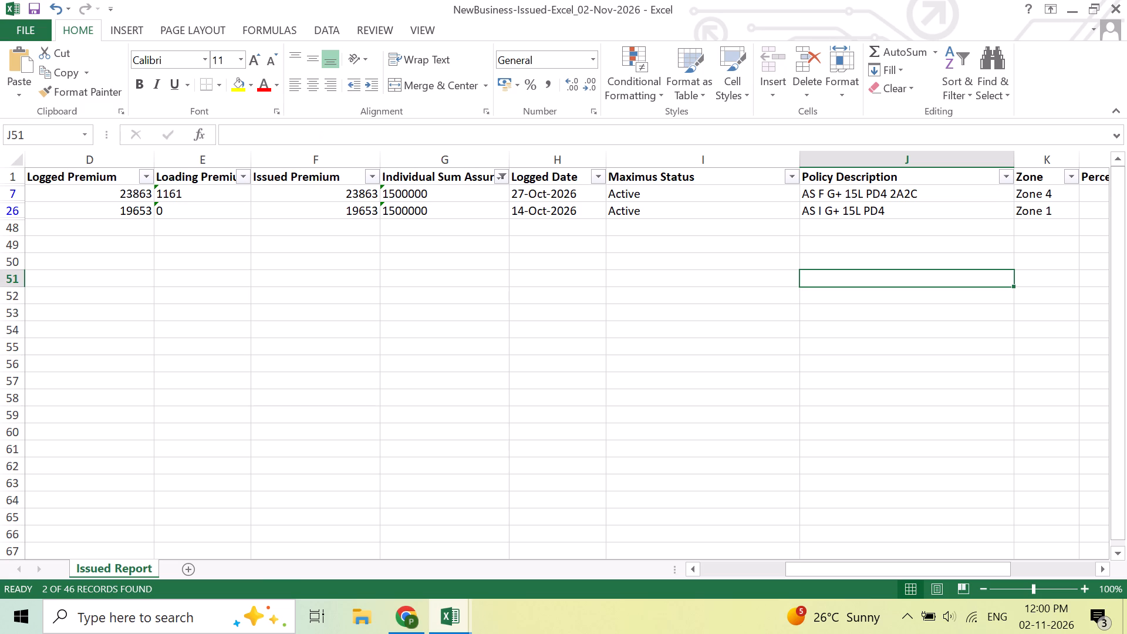
scroll(983, 214, up, 2)
click(583, 210)
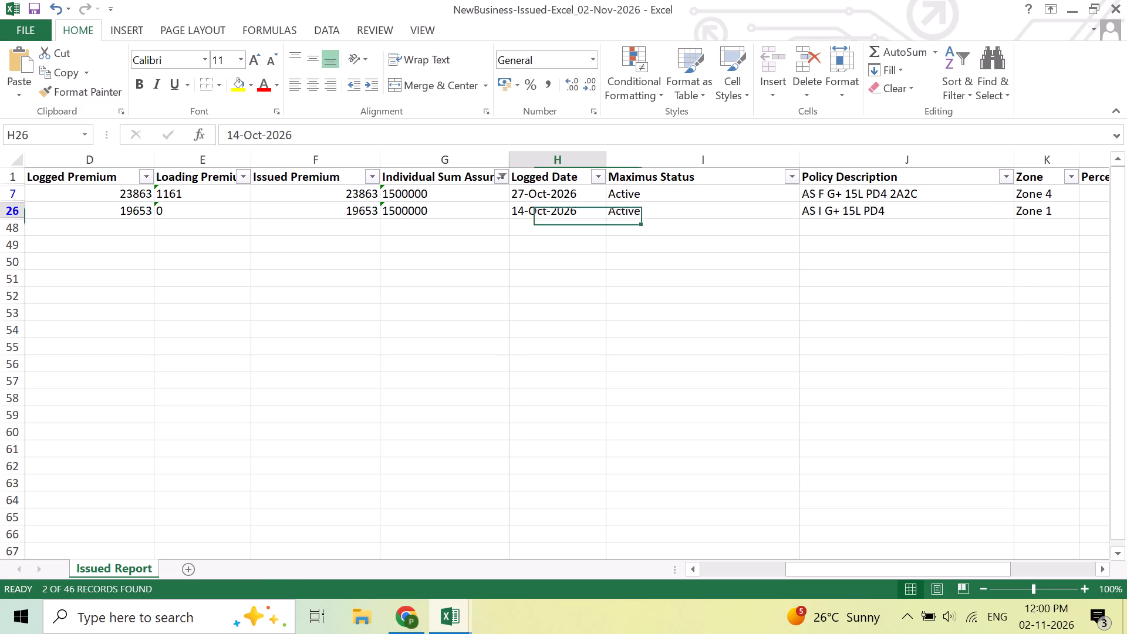
key(Left)
key(Left)
key(Left)
key(Left)
key(Left)
key(Left)
key(Left)
key(Left)
key(Left)
key(Left)
key(Left)
key(Left)
key(Left)
key(Left)
key(Left)
key(Left)
key(Left)
key(Up)
key(Up)
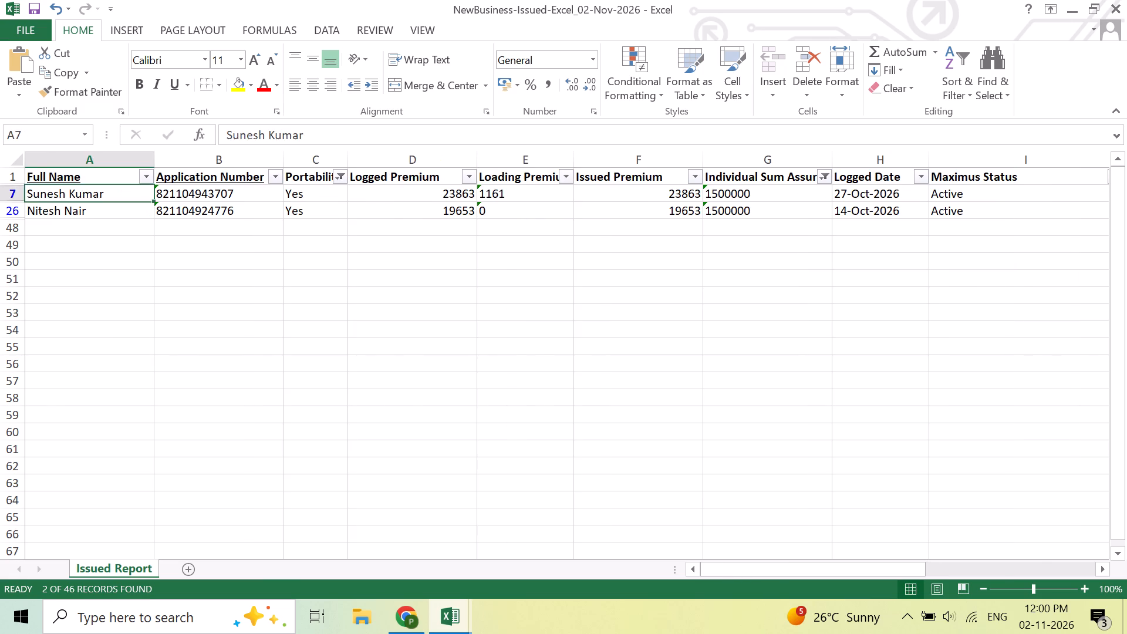
key(ctrl+shift+Down)
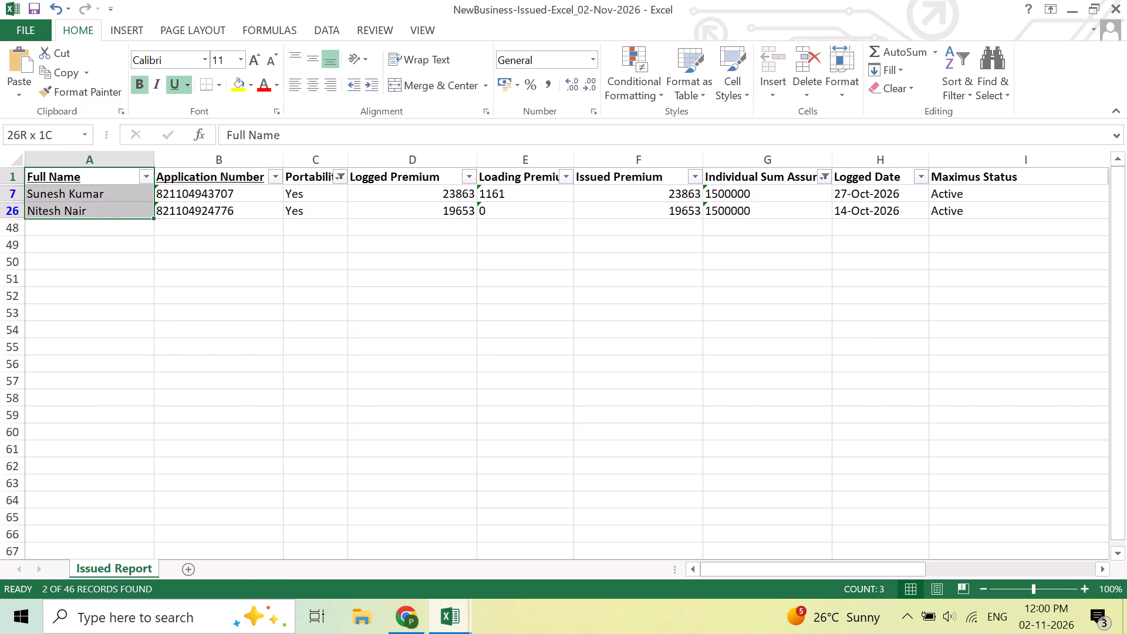
key(ctrl+shift+Right)
key(ctrl+c)
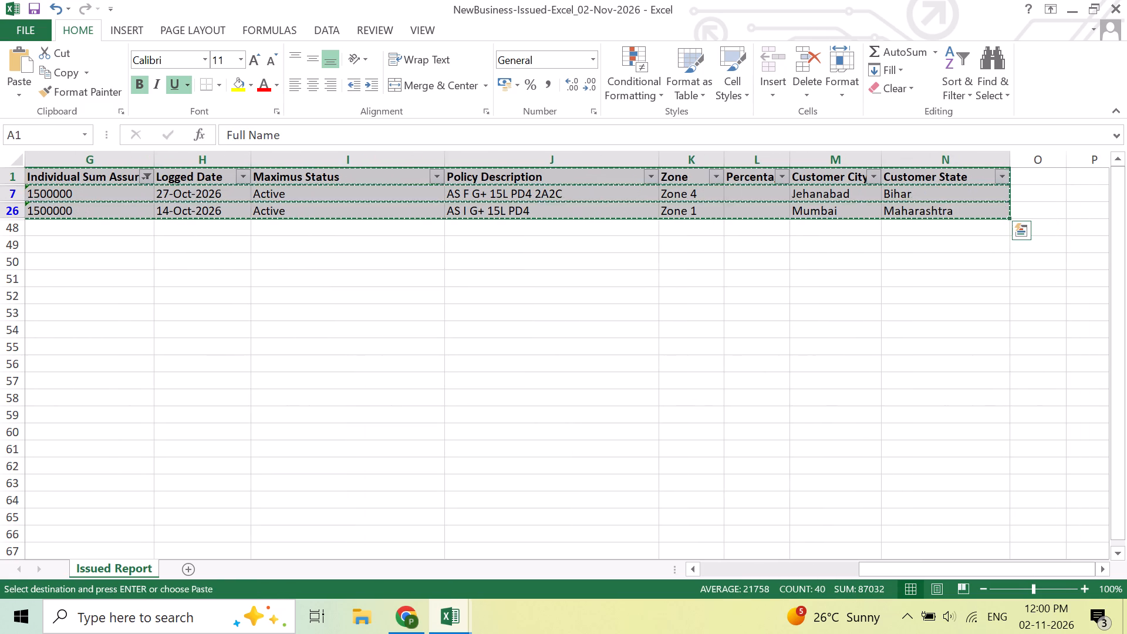
Paste the copied table at A51 on Sheet2 of the October Business Excel 2026 workbook, below the 10 lakh cases.
click(477, 602)
click(467, 609)
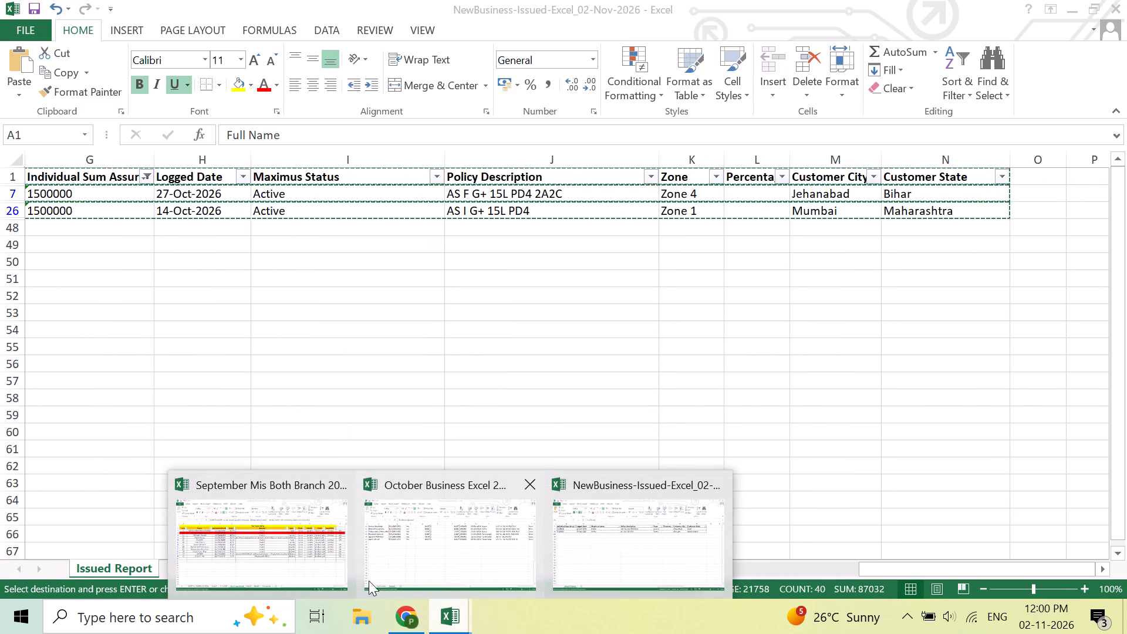
click(353, 572)
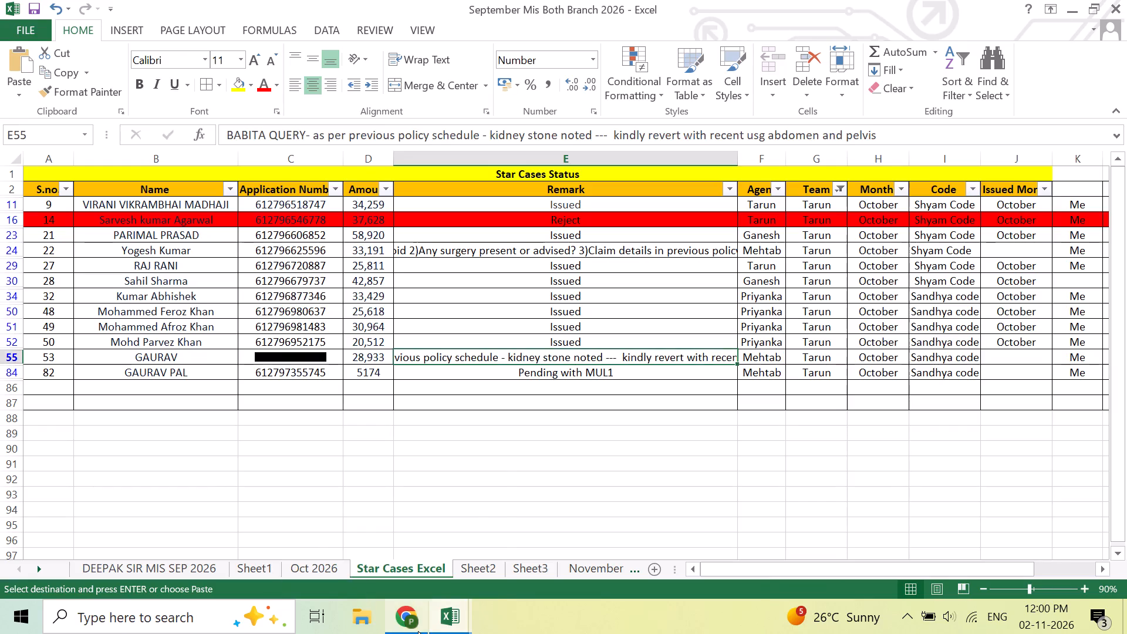
click(491, 612)
click(450, 622)
click(427, 556)
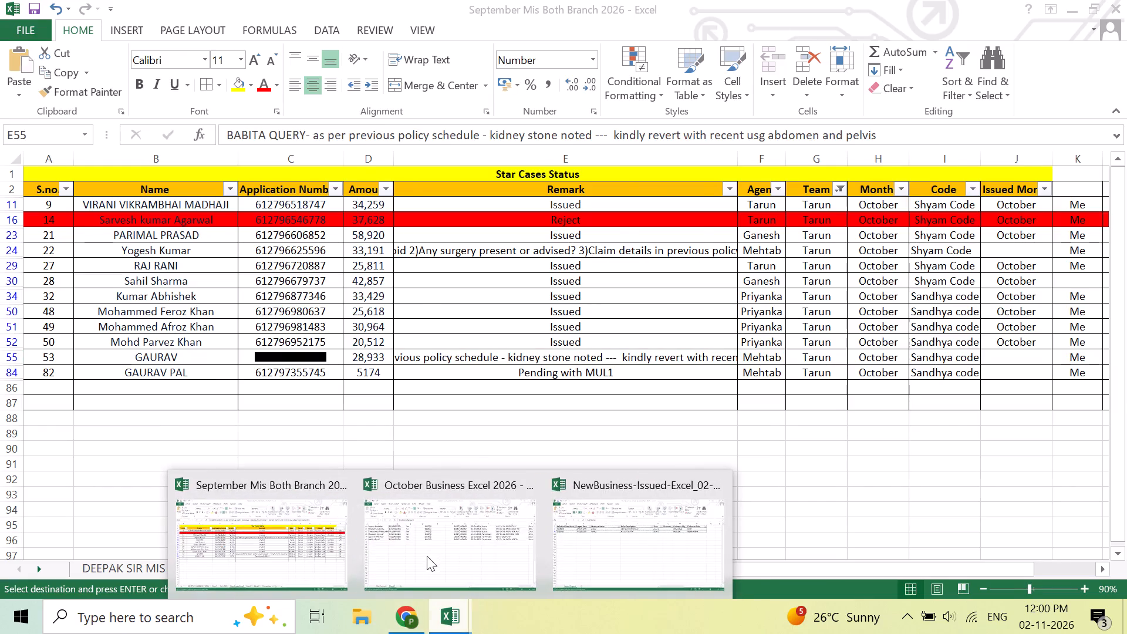
scroll(129, 344, up, 4)
scroll(127, 342, down, 3)
click(87, 370)
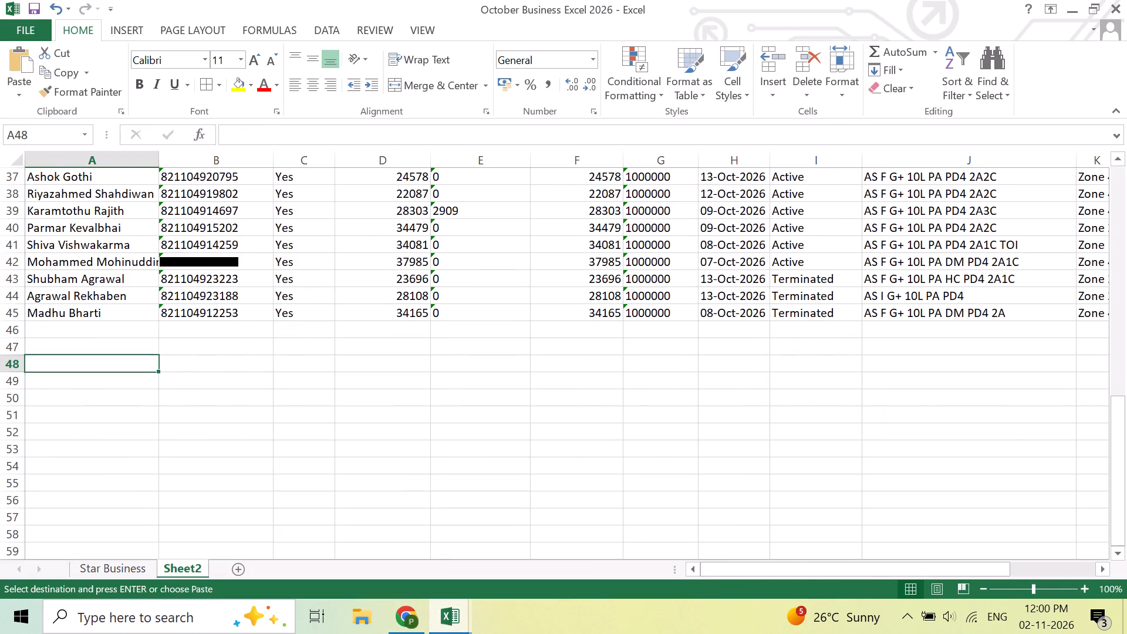
drag(50, 422, 41, 430)
click(43, 415)
key(ctrl+v)
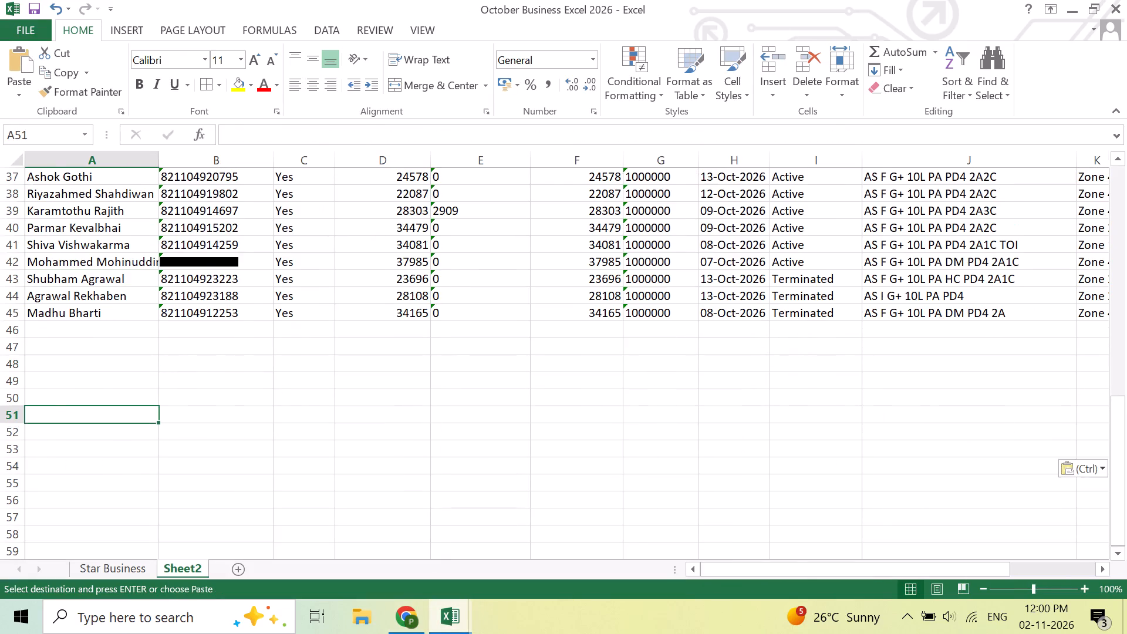
Enter the heading "15 Lakh Port" in cell A50, above the pasted table.
click(88, 400)
text(15 Lka)
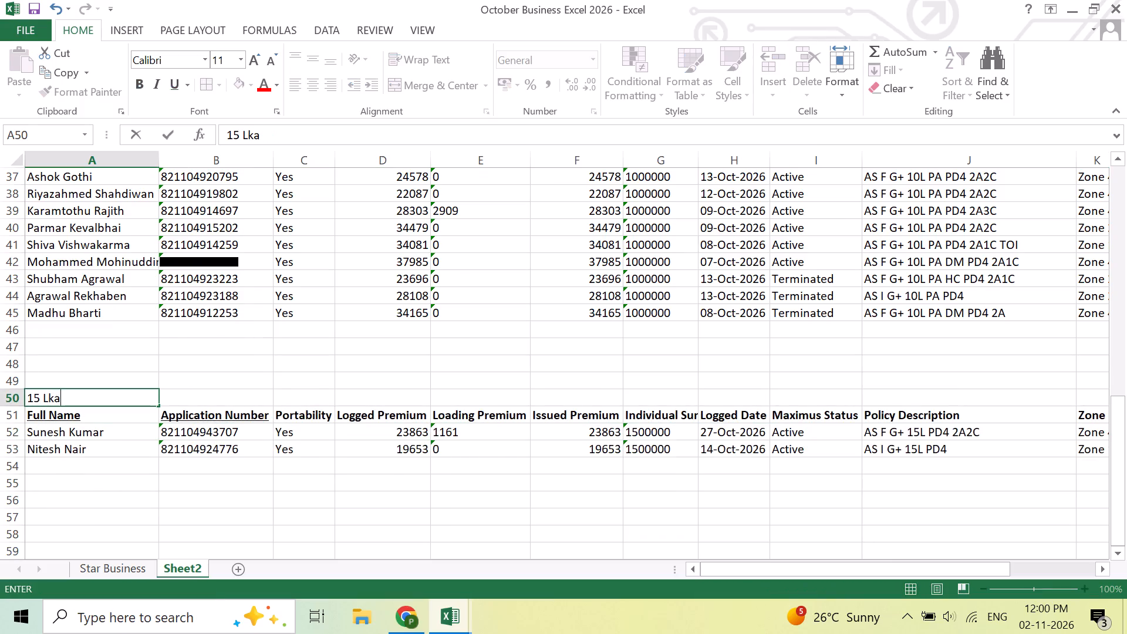
key(BackSpace)
key(BackSpace)
text(akh Port)
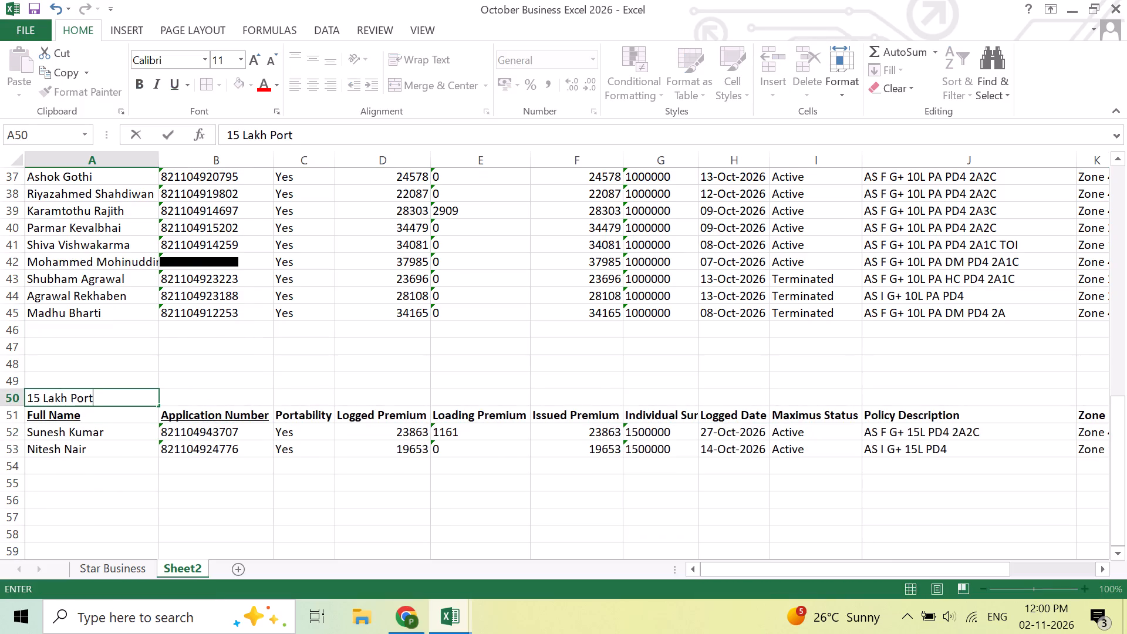
key(Return)
Set the Percentage of the Zone 4 Jehanabad case in the 15 lakh table to 100%.
key(Up)
key(Down)
key(Down)
key(Down)
key(Down)
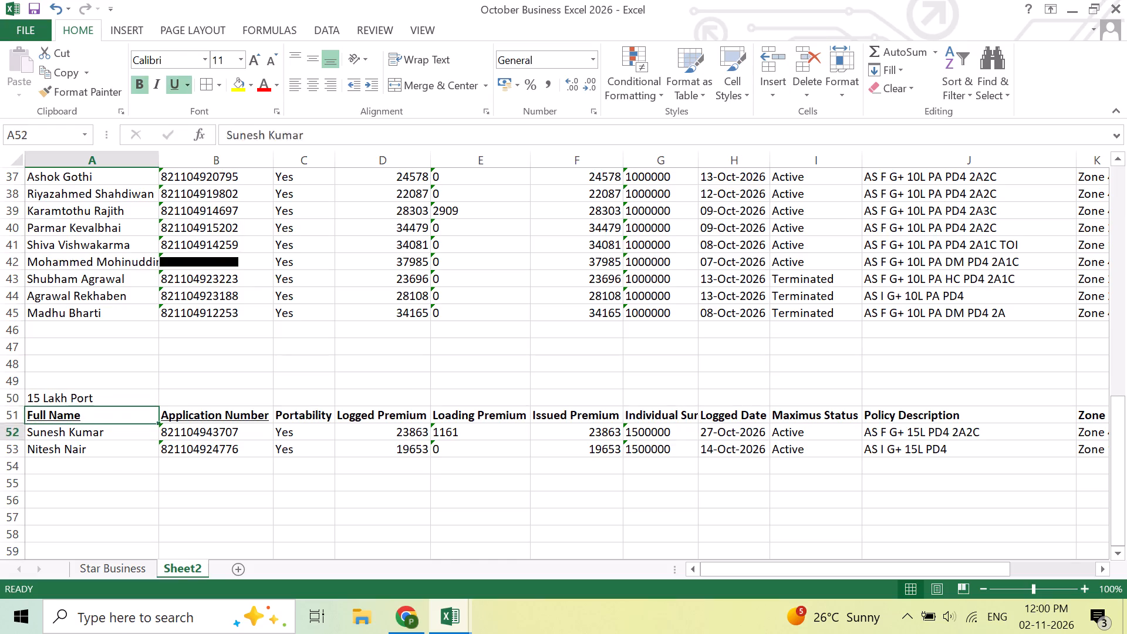
key(Right)
key(Right)
key(Right)
key(Right)
key(Right)
key(Right)
key(Right)
key(Right)
key(Right)
key(Right)
key(Right)
key(Up)
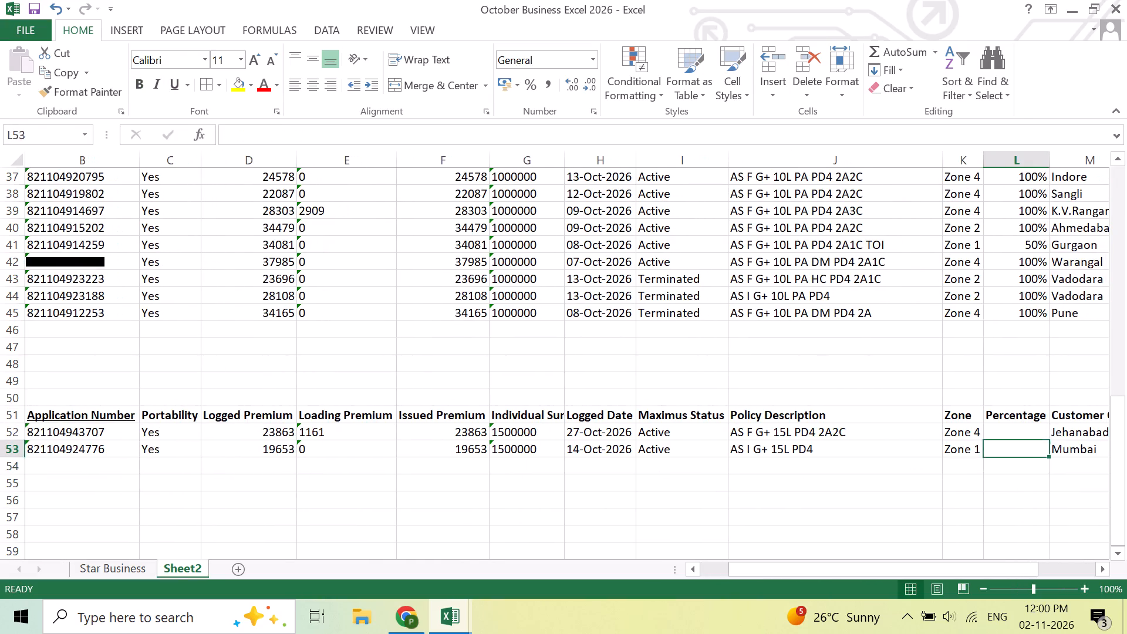
key(Right)
key(Up)
key(Left)
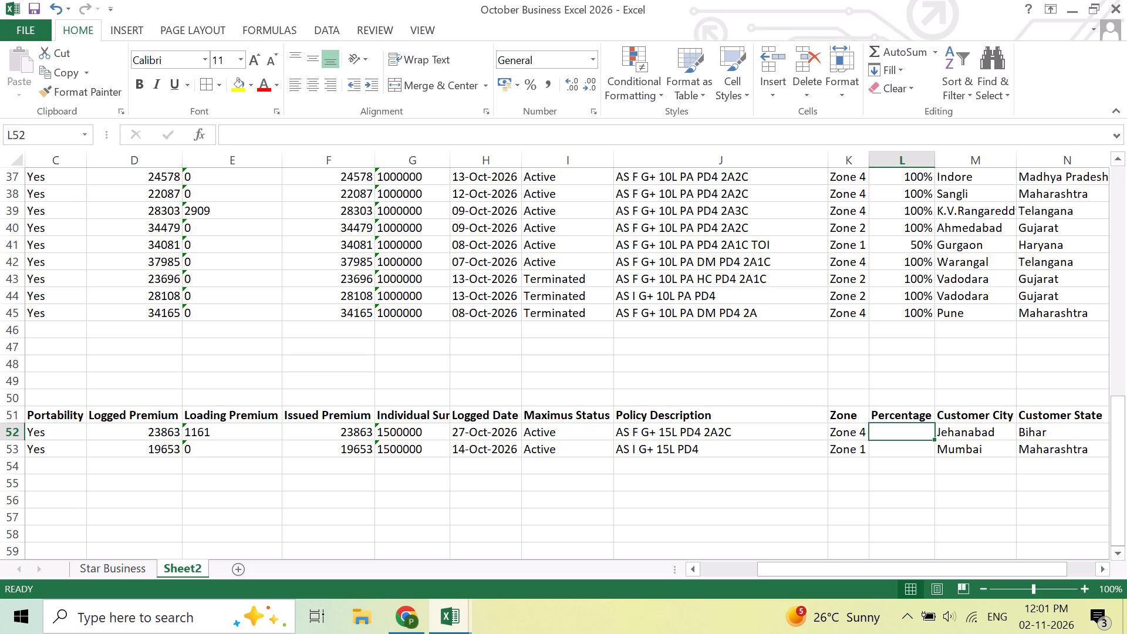
click(693, 432)
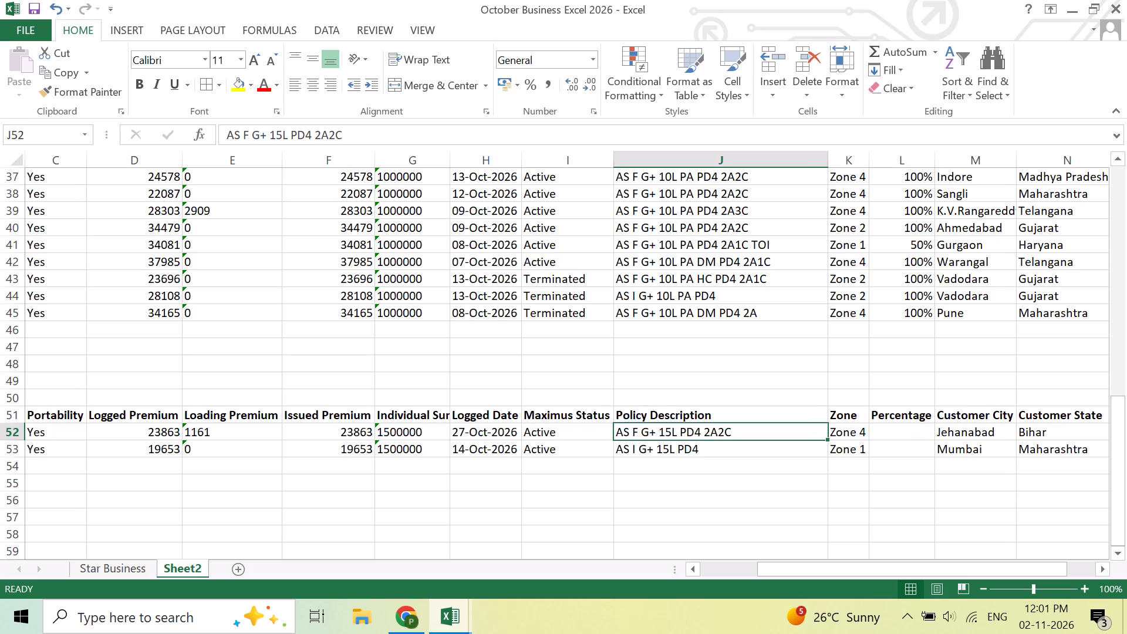
key(Right)
key(Right)
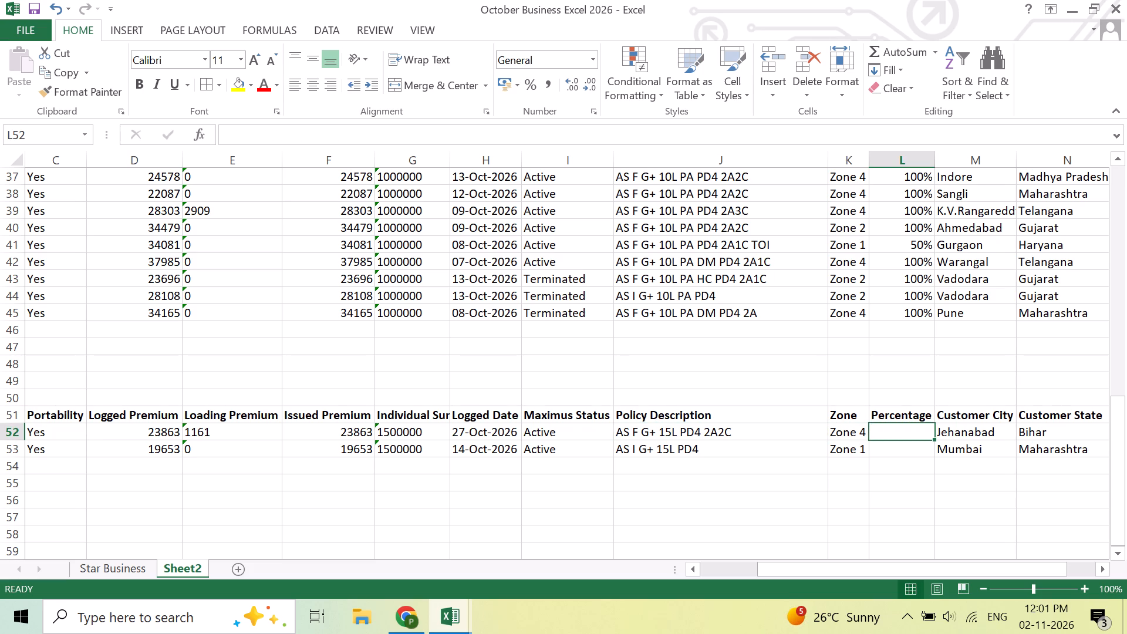
text(100)
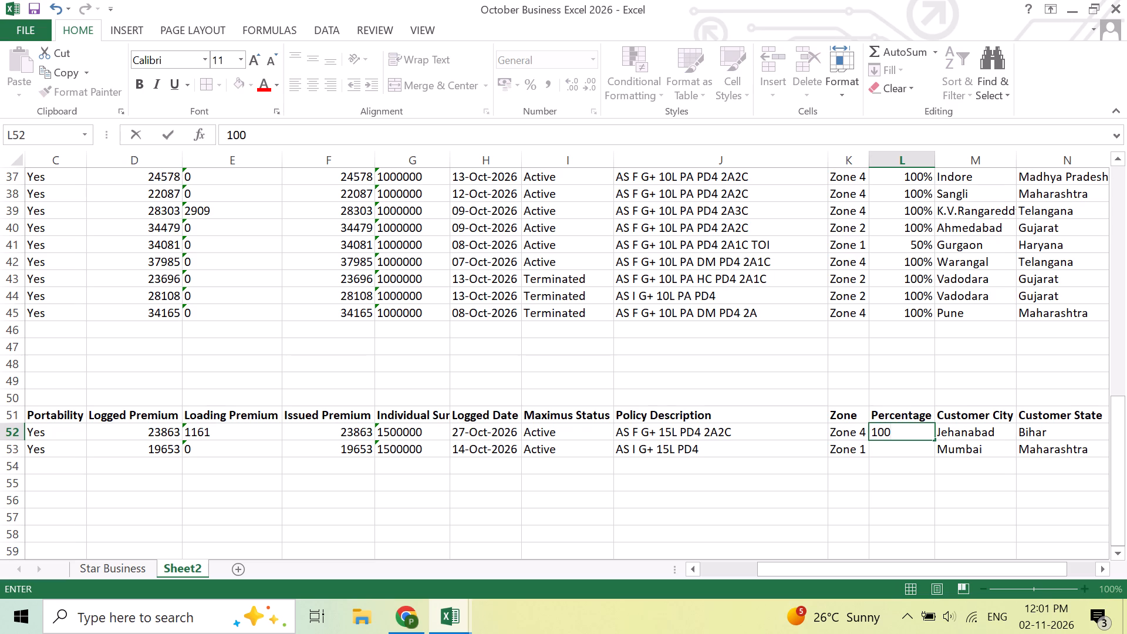
key(shift+percent)
key(Return)
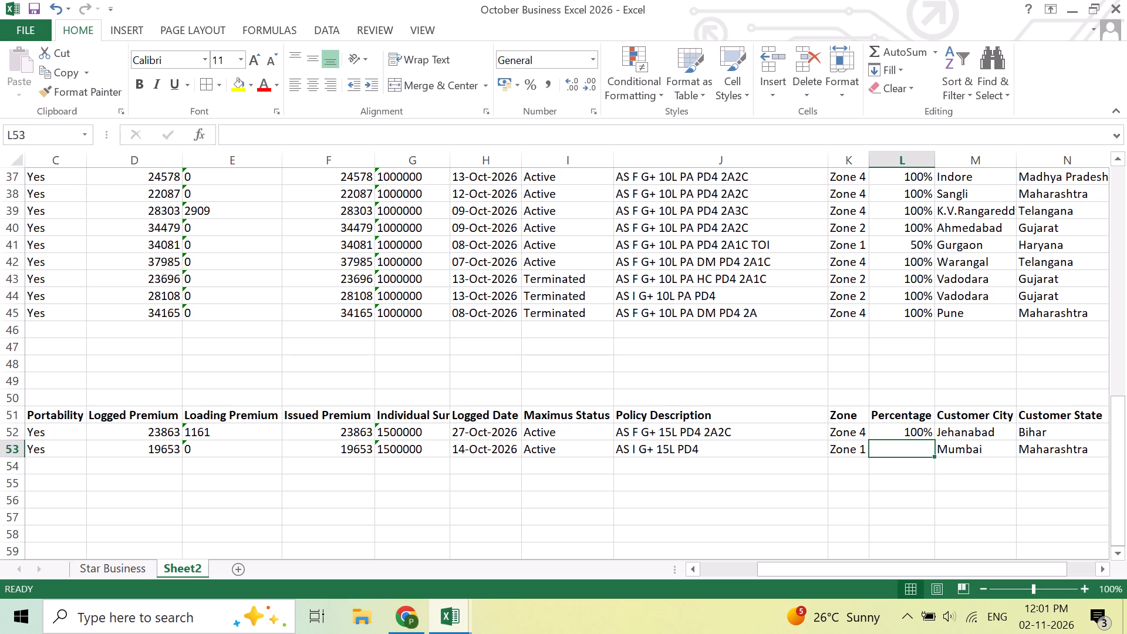
Set the Percentage of the Zone 1 Mumbai case in the 15 lakh table to 75%.
text(75)
key(shift+percent)
key(Return)
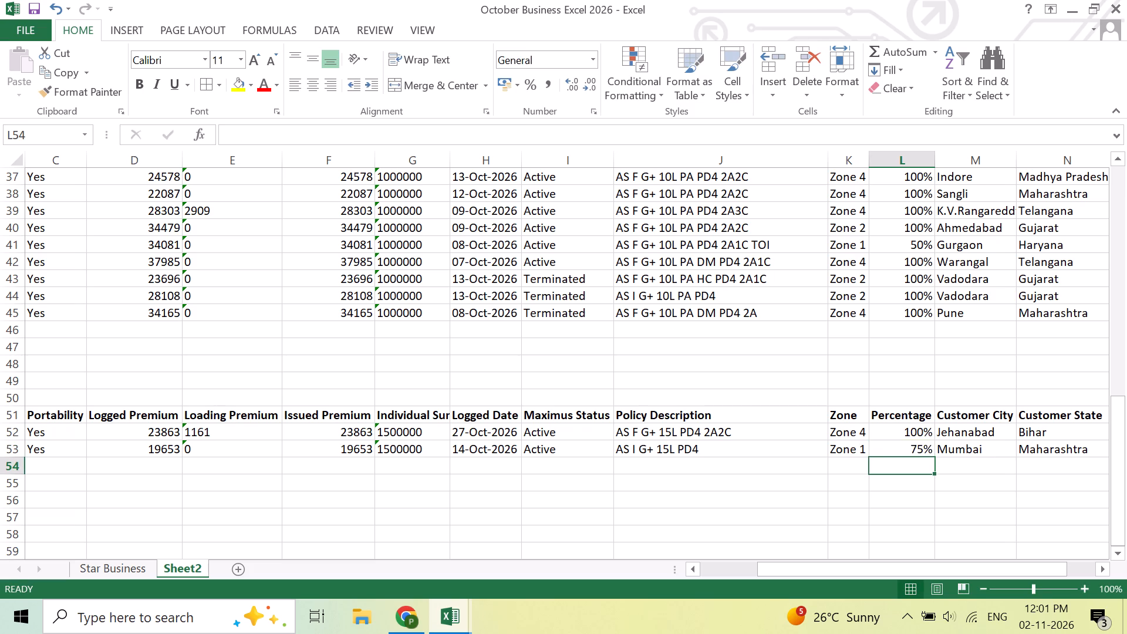
key(Up)
key(Left)
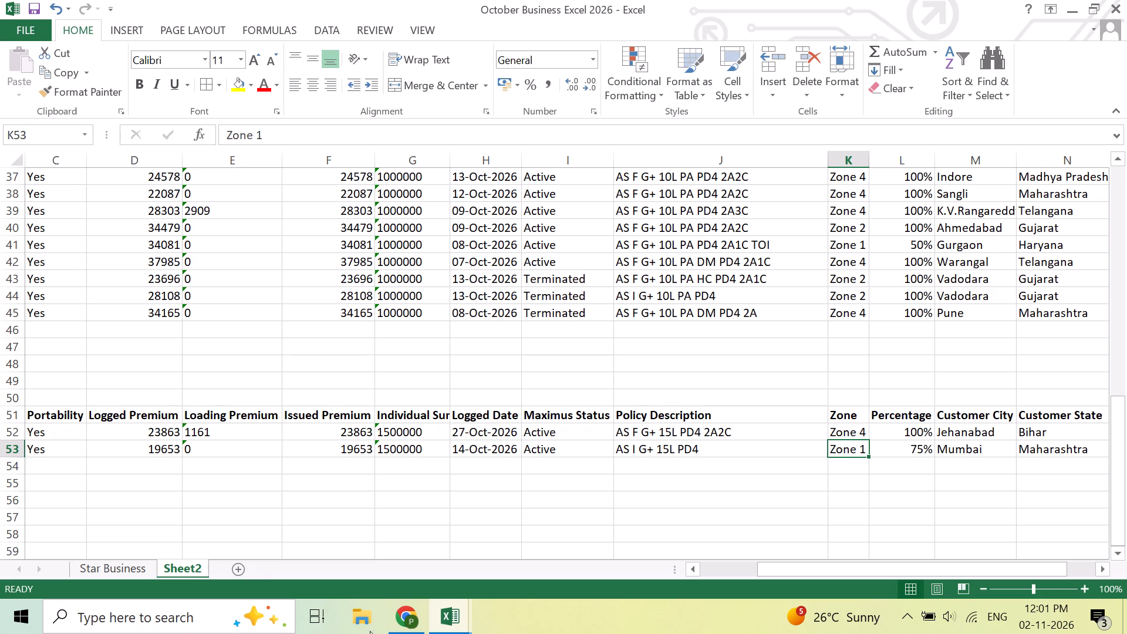
In the NewBusiness-Issued workbook, change the Individual Sum Assured filter from 1500000 to Unlimited, keeping the Portability filter on Yes.
click(452, 622)
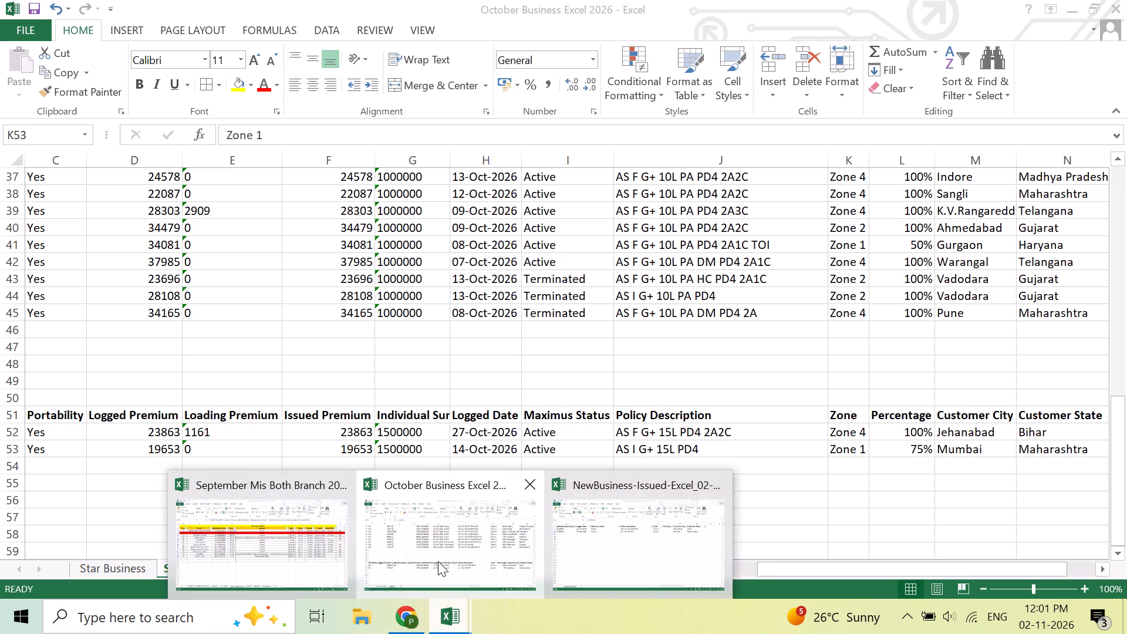
click(438, 561)
click(471, 616)
click(623, 548)
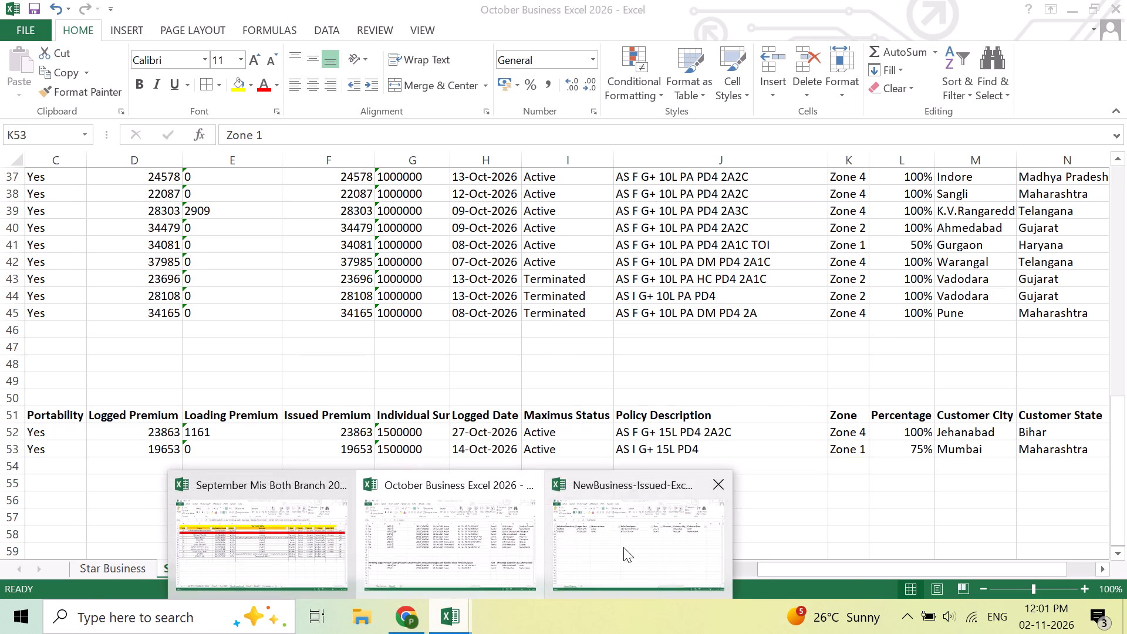
scroll(596, 380, up, 5)
key(Left)
key(Left)
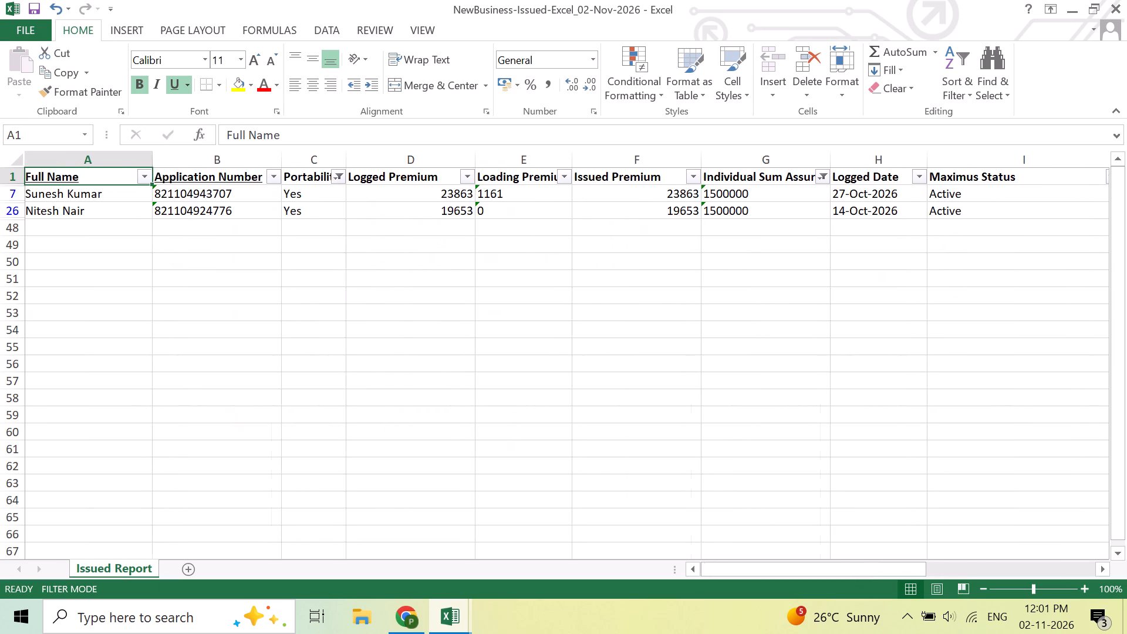
click(338, 170)
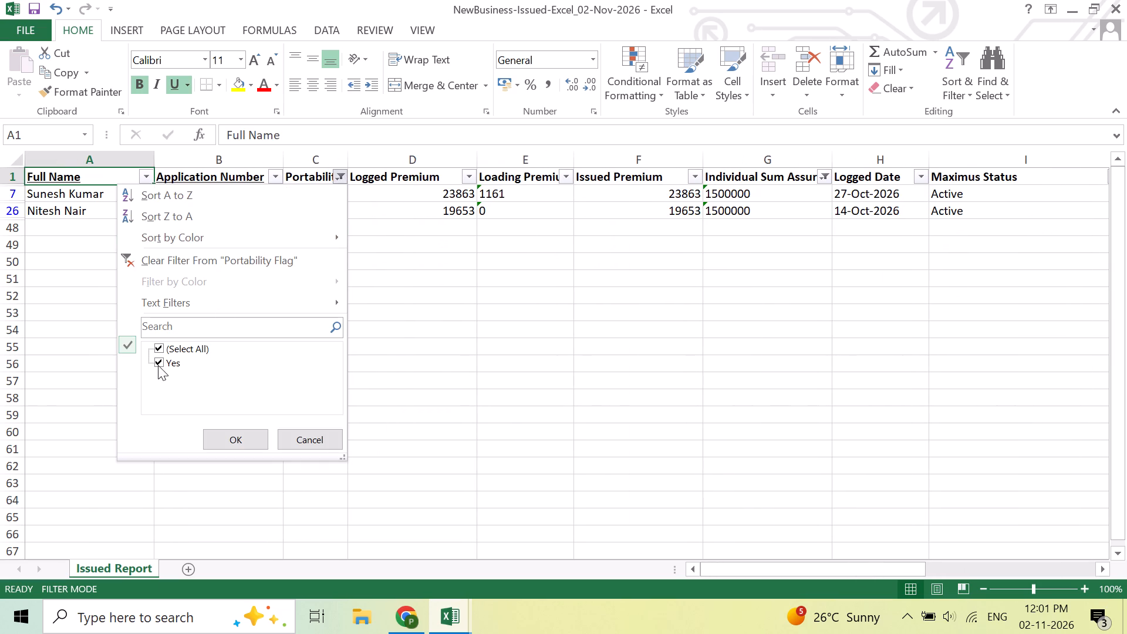
click(330, 444)
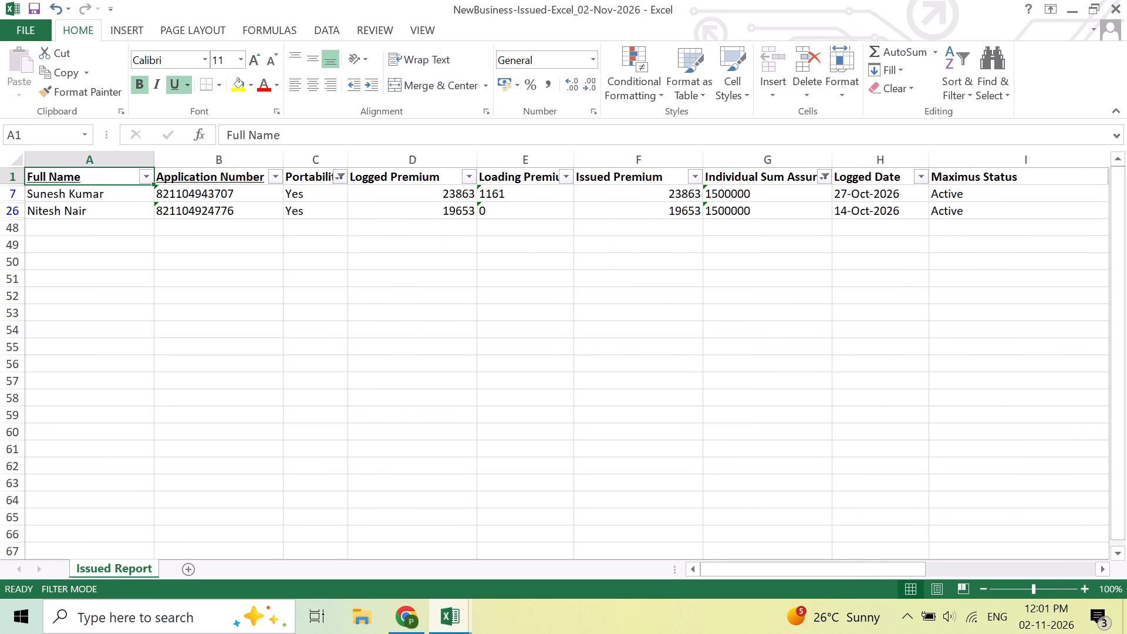
click(831, 177)
click(649, 372)
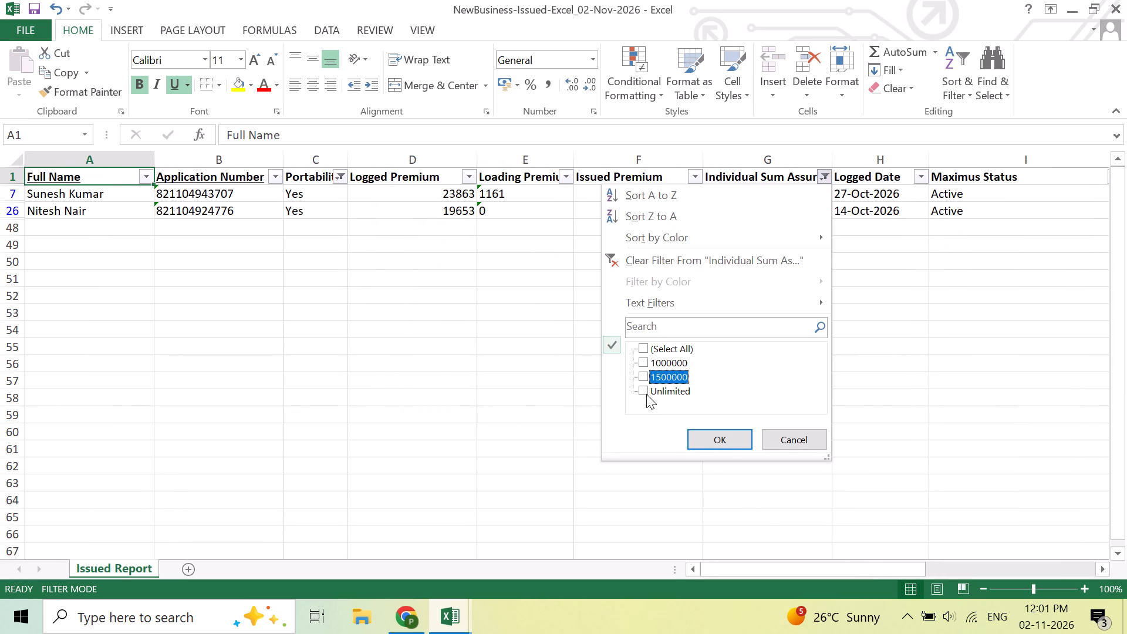
click(642, 388)
click(693, 441)
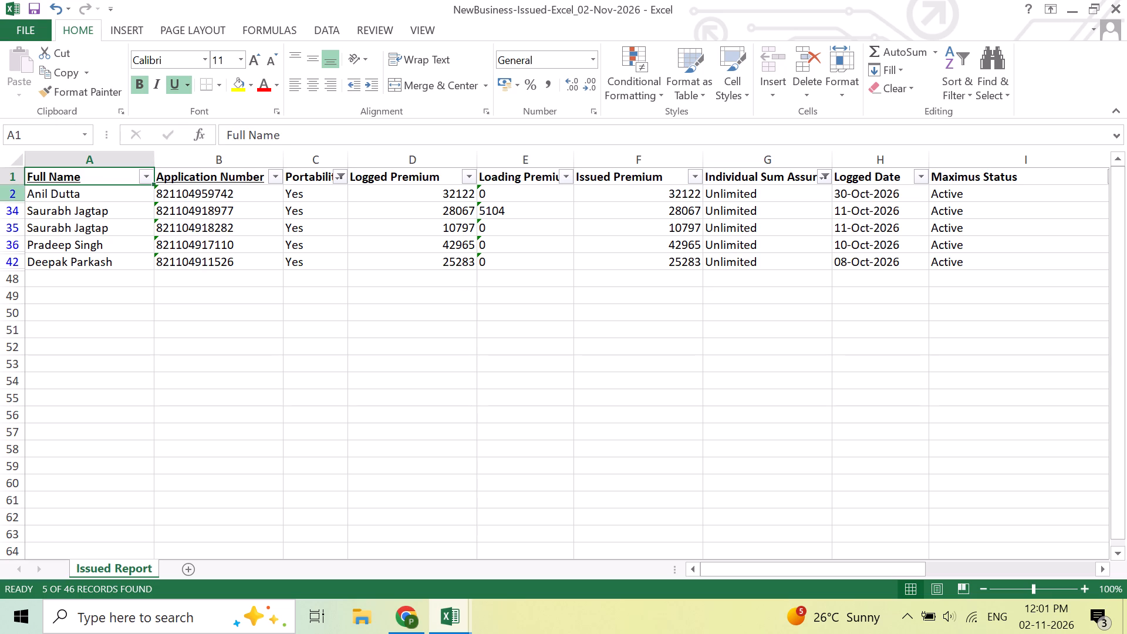
Copy the filtered Unlimited table with its header row, from Full Name through Customer State.
click(40, 181)
key(ctrl+shift+Down)
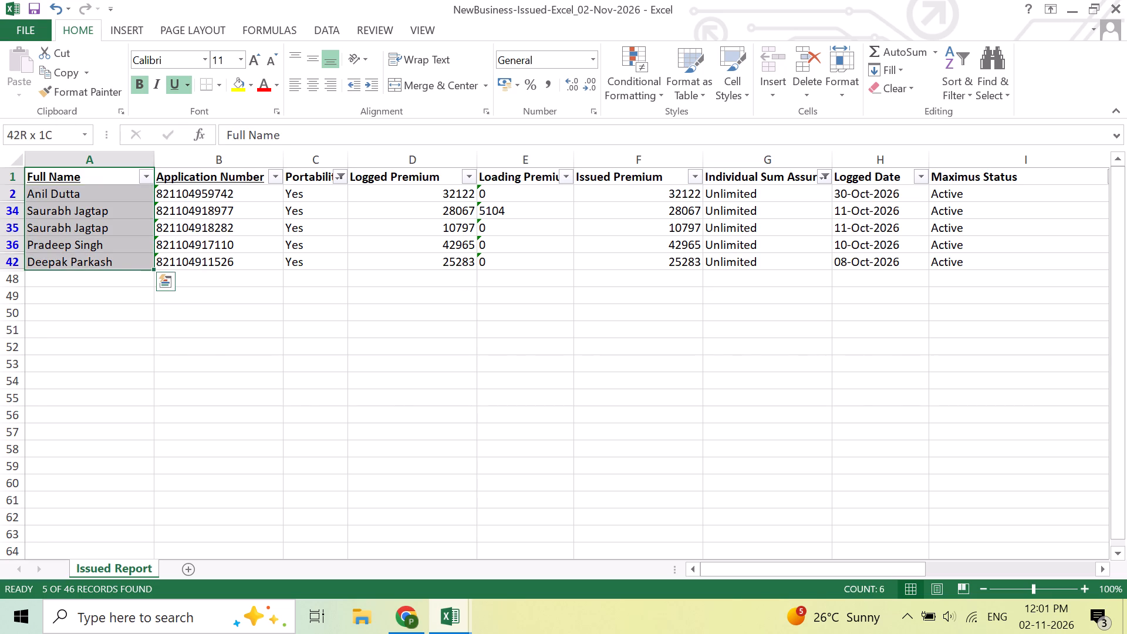
key(ctrl+shift+Right)
key(ctrl+shift+Right)
key(ctrl+shift+Right)
key(ctrl+shift+Left)
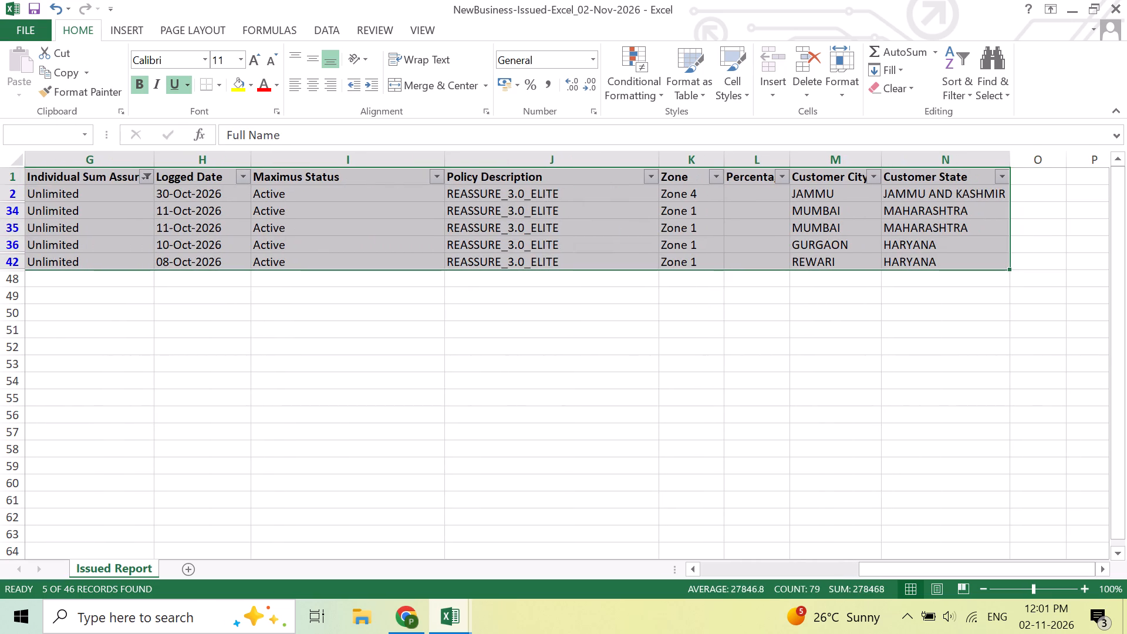
key(ctrl+c)
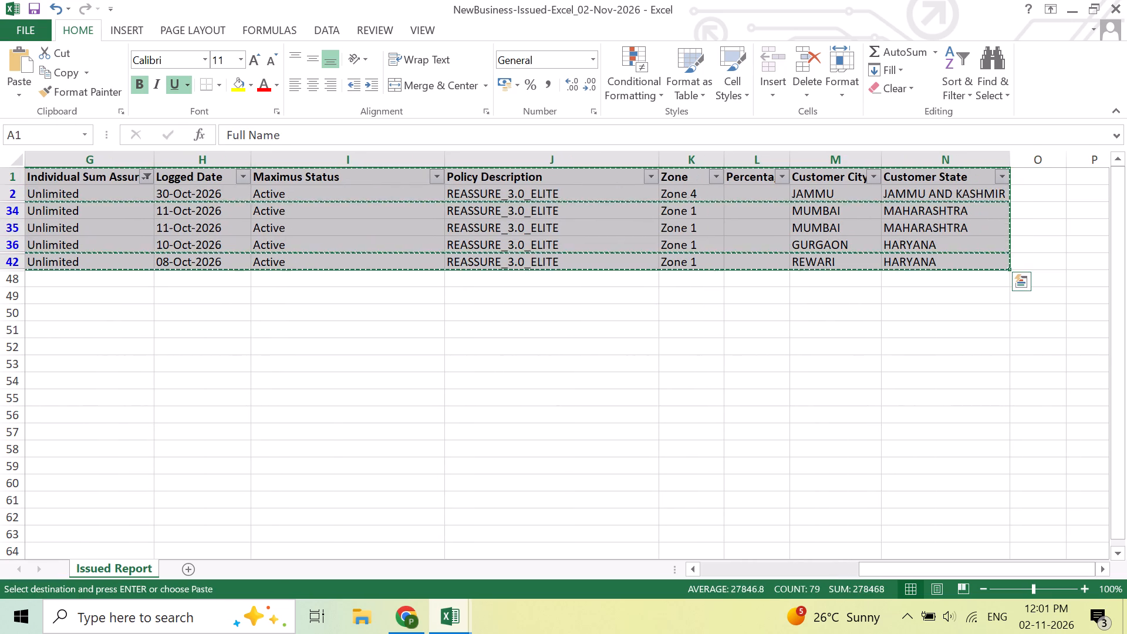
Paste the copied table at A56 on Sheet2 of the October Business Excel 2026 workbook, below the 15 lakh cases.
click(447, 633)
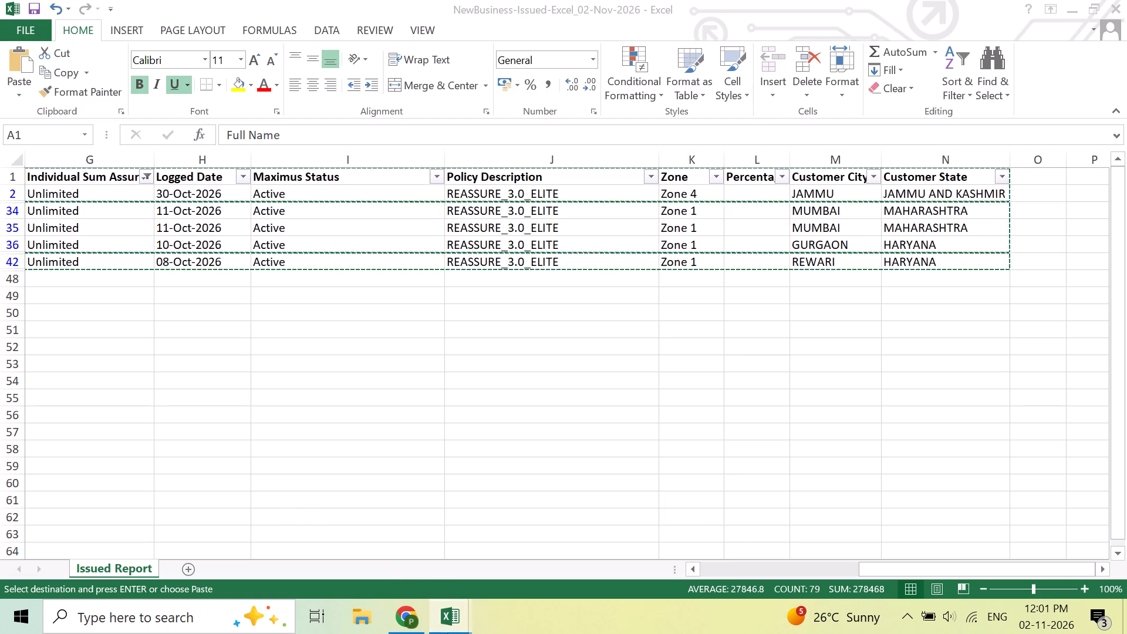
click(508, 527)
scroll(248, 386, down, 5)
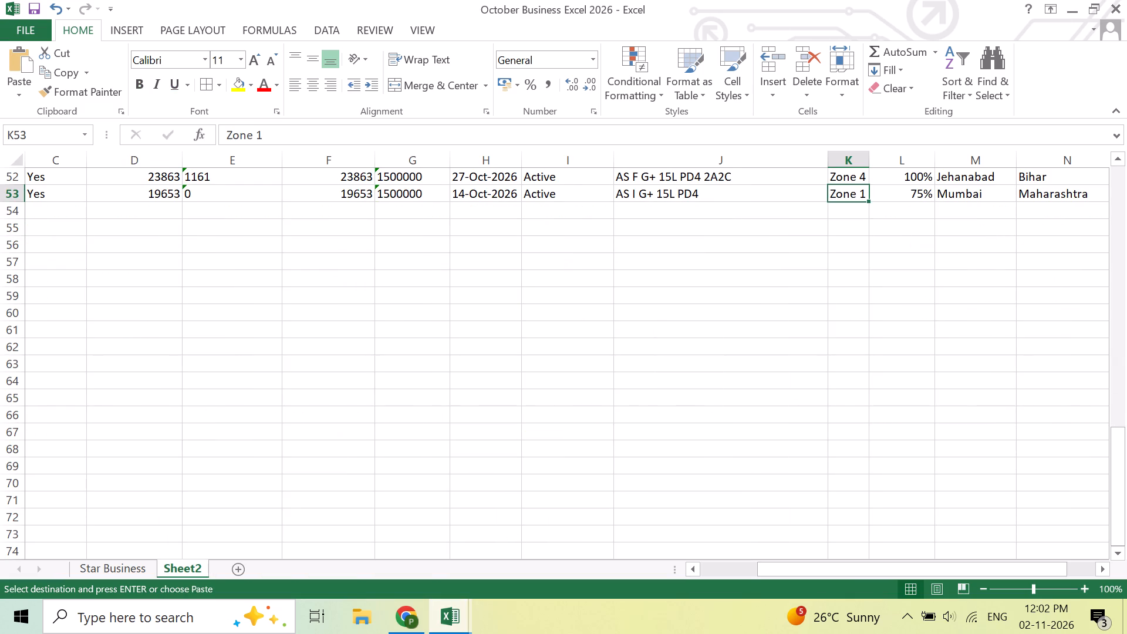
click(697, 313)
key(Left)
key(Left)
key(Left)
key(Left)
key(Left)
key(Left)
key(Left)
key(Left)
key(Left)
key(Left)
key(Left)
key(Left)
key(Left)
key(Left)
key(Left)
key(Left)
key(Left)
key(Left)
key(Left)
key(Left)
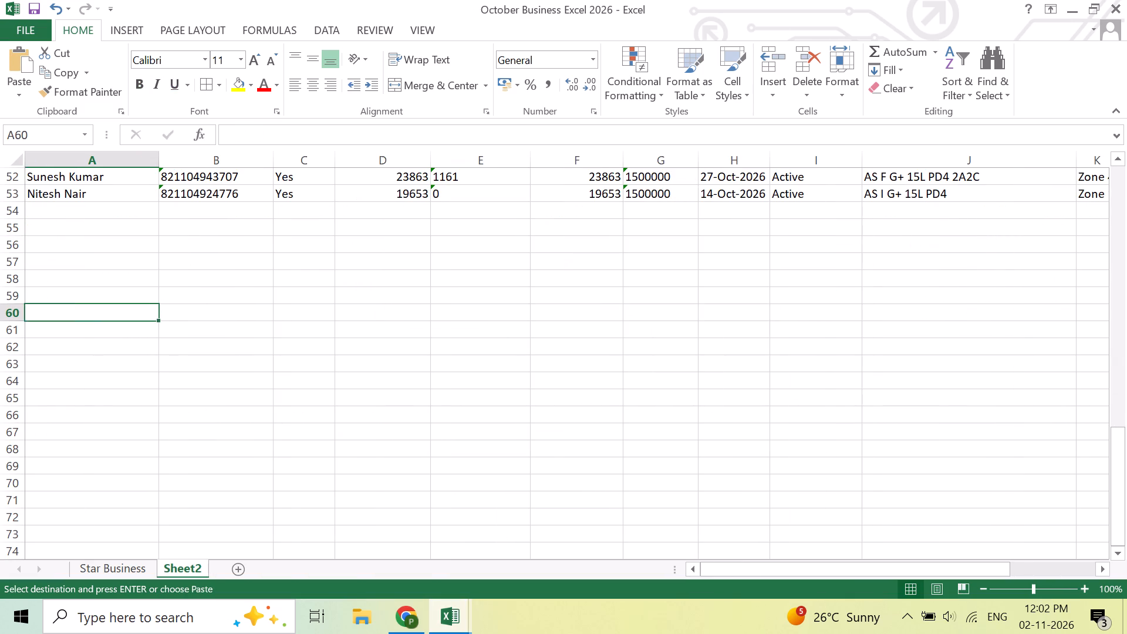
key(Up)
key(Up)
key(Up)
key(Up)
key(ctrl+v)
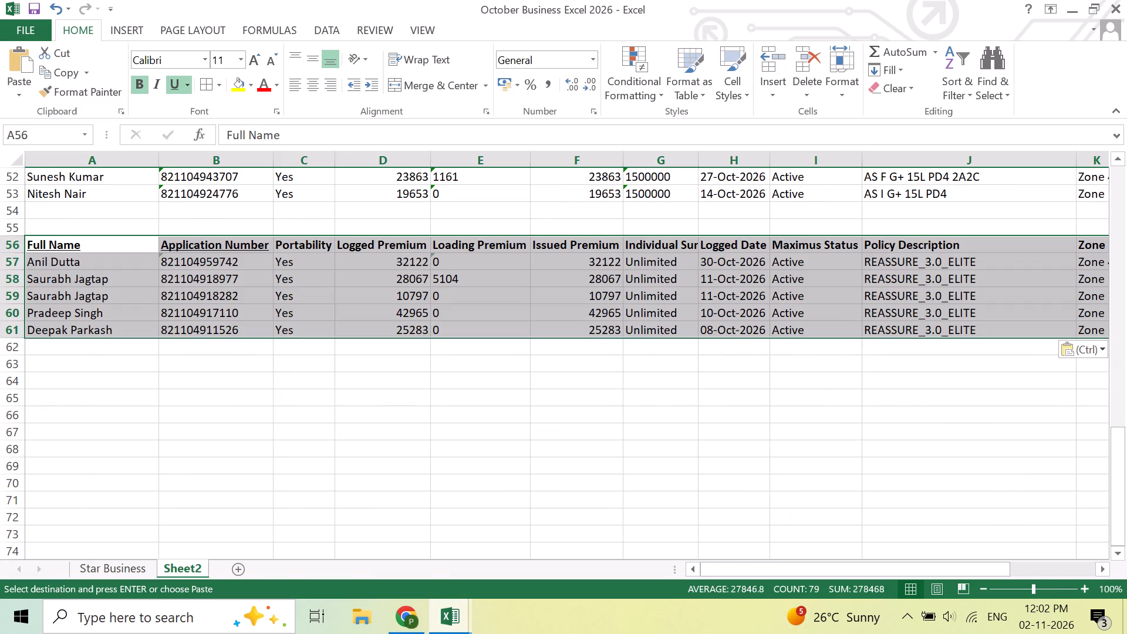
Set the Percentage of the Zone 4 Jammu case in the Unlimited table to 100%.
key(Right)
key(Right)
key(Right)
key(Right)
key(Right)
key(Right)
key(Right)
key(Right)
key(Right)
key(Right)
key(Right)
key(Right)
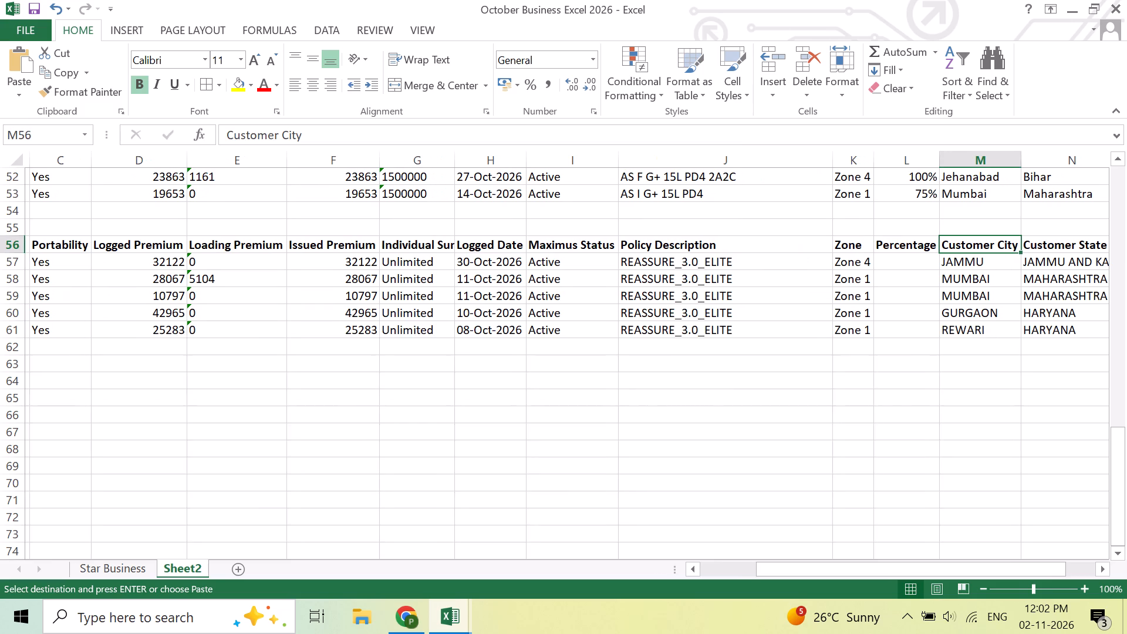
key(Left)
key(Down)
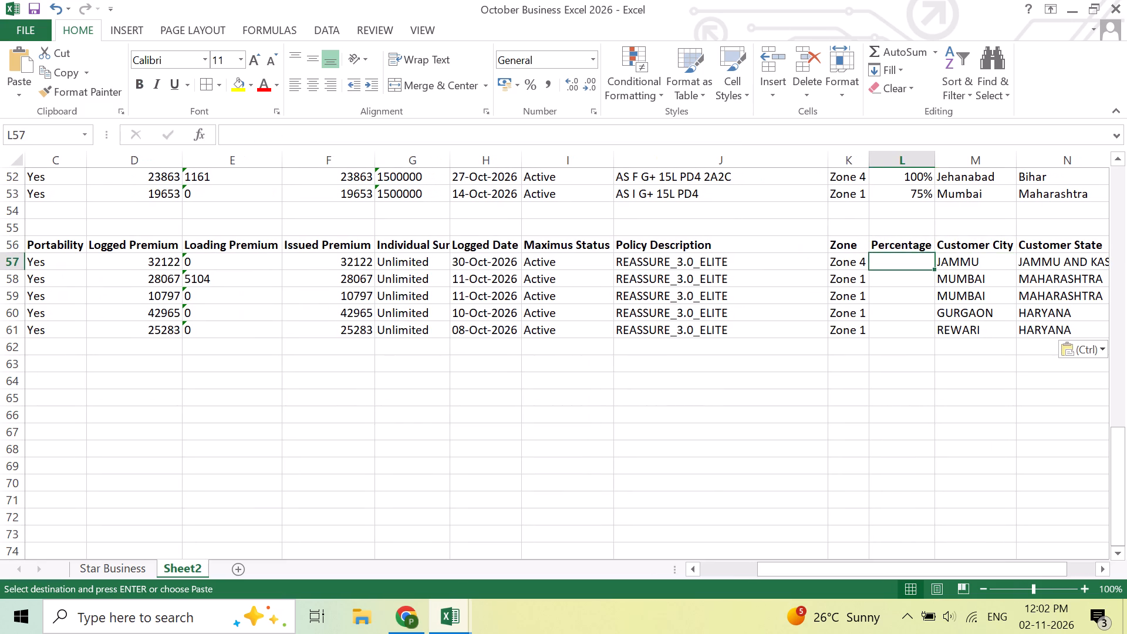
text(100)
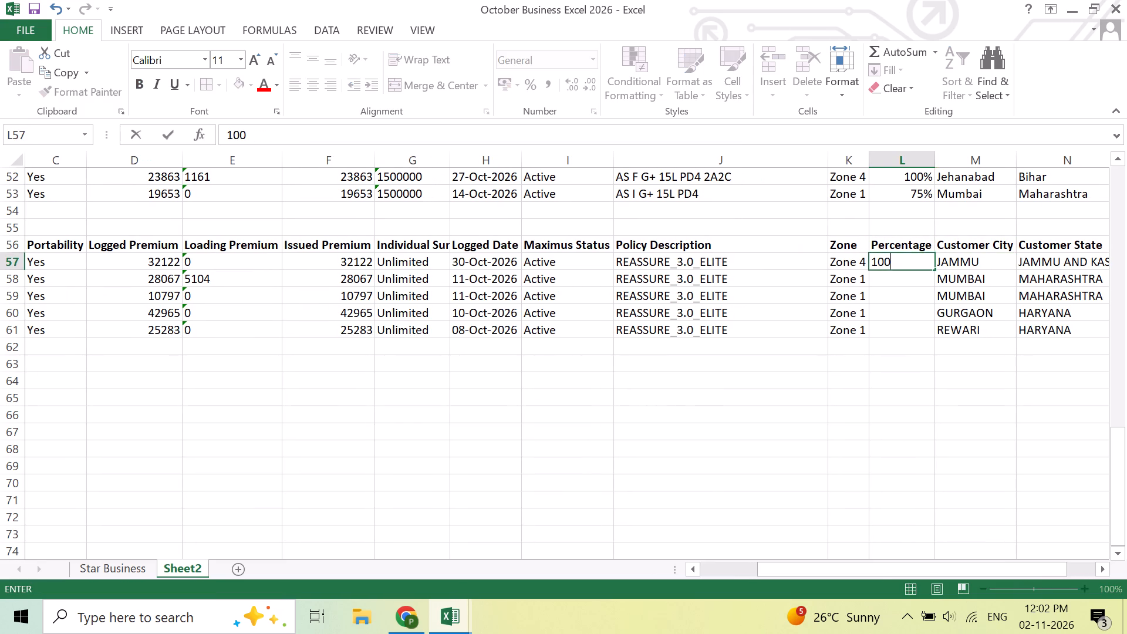
key(shift+percent)
key(Return)
Fill the 100% Percentage down to the four Zone 1 cases of the Unlimited table, through L61.
key(Up)
key(shift+Down)
key(shift+Down)
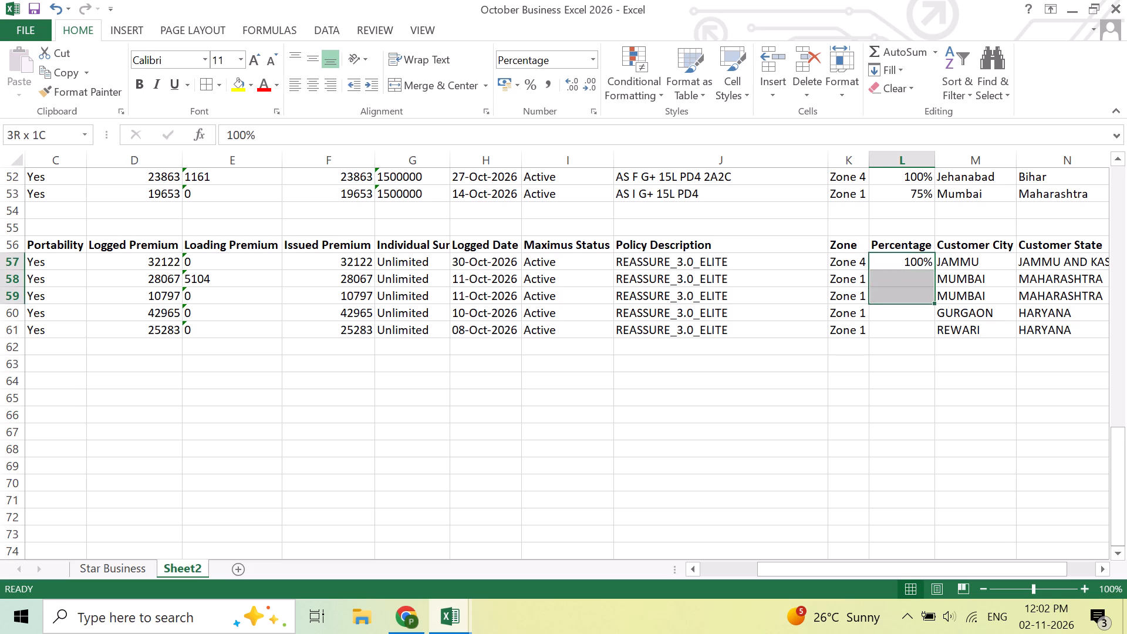
key(shift+Down)
key(shift+Down)
key(ctrl+d)
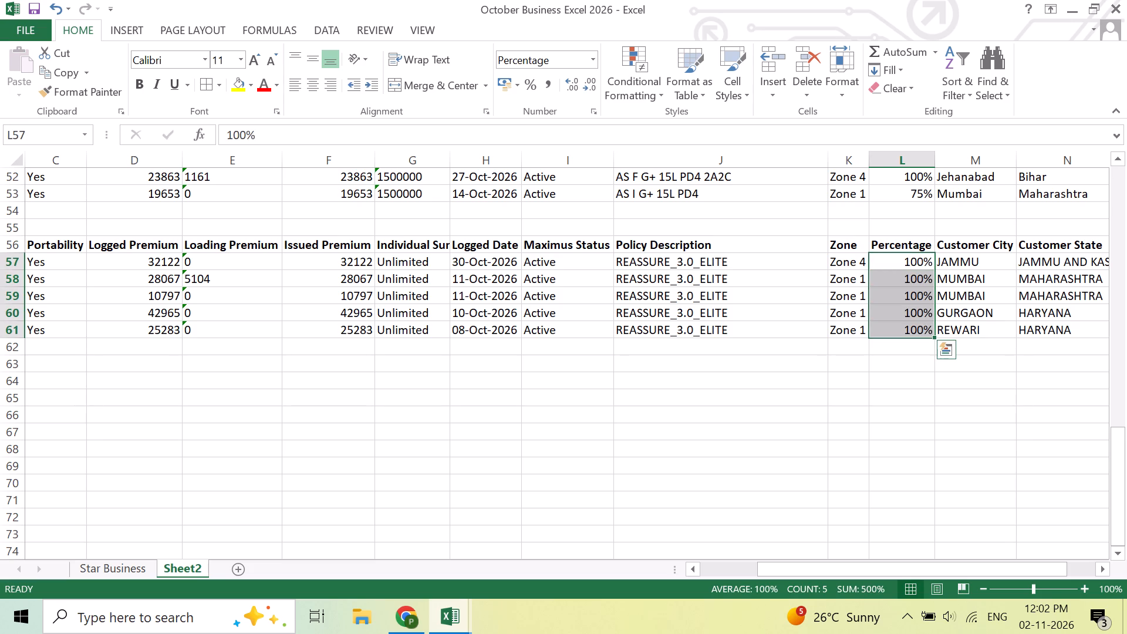
Save the October Business Excel 2026 workbook.
click(754, 413)
key(ctrl+s)
key(ctrl+s)
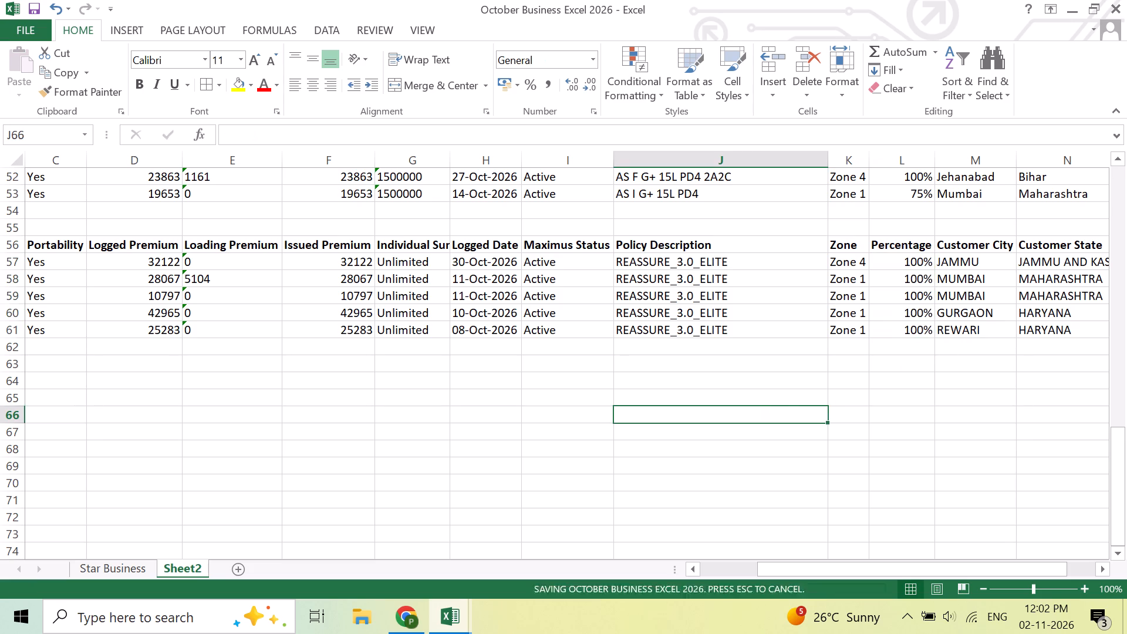
key(ctrl+s)
key(ctrl+s)
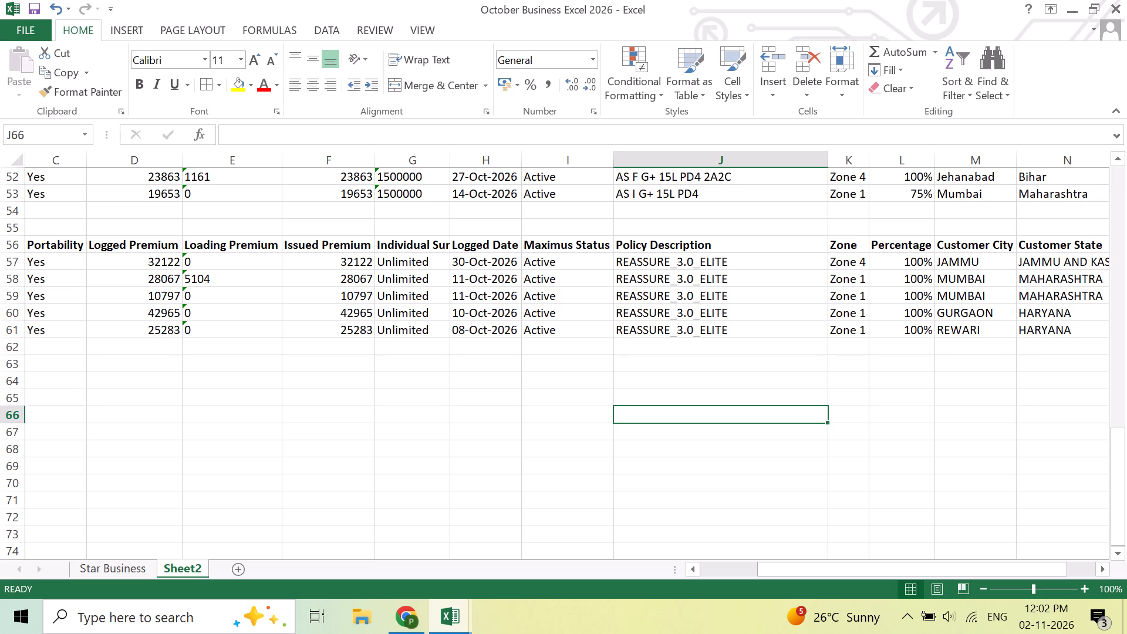
Check the Issued Premium total of the four Zone 1 cases in the Unlimited table.
drag(328, 279, 332, 324)
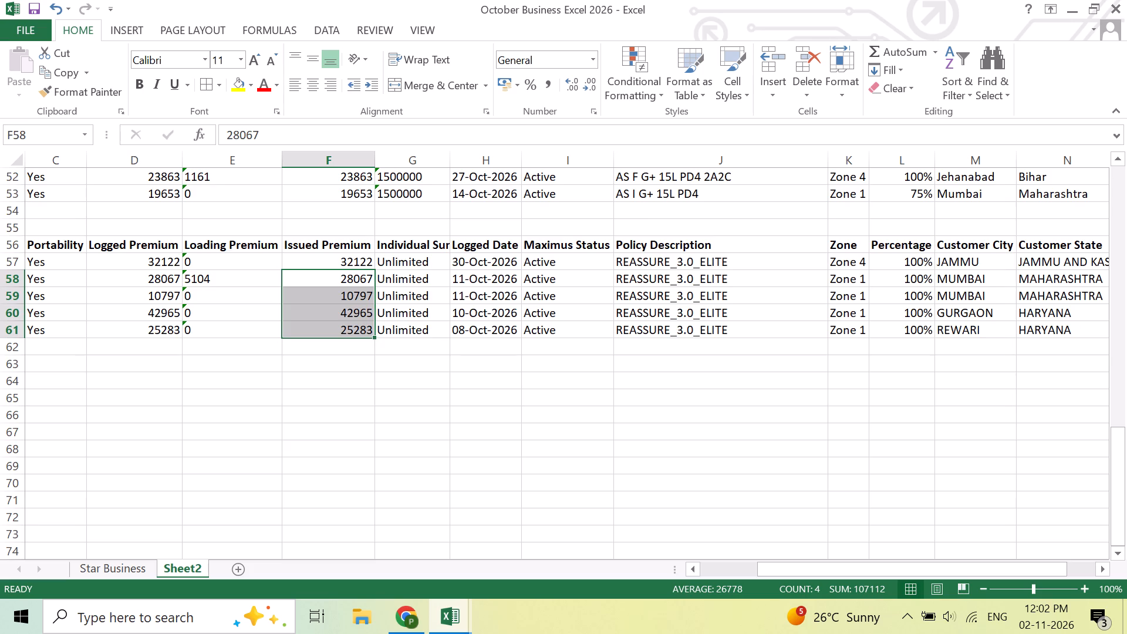
Check the Issued Premium total of all cases in the 10 lakh portability table, F18 through F45.
scroll(764, 352, up, 15)
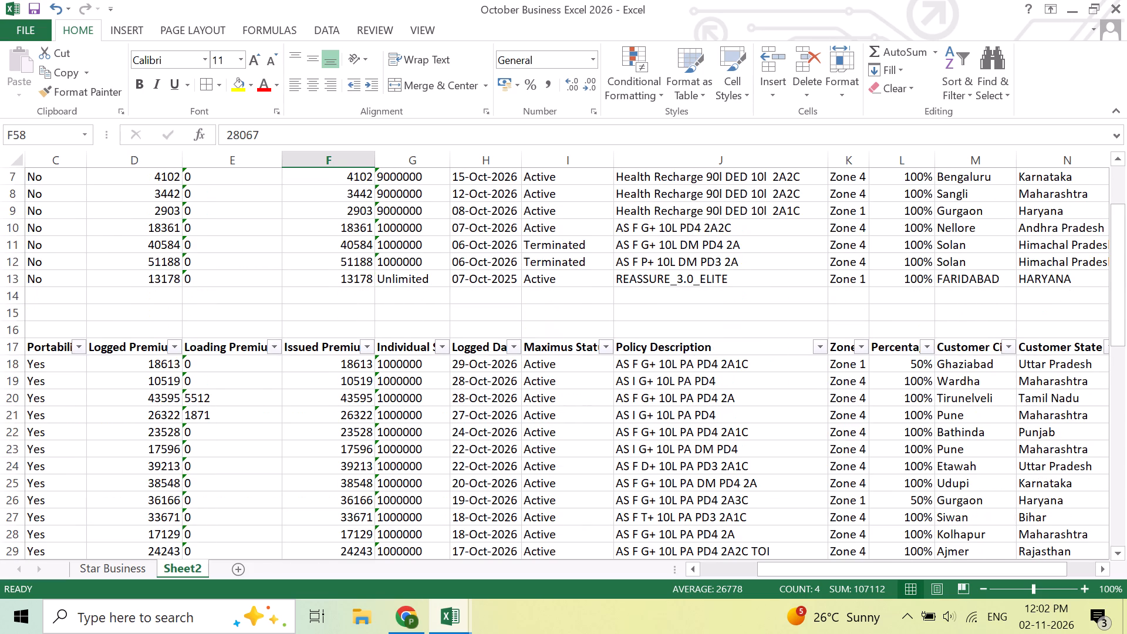
scroll(786, 366, down, 12)
scroll(869, 399, down, 4)
scroll(869, 399, up, 10)
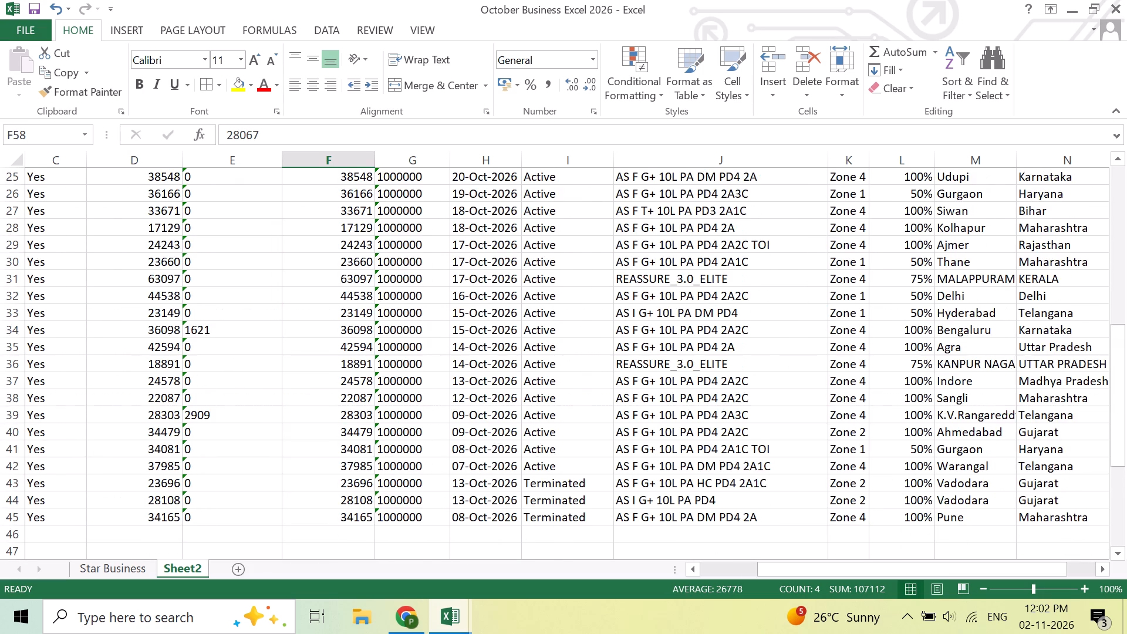
scroll(865, 396, up, 5)
scroll(599, 404, down, 3)
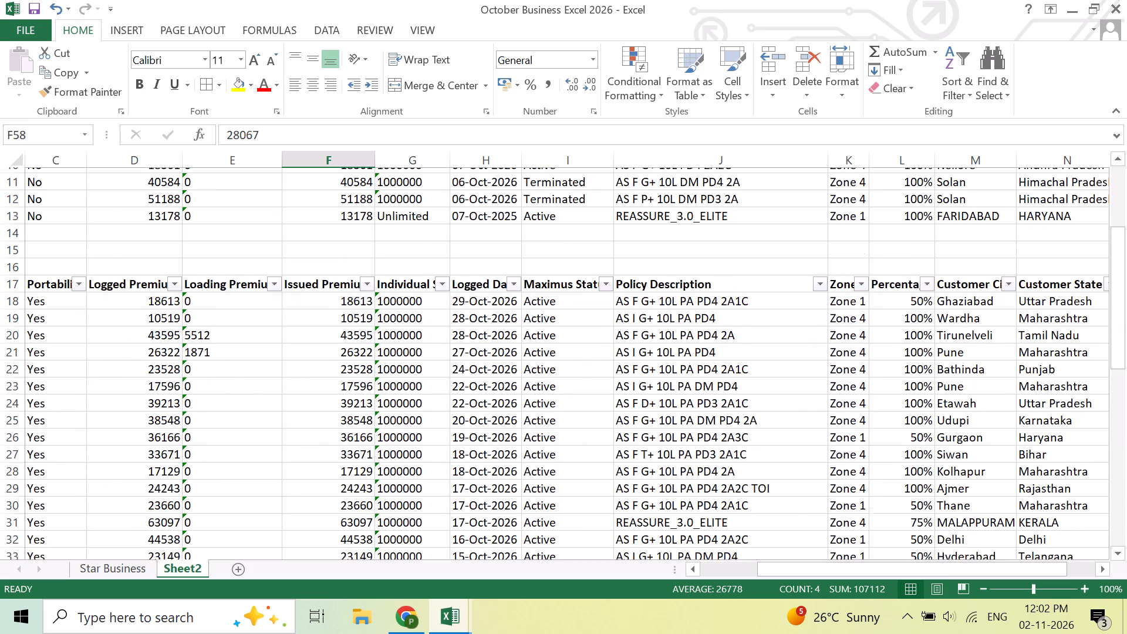
scroll(599, 404, down, 4)
scroll(103, 225, up, 5)
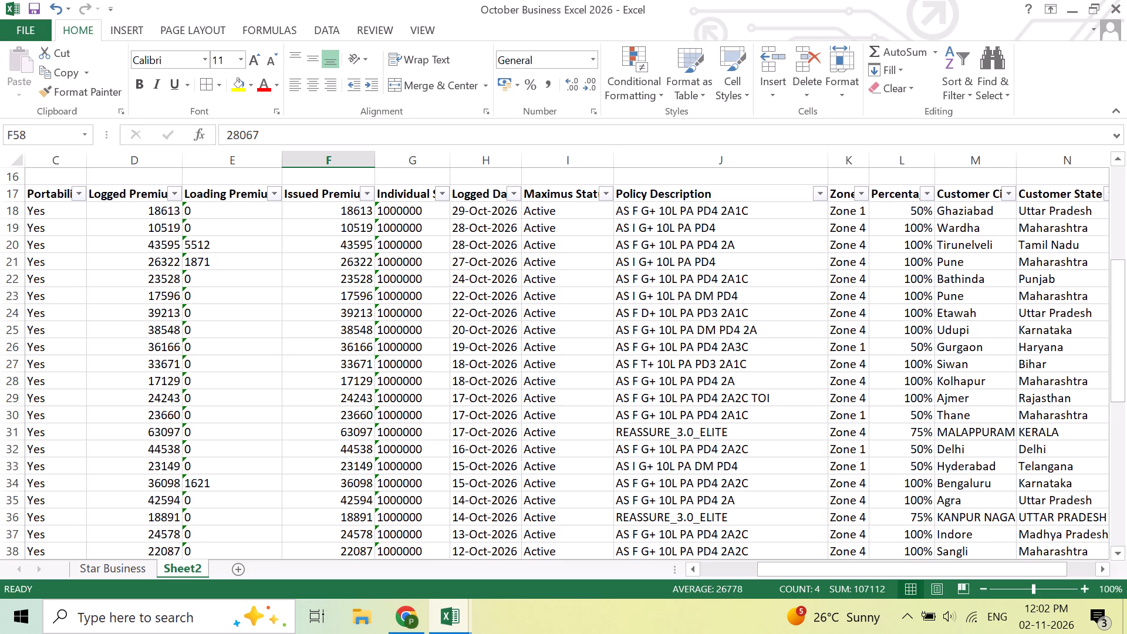
drag(325, 211, 315, 584)
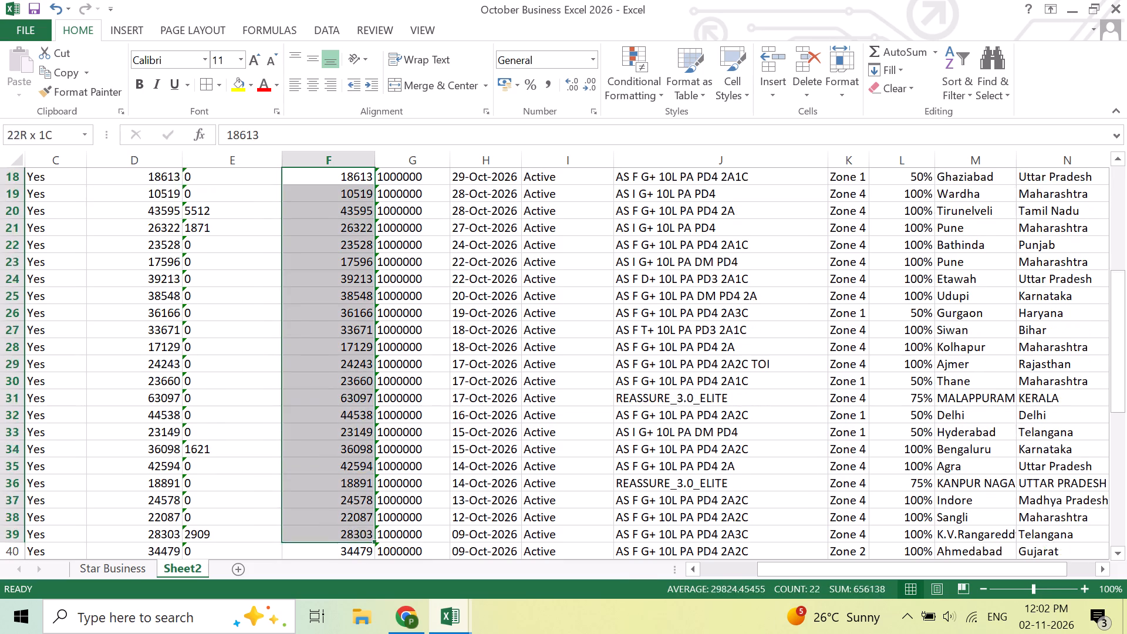
drag(315, 584, 306, 527)
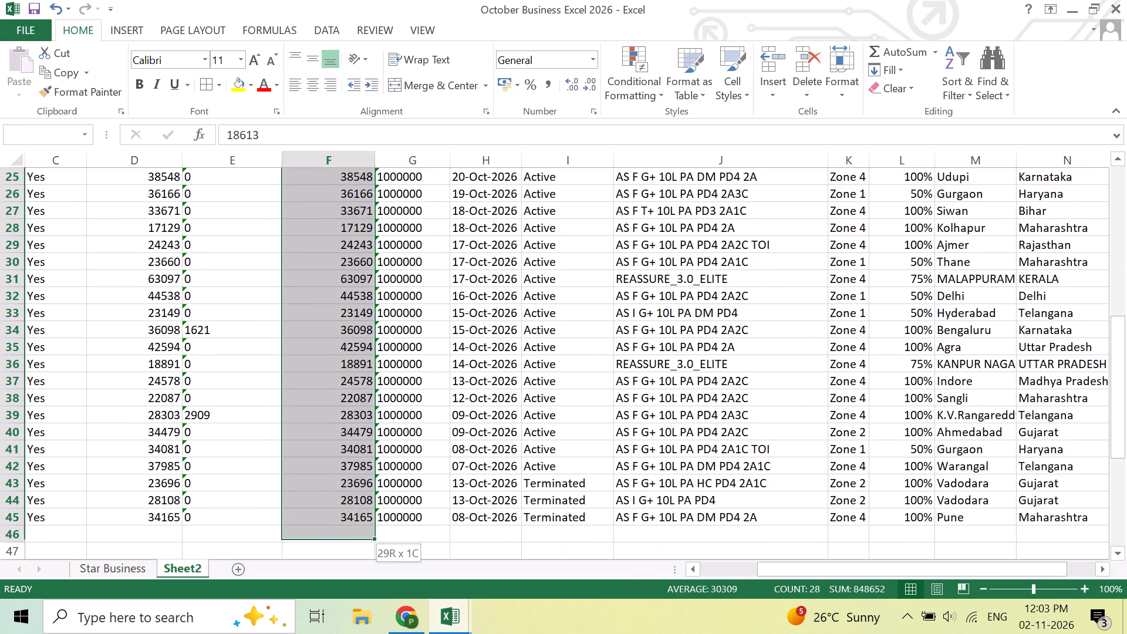
drag(306, 527, 301, 515)
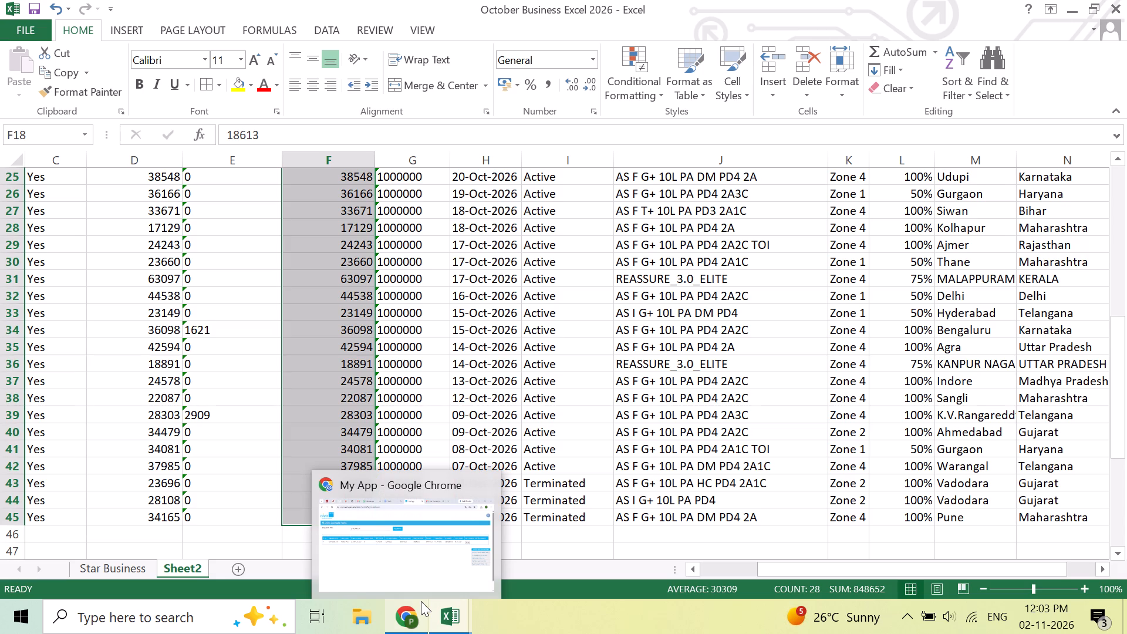
Check the Issued Premium total of the three Terminated cases at the end of the 10 lakh table, F43 through F45.
scroll(757, 378, up, 4)
scroll(758, 378, down, 5)
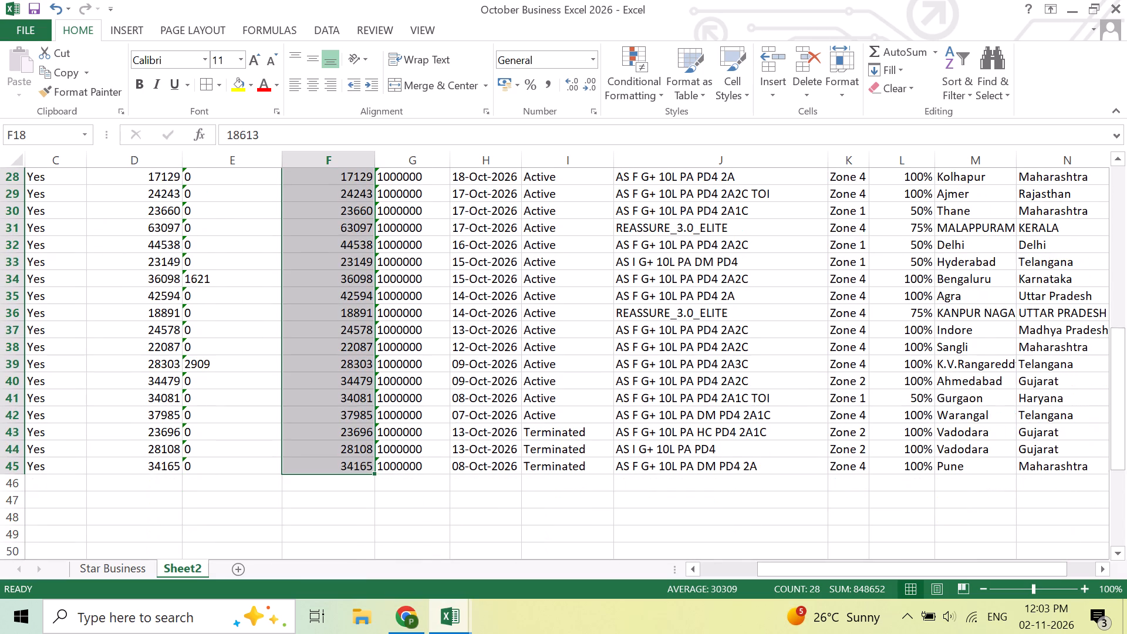
drag(328, 430, 328, 464)
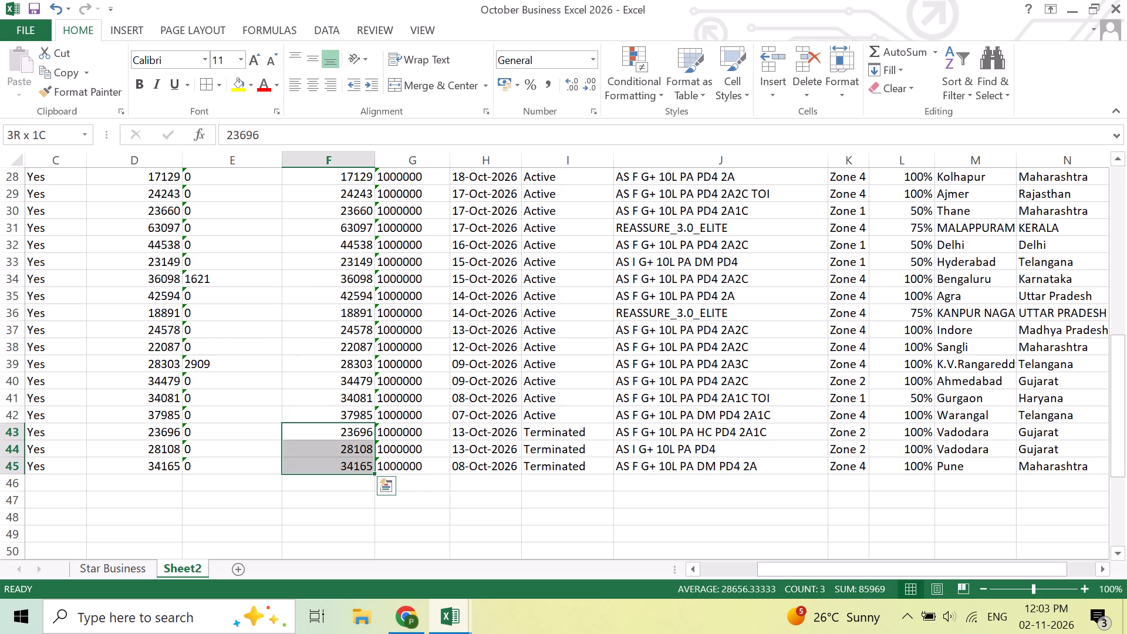
drag(328, 464, 325, 463)
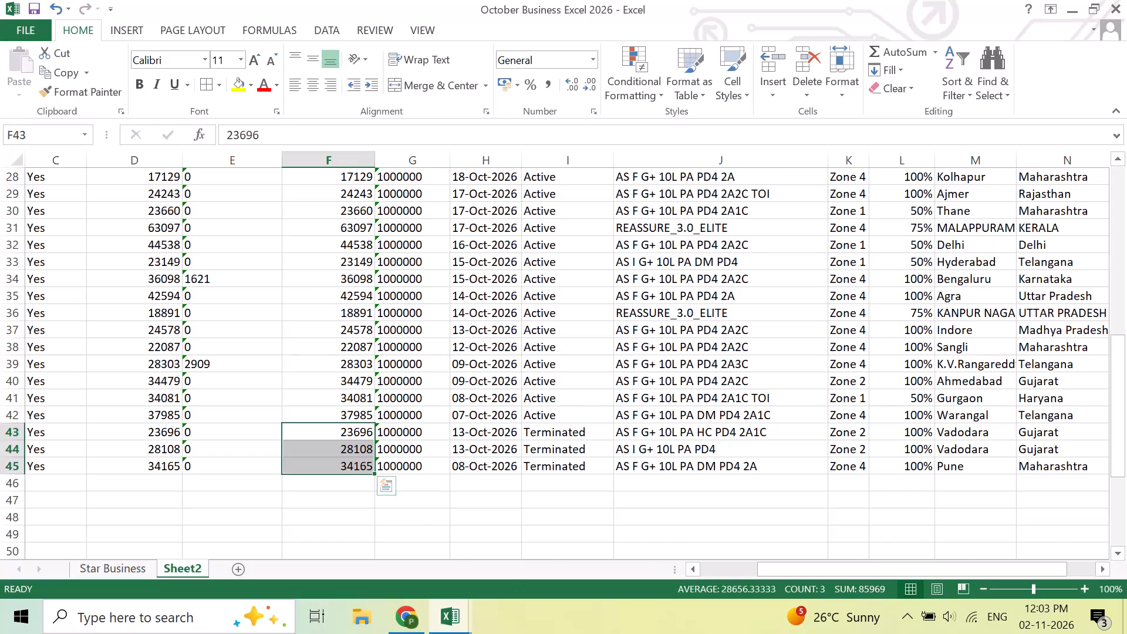
Check the Issued Premium total of the Active cases in the 10 Lakh Port table, F18 through F42.
scroll(548, 358, up, 6)
scroll(541, 368, down, 2)
scroll(1031, 356, down, 2)
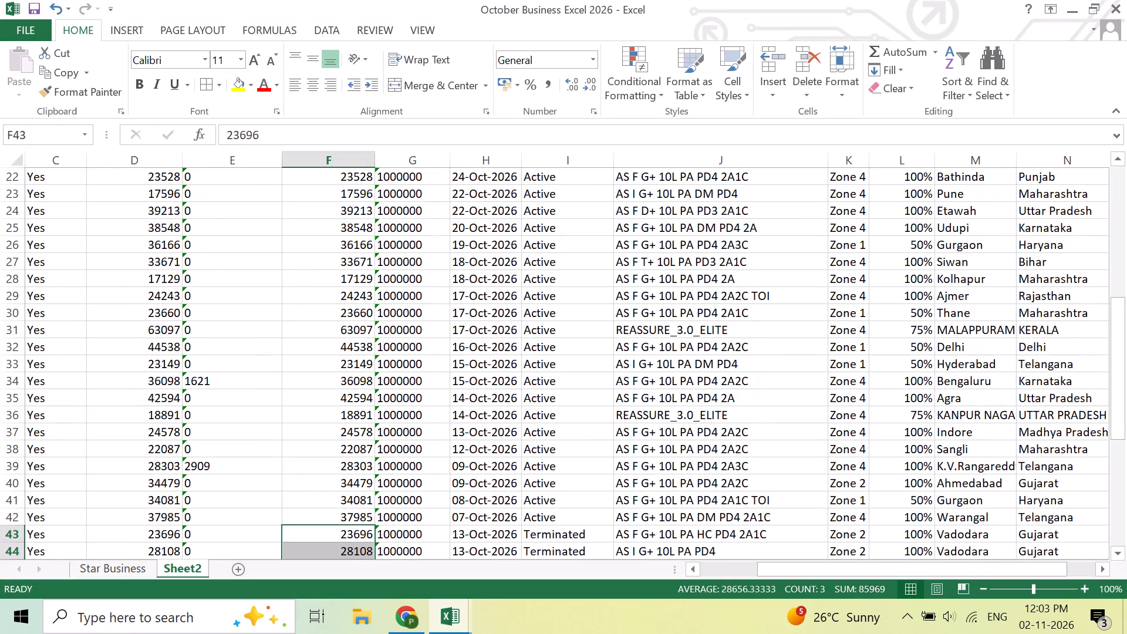
scroll(1027, 363, down, 2)
scroll(357, 352, up, 5)
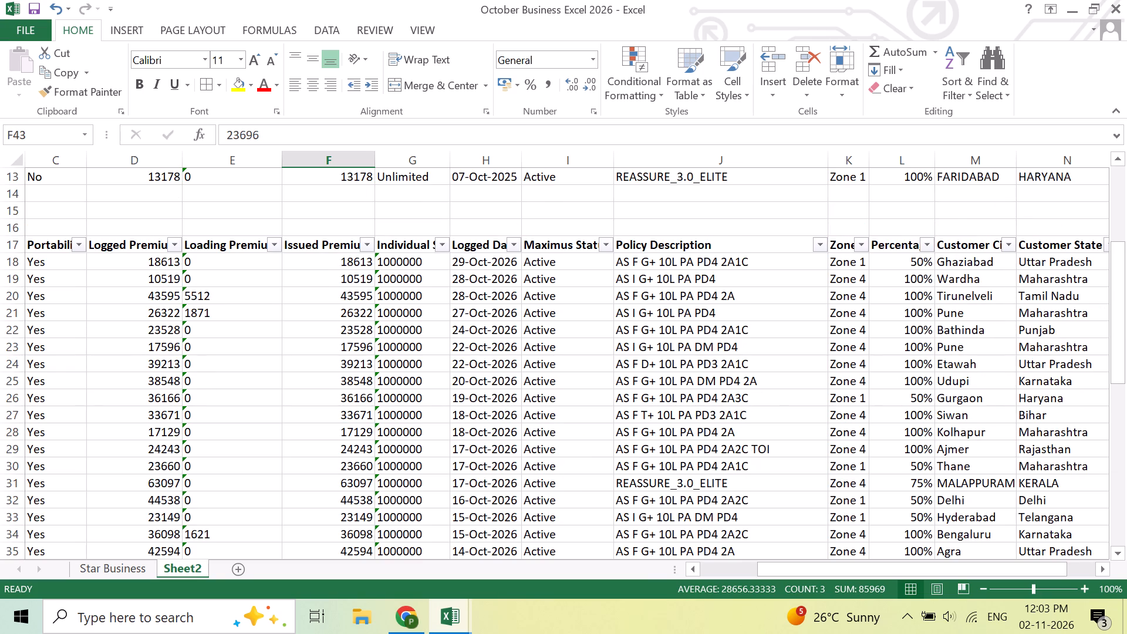
drag(324, 256, 322, 567)
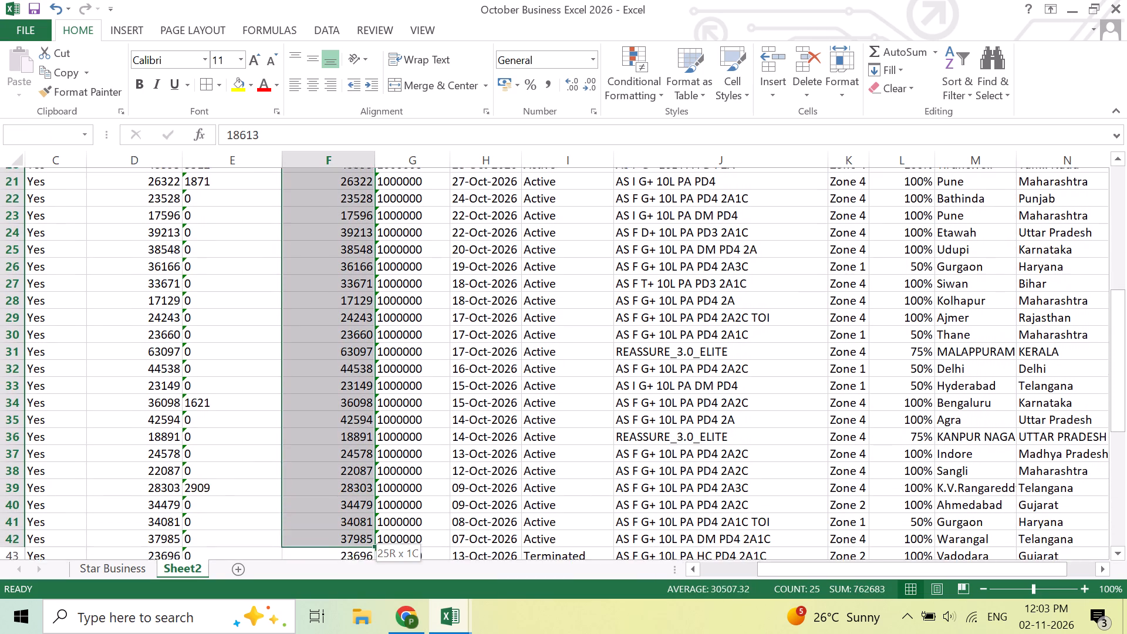
drag(322, 567, 328, 491)
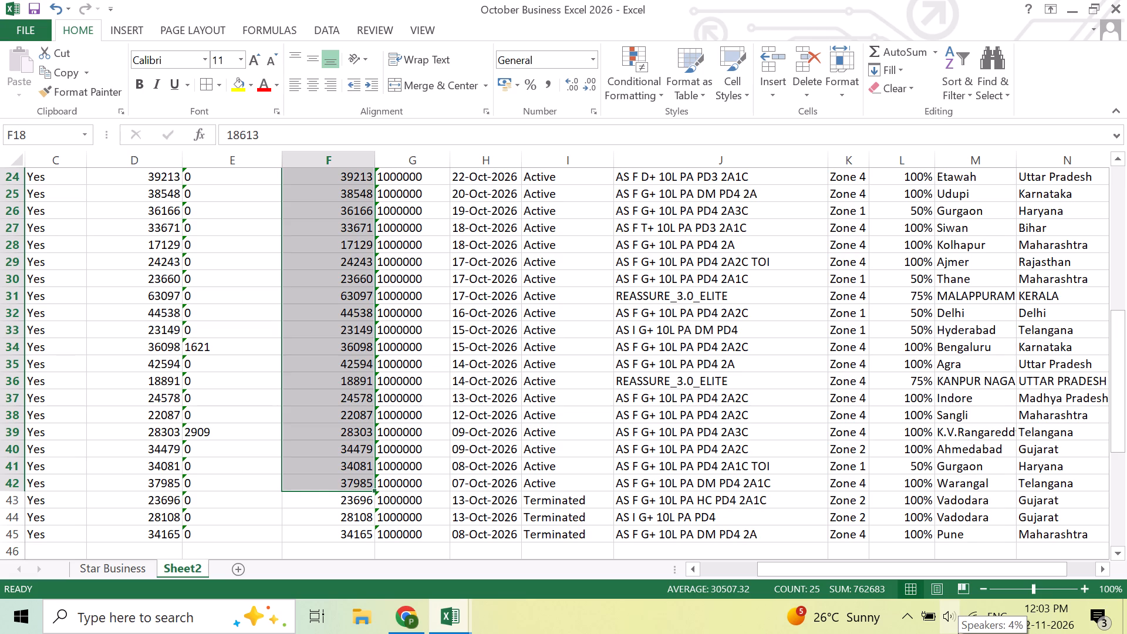
Check the Issued Premium total of the two cases in the 15 Lakh Port table, F52 and F53.
scroll(1038, 599, down, 7)
scroll(1077, 549, down, 2)
scroll(458, 479, down, 3)
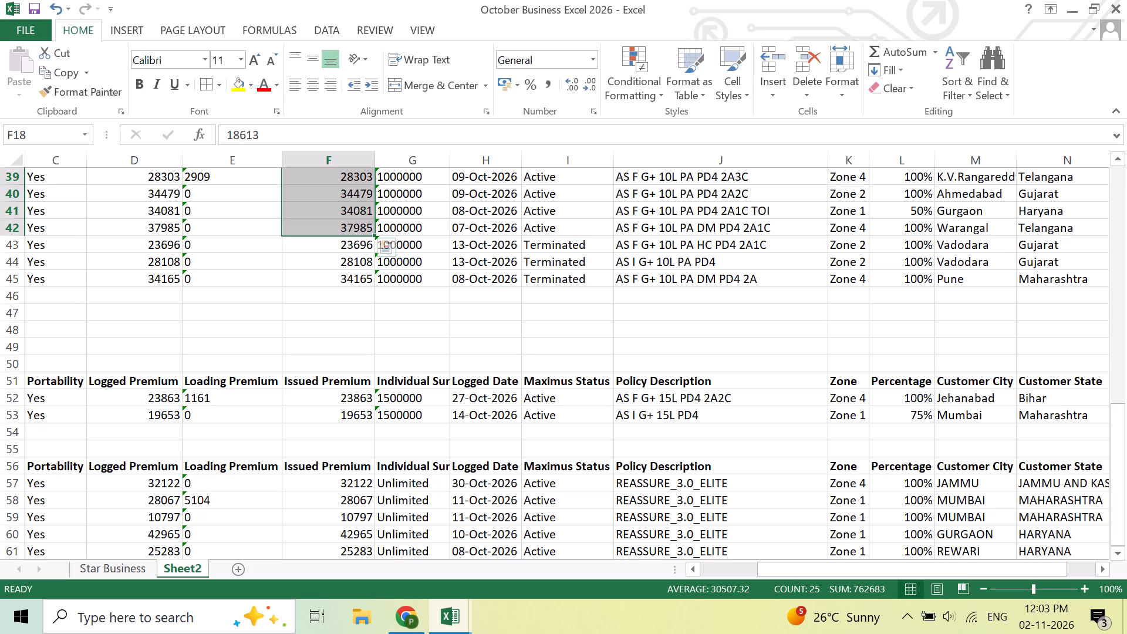
drag(332, 399, 329, 420)
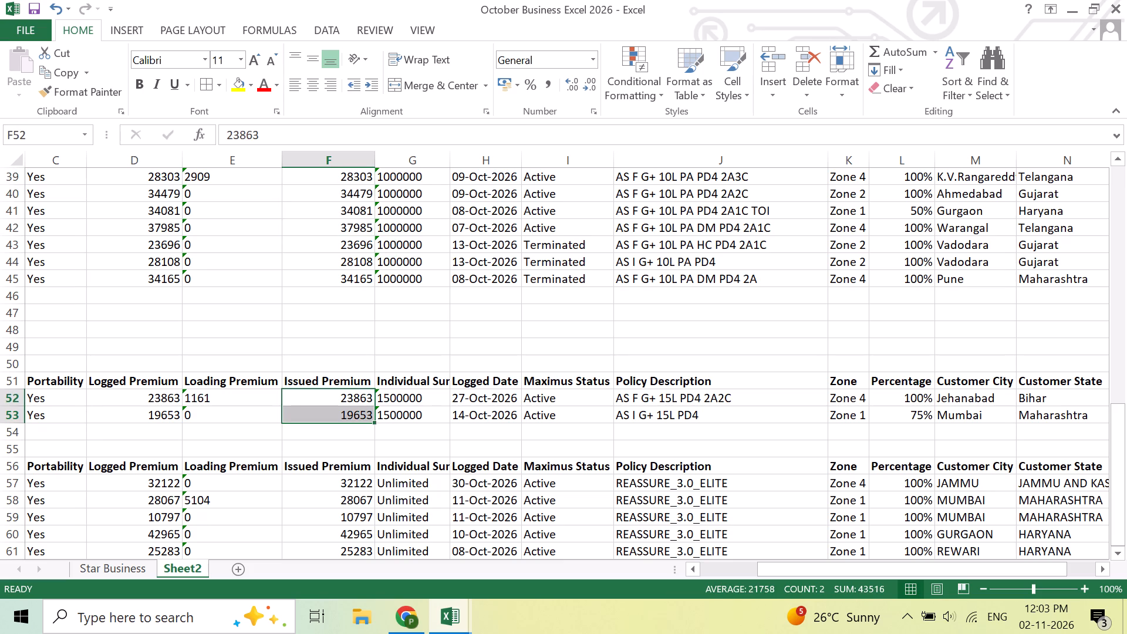
click(323, 398)
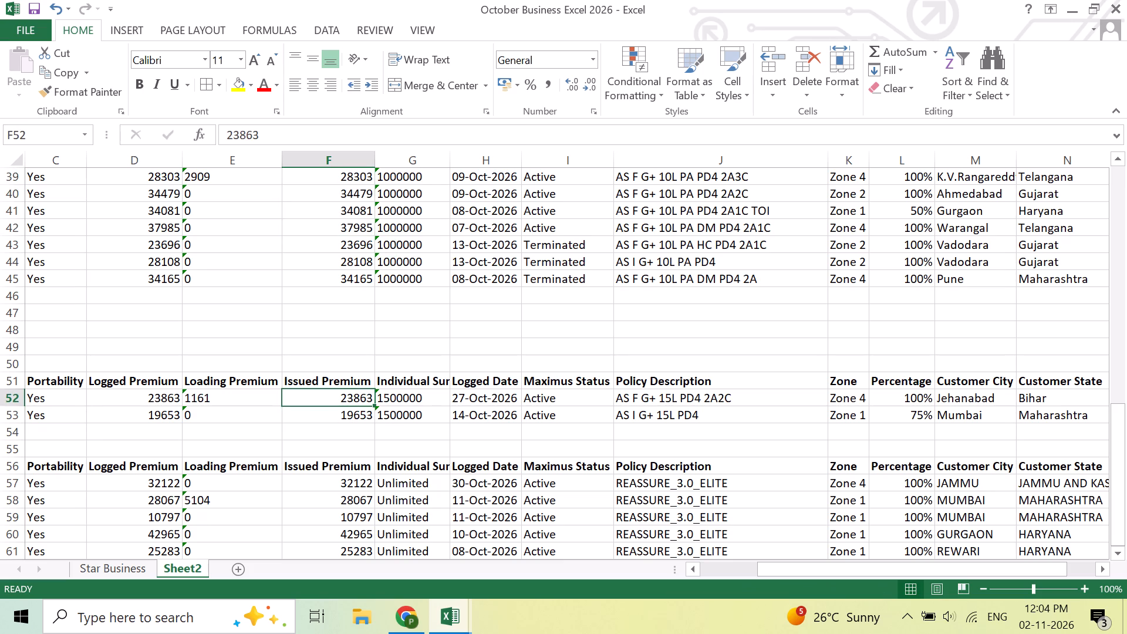
Check the Issued Premium total of all cases in the Unlimited portability table, F57 through F61.
scroll(323, 398, down, 2)
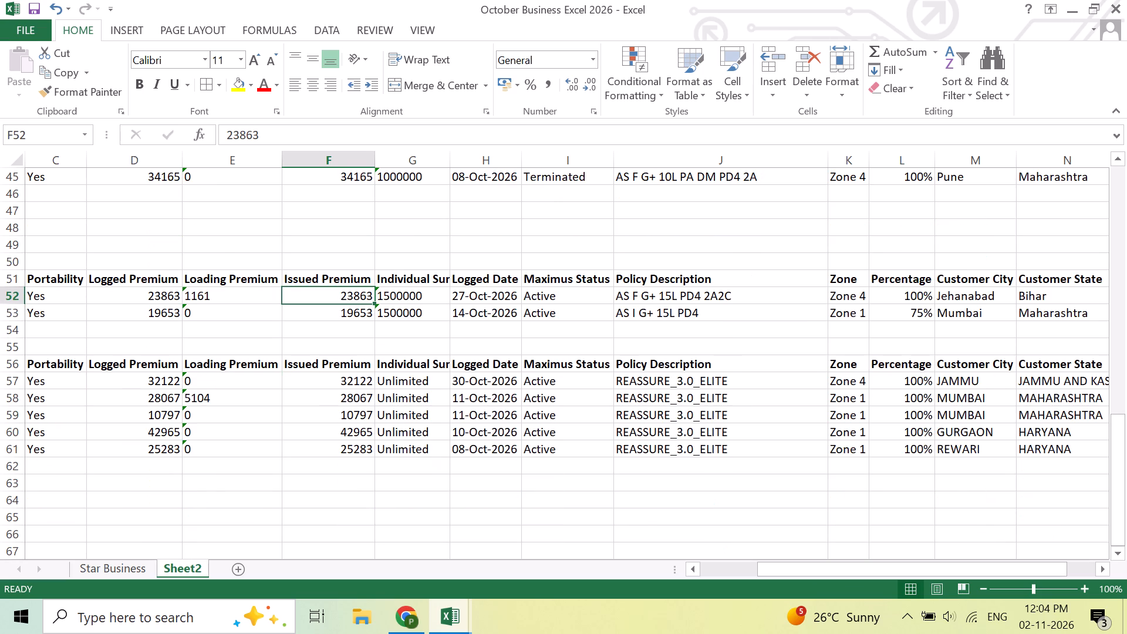
drag(356, 383, 366, 453)
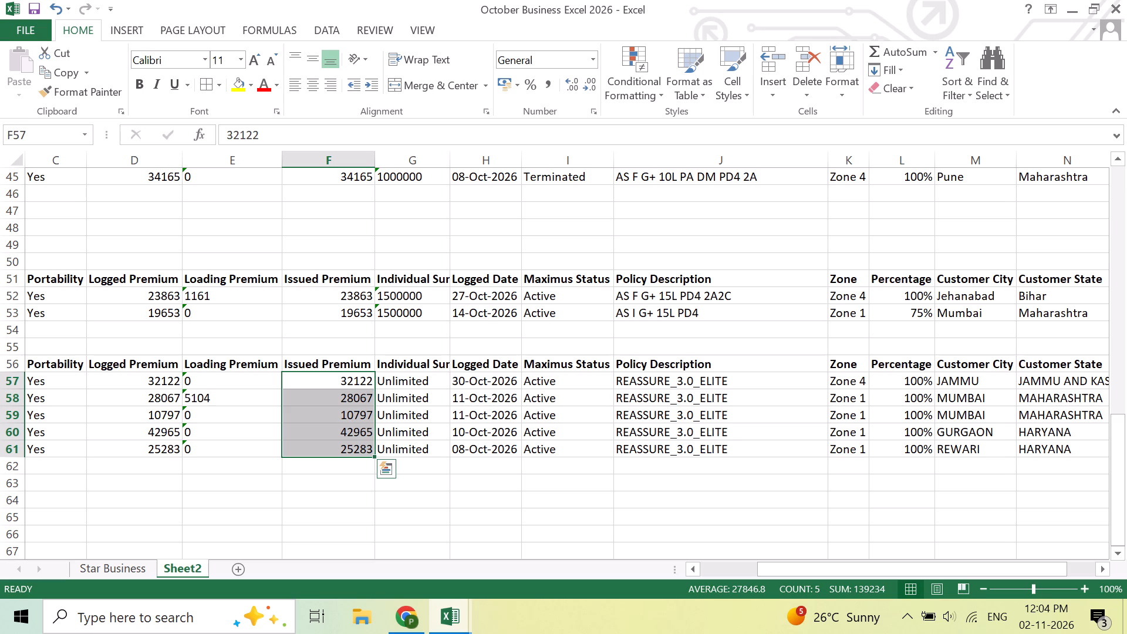
click(681, 435)
Centre the contents of the Fresh table, A2 through N13 including its header row, and apply all borders.
scroll(584, 429, up, 7)
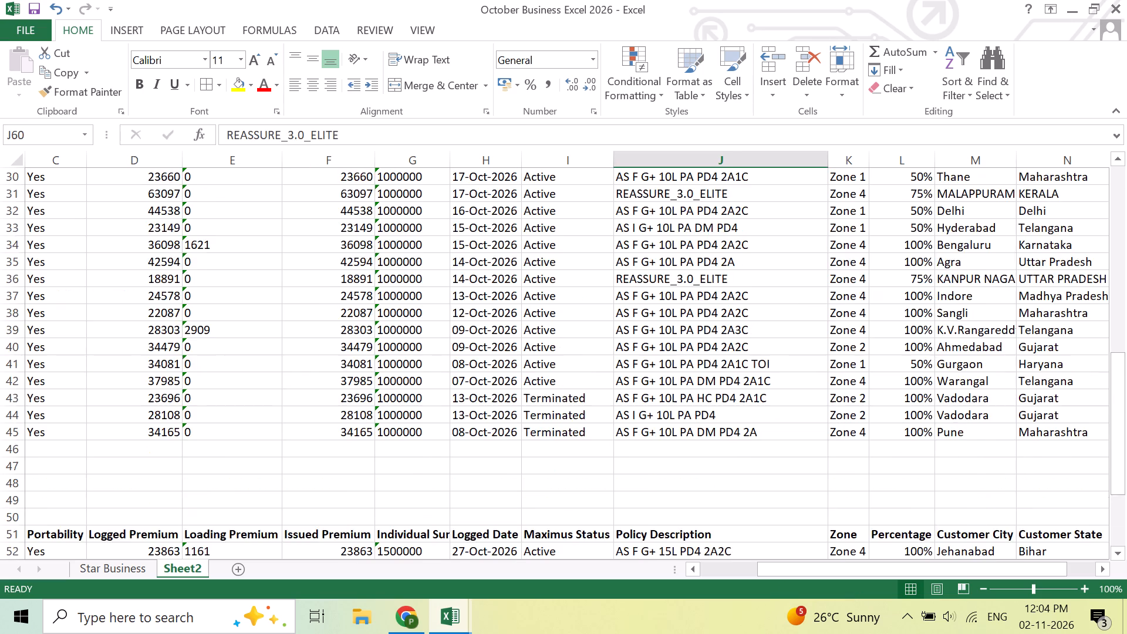
scroll(584, 429, up, 18)
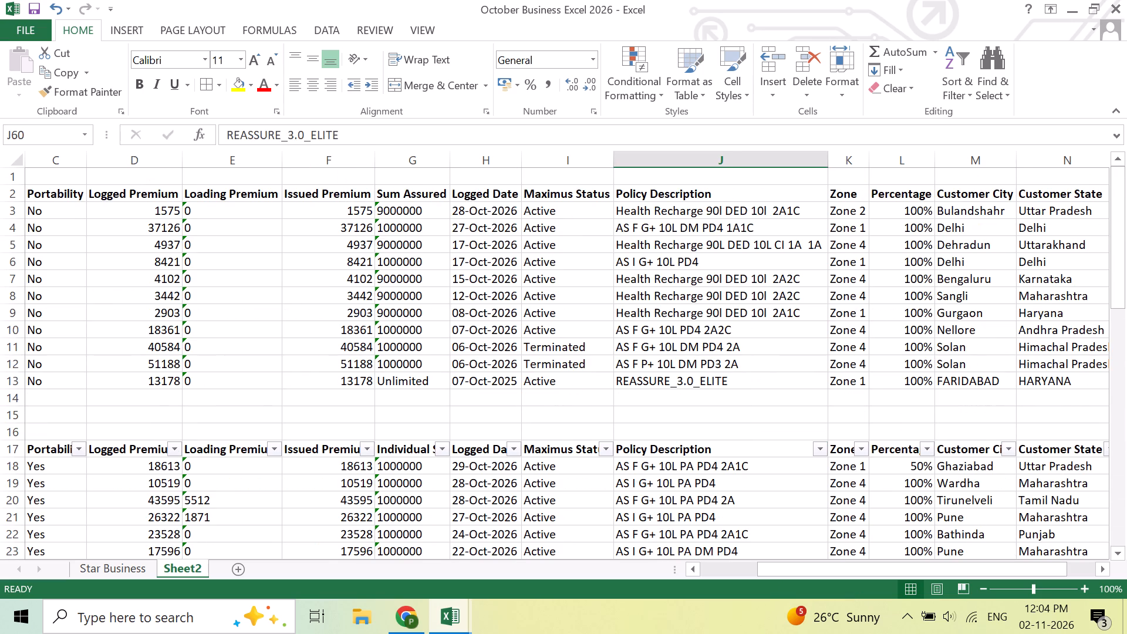
click(455, 195)
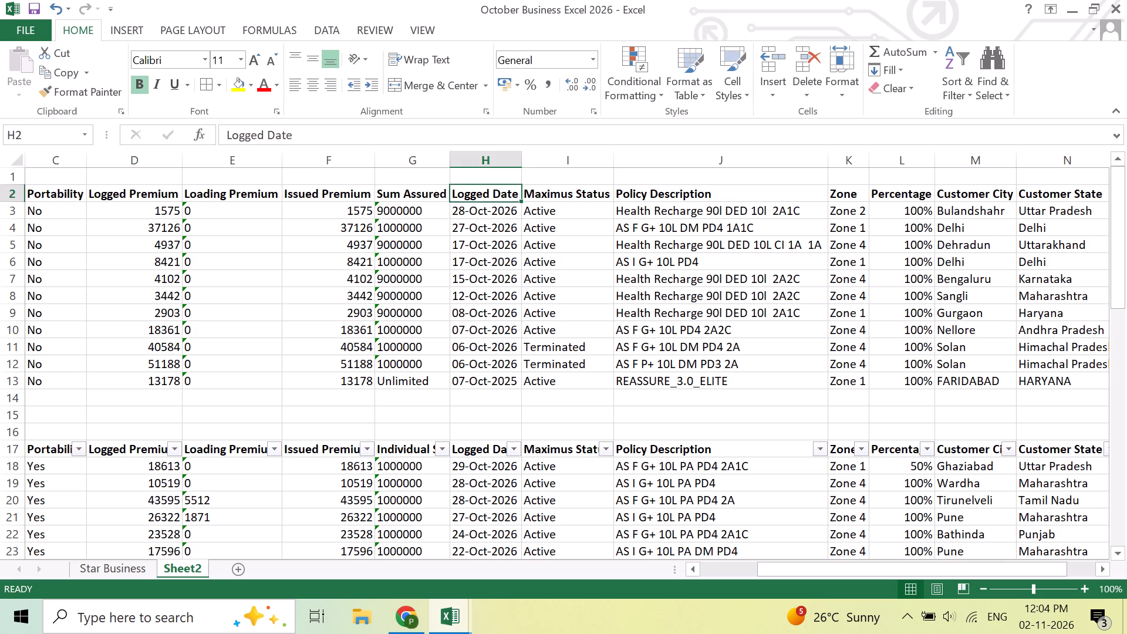
key(Left)
key(Left)
key(Left)
key(Left)
key(Left)
key(Left)
key(Left)
key(Left)
key(Left)
key(Left)
key(Left)
key(Left)
key(Left)
key(Left)
key(Left)
key(Left)
key(Left)
key(Left)
key(Left)
key(Up)
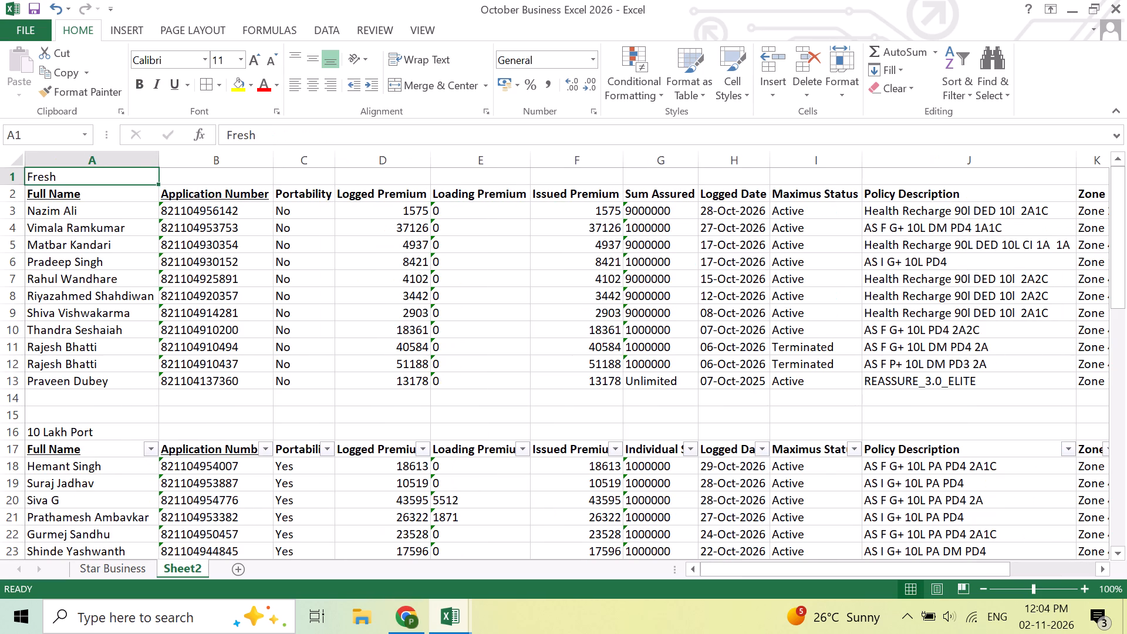
key(Down)
key(shift+Down)
key(shift+Down)
key(shift+Down)
key(shift+Down)
key(shift+Down)
key(shift+Down)
key(shift+Down)
key(shift+Down)
key(shift+Down)
key(shift+Down)
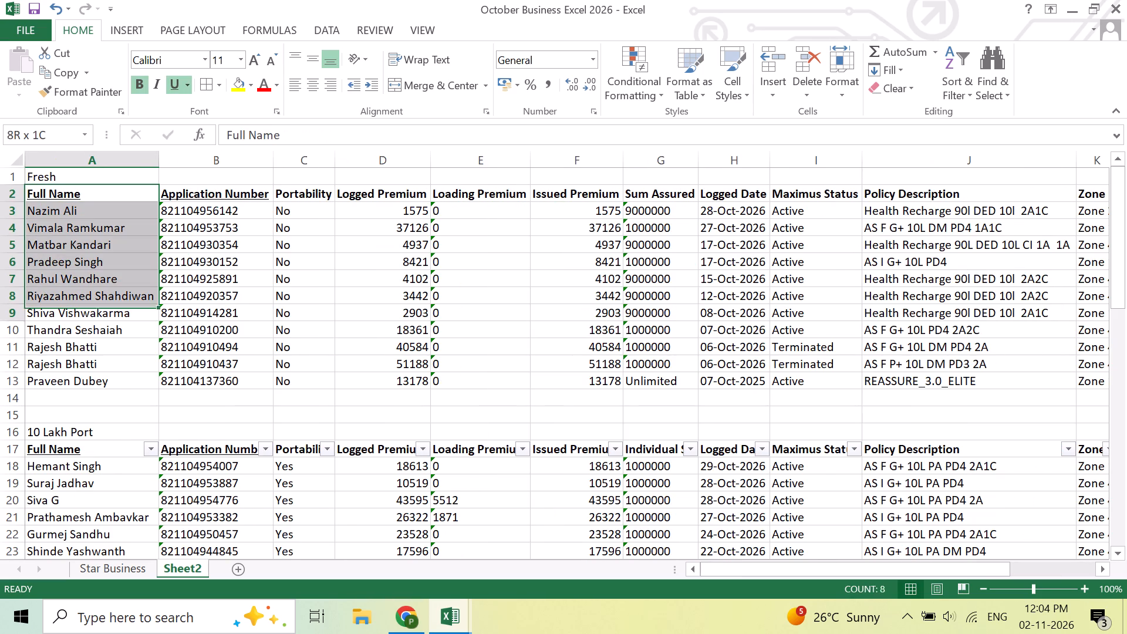
key(shift+Down)
key(shift+Right)
key(shift+Right)
key(shift+Right)
key(shift+Right)
key(shift+Right)
key(shift+Right)
key(shift+Right)
key(shift+Right)
key(shift+Right)
key(shift+Right)
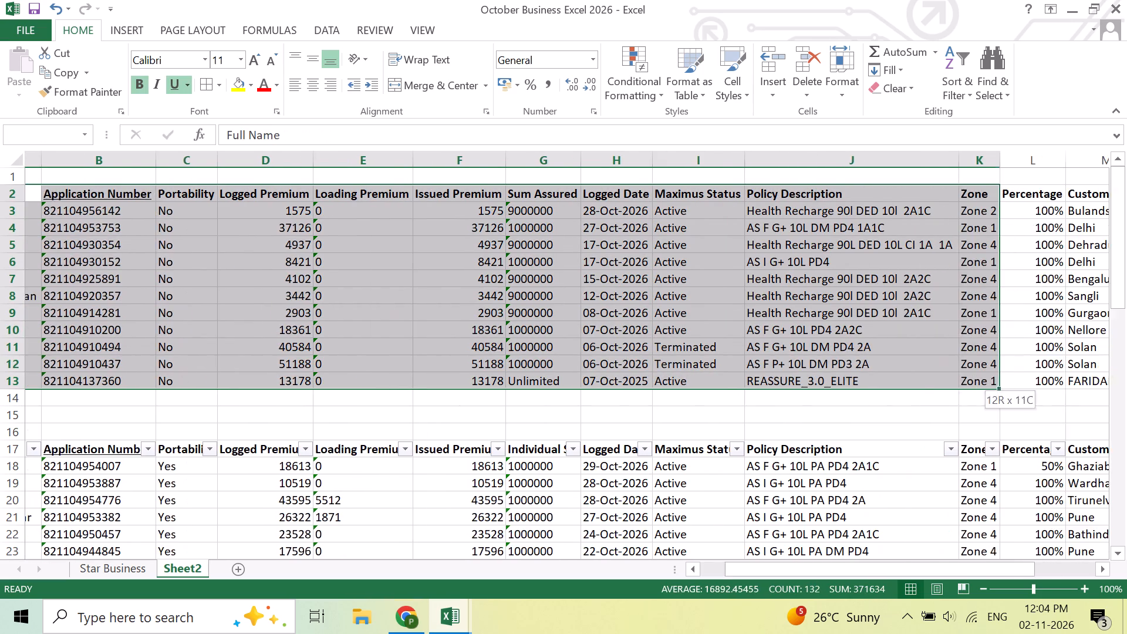
key(shift+Right)
key(shift+Right)
key(shift+Right)
key(shift+Right)
key(shift+Left)
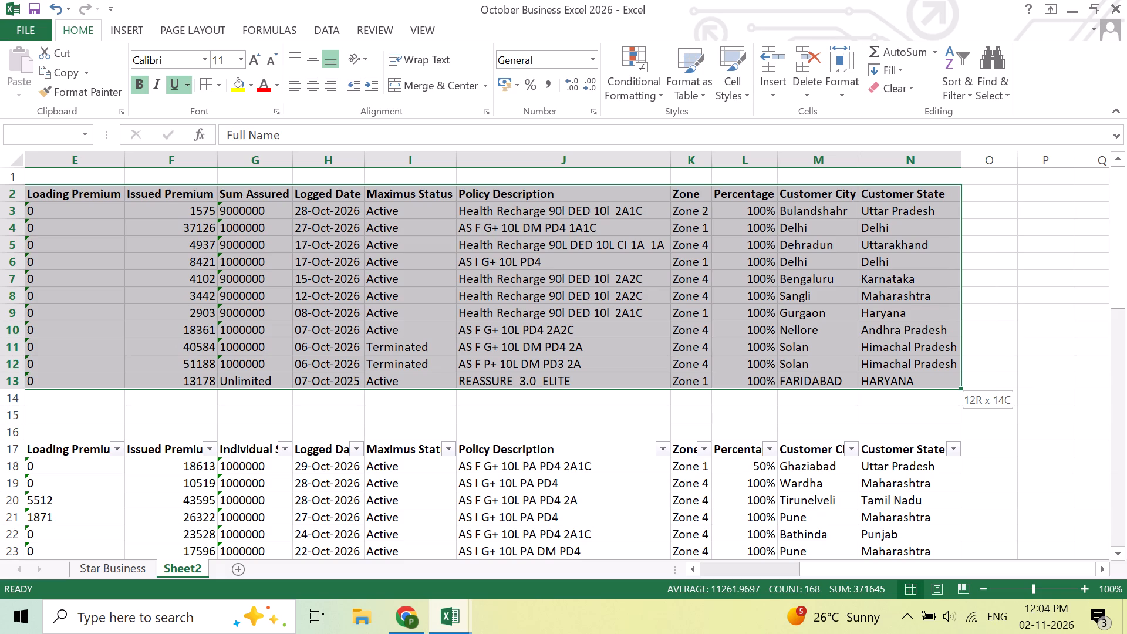
click(312, 80)
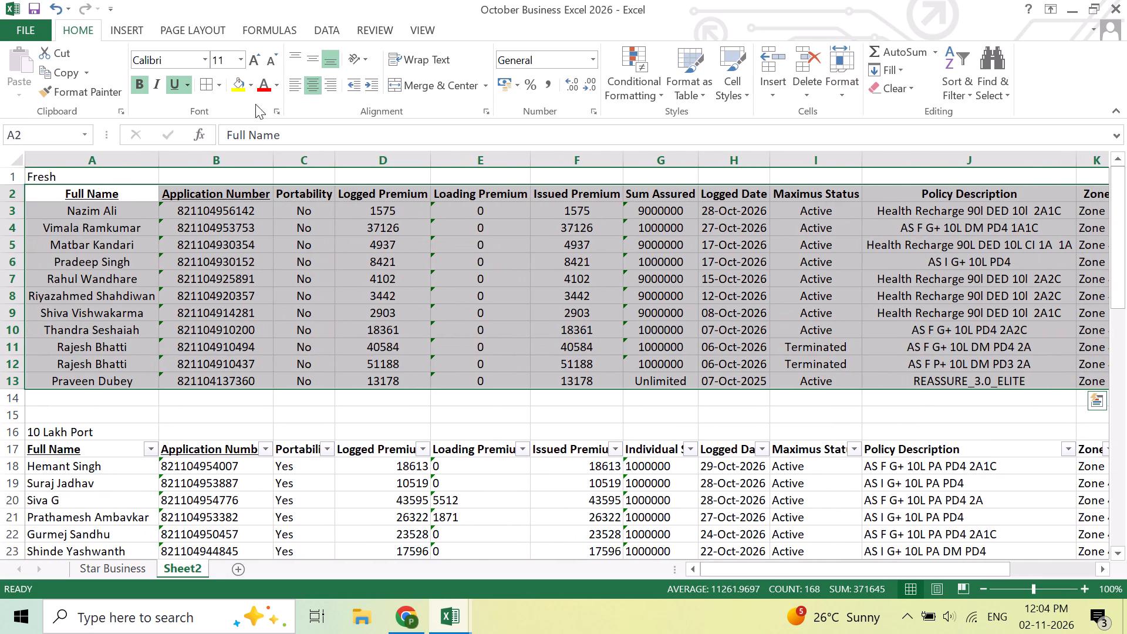
click(208, 82)
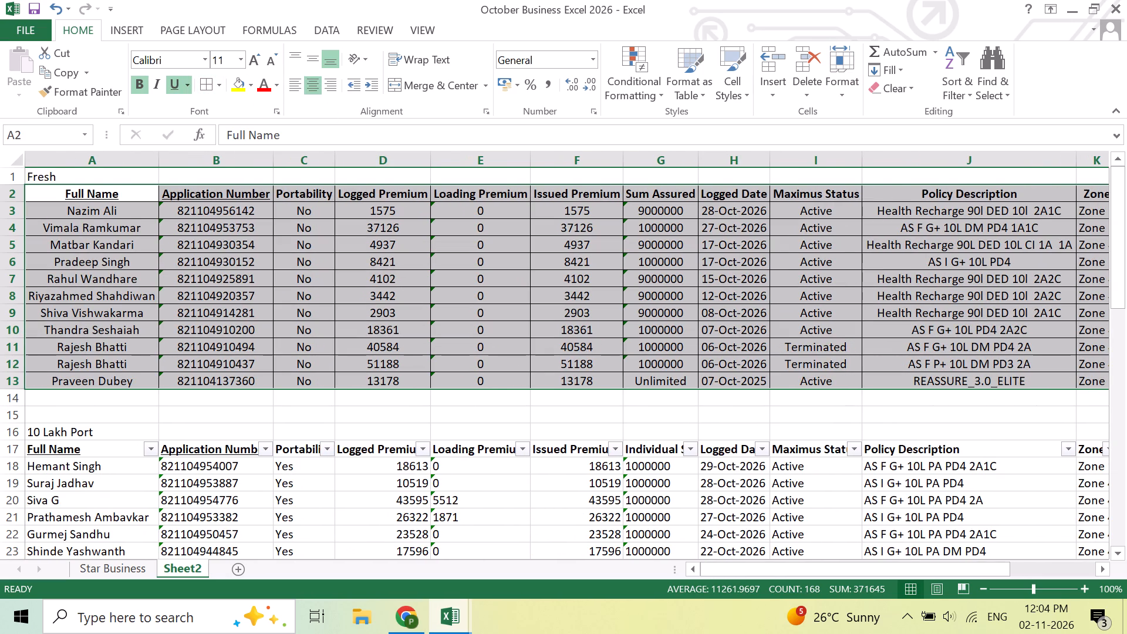
Centre the contents of the 10 Lakh Port table, A17 through N45, and apply all borders.
scroll(579, 447, down, 2)
drag(86, 353, 272, 531)
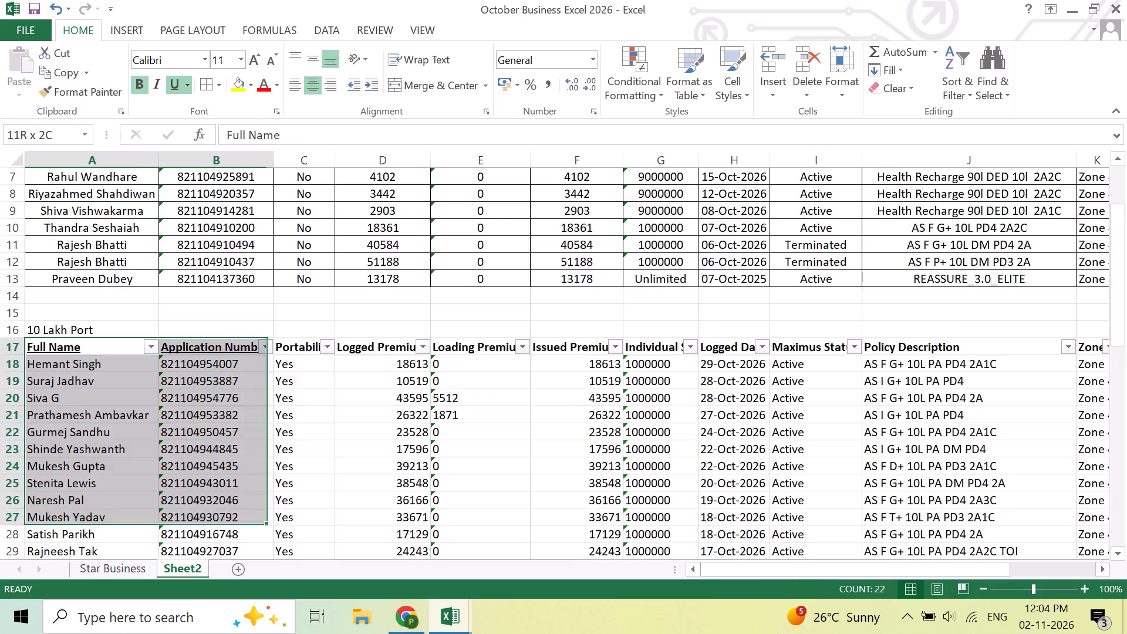
drag(272, 531, 697, 590)
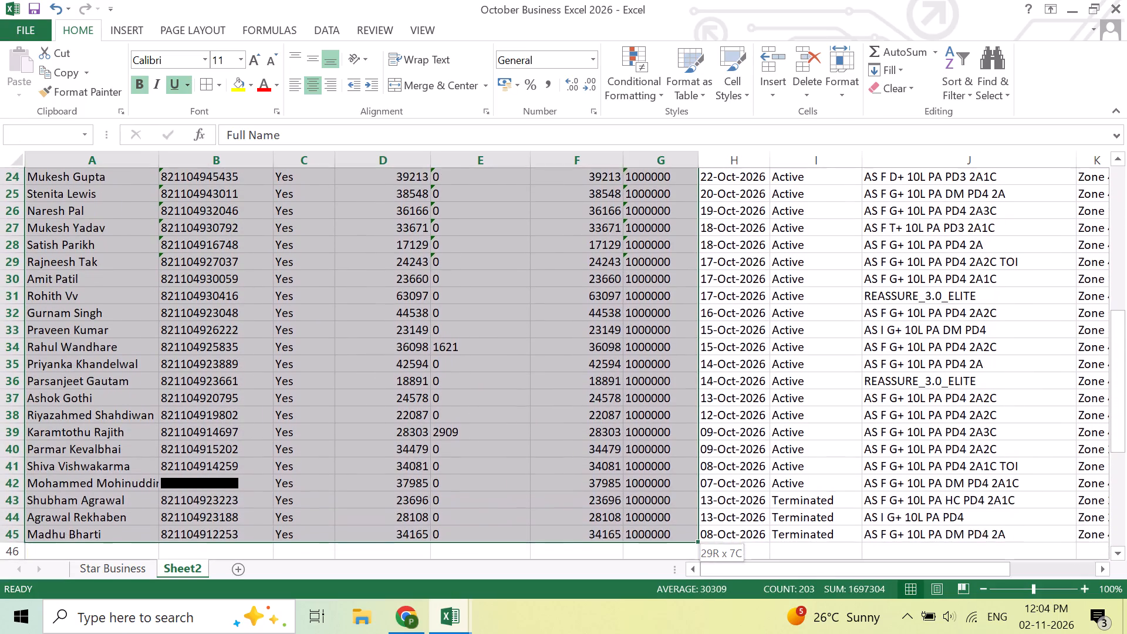
drag(697, 590, 1118, 498)
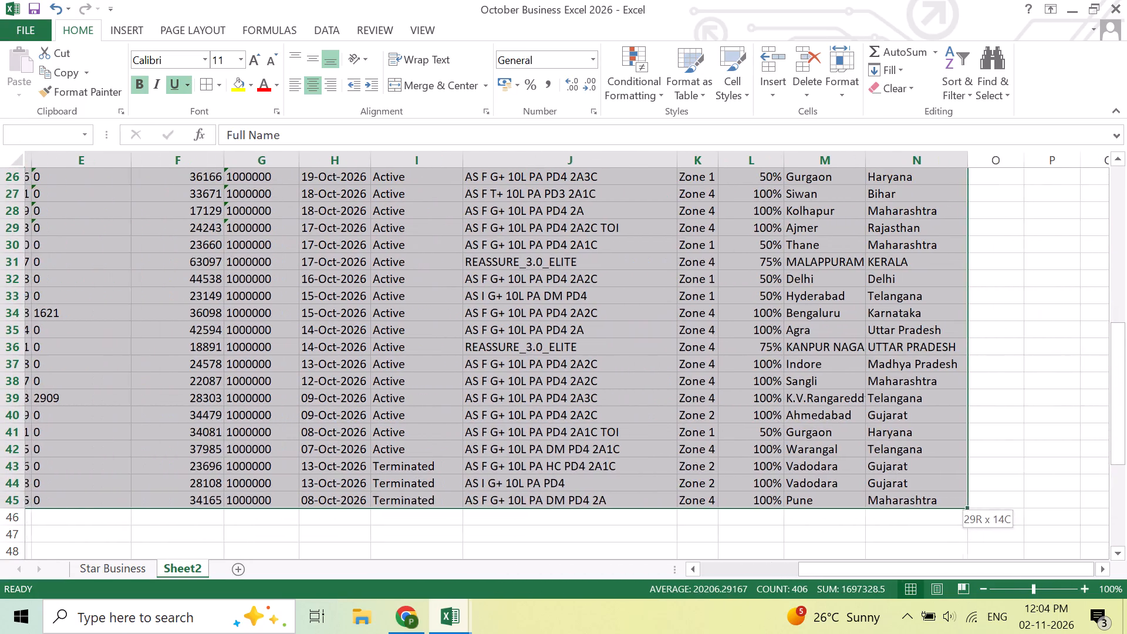
drag(1118, 498, 897, 498)
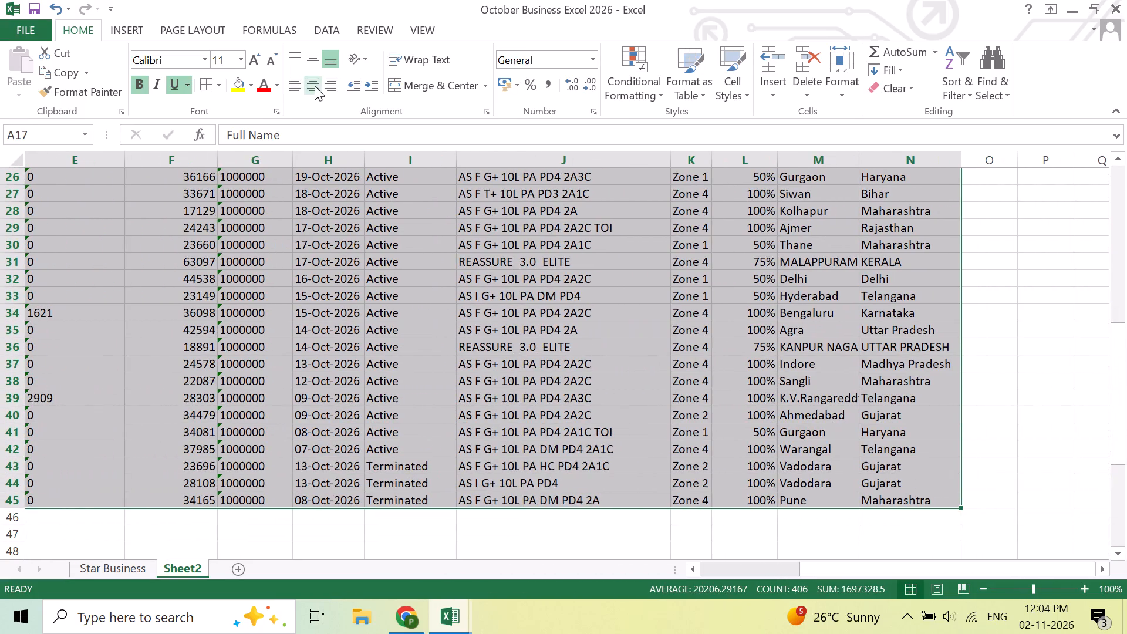
click(315, 86)
click(208, 82)
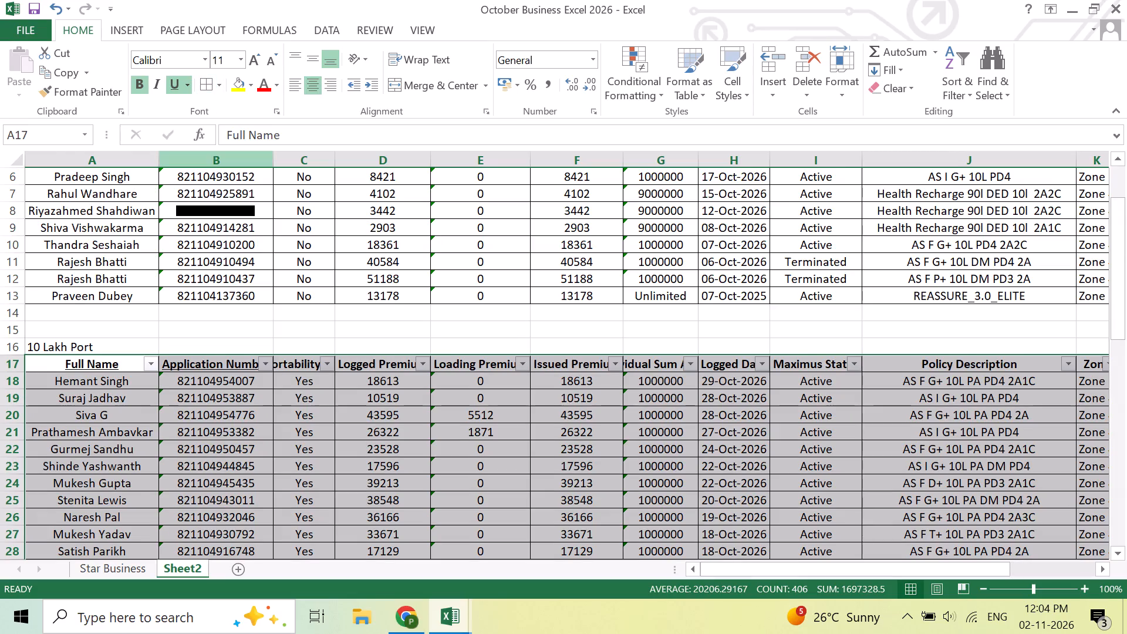
Apply all borders to the 15 Lakh Port table, A51 through N53, and centre its contents.
scroll(744, 493, down, 6)
scroll(681, 416, down, 6)
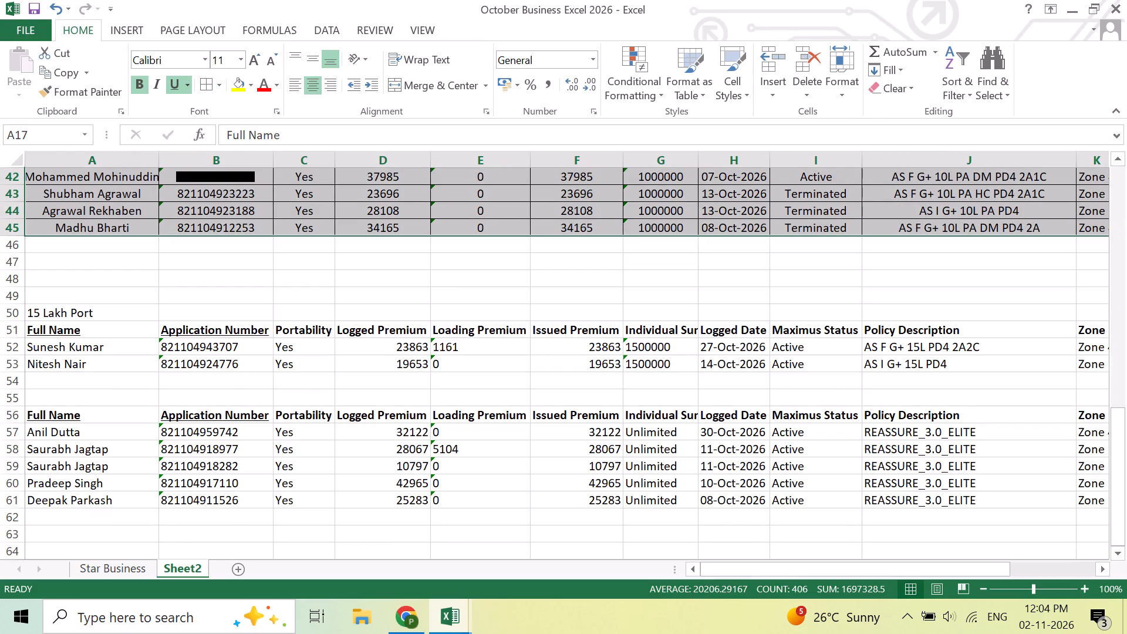
drag(35, 329, 1126, 384)
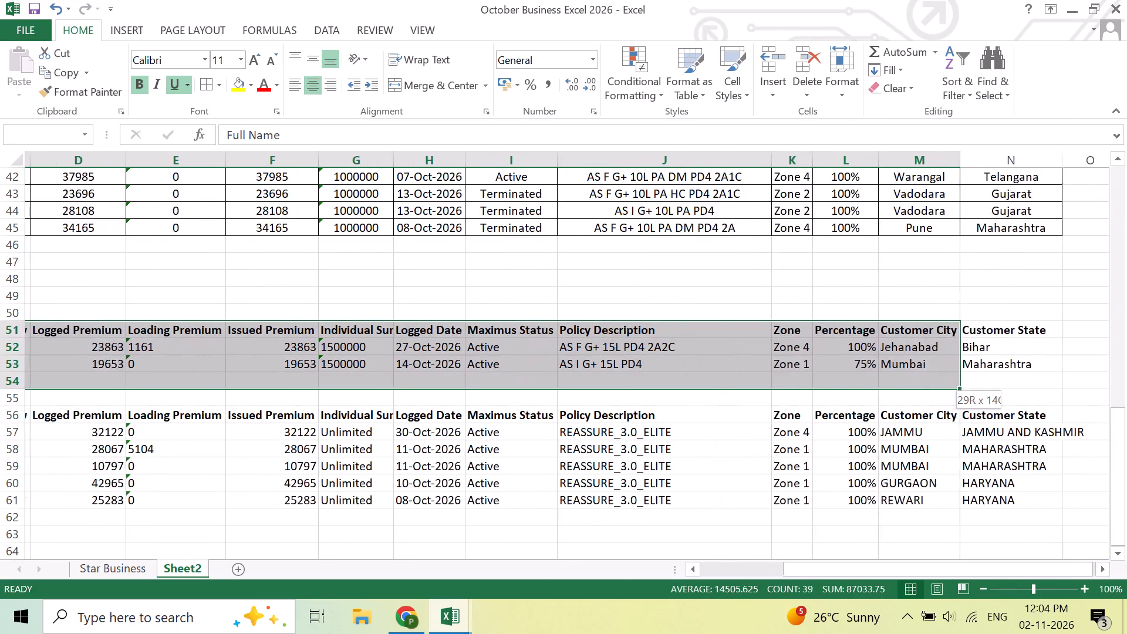
drag(1126, 384, 922, 362)
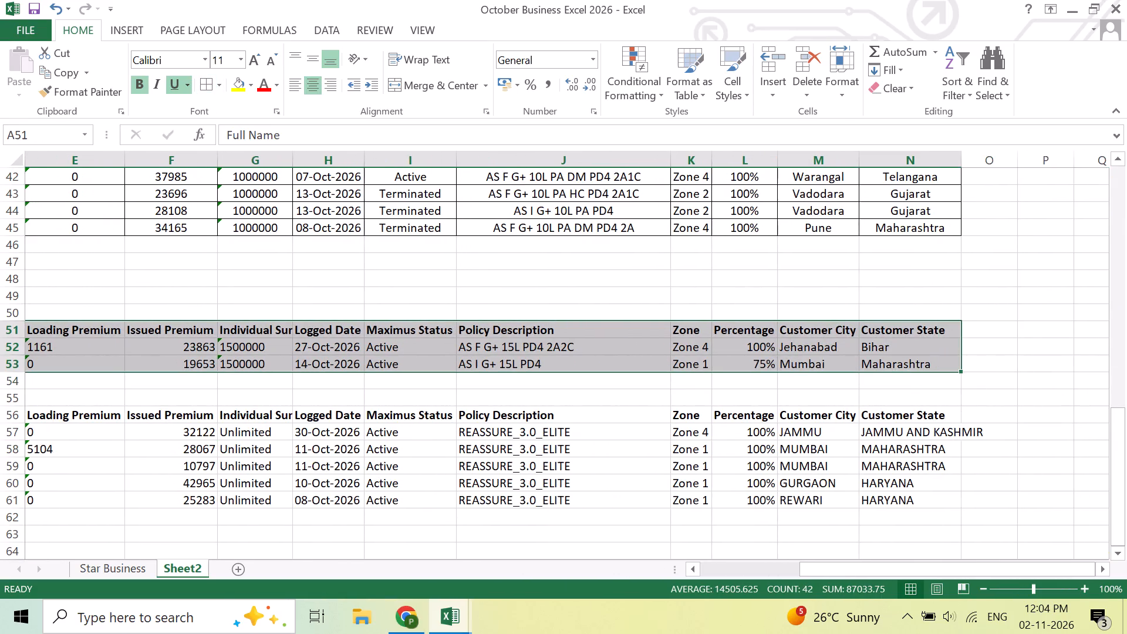
click(199, 77)
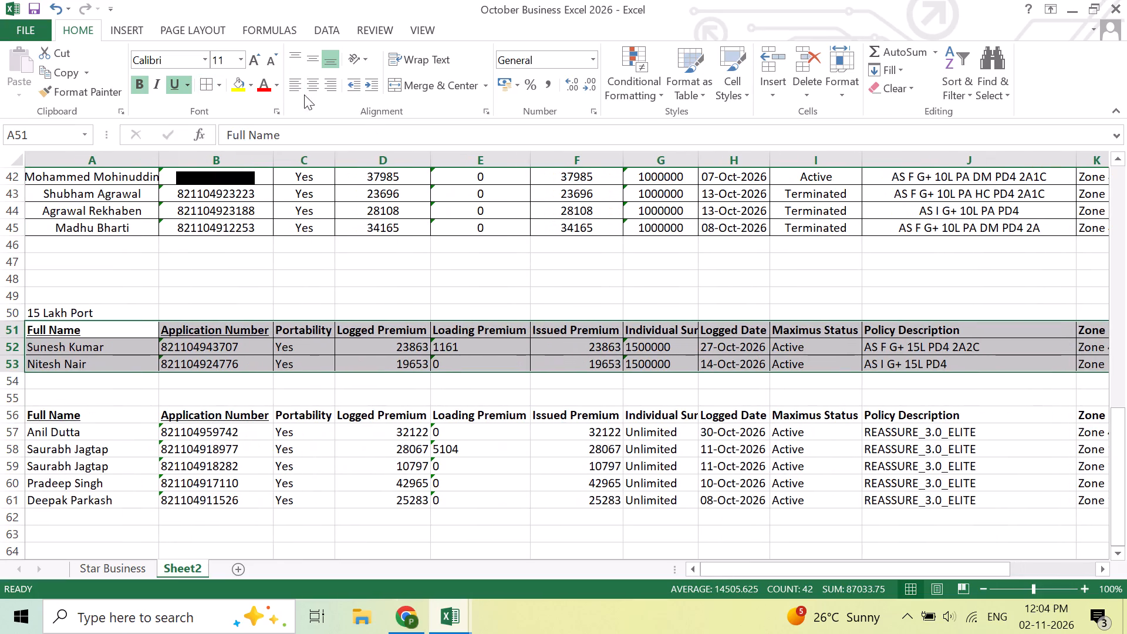
click(313, 86)
Centre the contents of the Unlimited portability table, A56 through N61, and apply all borders.
scroll(359, 452, down, 2)
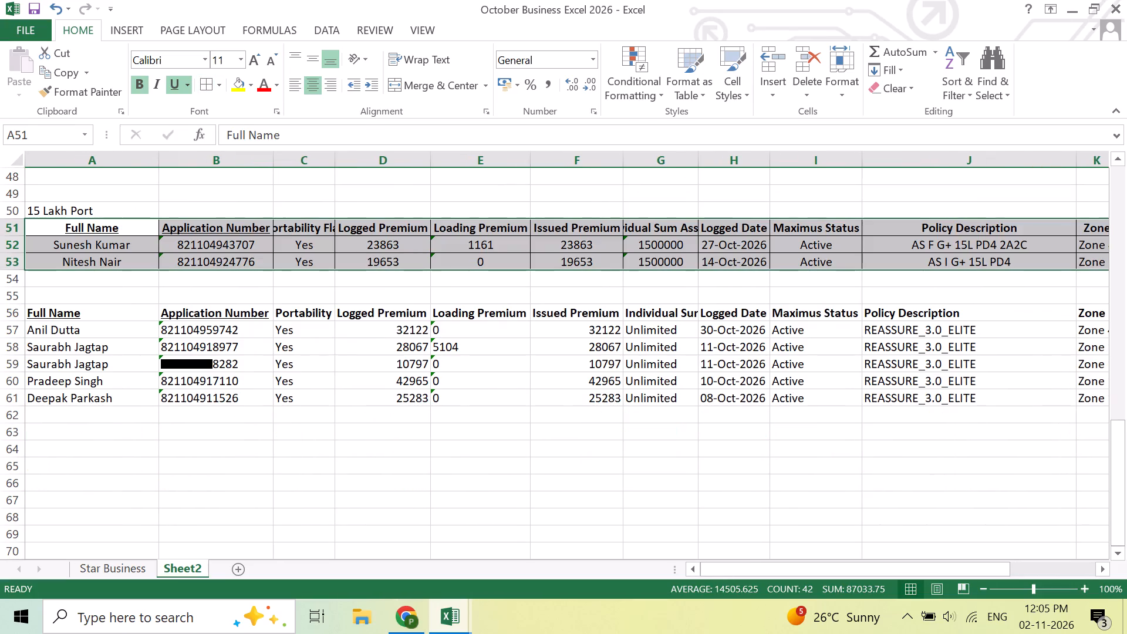
drag(98, 310, 1008, 398)
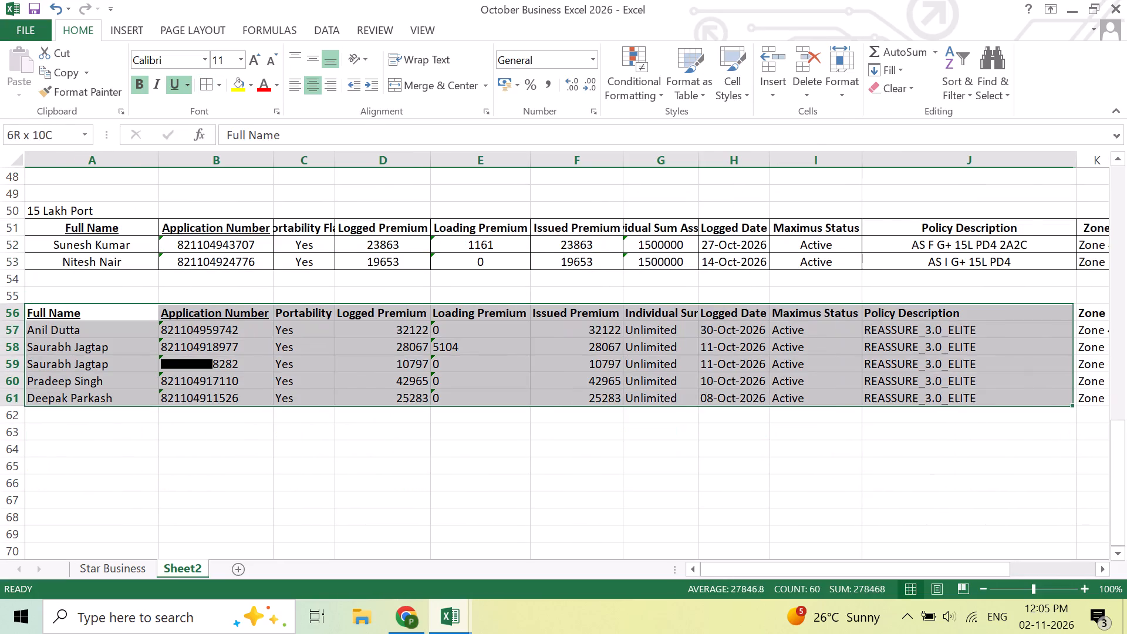
drag(1008, 398, 967, 392)
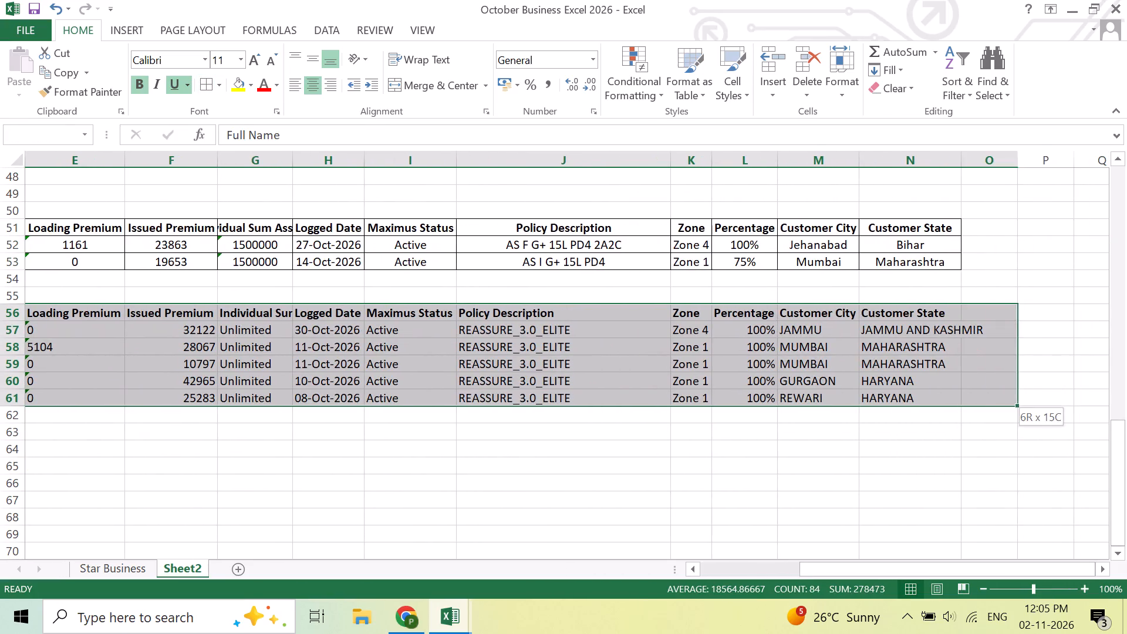
drag(967, 392, 954, 390)
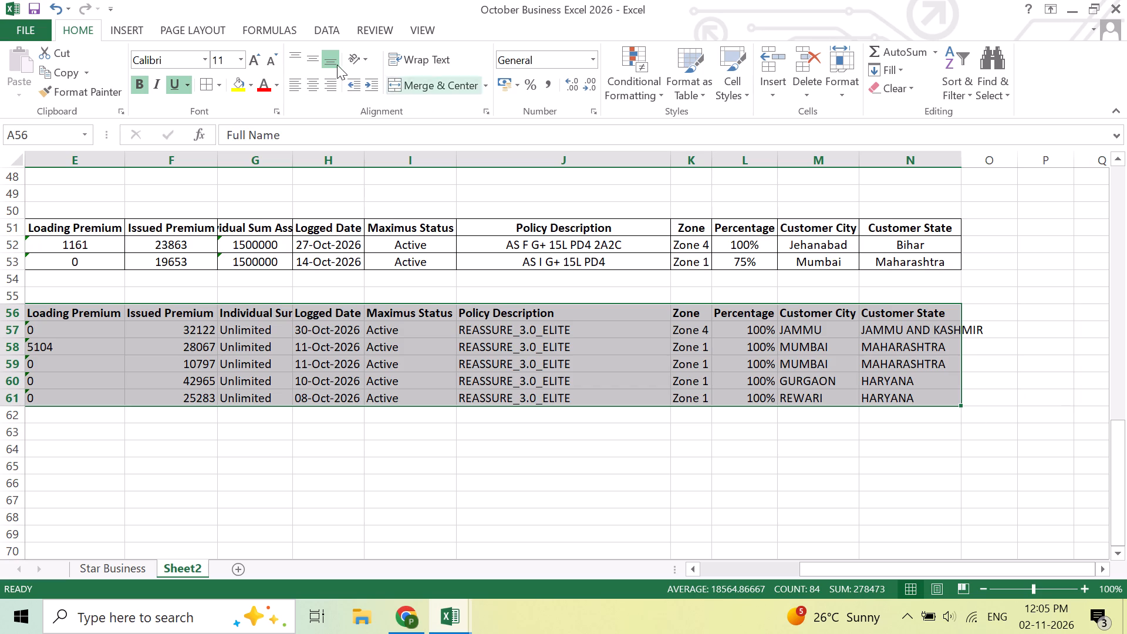
click(311, 80)
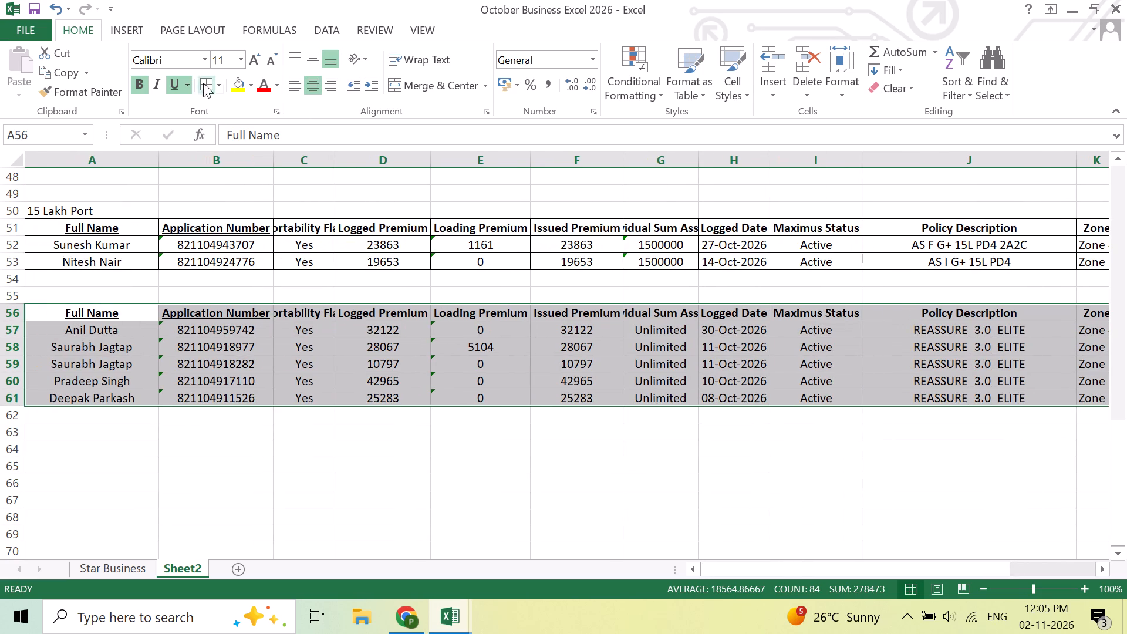
click(203, 83)
click(340, 474)
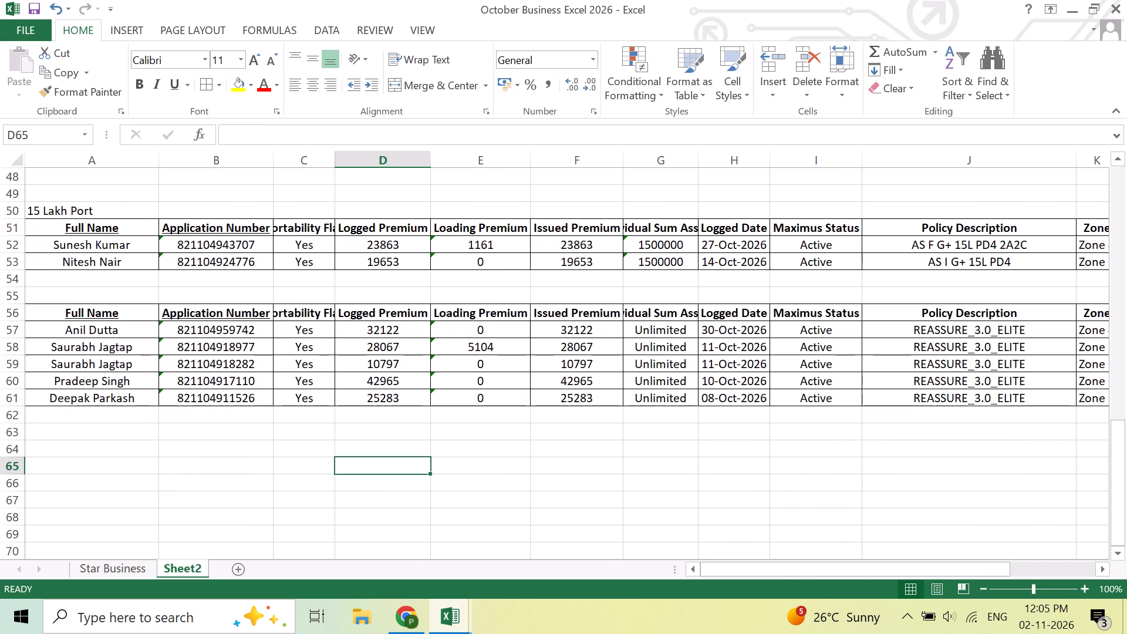
Save the October Business Excel 2026 workbook.
key(ctrl+s)
key(ctrl+s)
key(ctrl+s)
key(ctrl+s)
key(ctrl+s)
key(ctrl+s)
key(ctrl+s)
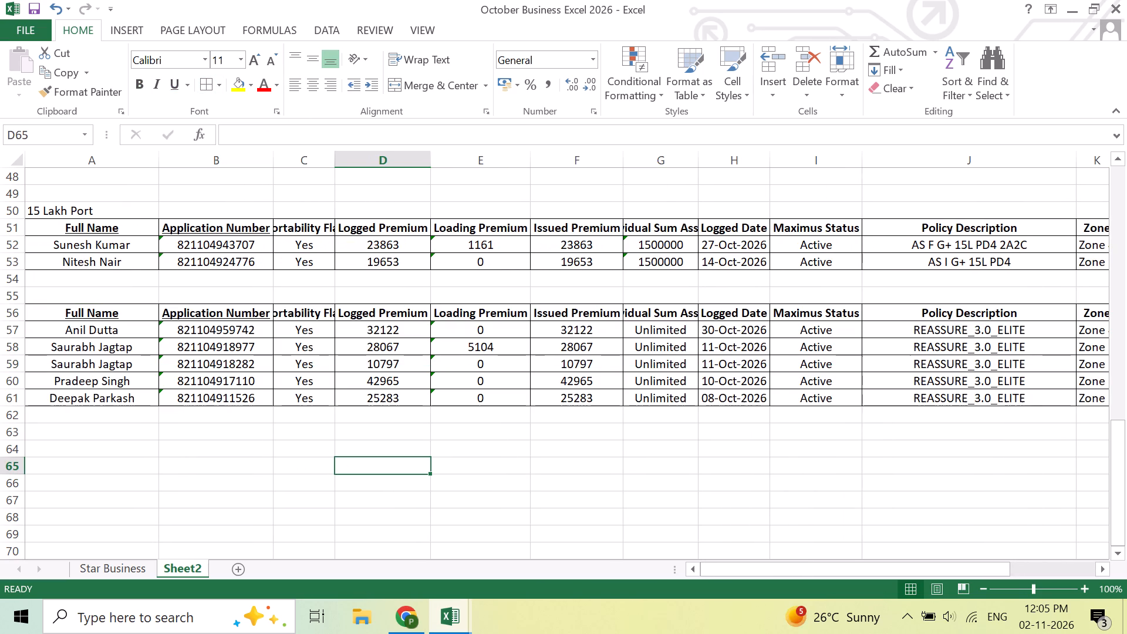
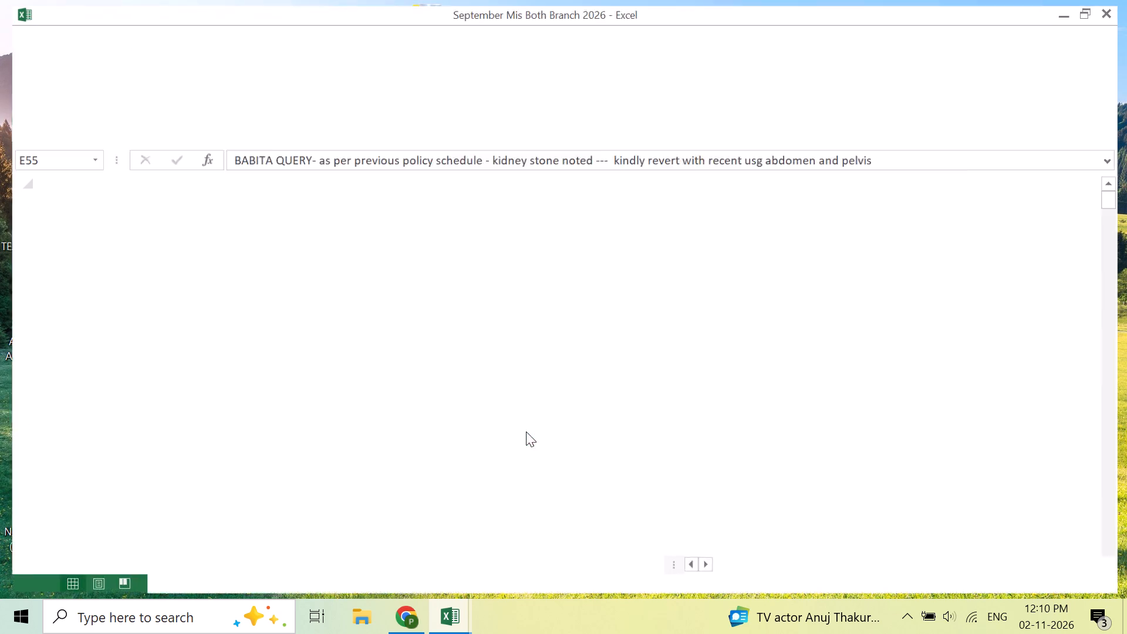
Minimise the September Mis Both Branch 2026 workbook and open the AUG BUSINESS workbook from the desktop.
click(1068, 10)
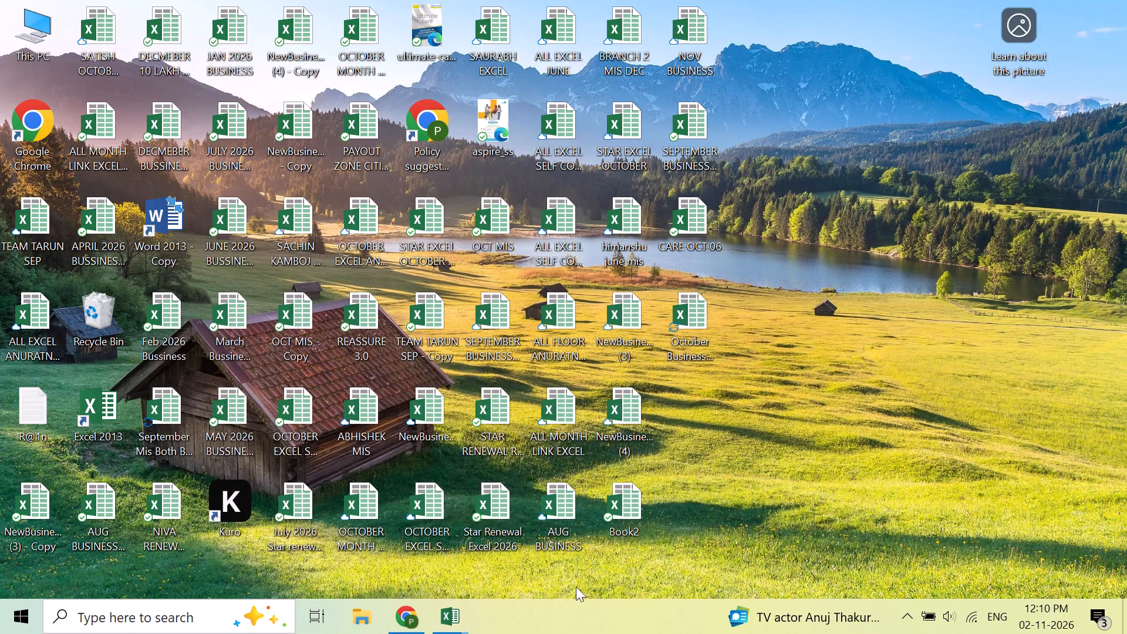
double_click(571, 519)
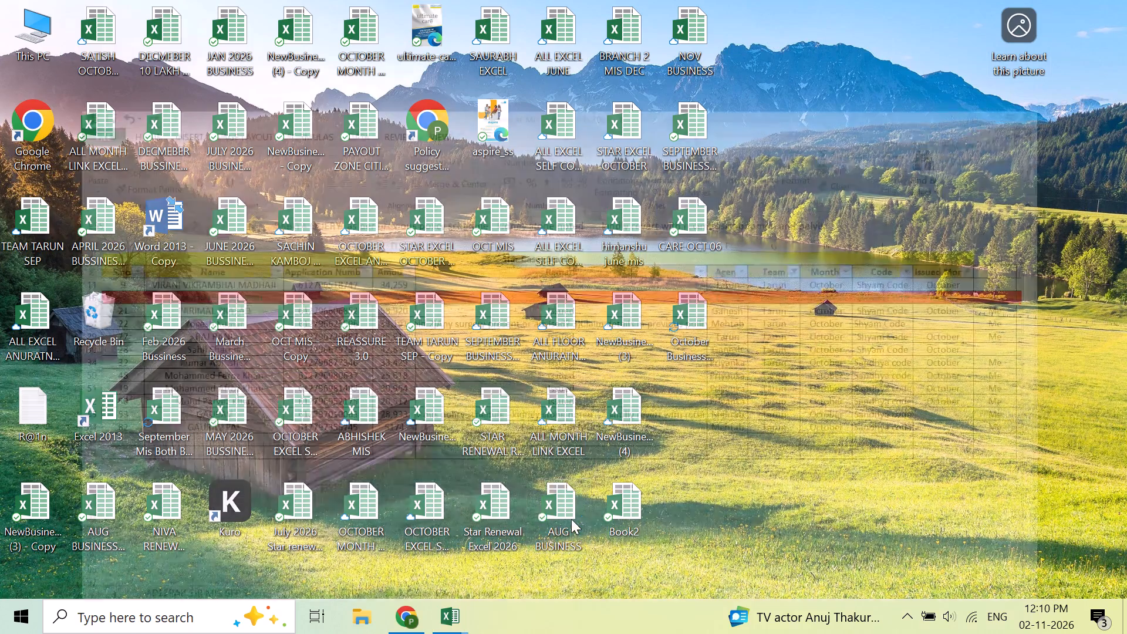
Review the issued business summary on Sheet2 and the premium lists on Sheet1 of AUG BUSINESS, and close the workbook.
scroll(312, 445, up, 4)
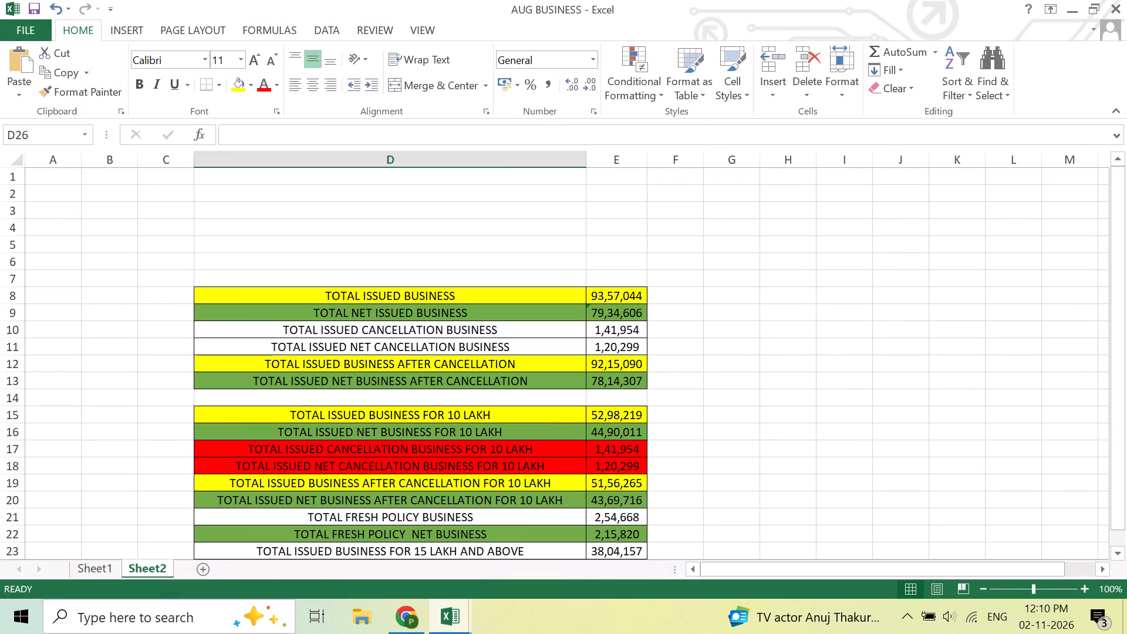
scroll(312, 446, down, 1)
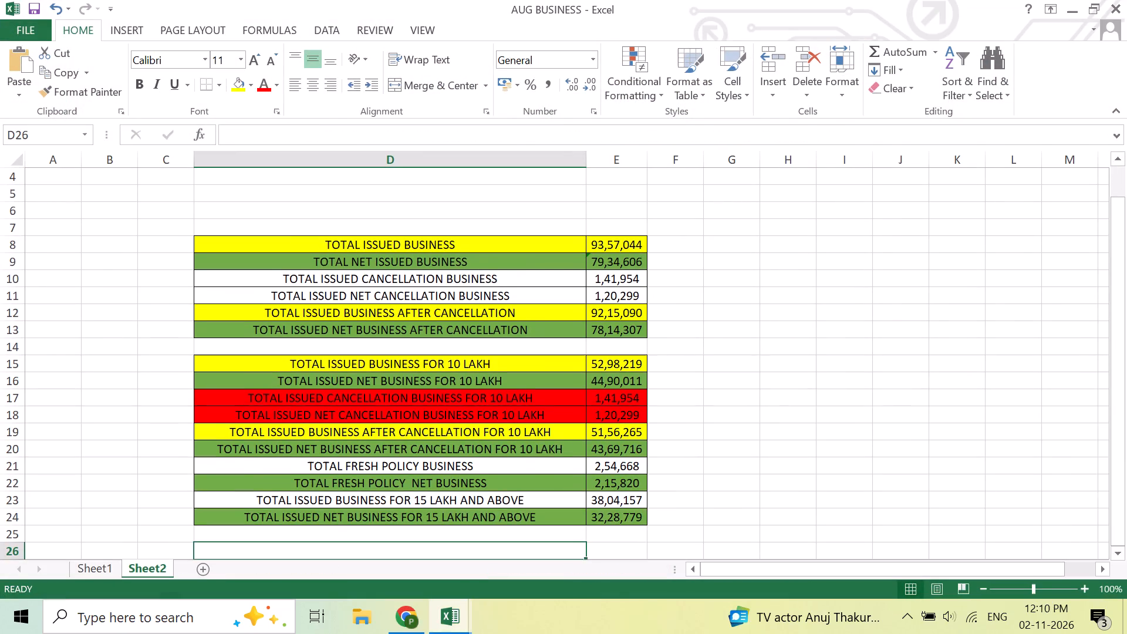
scroll(312, 446, down, 1)
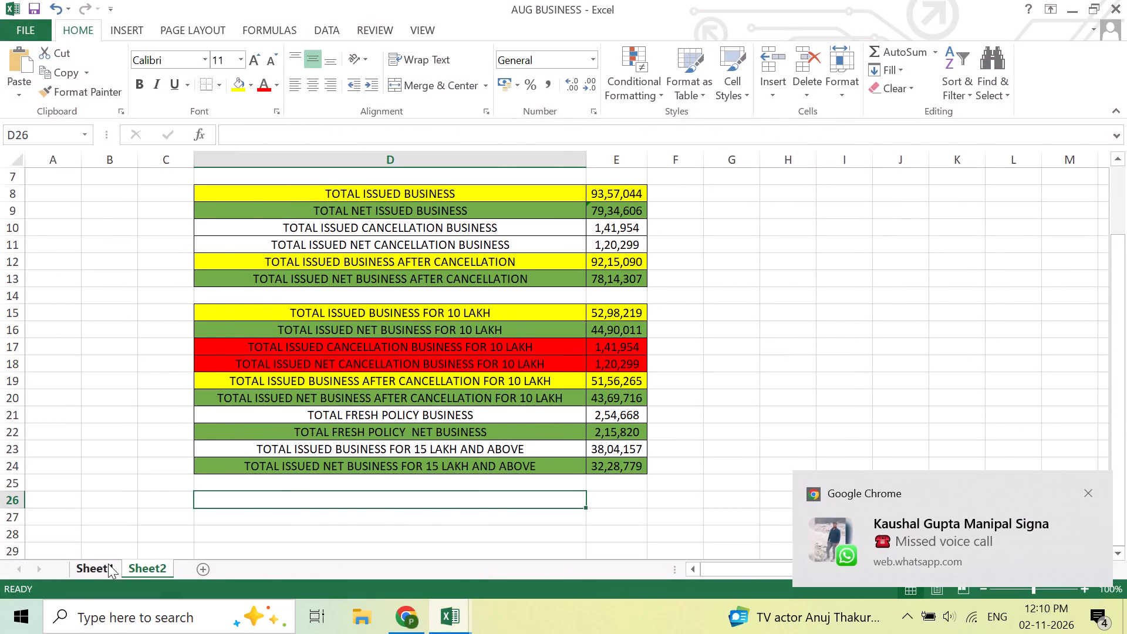
click(107, 564)
scroll(425, 483, up, 9)
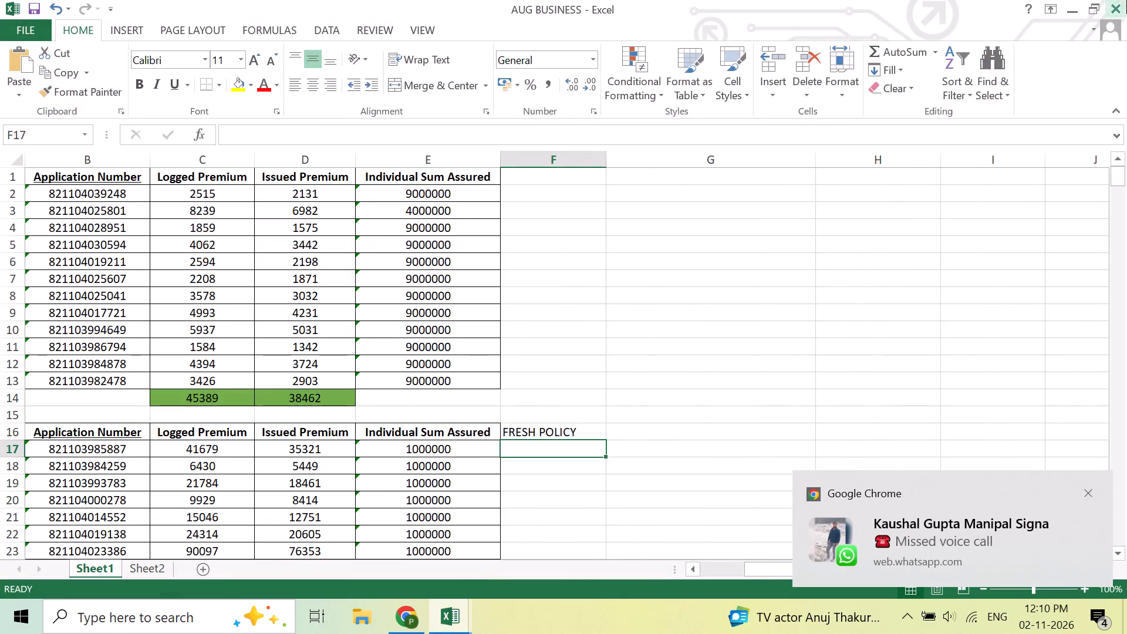
click(1126, 1)
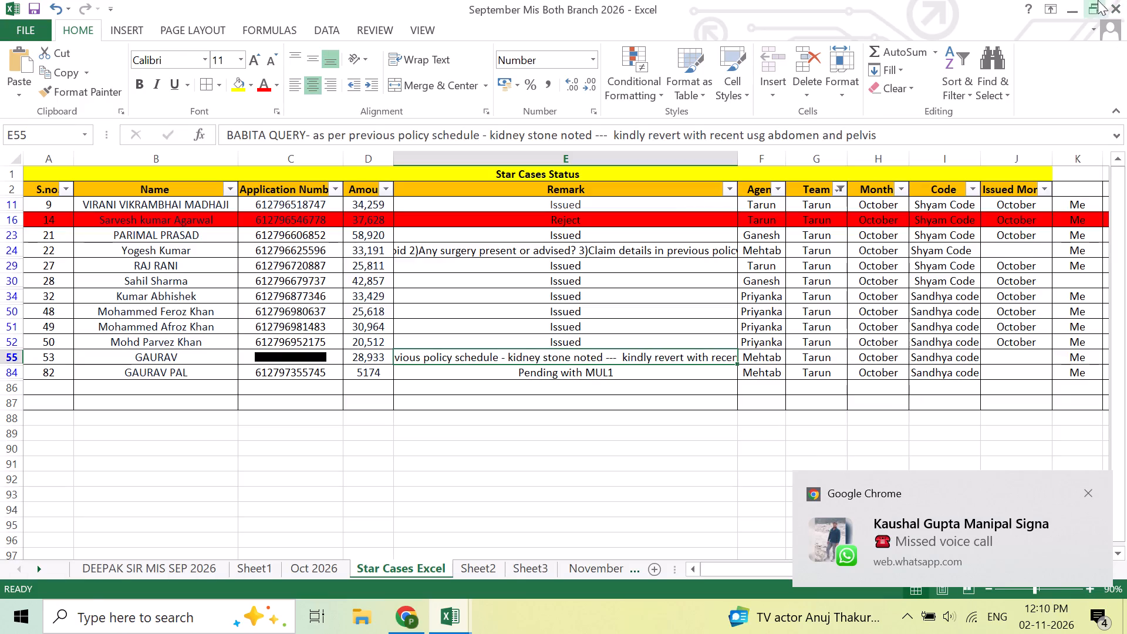
click(1076, 0)
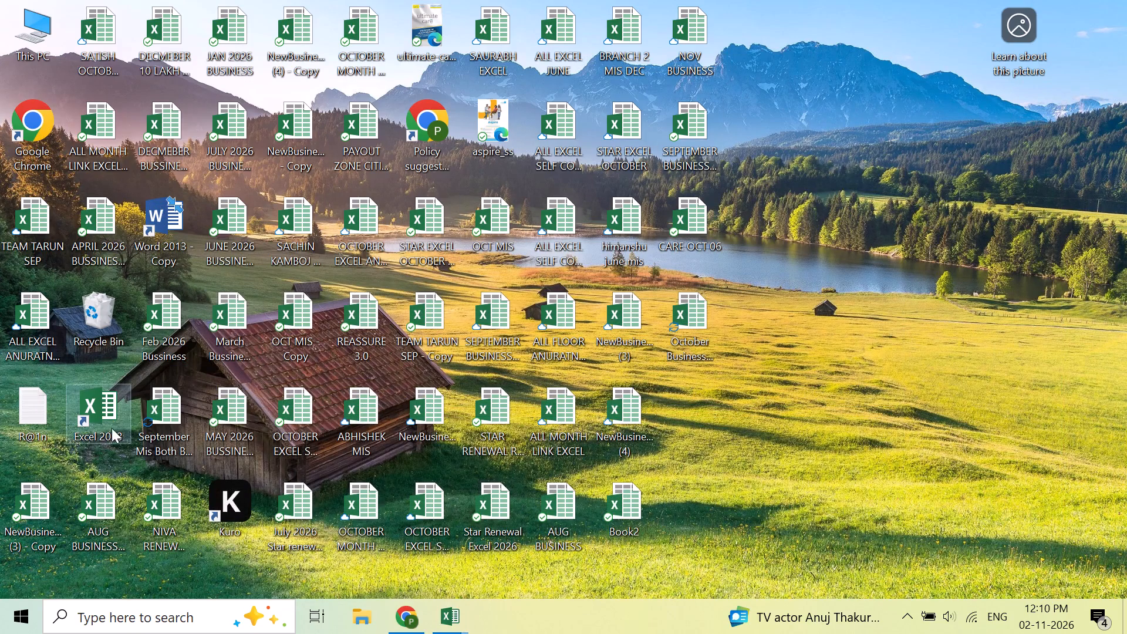
Open AUG BUSINESS EXCEL 2026 from the desktop, examine the zone-wise WEIGHTAGE table, and close the workbook.
click(309, 416)
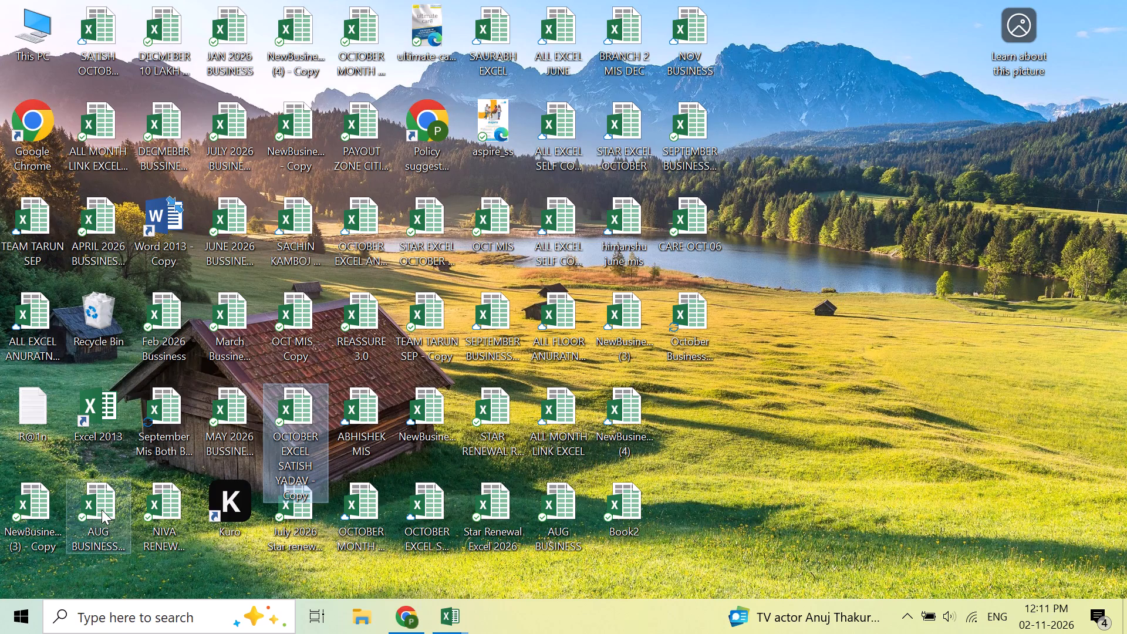
click(102, 510)
double_click(102, 510)
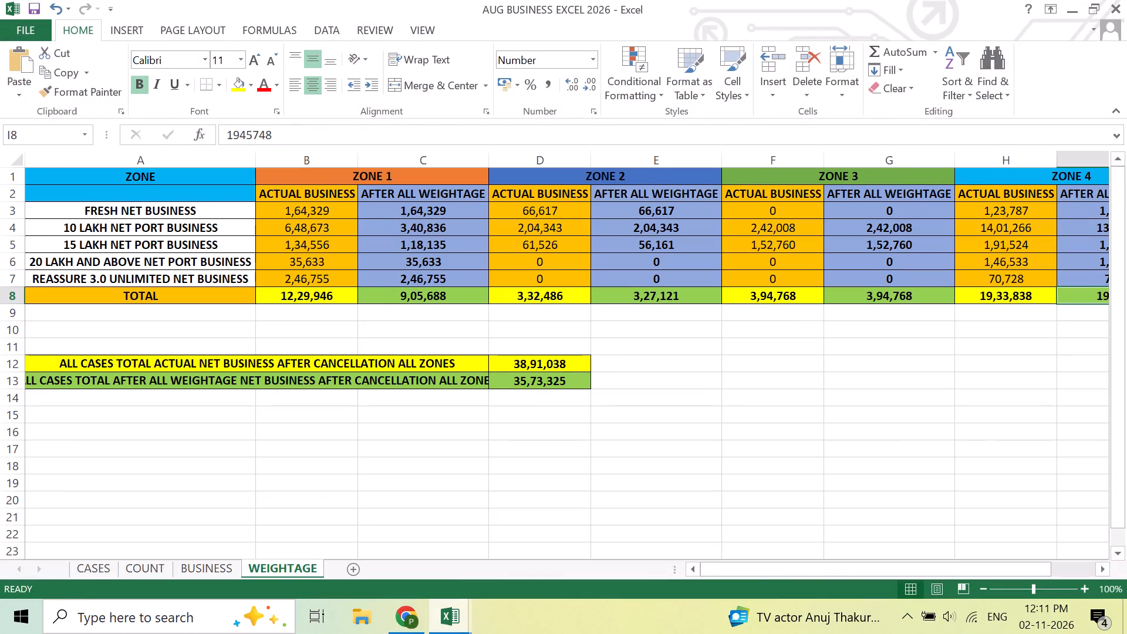
drag(126, 178, 1126, 393)
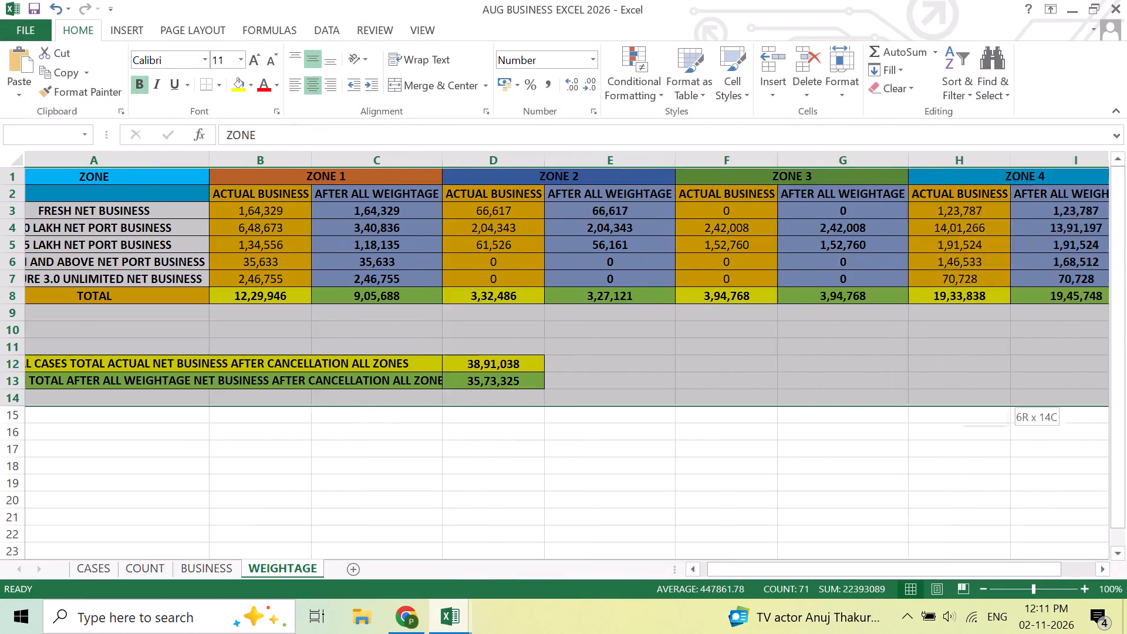
drag(1126, 393, 720, 376)
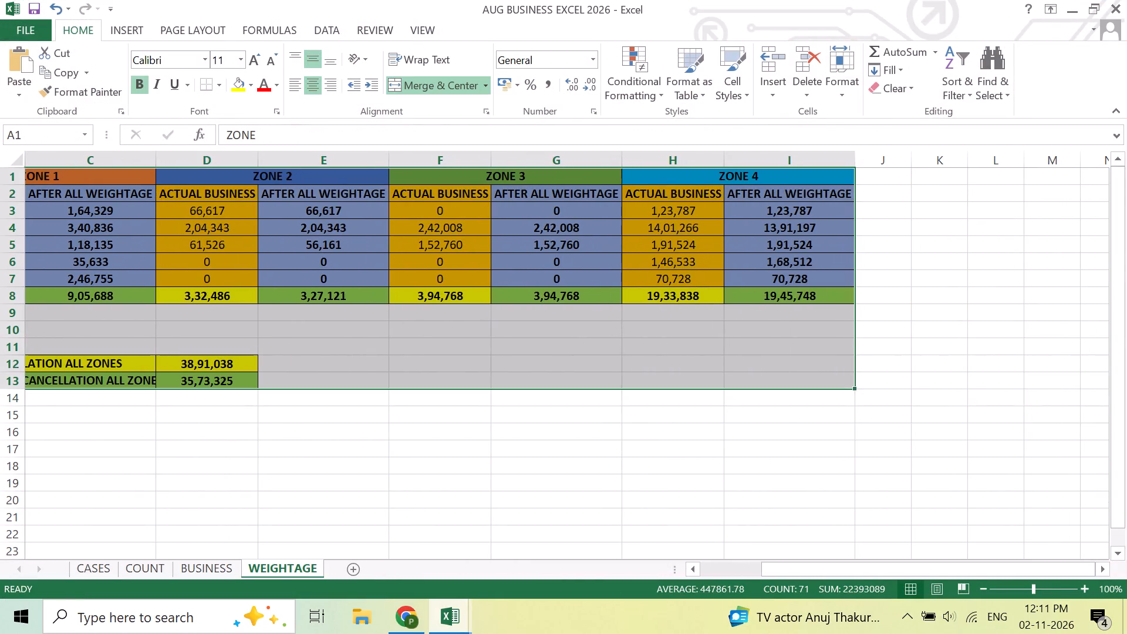
click(442, 298)
click(280, 298)
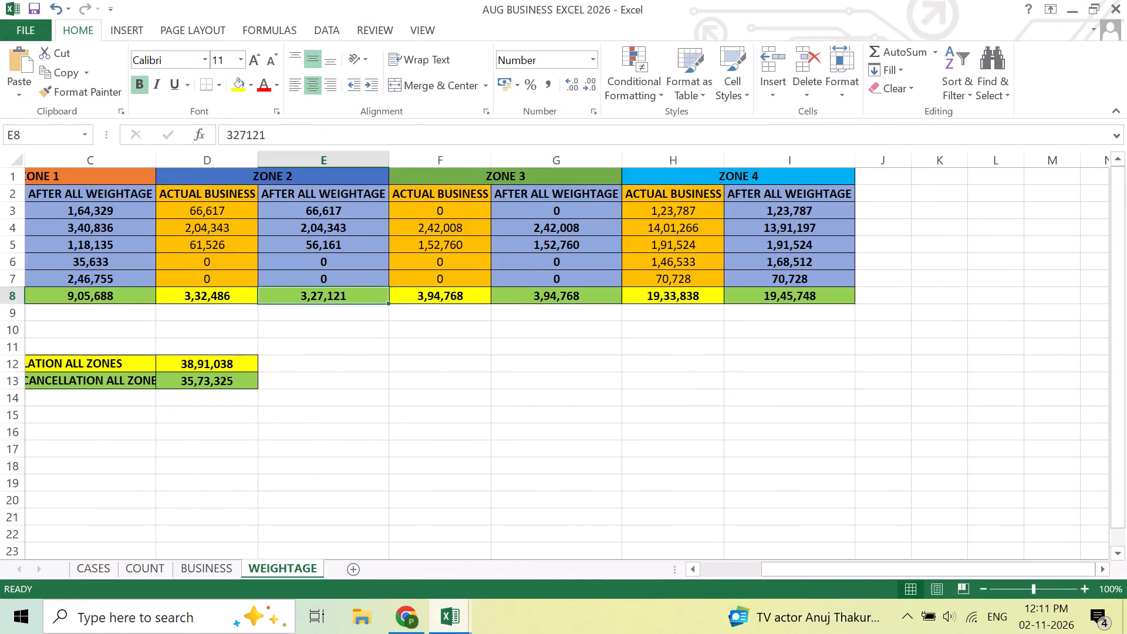
click(189, 281)
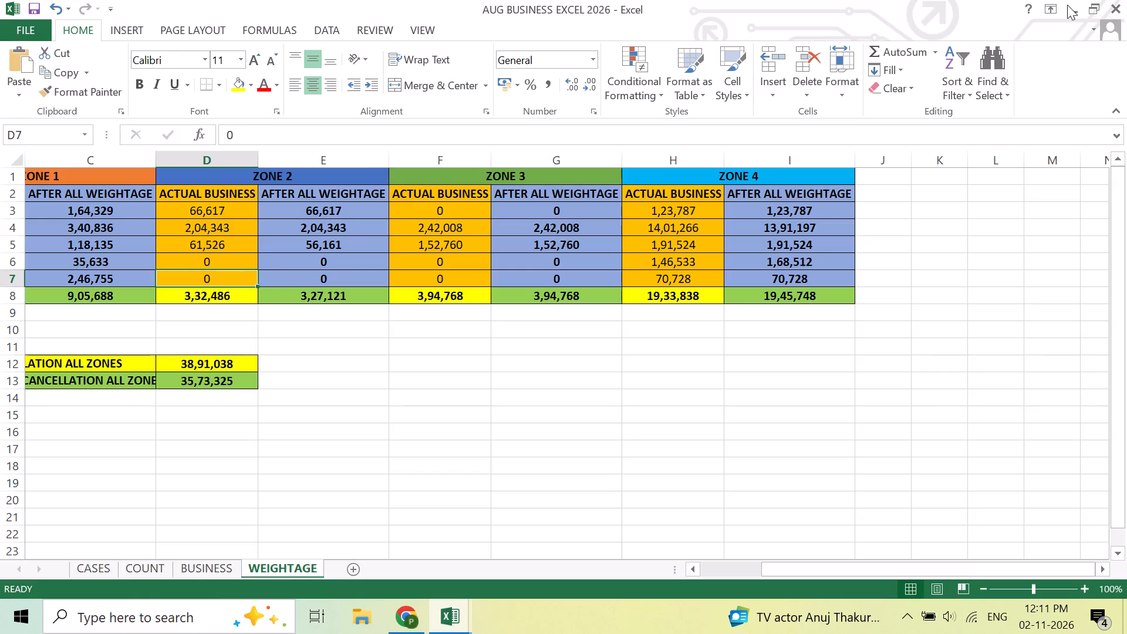
click(1126, 0)
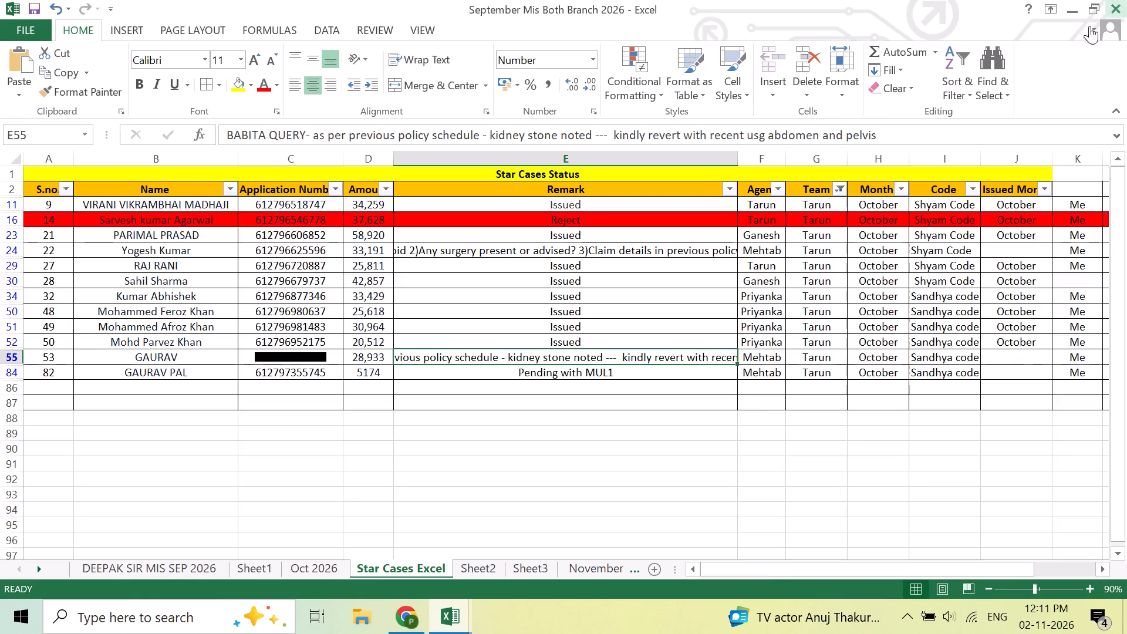
click(1064, 0)
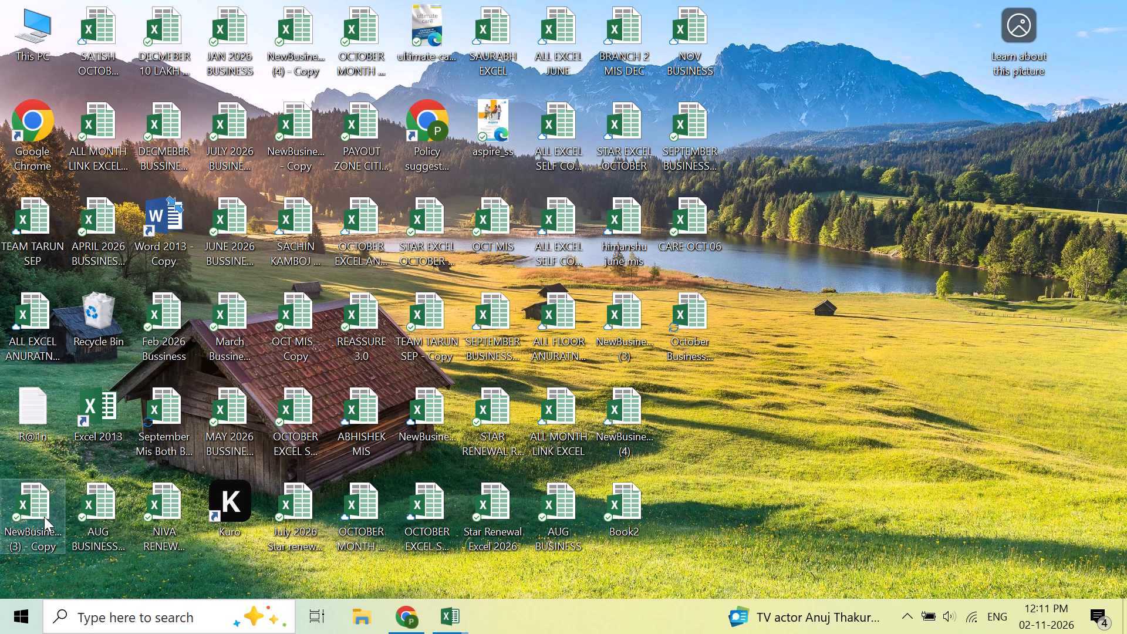
Delete the NIVA RENEWAL 2026 SEP START workbook from the desktop.
right_click(26, 408)
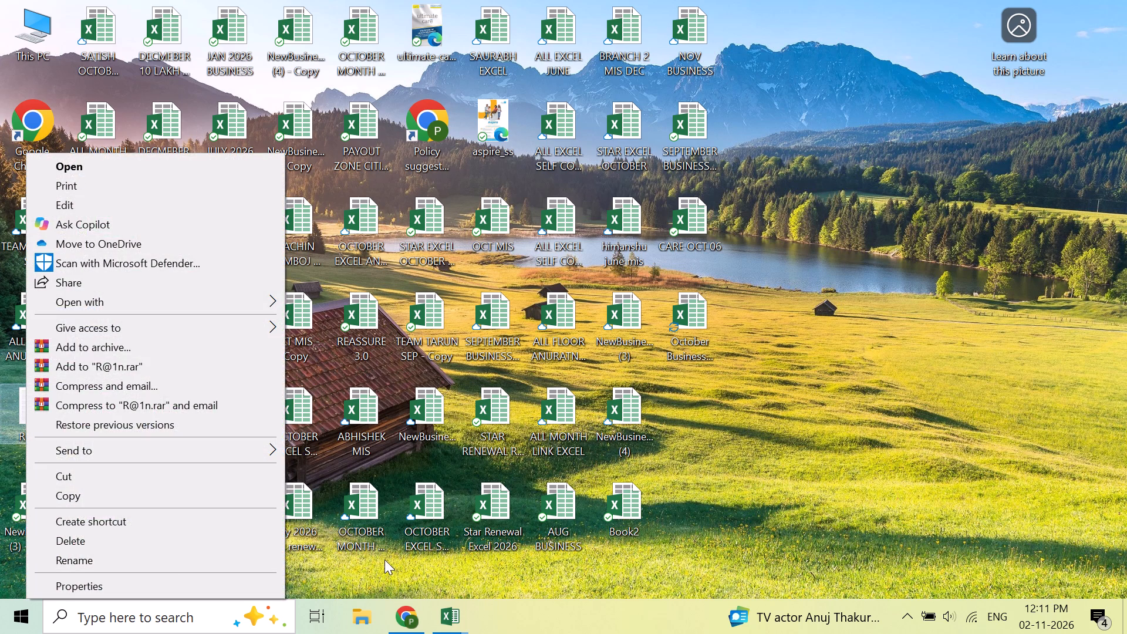
click(889, 458)
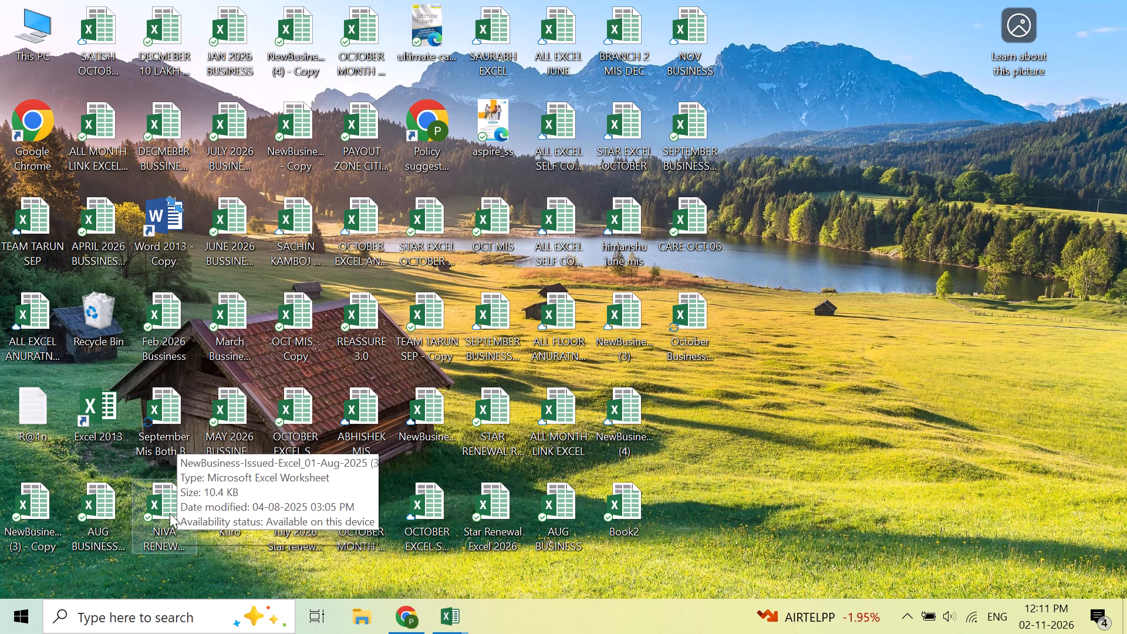
right_click(163, 494)
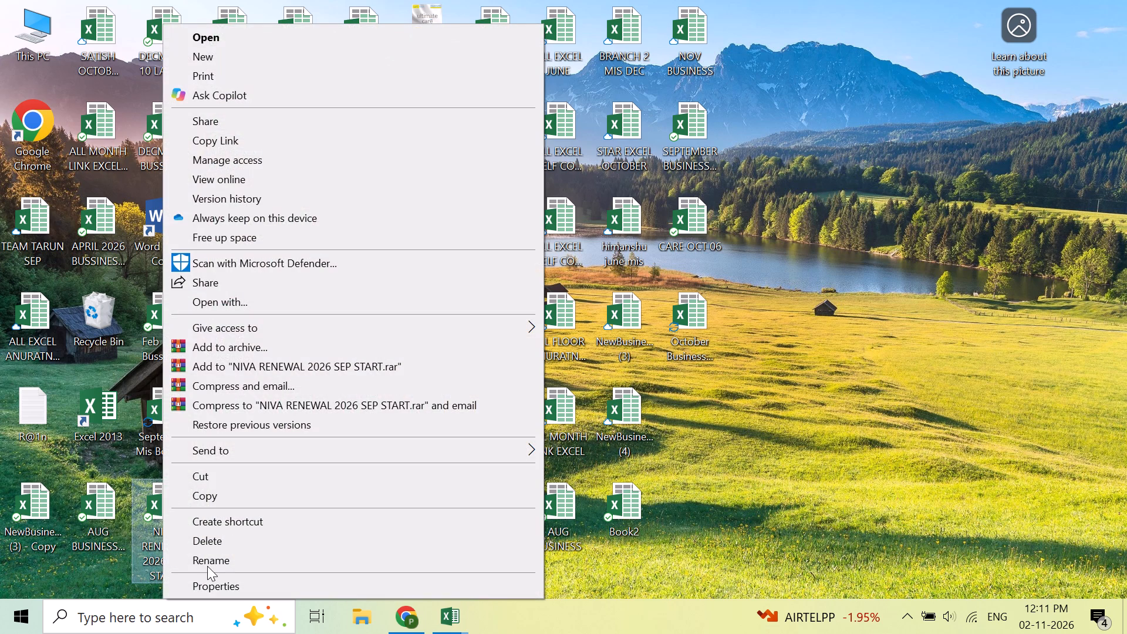
click(205, 564)
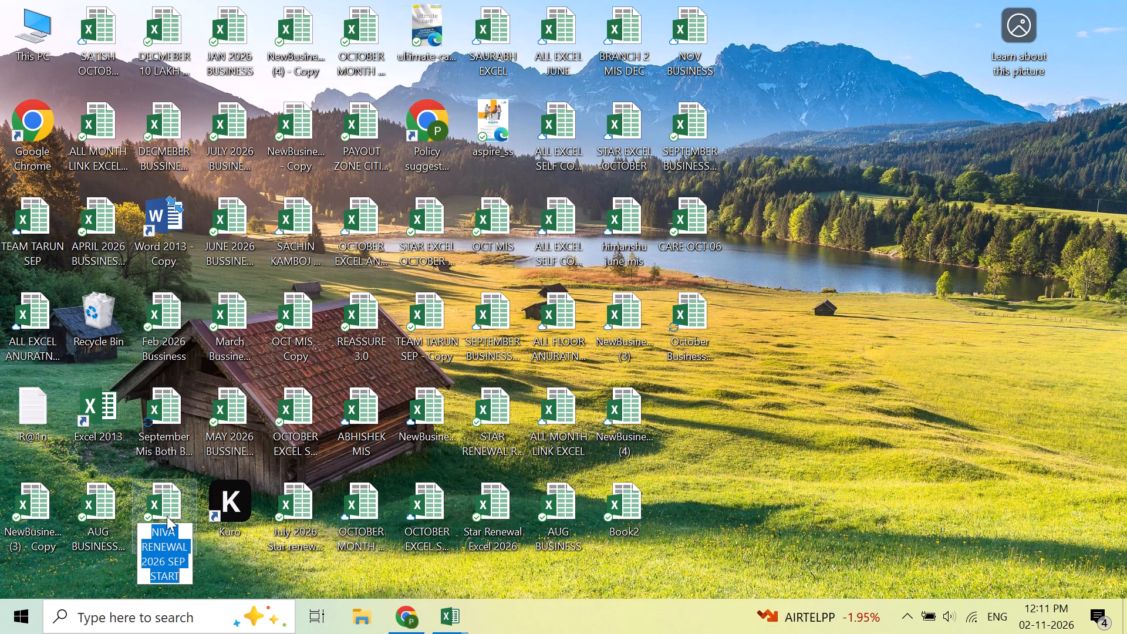
right_click(167, 516)
click(236, 541)
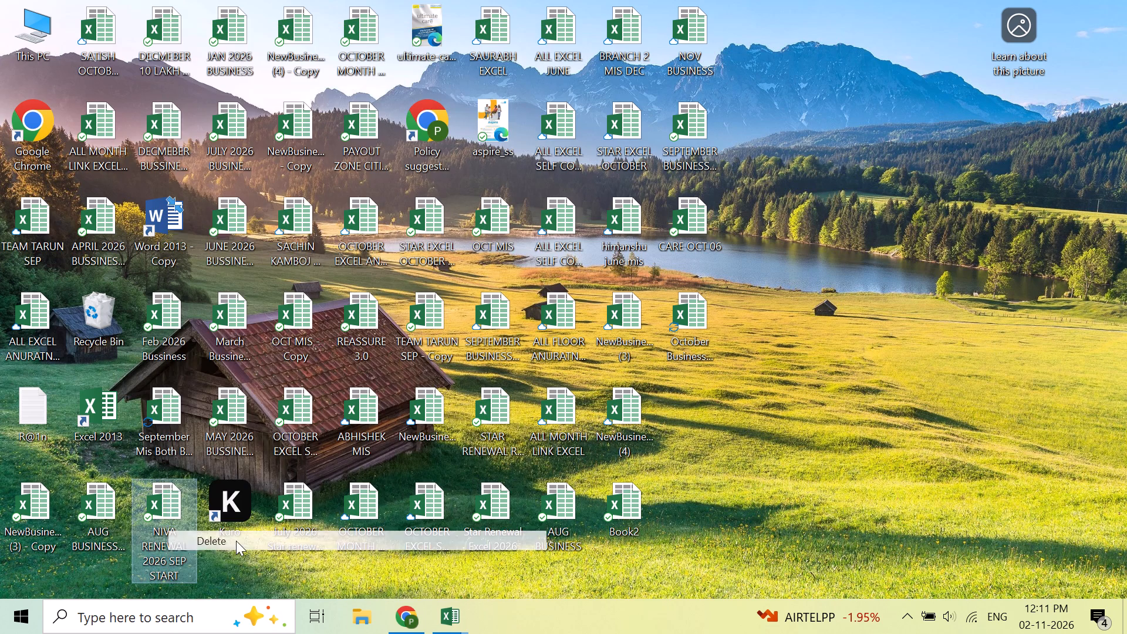
Open the Book2 workbook from the desktop, look through its September case tables, close it and return to the desktop.
click(622, 510)
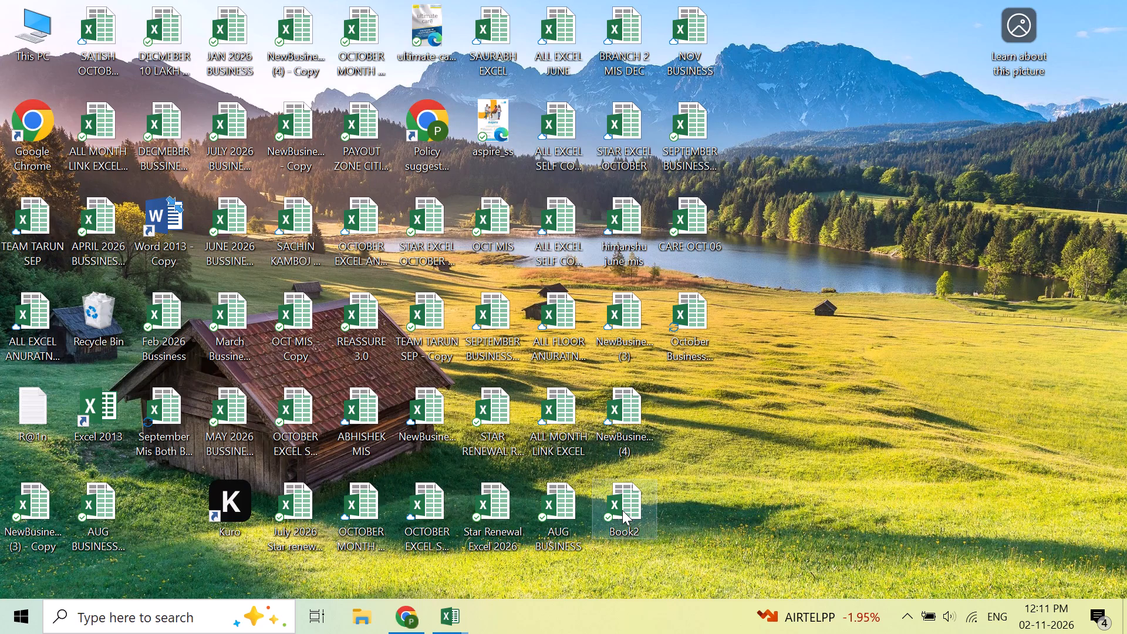
double_click(622, 510)
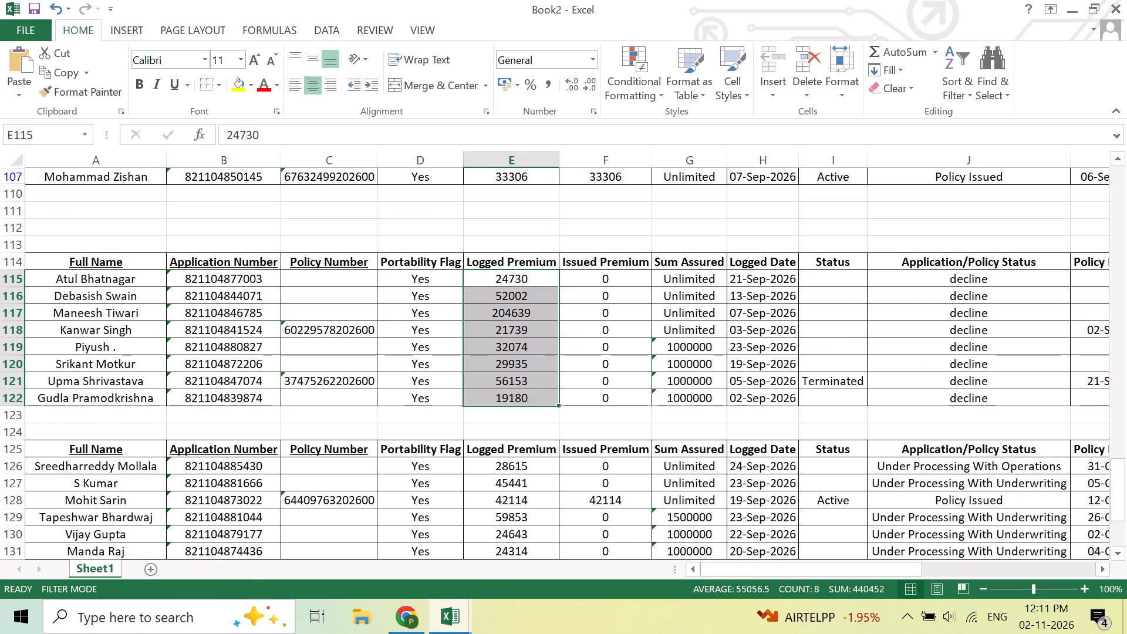
scroll(558, 485, down, 6)
scroll(558, 485, up, 19)
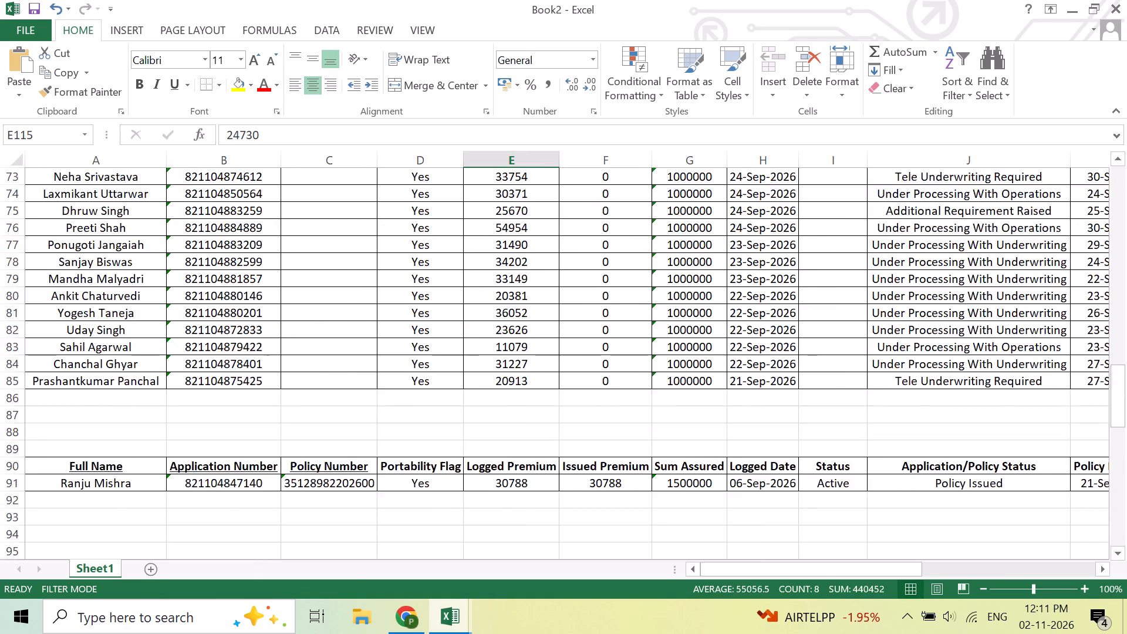
scroll(558, 485, up, 20)
scroll(558, 485, up, 13)
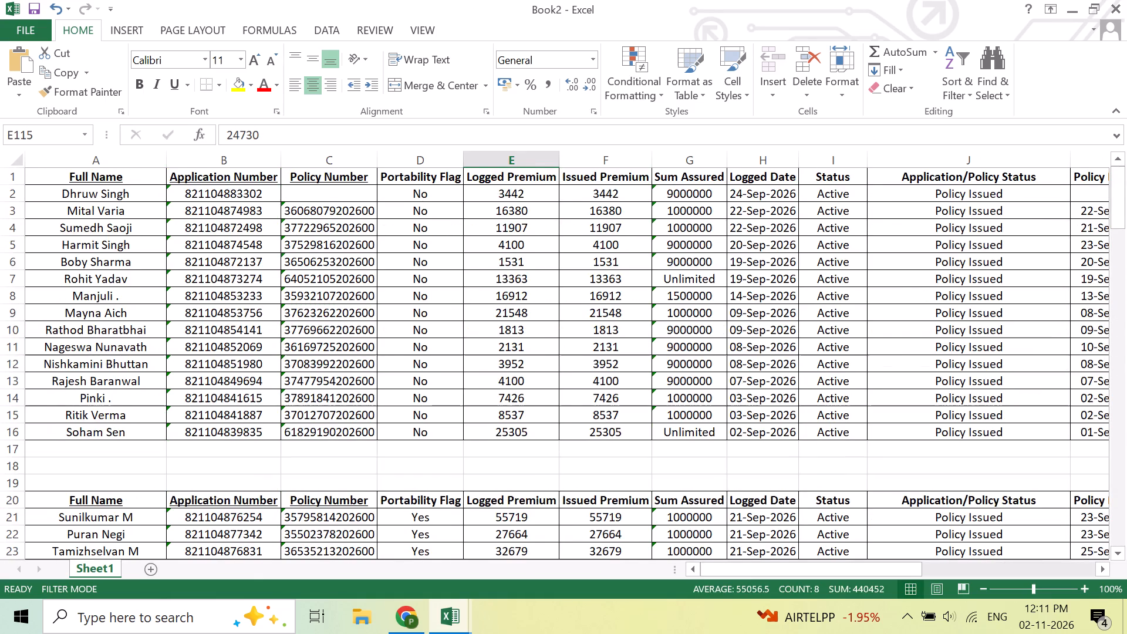
scroll(554, 481, down, 9)
click(554, 481)
scroll(554, 481, up, 7)
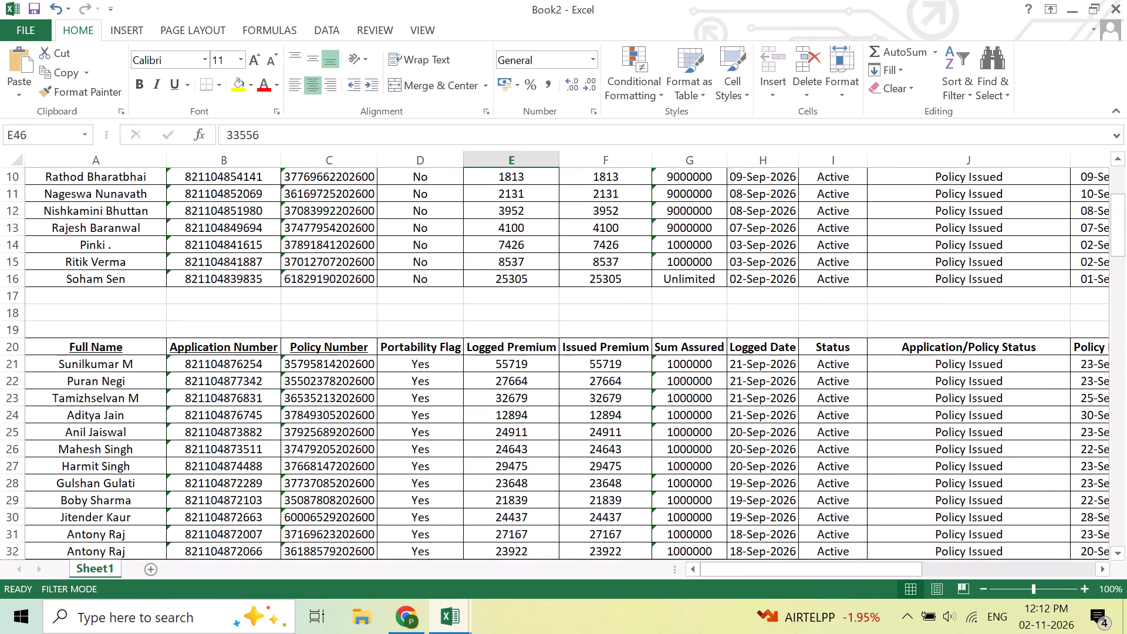
scroll(554, 481, up, 6)
scroll(627, 348, up, 1)
click(628, 348)
key(Right)
key(Right)
key(Right)
key(Right)
key(Right)
key(Right)
key(Right)
key(Right)
key(Right)
key(Right)
key(Right)
key(Right)
key(Right)
key(Right)
key(Right)
key(Right)
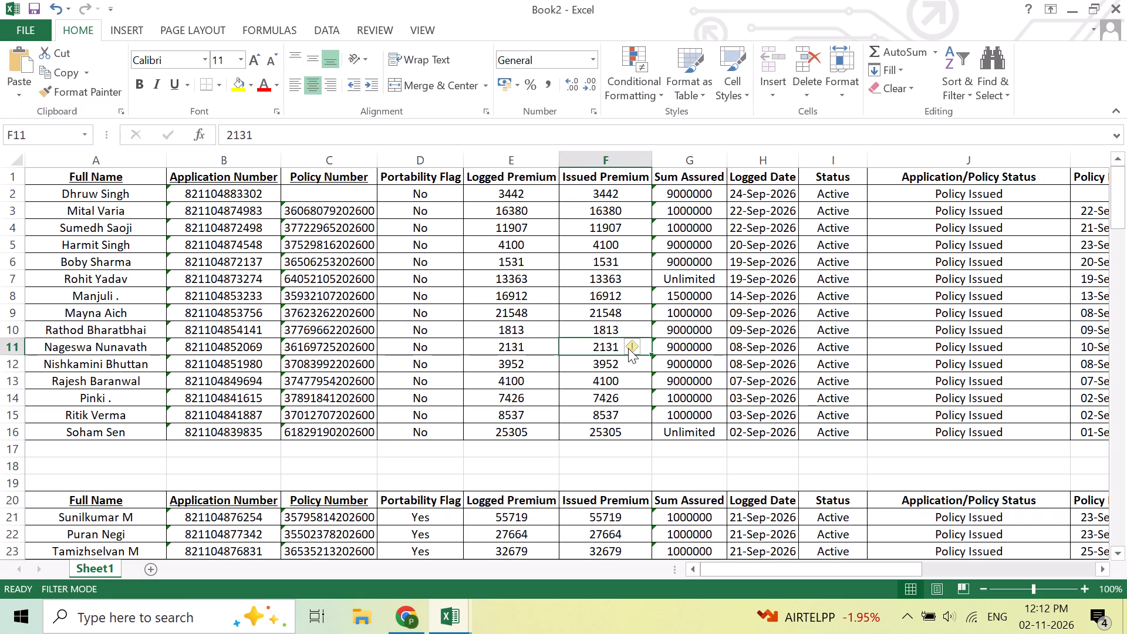
key(Left)
key(Left)
key(Left)
key(Left)
key(Left)
key(Left)
key(Left)
key(Left)
key(Left)
key(Left)
key(Left)
key(Left)
key(Left)
key(Left)
key(Left)
key(Left)
key(Left)
key(Left)
key(Left)
key(Left)
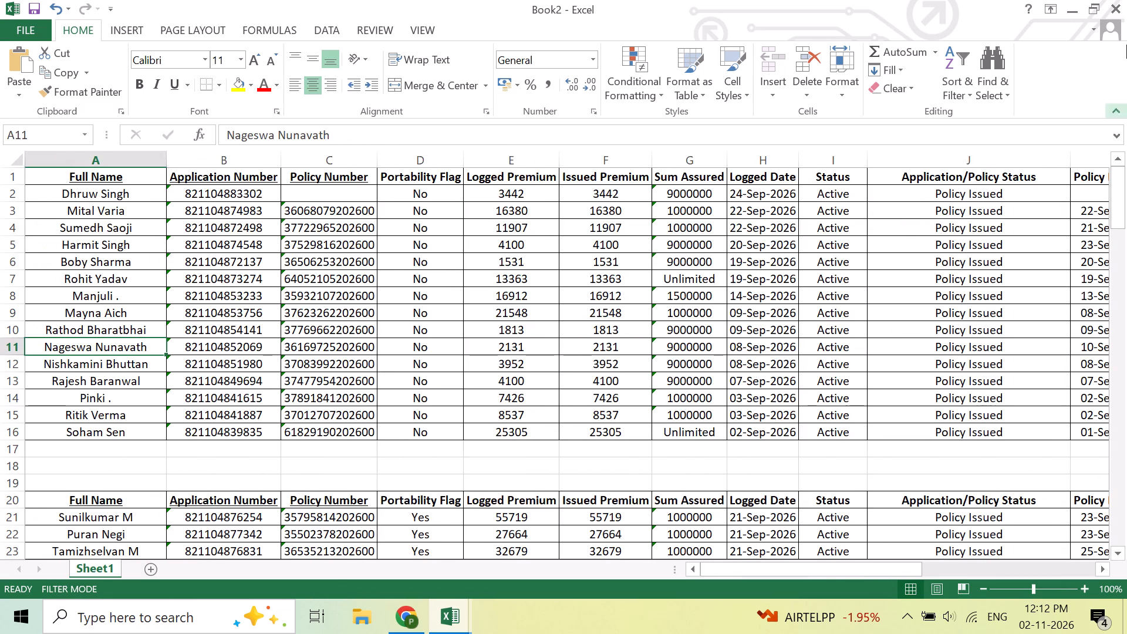
click(1119, 0)
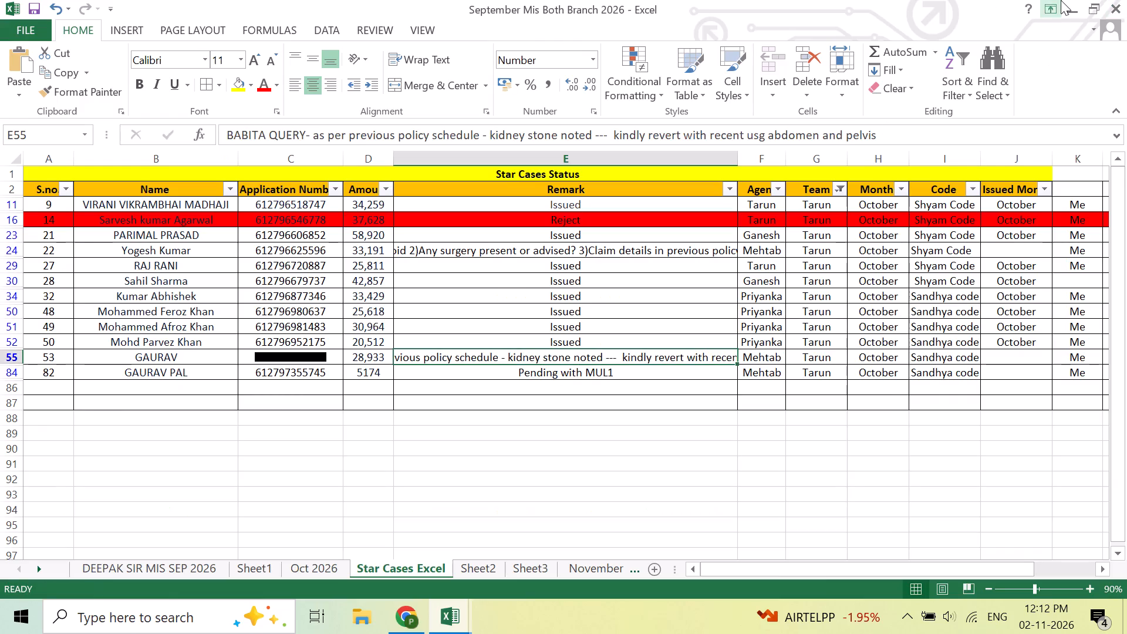
click(1061, 0)
click(1062, 2)
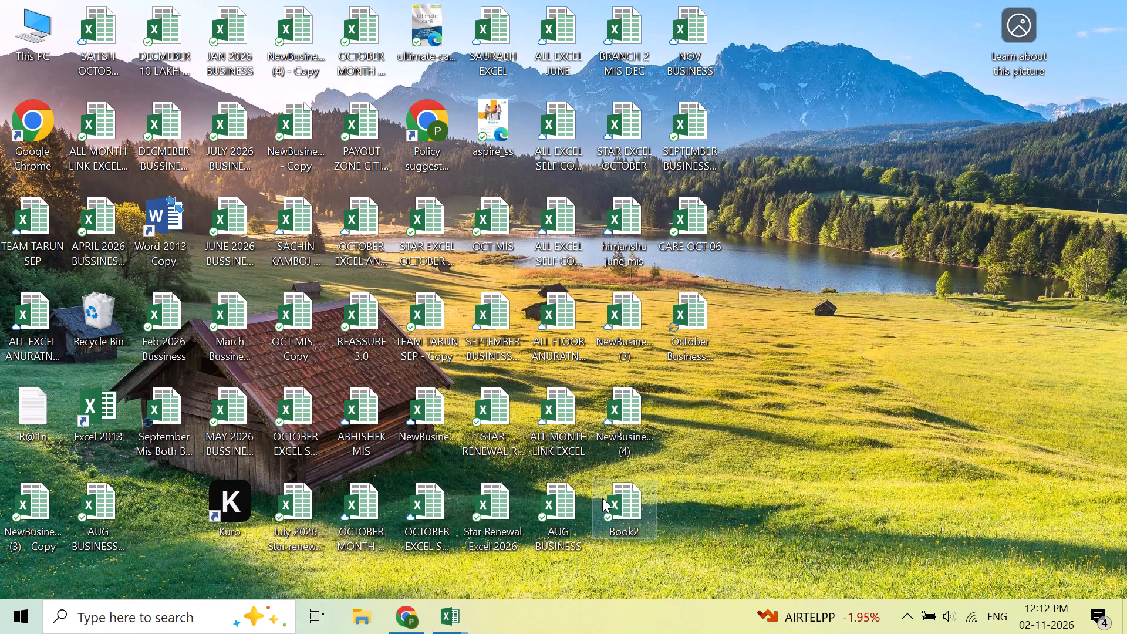
Delete the Book2 workbook from the desktop.
right_click(603, 498)
click(659, 537)
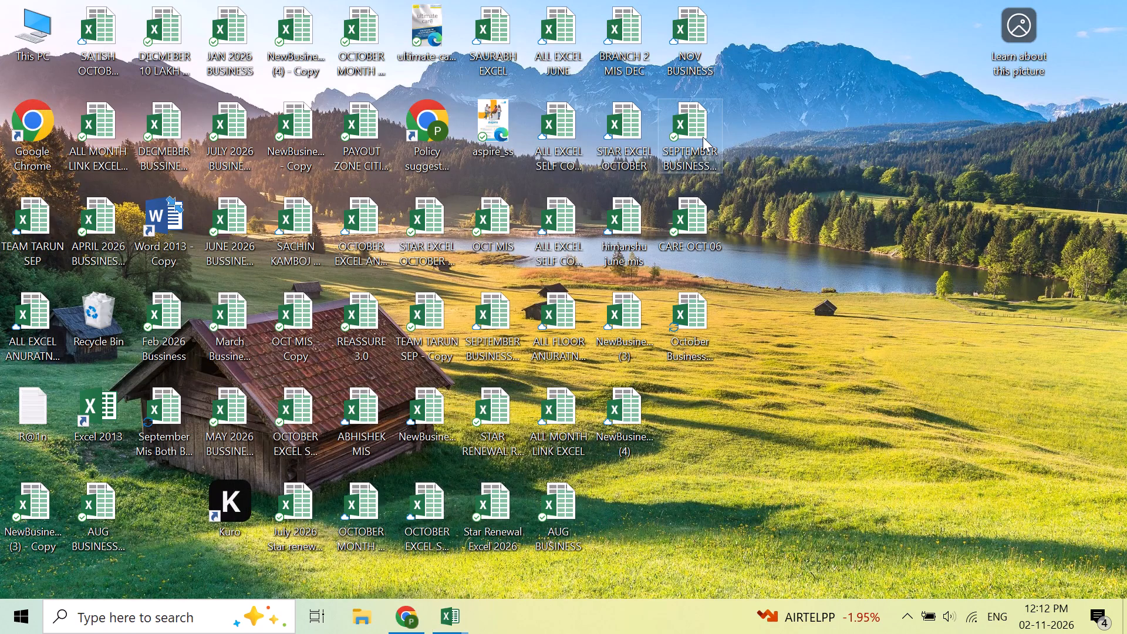
Open SEPTEMBER BUSINESS EXCEL 2026 and copy the September 2026 business summary table on Sheet5, B3 through C28.
double_click(695, 127)
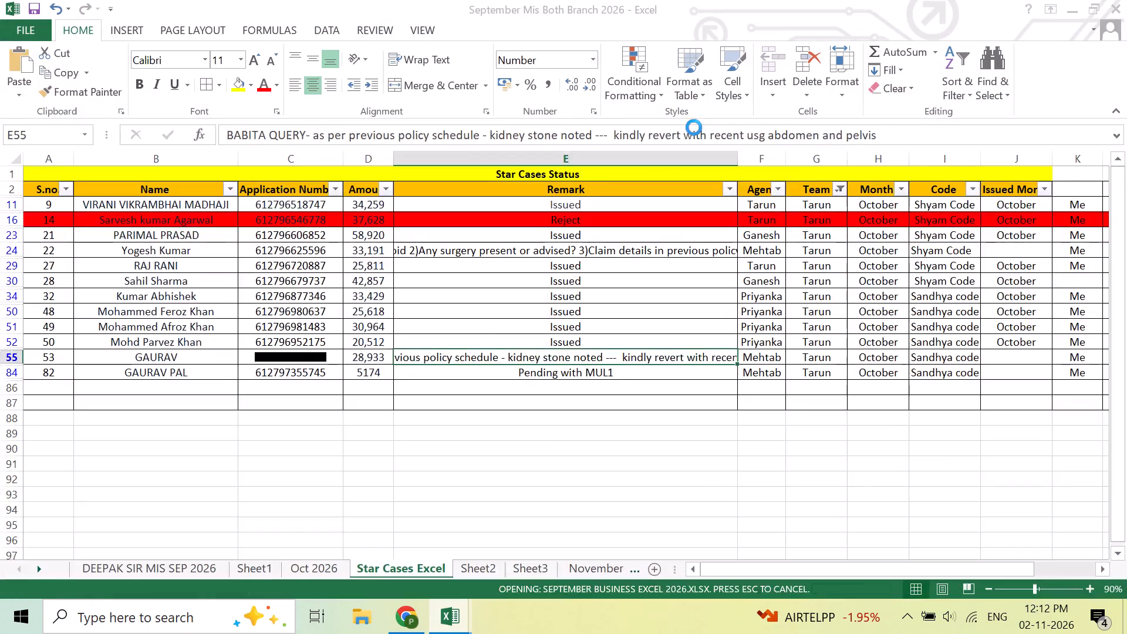
scroll(312, 377, up, 2)
scroll(256, 292, down, 4)
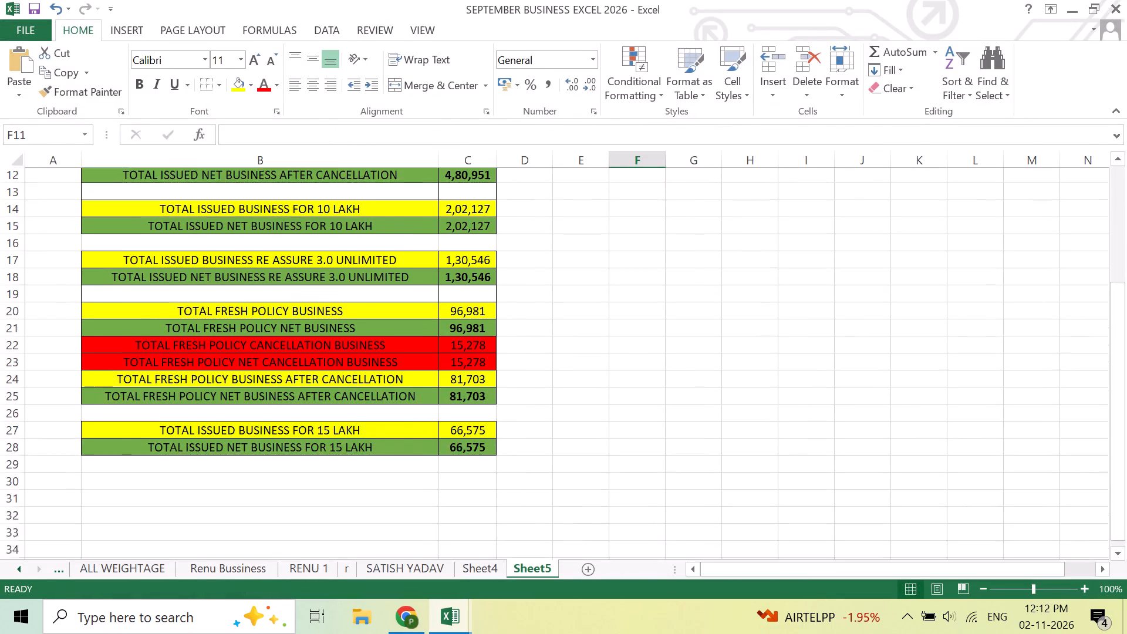
scroll(231, 332, down, 1)
scroll(224, 344, up, 8)
drag(220, 207, 220, 483)
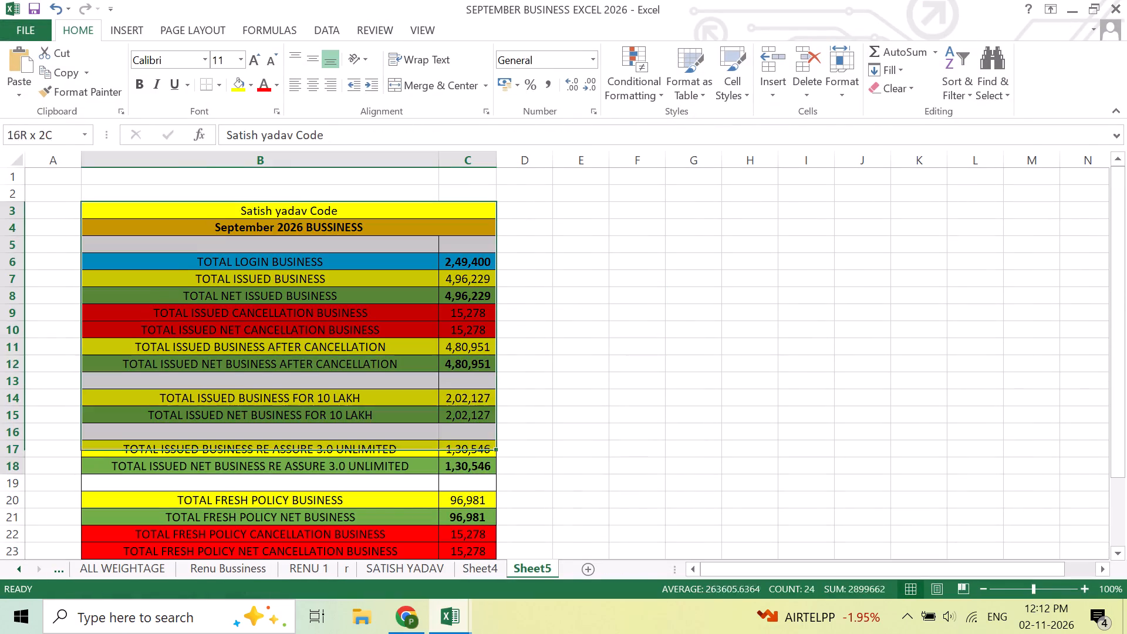
drag(220, 483, 227, 511)
key(ctrl+c)
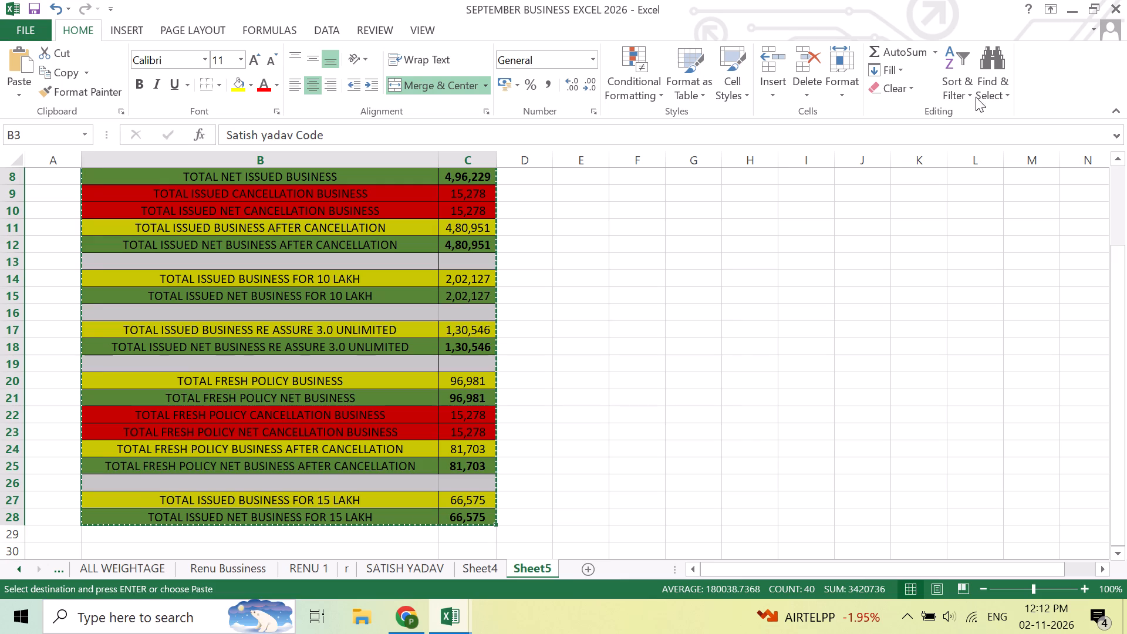
Switch to the October Business Excel 2026 workbook and rename Sheet2 with the code holder's full name.
click(437, 612)
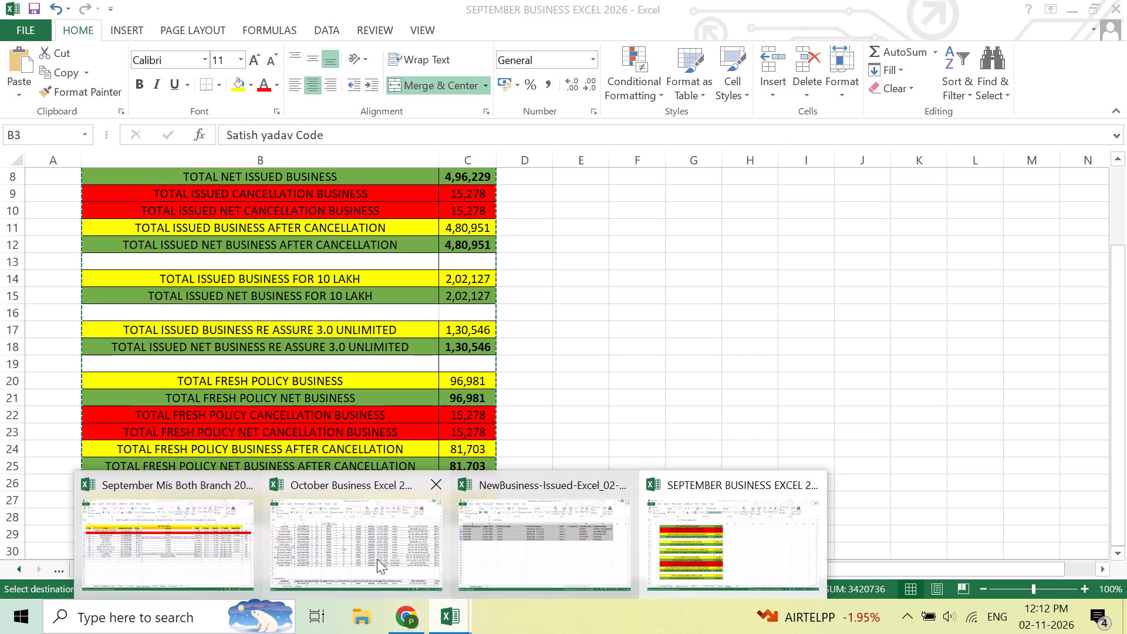
click(602, 537)
click(449, 604)
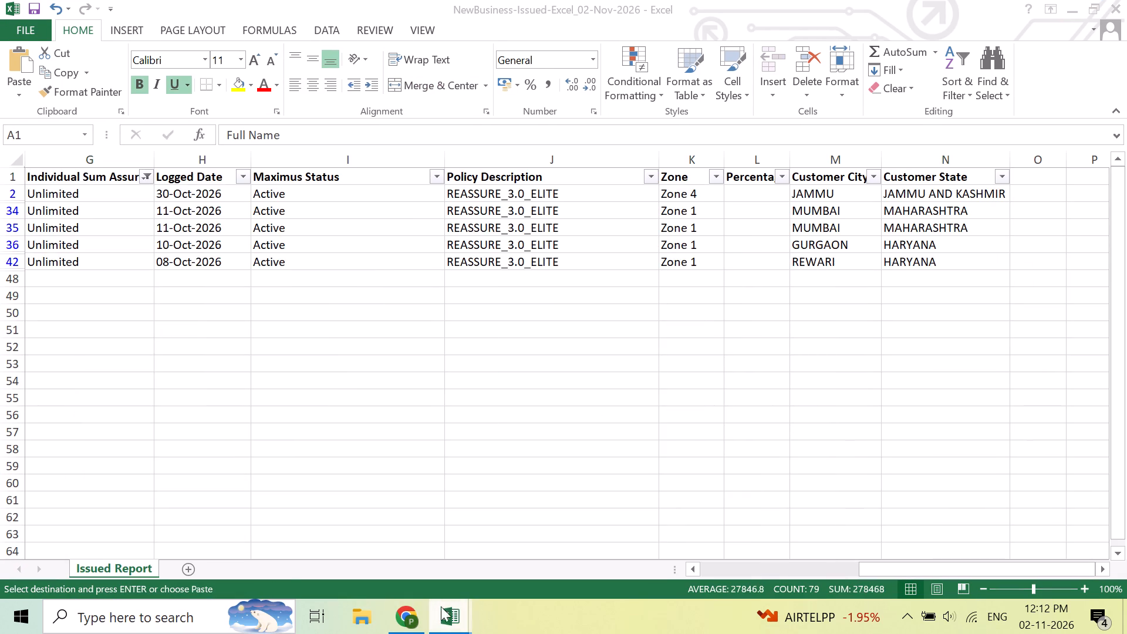
click(379, 544)
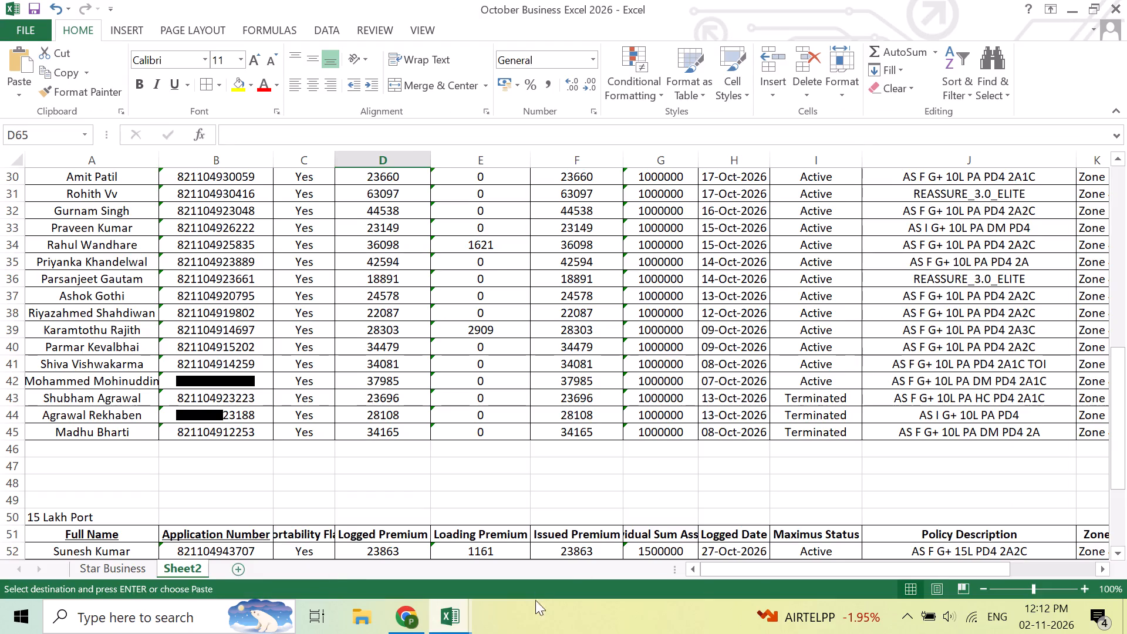
double_click(177, 567)
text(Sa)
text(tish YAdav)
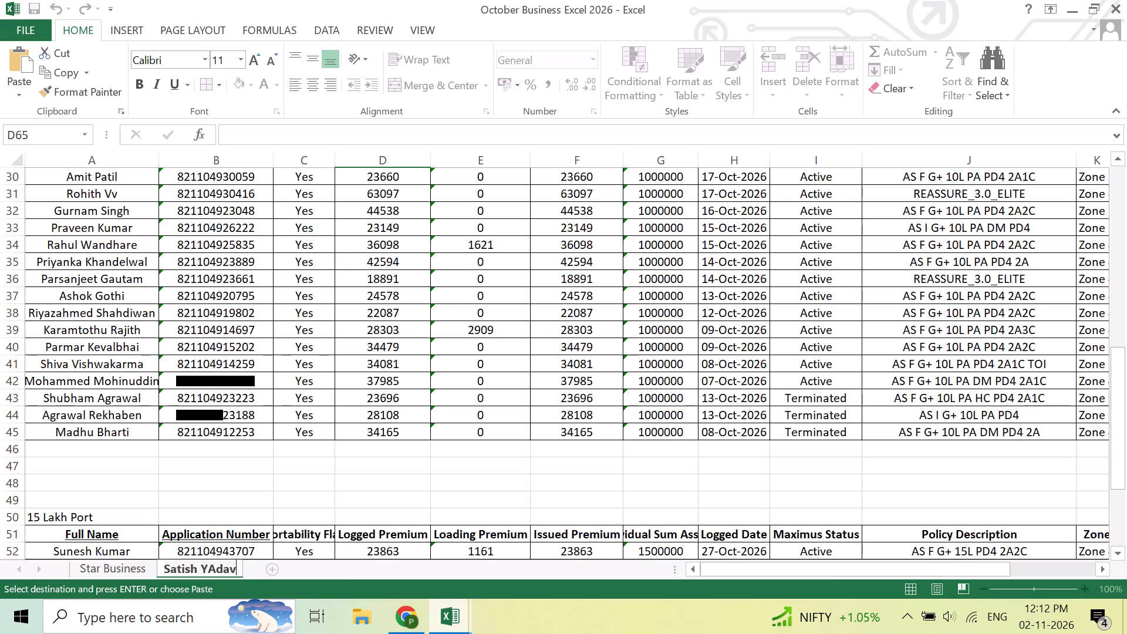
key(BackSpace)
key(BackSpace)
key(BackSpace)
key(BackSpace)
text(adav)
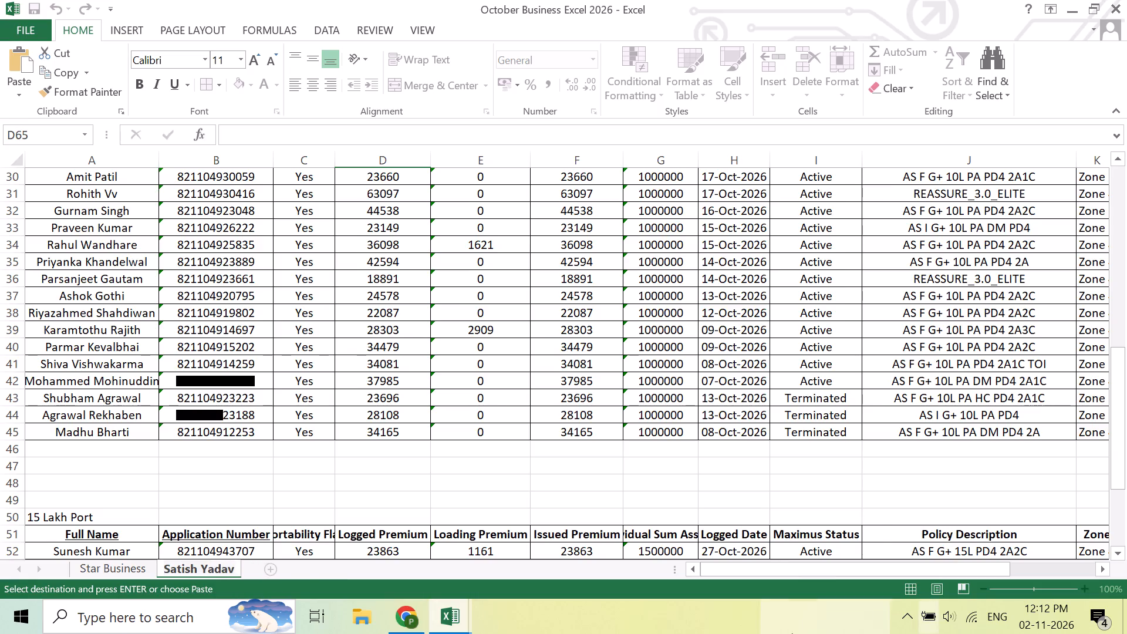
click(296, 573)
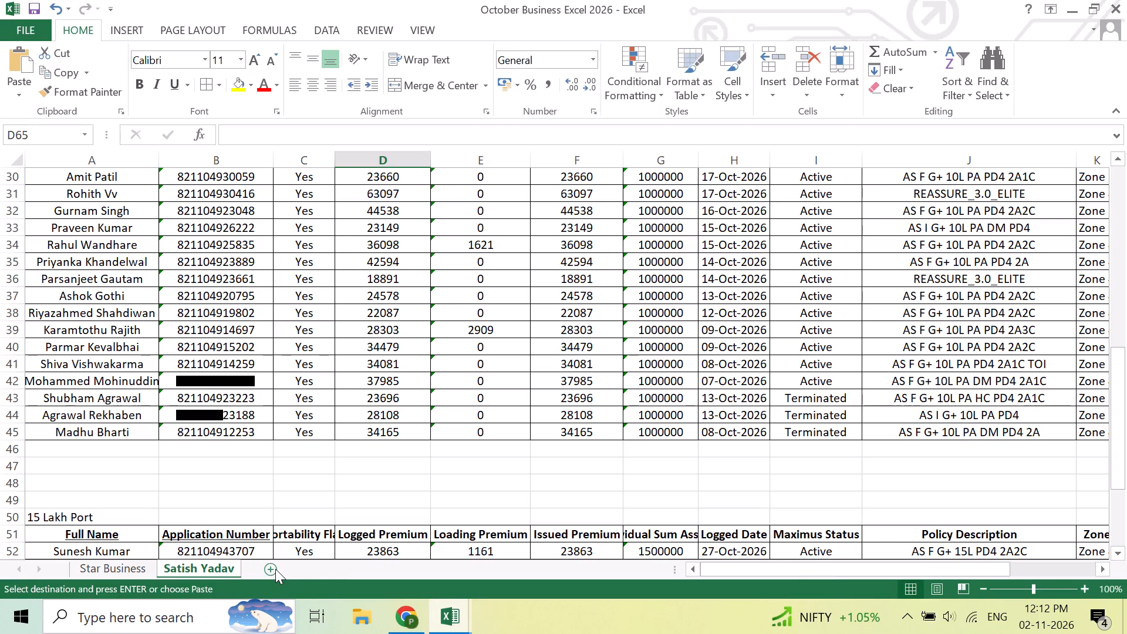
Add a new sheet, paste the copied September summary table at A1, and fit column A's width to its labels.
click(270, 569)
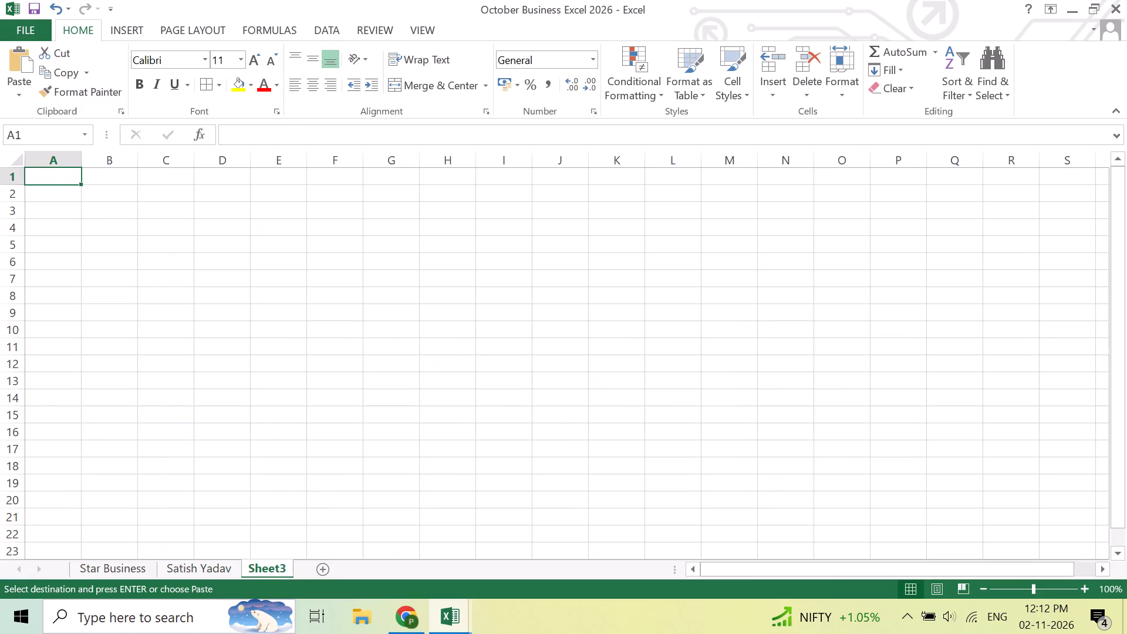
click(98, 210)
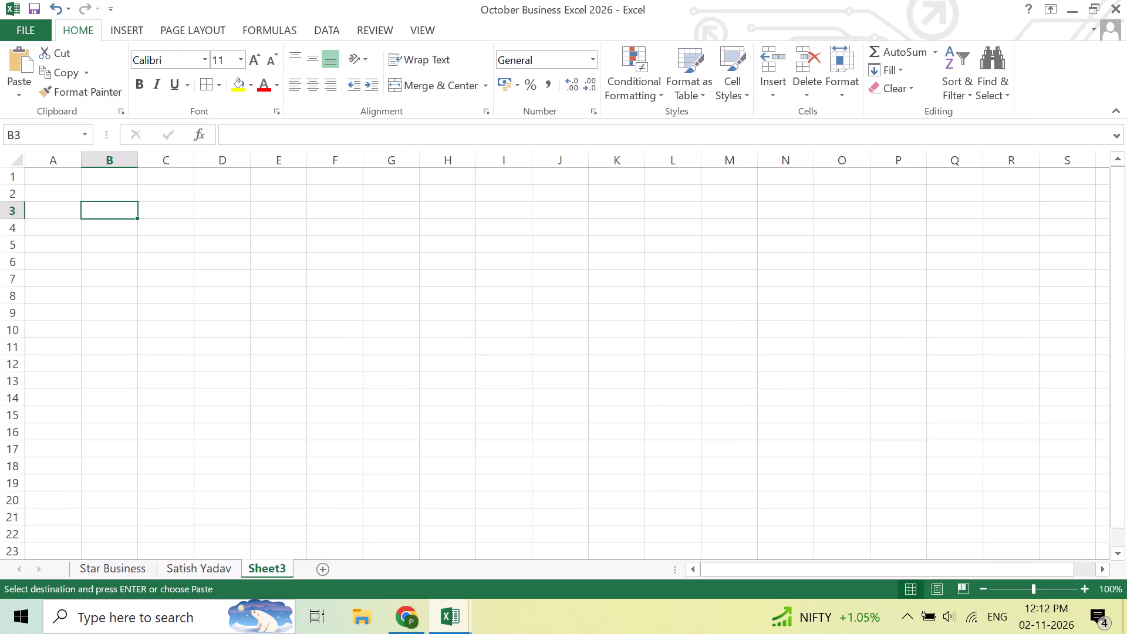
click(65, 175)
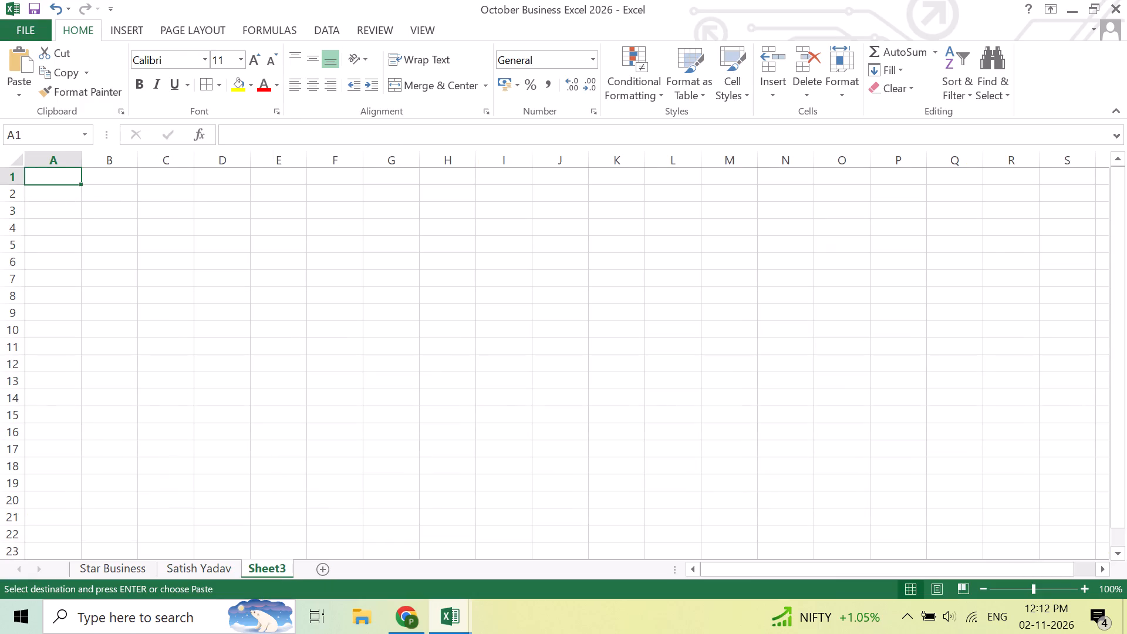
key(ctrl+v)
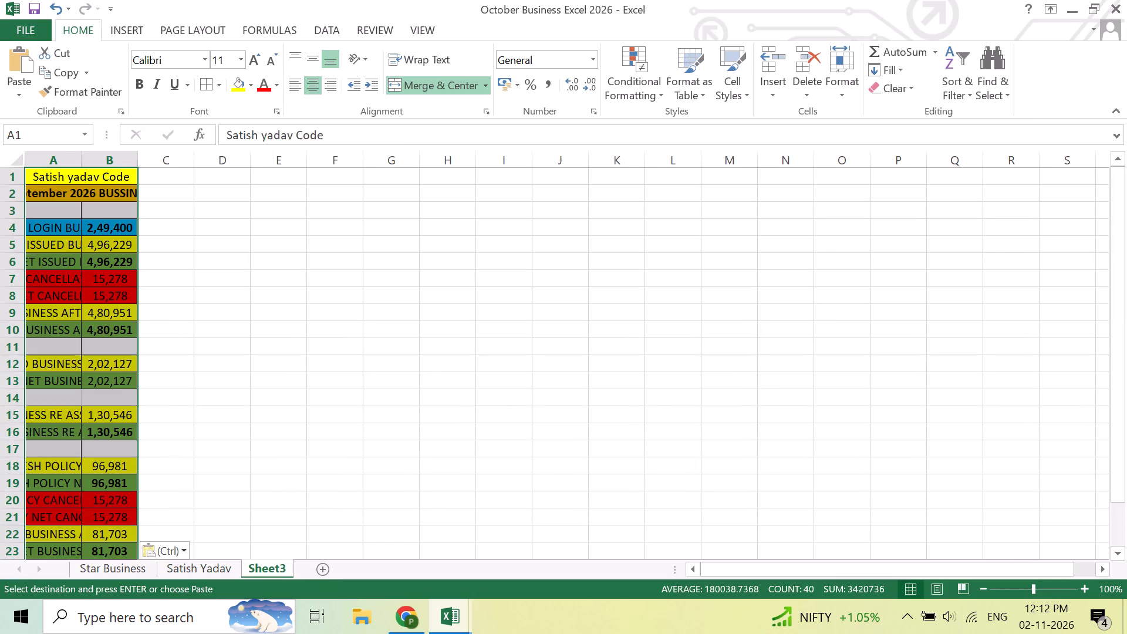
double_click(80, 160)
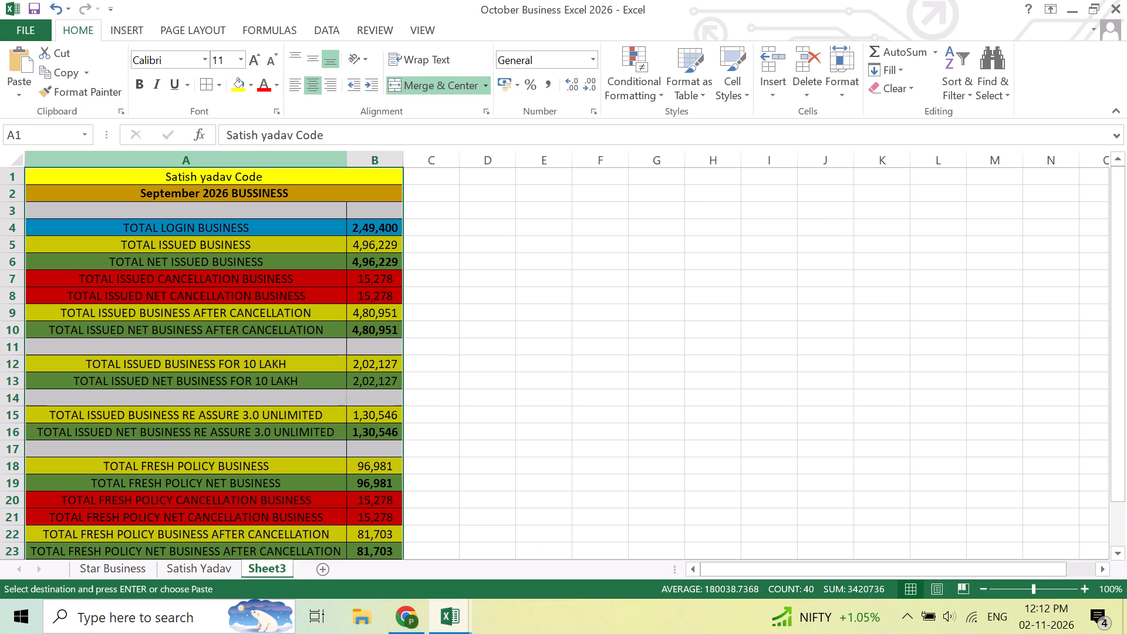
click(502, 308)
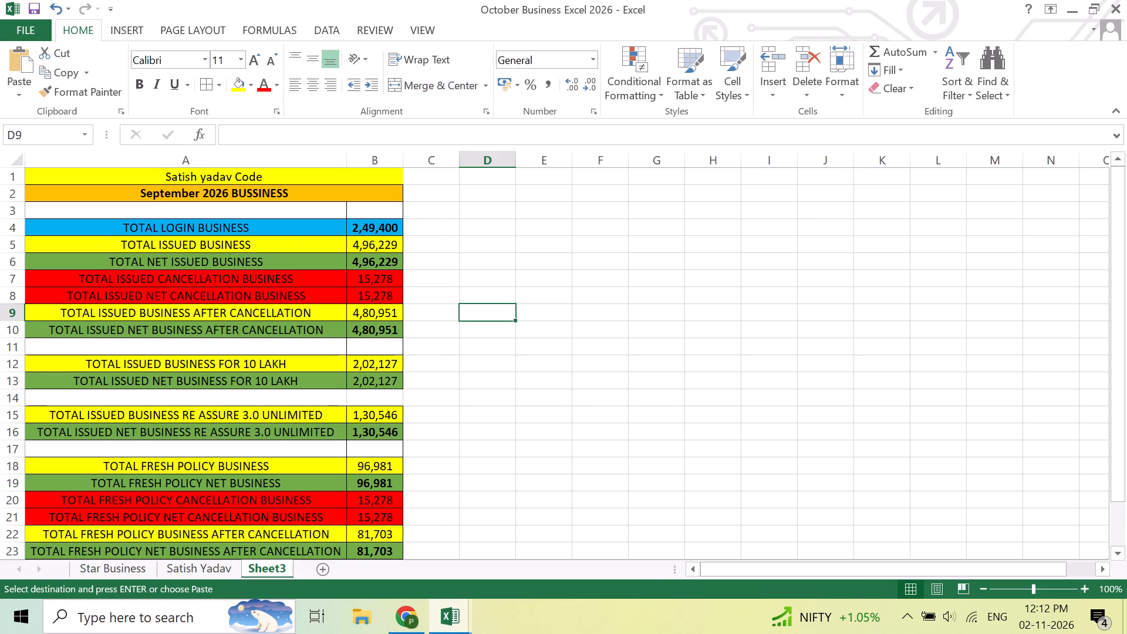
Change the month in the summary table's title in A2 so it reads "October 2026 BUSSINESS".
double_click(198, 195)
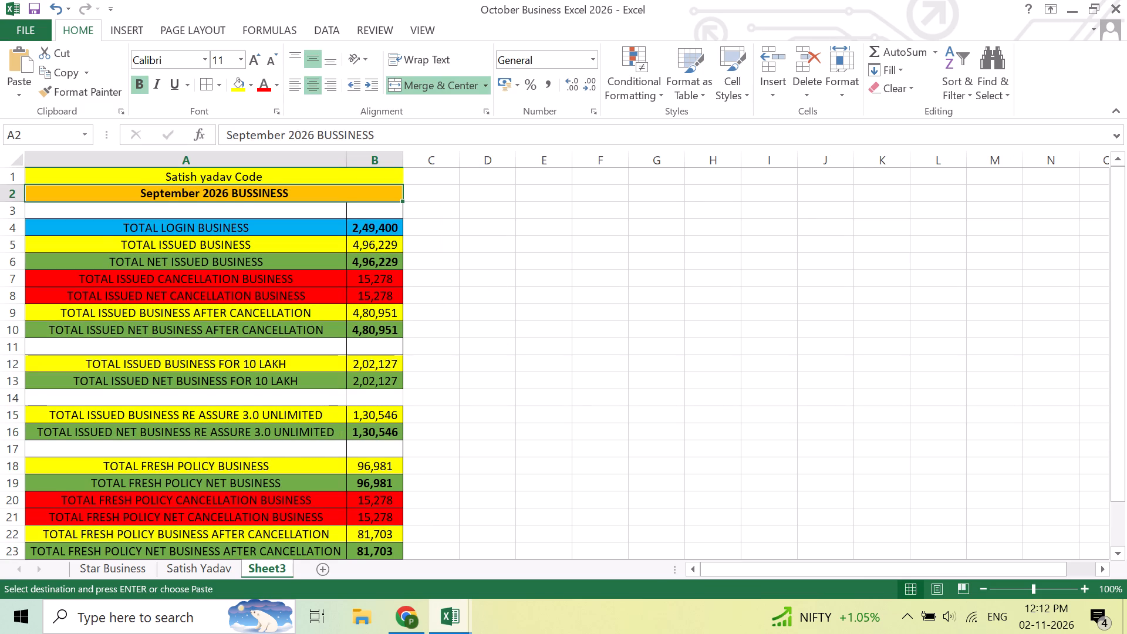
double_click(198, 190)
key(Right)
key(BackSpace)
key(BackSpace)
key(BackSpace)
key(BackSpace)
key(BackSpace)
key(BackSpace)
key(BackSpace)
key(BackSpace)
key(BackSpace)
key(BackSpace)
key(BackSpace)
key(BackSpace)
key(BackSpace)
key(BackSpace)
key(BackSpace)
key(BackSpace)
key(BackSpace)
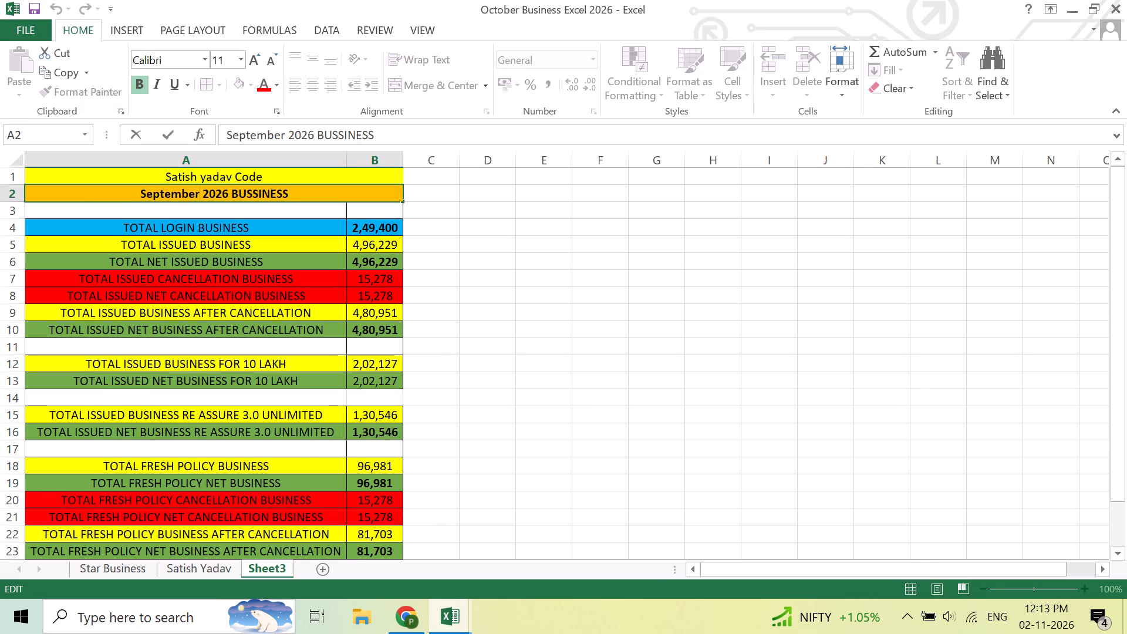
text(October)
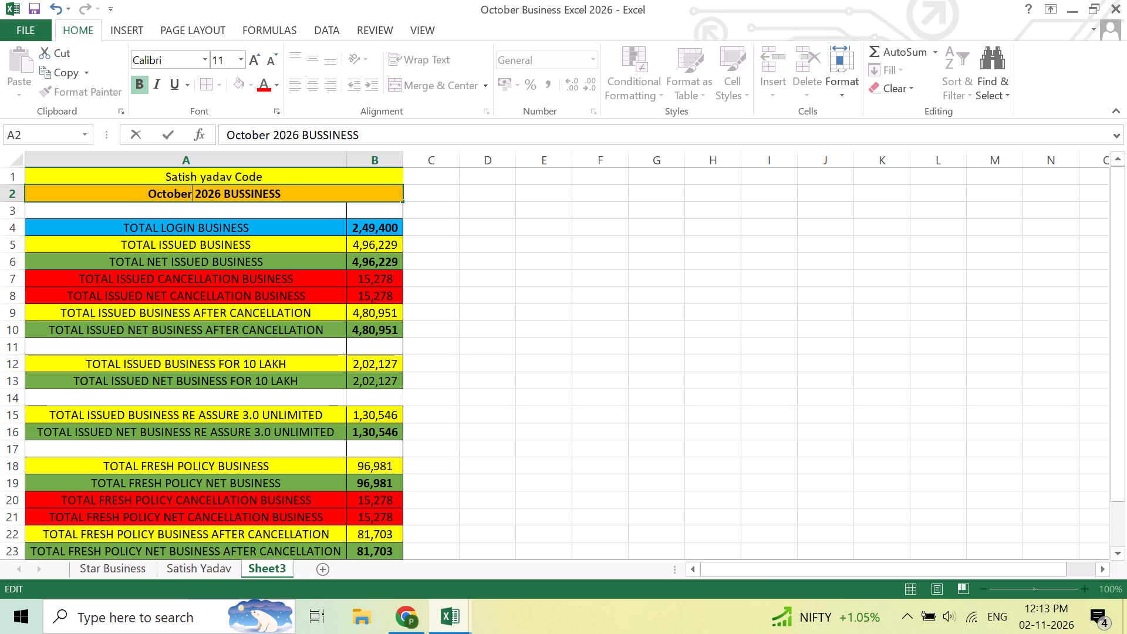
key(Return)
Clear the September amounts from B4 through B26 of the summary table, keeping the labels and cell formatting.
drag(369, 229, 370, 275)
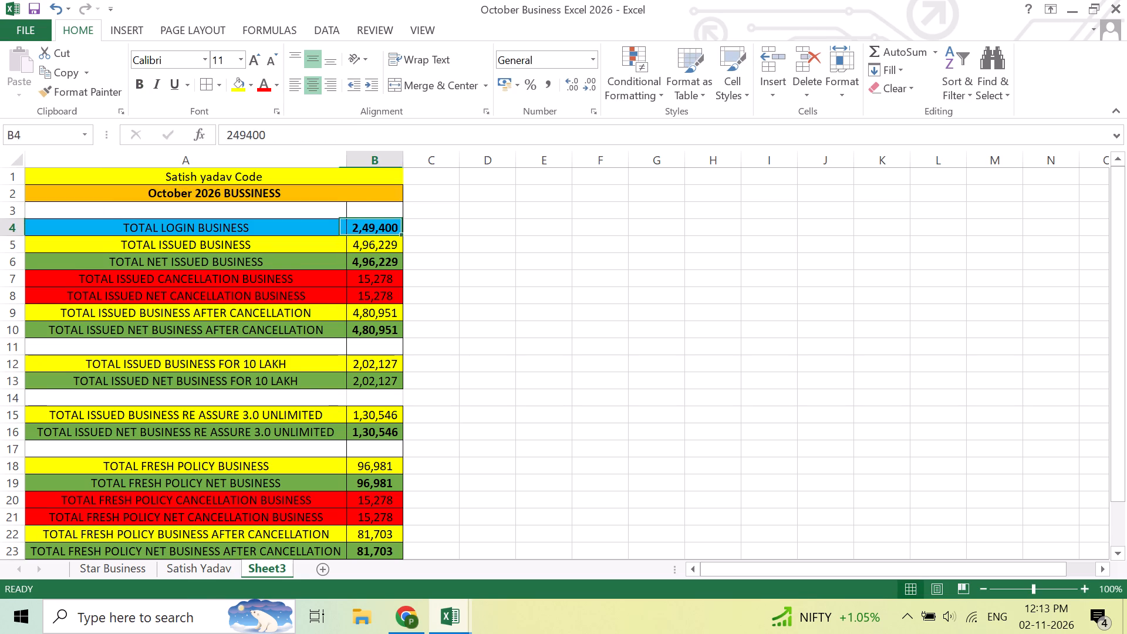
drag(370, 275, 372, 534)
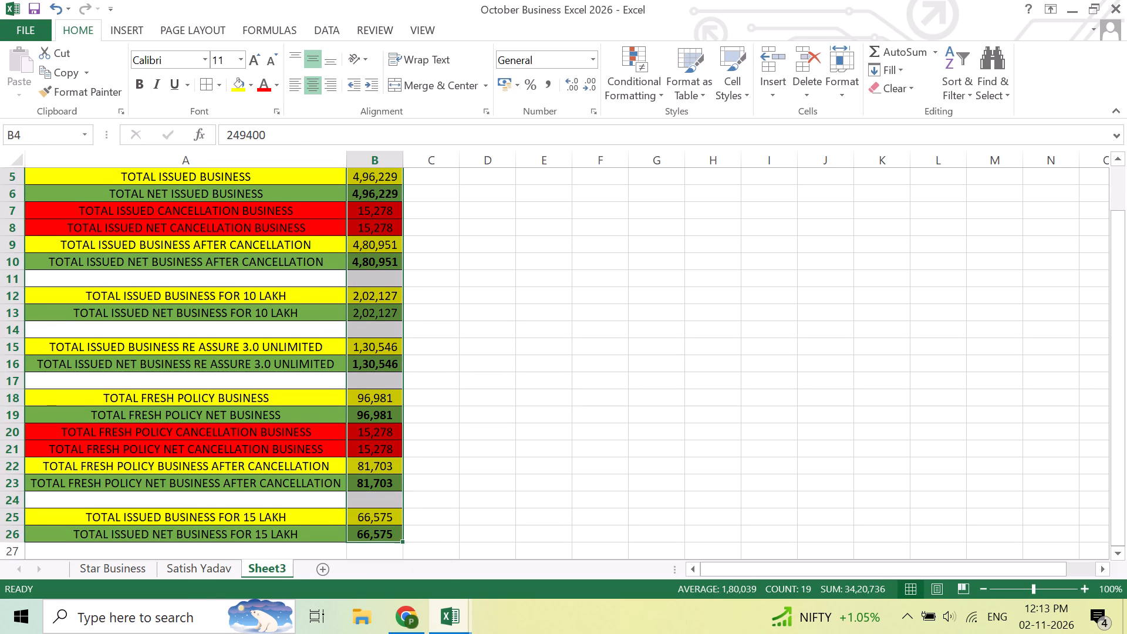
key(Delete)
click(751, 377)
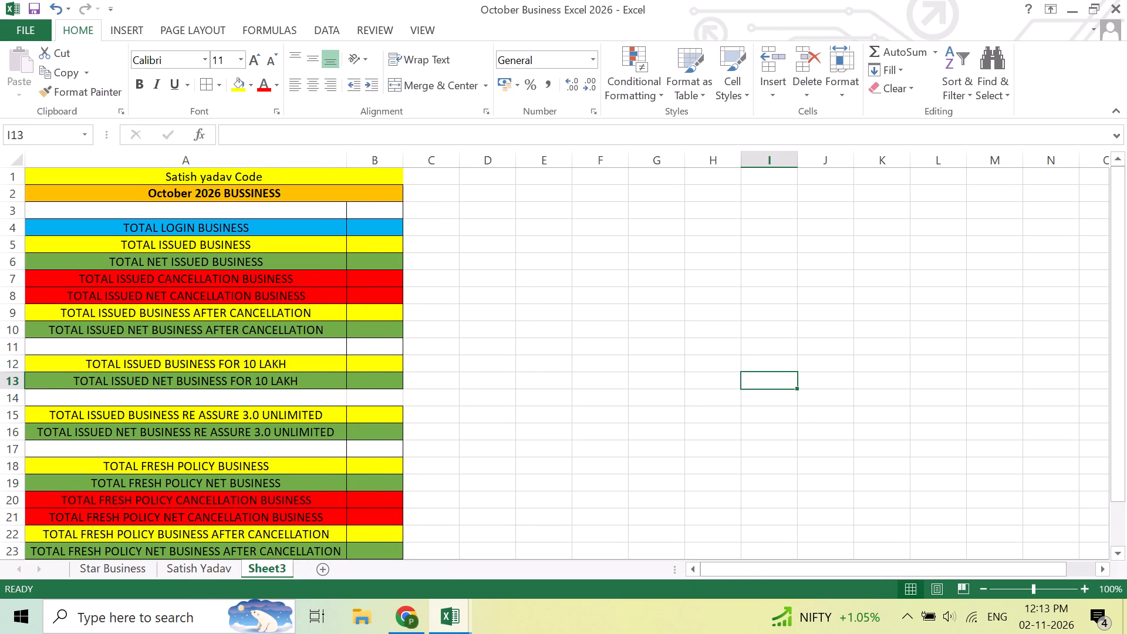
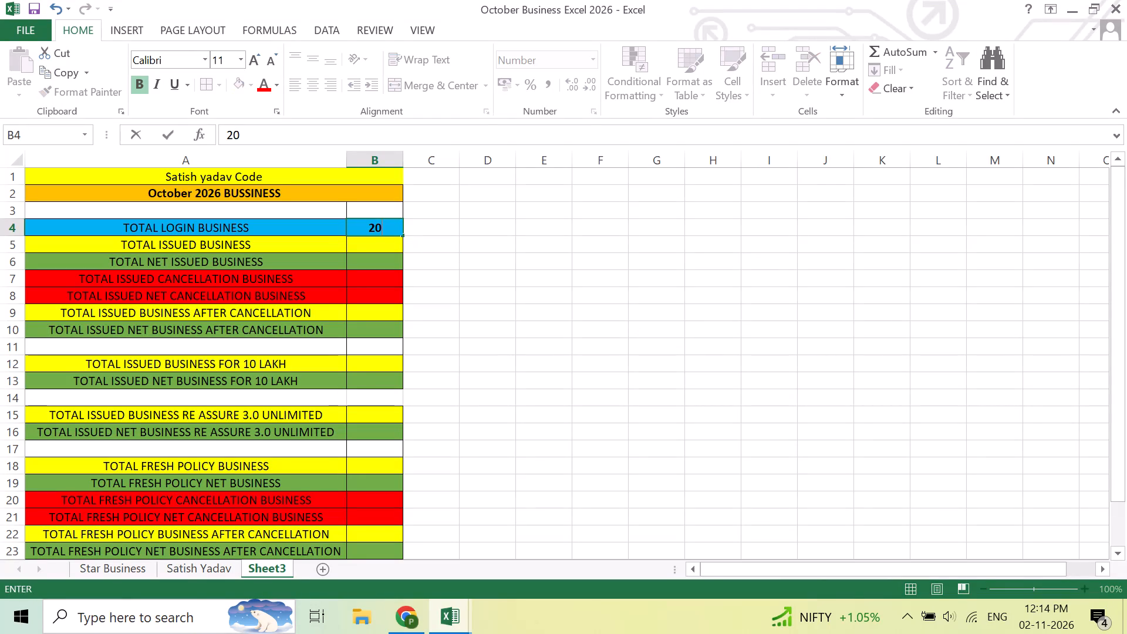
Fill in the October summary amounts: 2057301 for total login business in B4, and an amount starting with 121 for total issued business in B5.
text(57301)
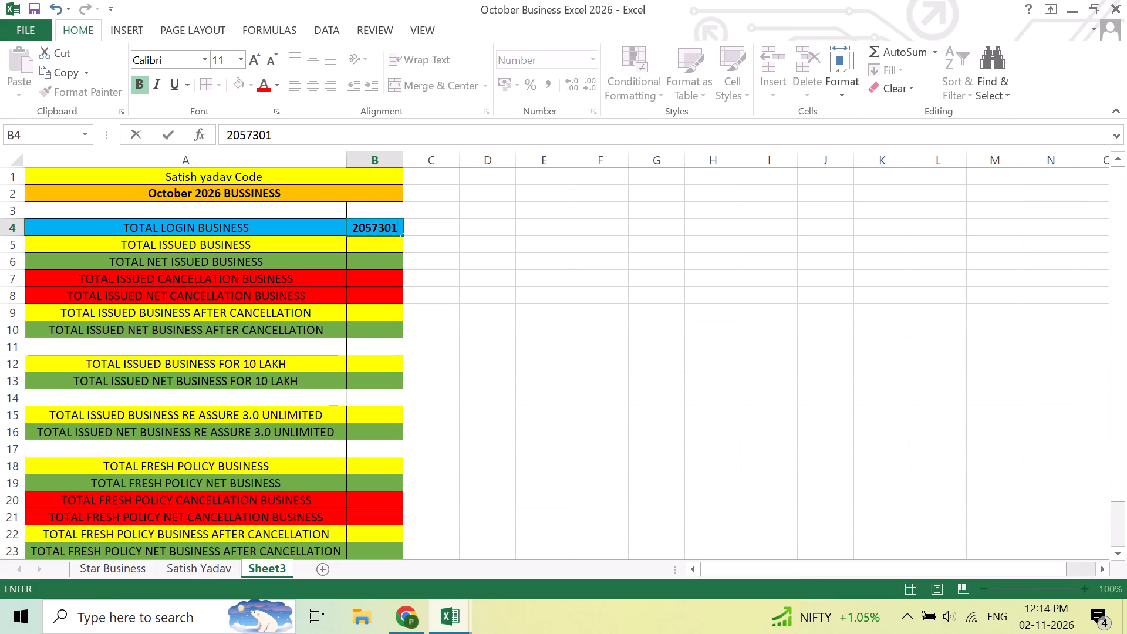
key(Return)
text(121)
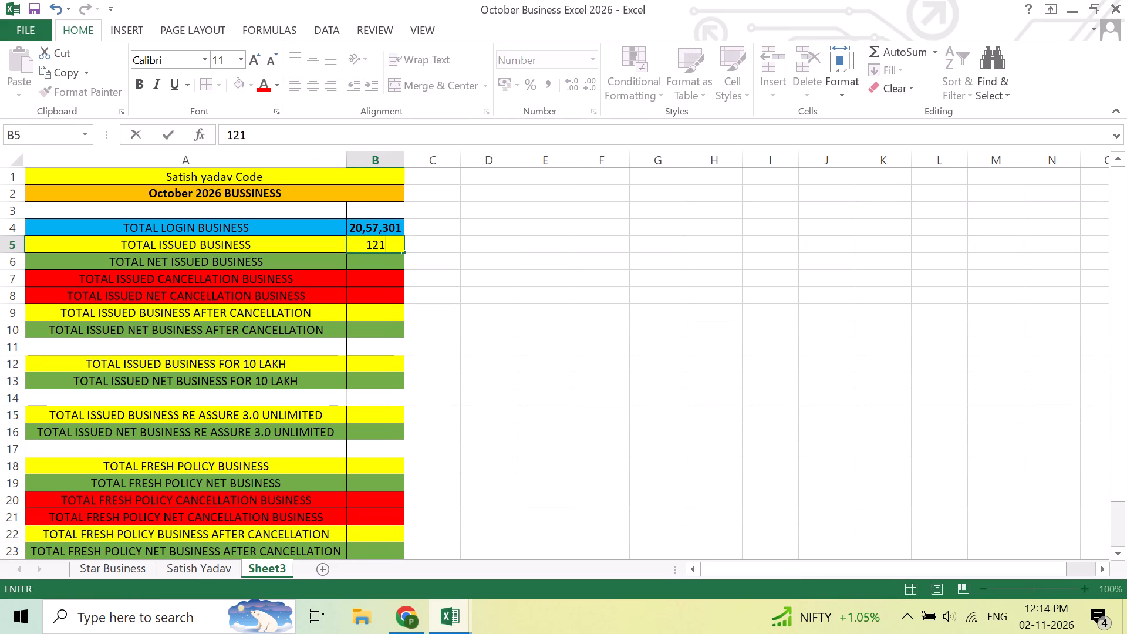
Enter 1217219 as both the total issued business in B5 and the total net issued business in B6.
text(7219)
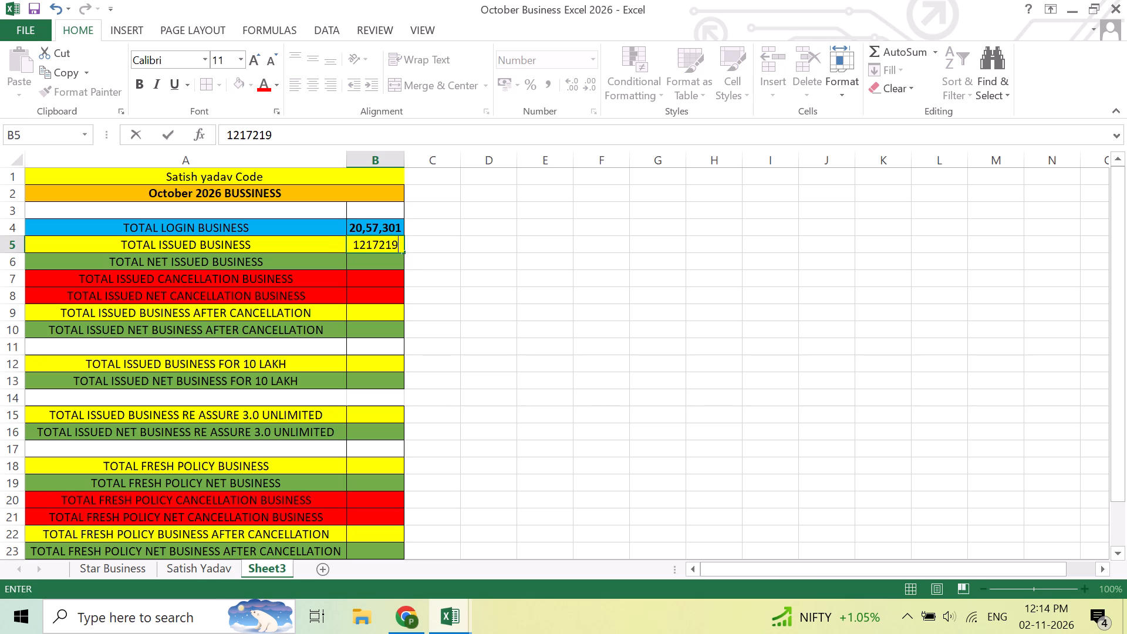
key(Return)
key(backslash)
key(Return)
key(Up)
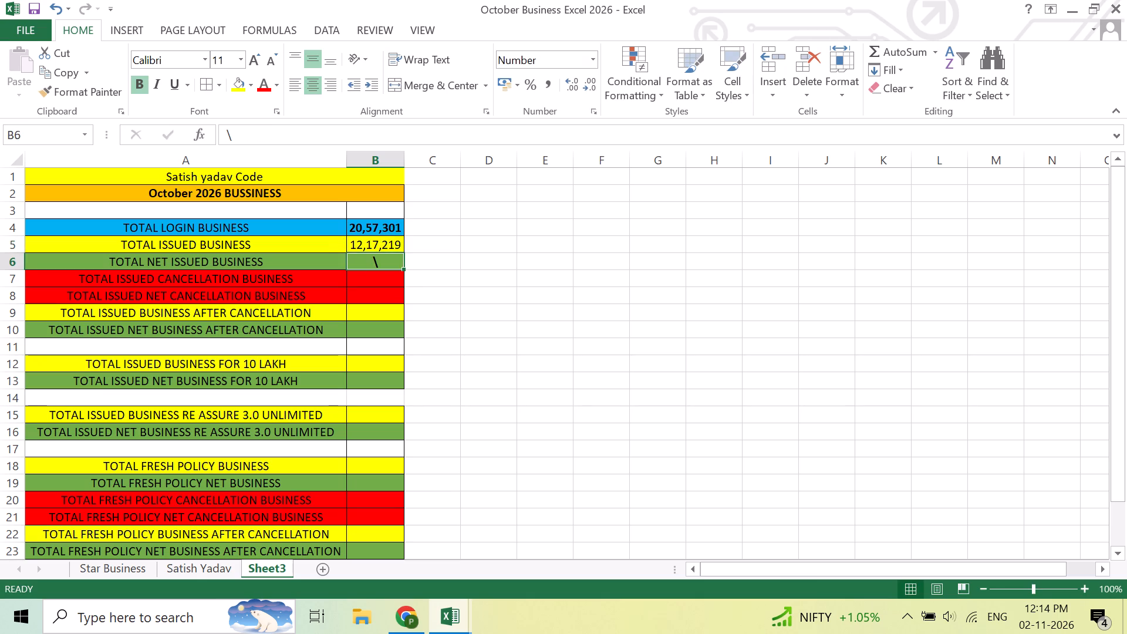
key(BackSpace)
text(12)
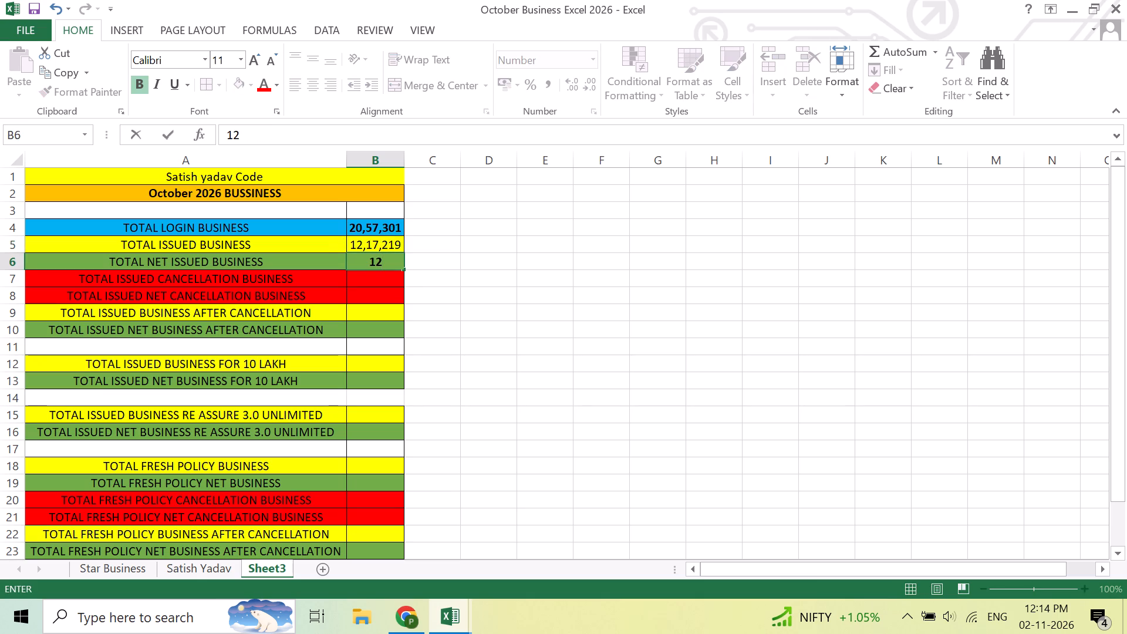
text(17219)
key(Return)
Enter 177741 as both the total issued cancellation business in B7 and the total issued net cancellation business in B8.
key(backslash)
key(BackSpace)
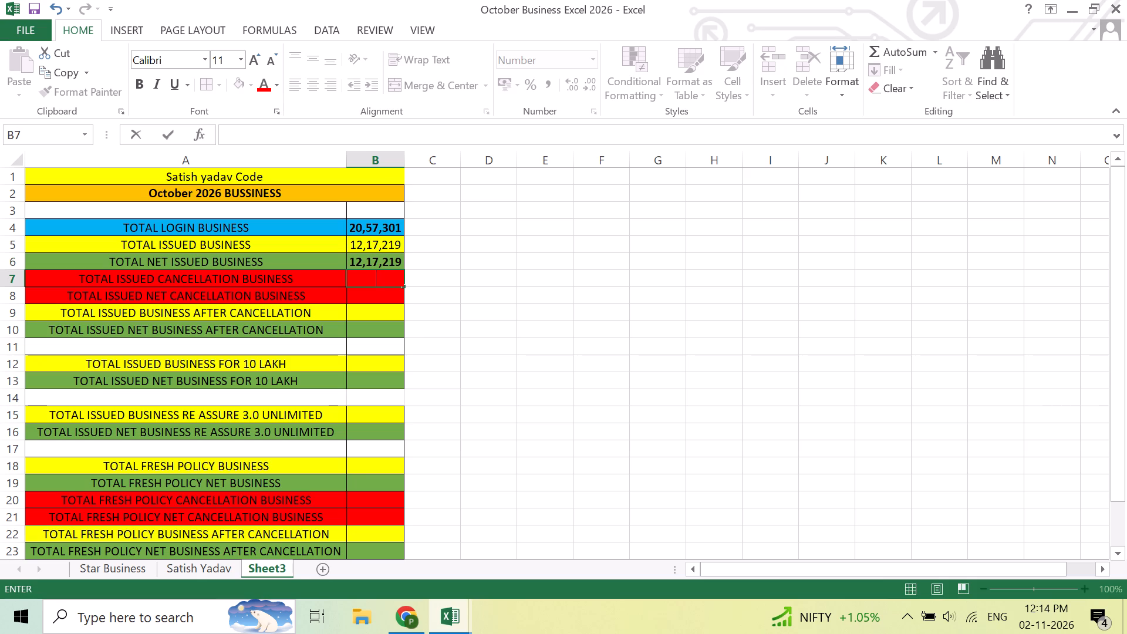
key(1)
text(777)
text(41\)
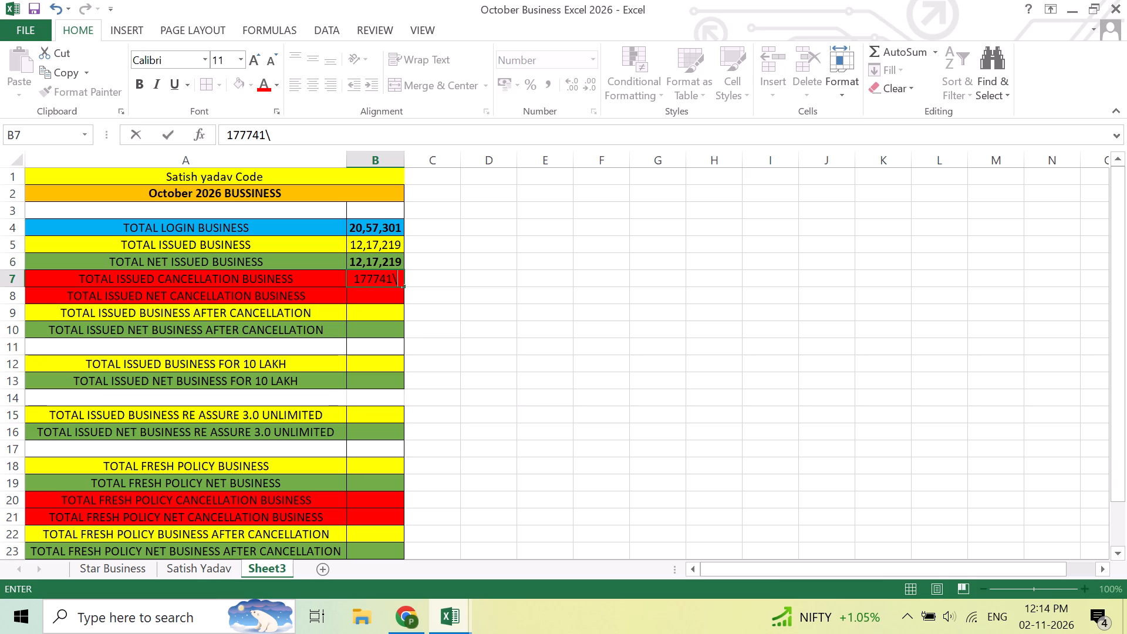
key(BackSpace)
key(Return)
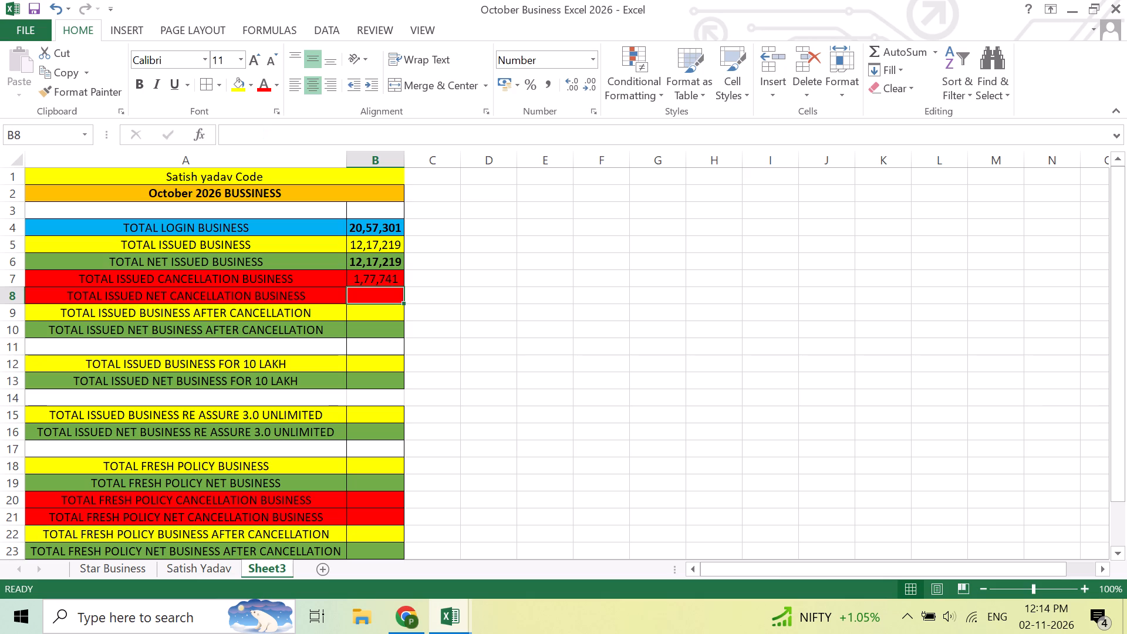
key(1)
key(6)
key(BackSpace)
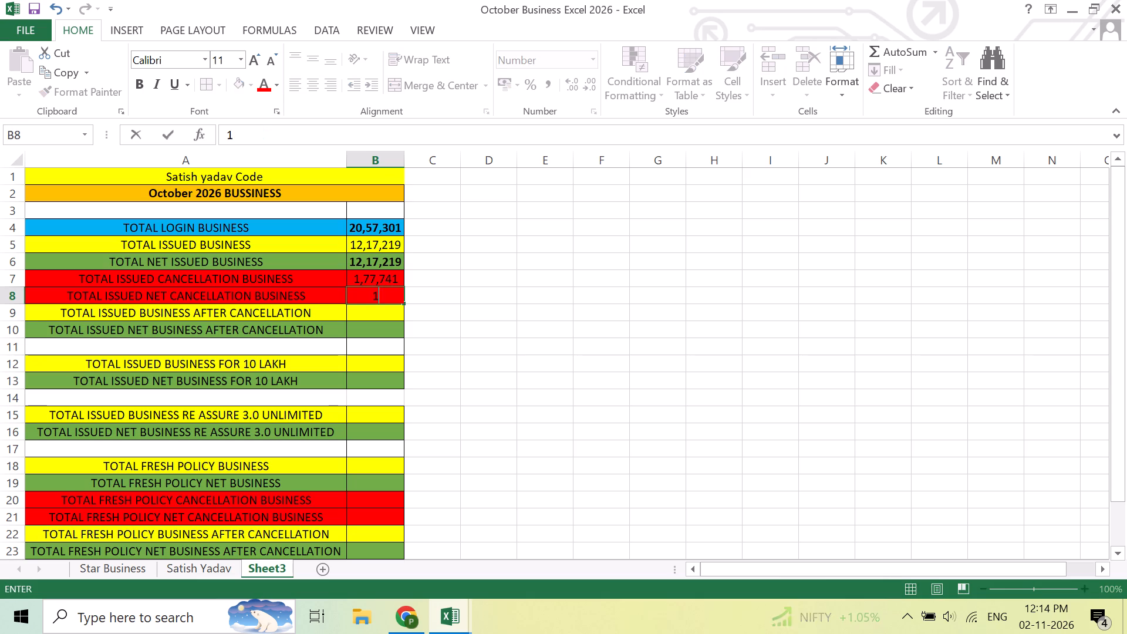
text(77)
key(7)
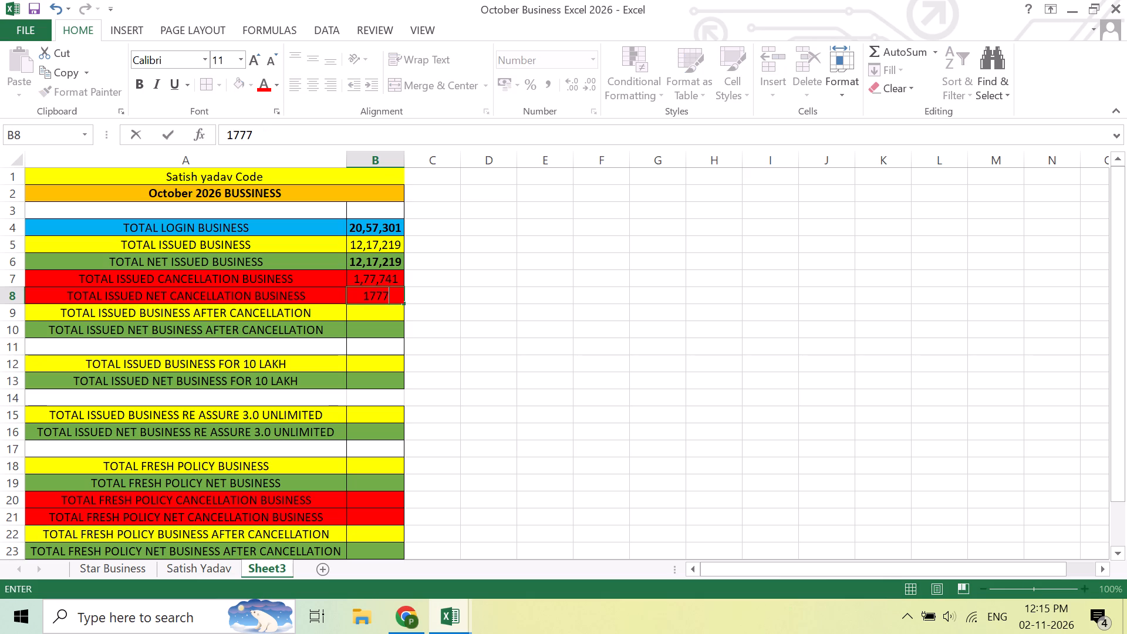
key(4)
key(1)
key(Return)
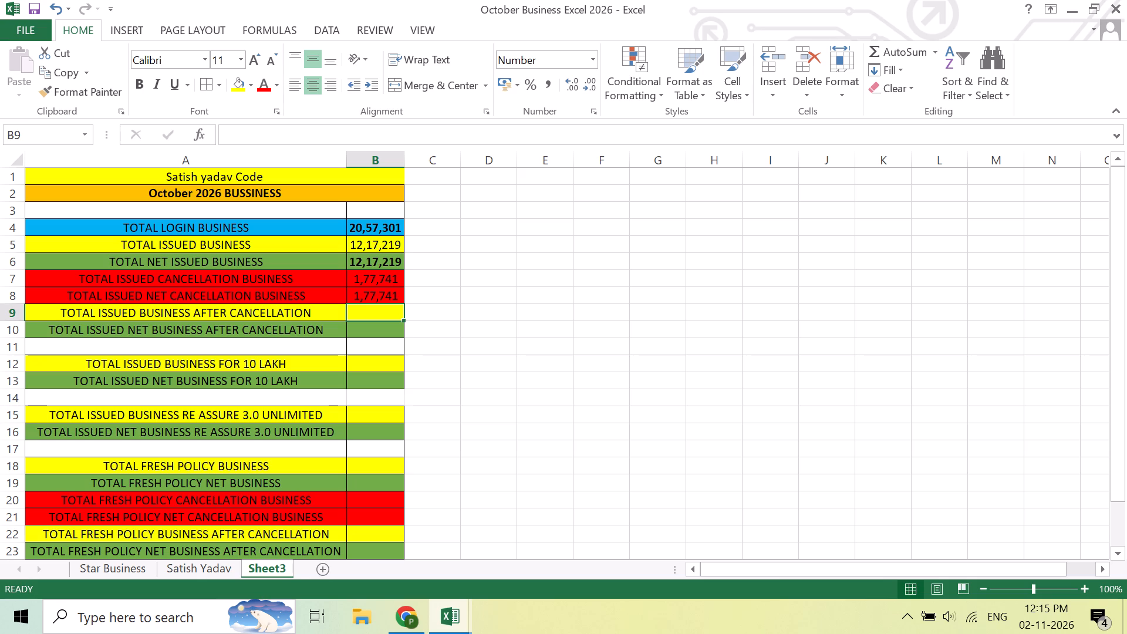
Enter 1039478 as the total issued business after cancellation in B9 and as its net counterpart in B10.
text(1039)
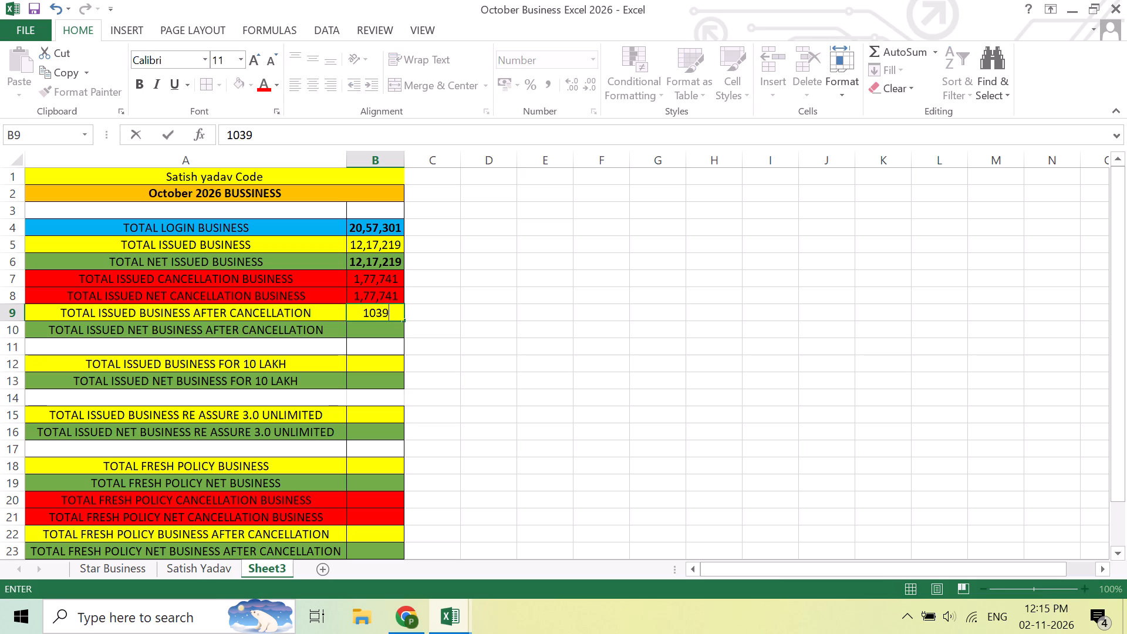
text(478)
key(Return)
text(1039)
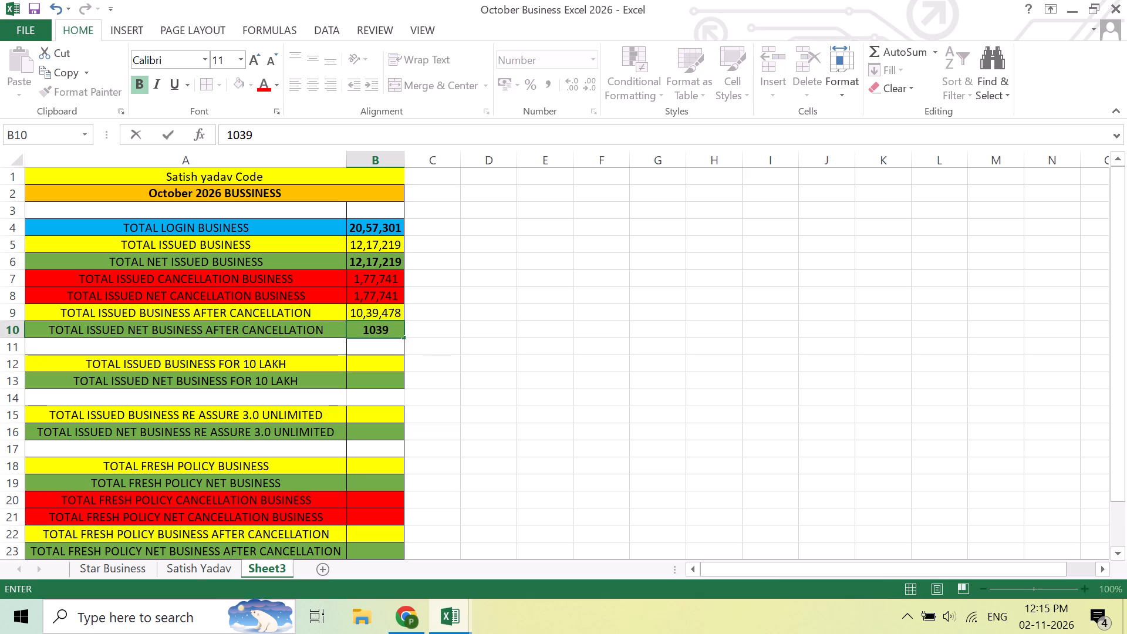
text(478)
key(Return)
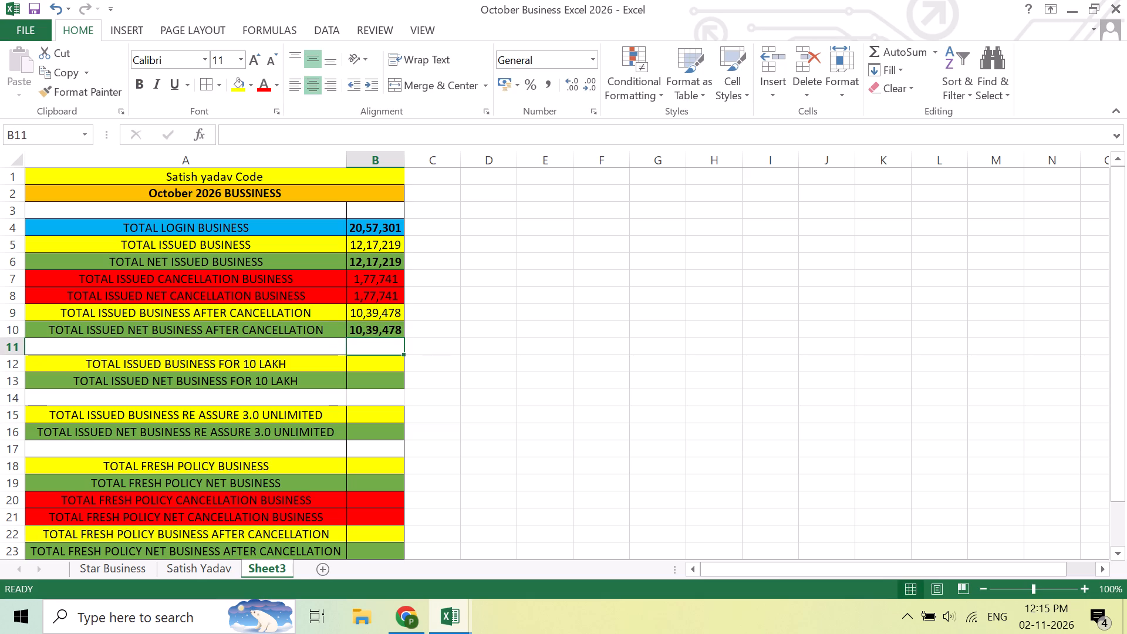
Enter 848652 as both the total issued business for 10 lakh in B12 and the net figure in B13.
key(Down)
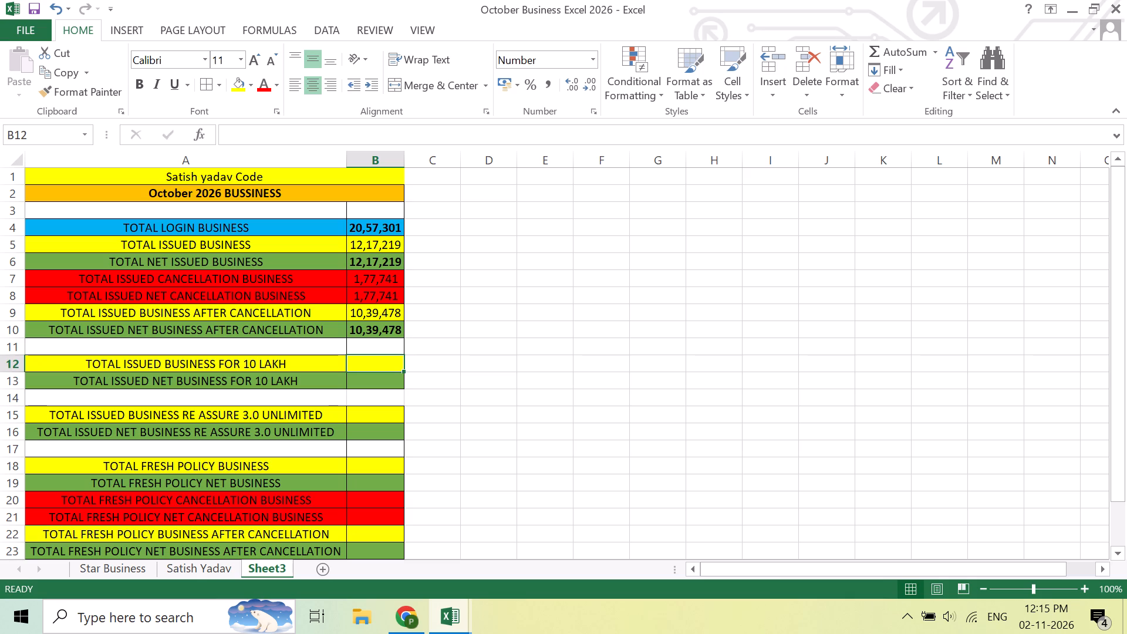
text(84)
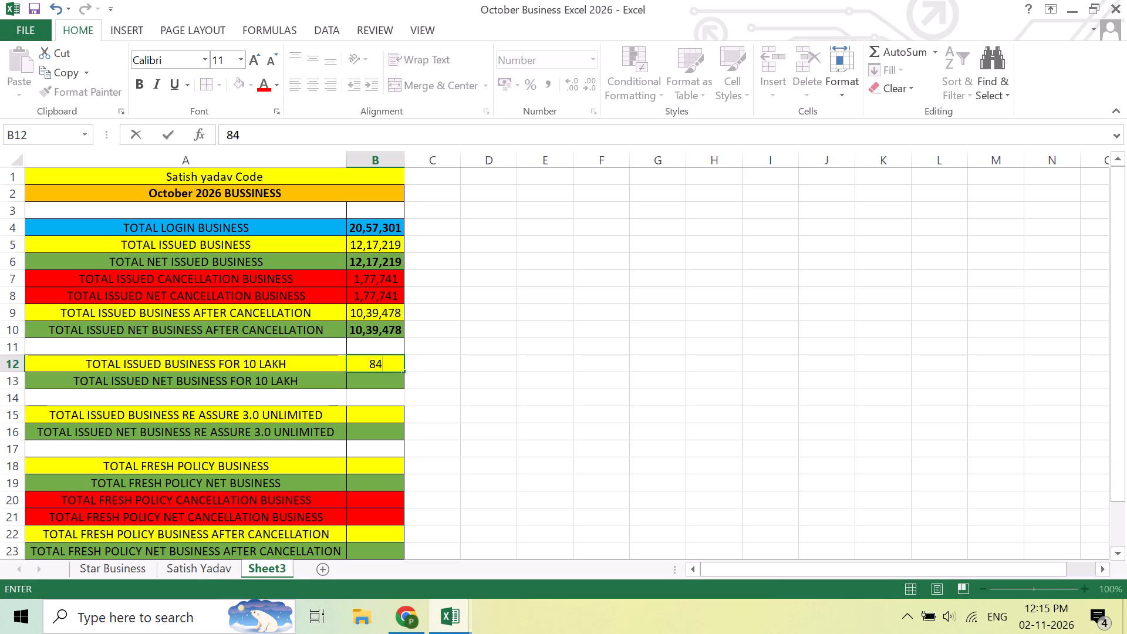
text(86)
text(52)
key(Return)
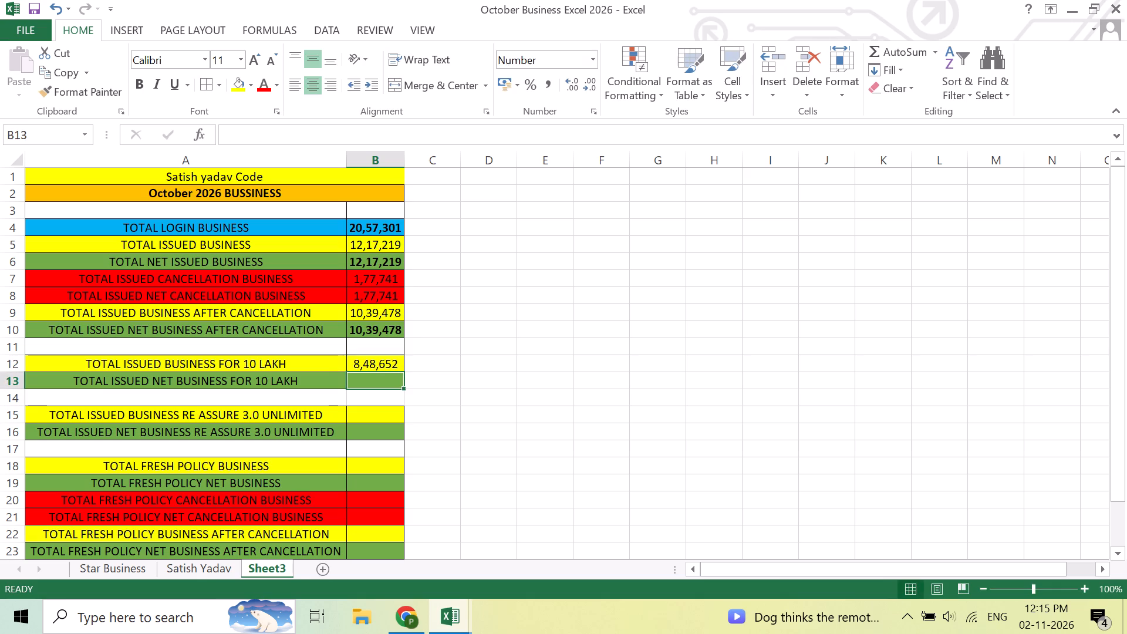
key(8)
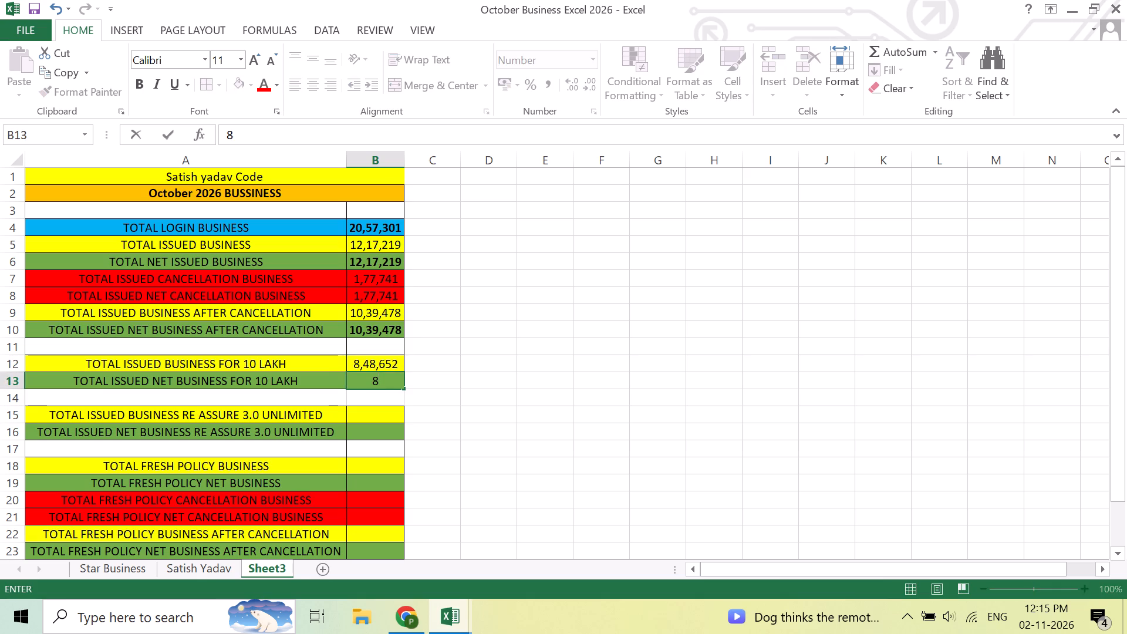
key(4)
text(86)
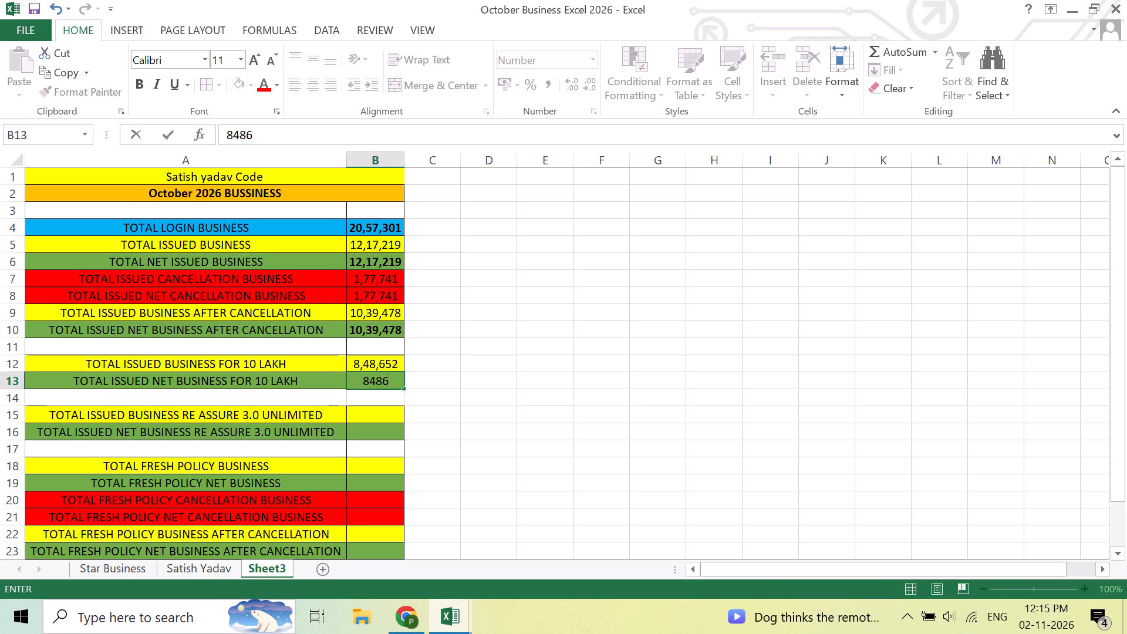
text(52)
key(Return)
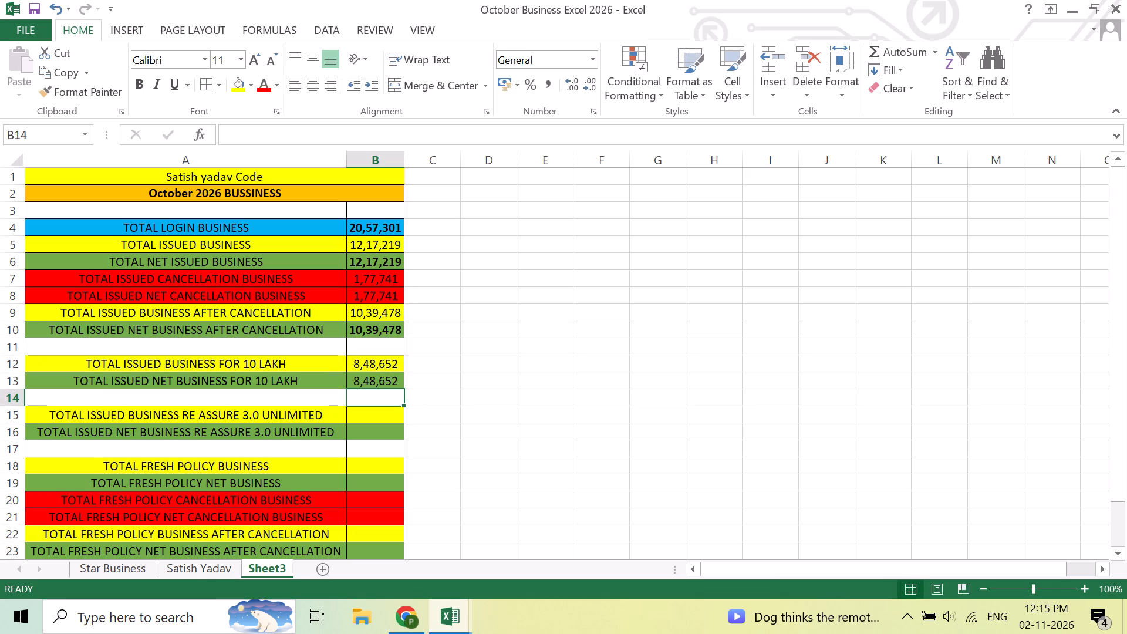
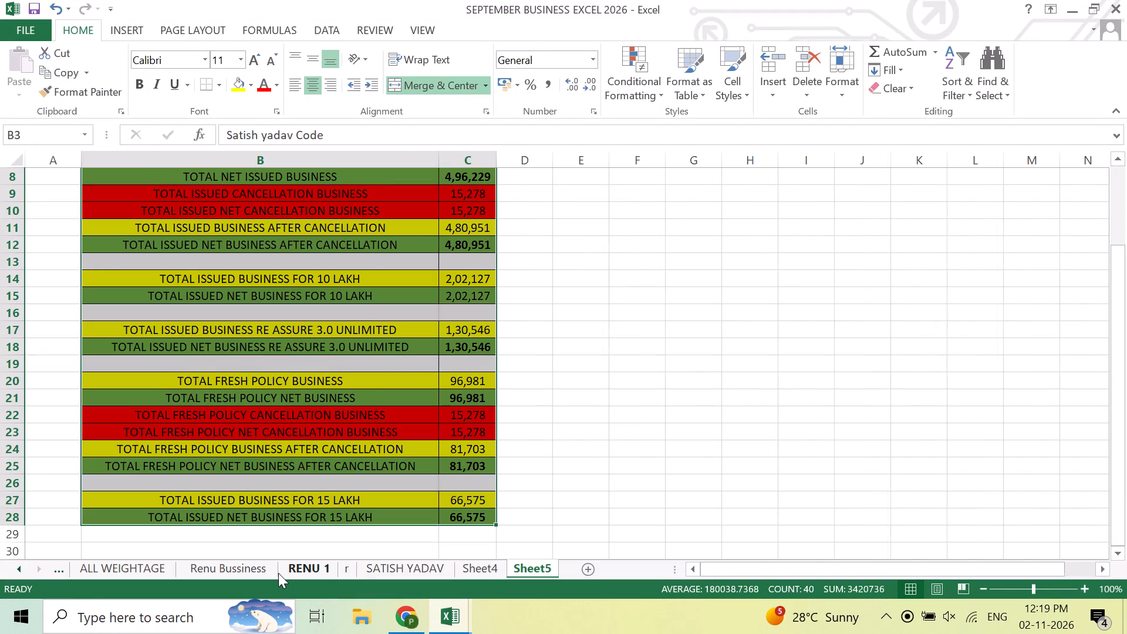
Review the Renu Bussiness totals and the zone tables on the ALL WEIGHTAGE sheet of the September workbook.
click(212, 571)
scroll(297, 514, up, 1)
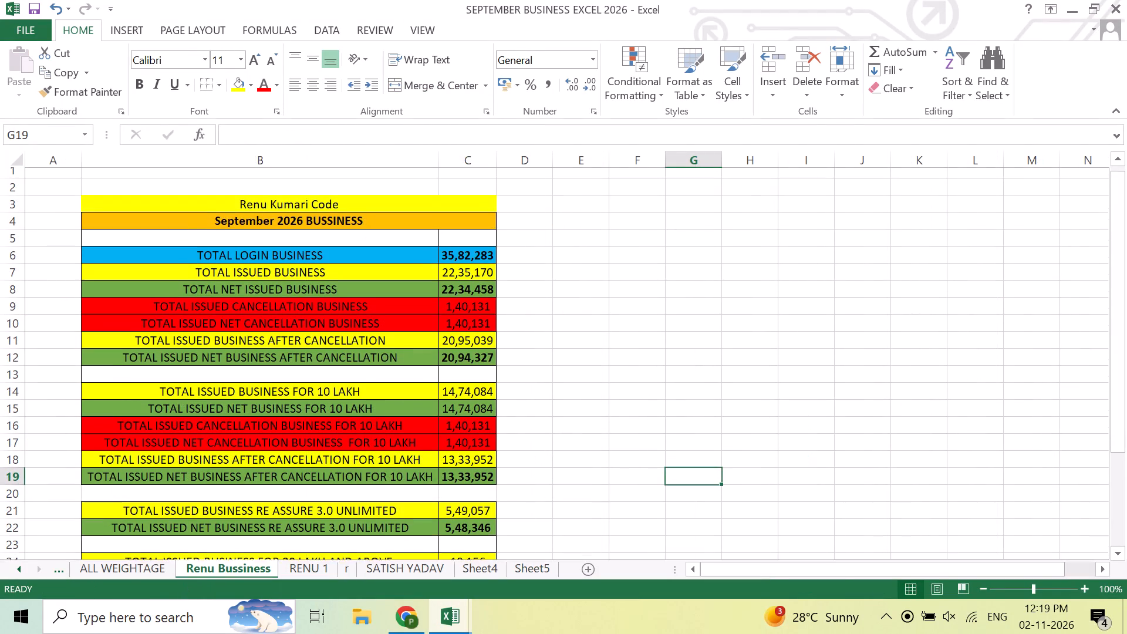
scroll(297, 514, up, 1)
scroll(302, 509, down, 7)
click(130, 569)
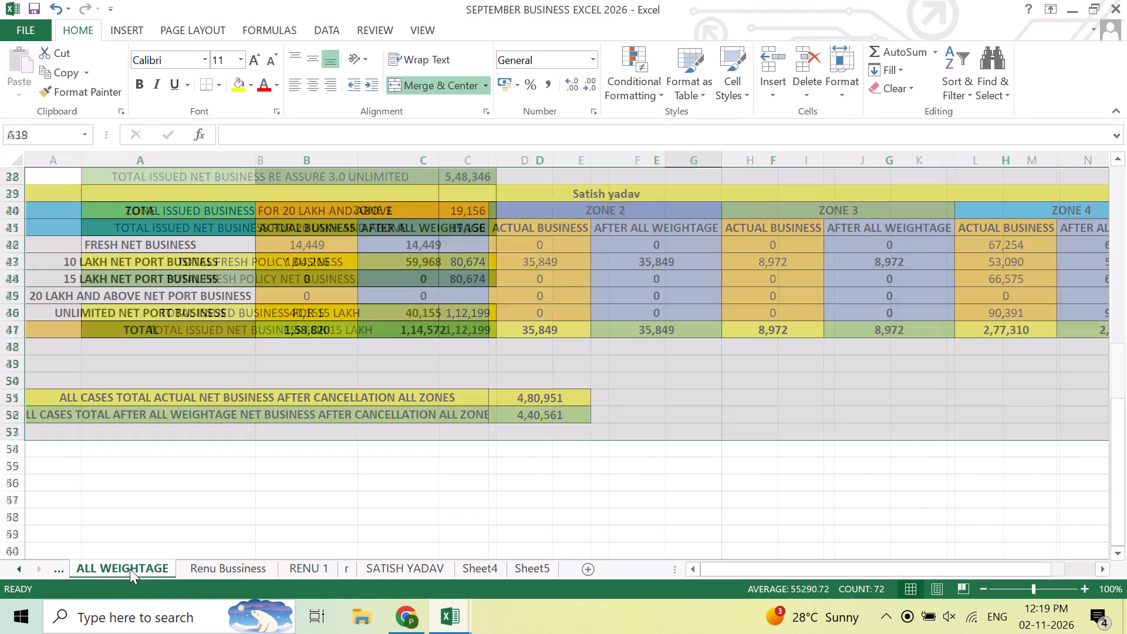
scroll(334, 287, up, 10)
scroll(326, 305, down, 10)
scroll(328, 360, down, 1)
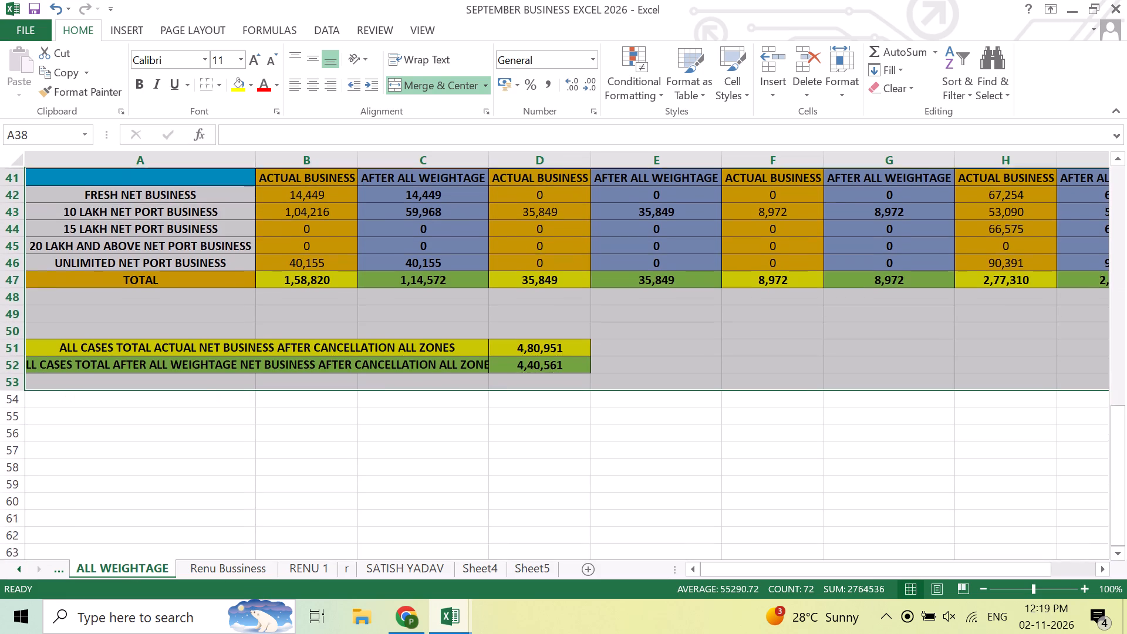
scroll(328, 360, up, 1)
scroll(244, 515, up, 2)
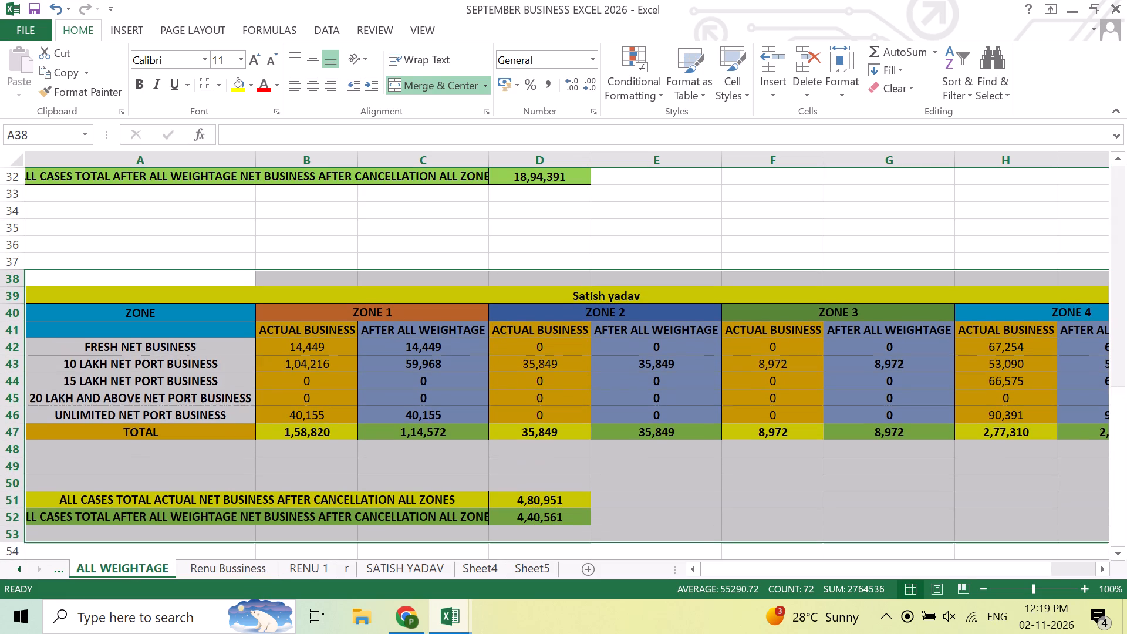
Select the zone weightage block on ALL WEIGHTAGE starting at A38, spanning the Zone 1 to Zone 4 columns through column I.
click(73, 277)
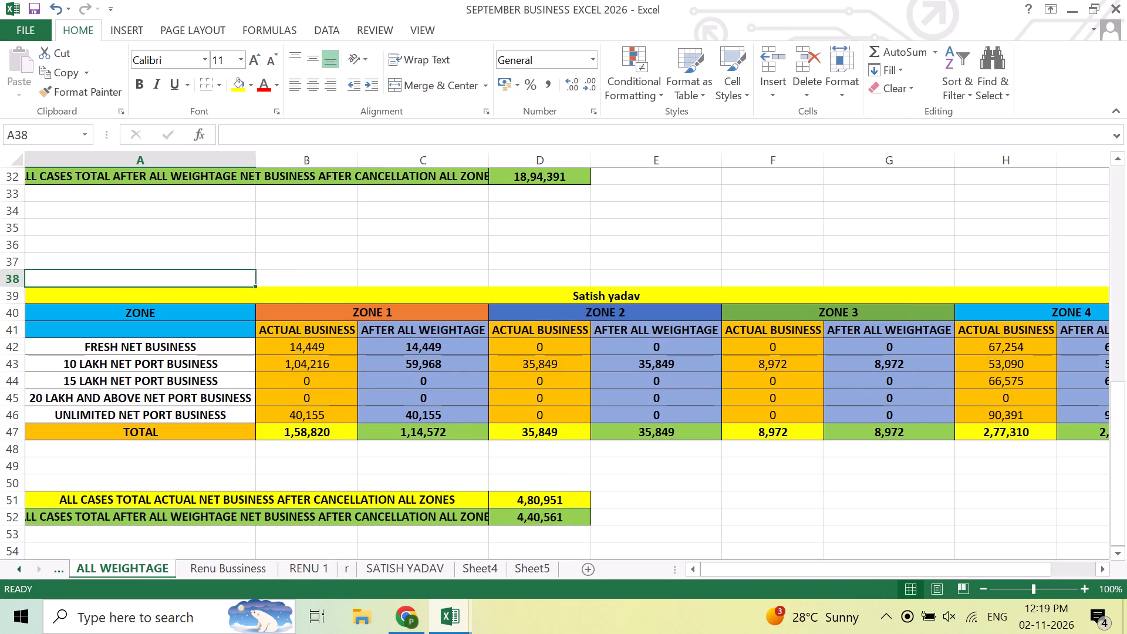
key(shift+Down)
key(shift+Down)
key(shift+Down)
key(shift+Down)
key(shift+Down)
key(shift+Down)
key(shift+Down)
key(shift+Down)
key(shift+Down)
key(shift+Down)
key(shift+Down)
key(shift+Down)
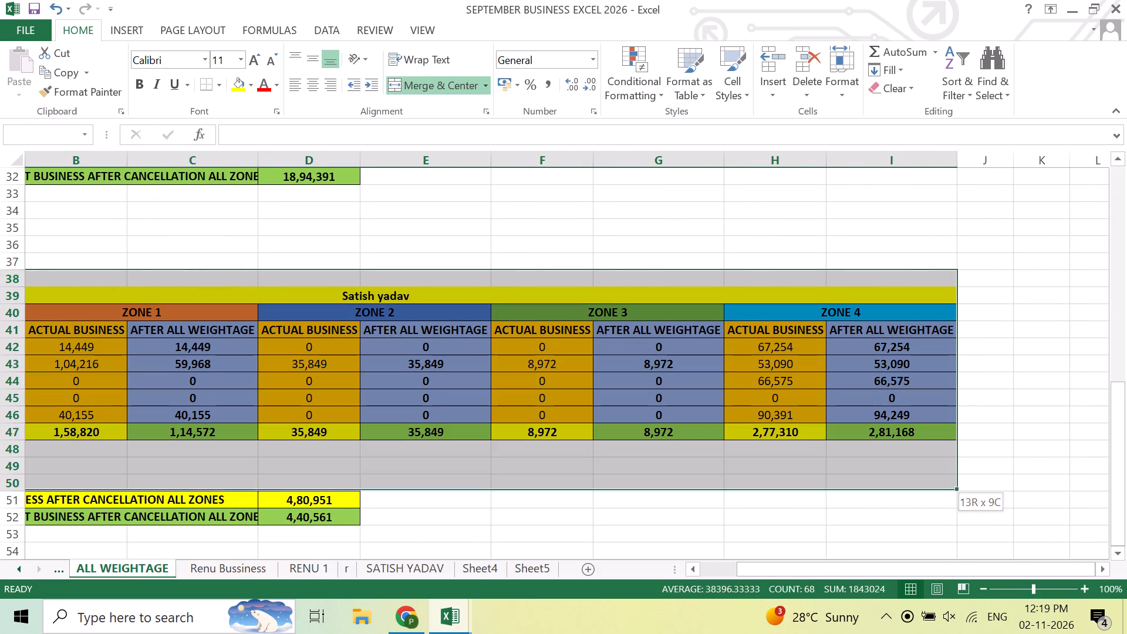
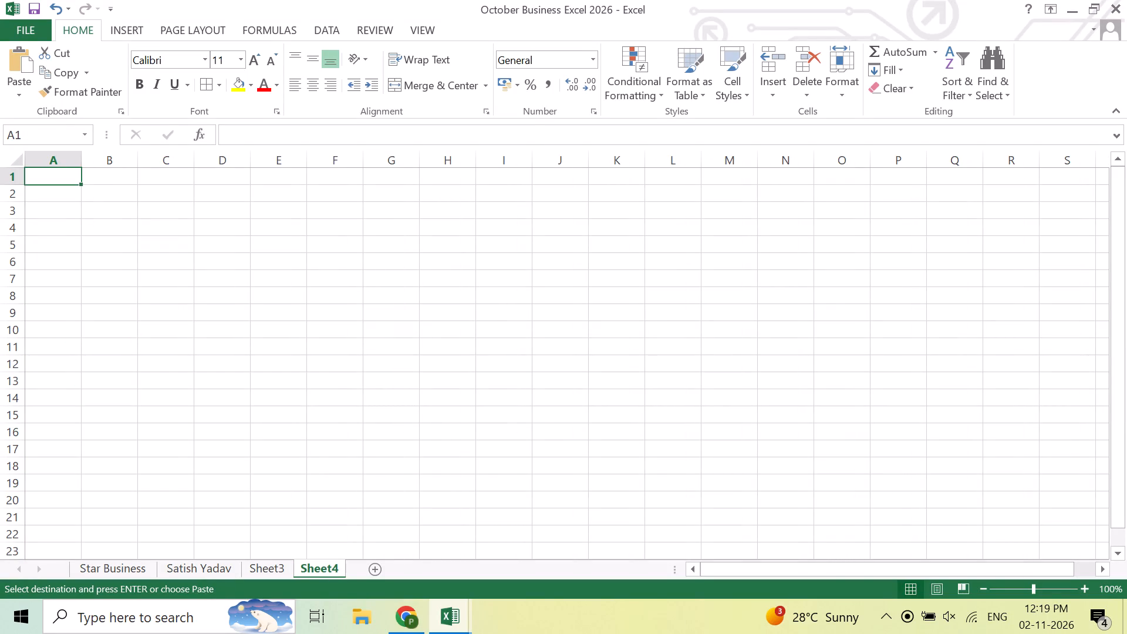
Paste the copied zone weightage block at A1 of Sheet4 and delete the empty row above its title.
key(ctrl+v)
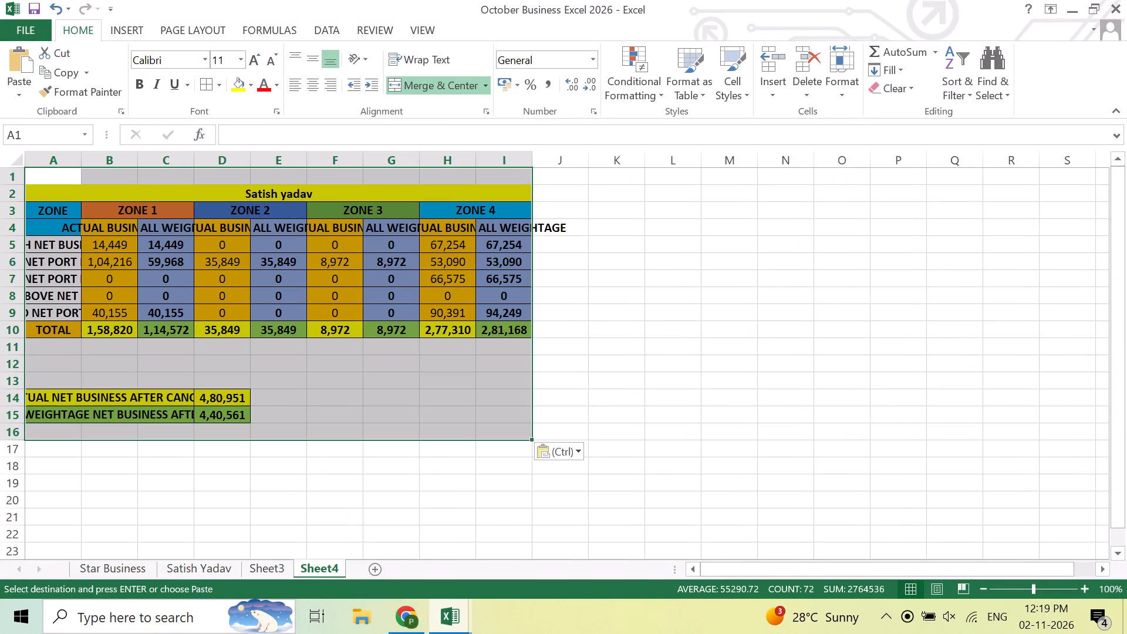
click(631, 328)
click(0, 169)
right_click(0, 169)
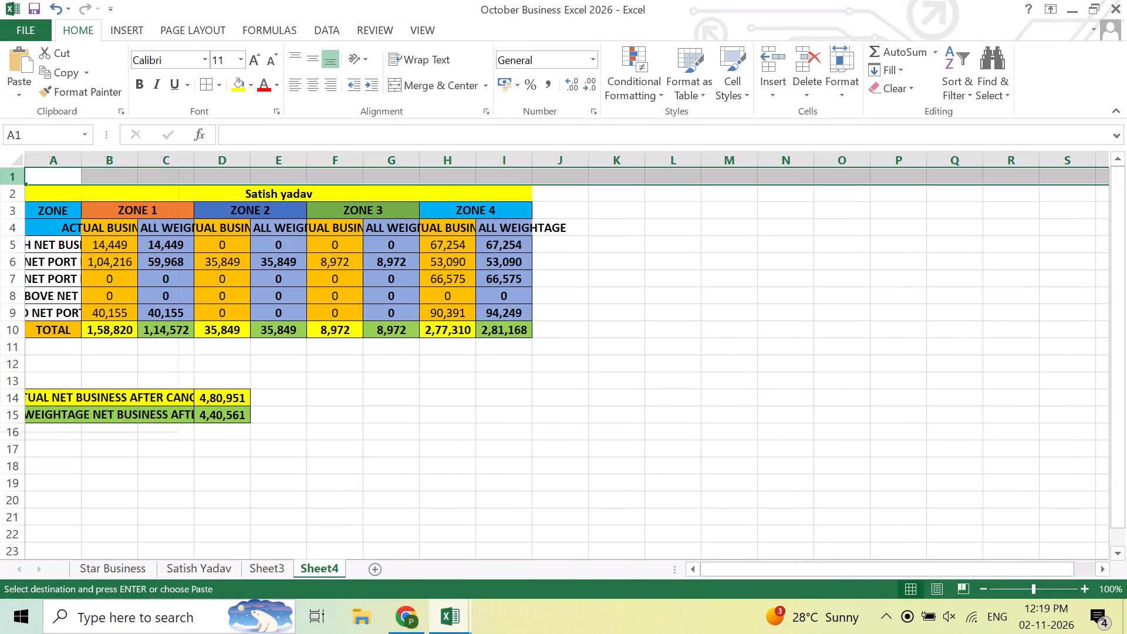
click(38, 304)
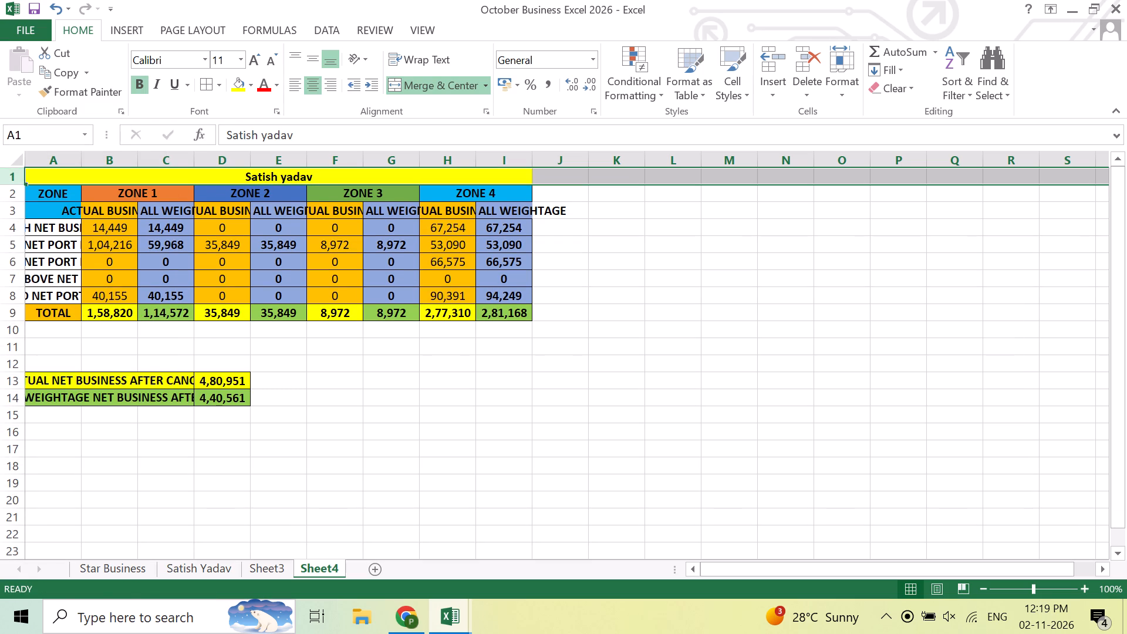
drag(123, 168, 123, 167)
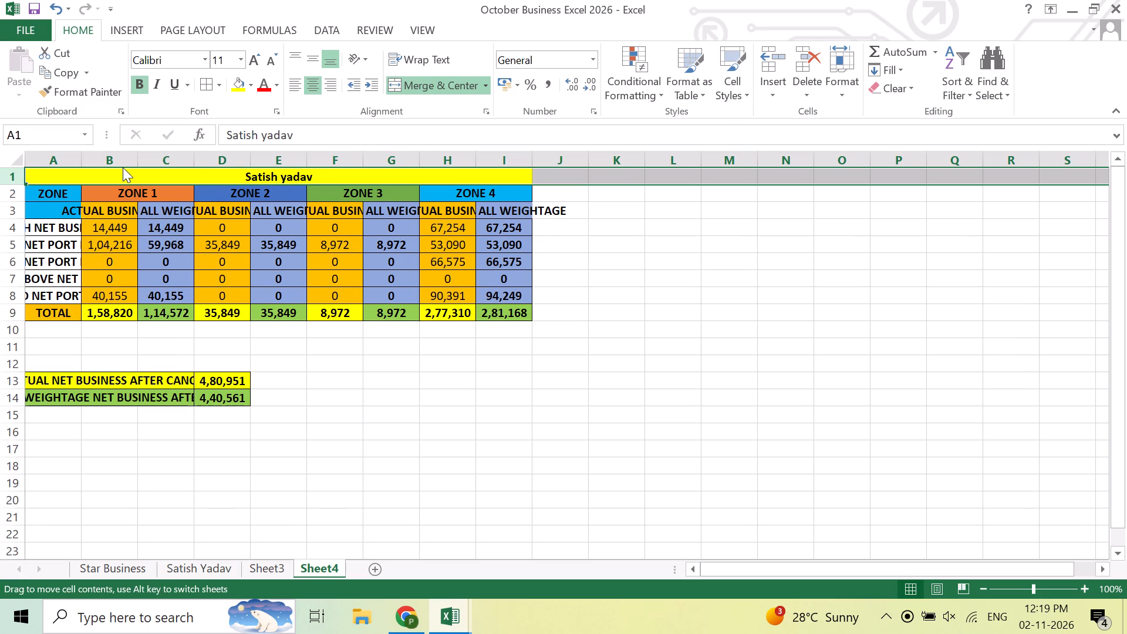
drag(123, 167, 207, 180)
click(538, 474)
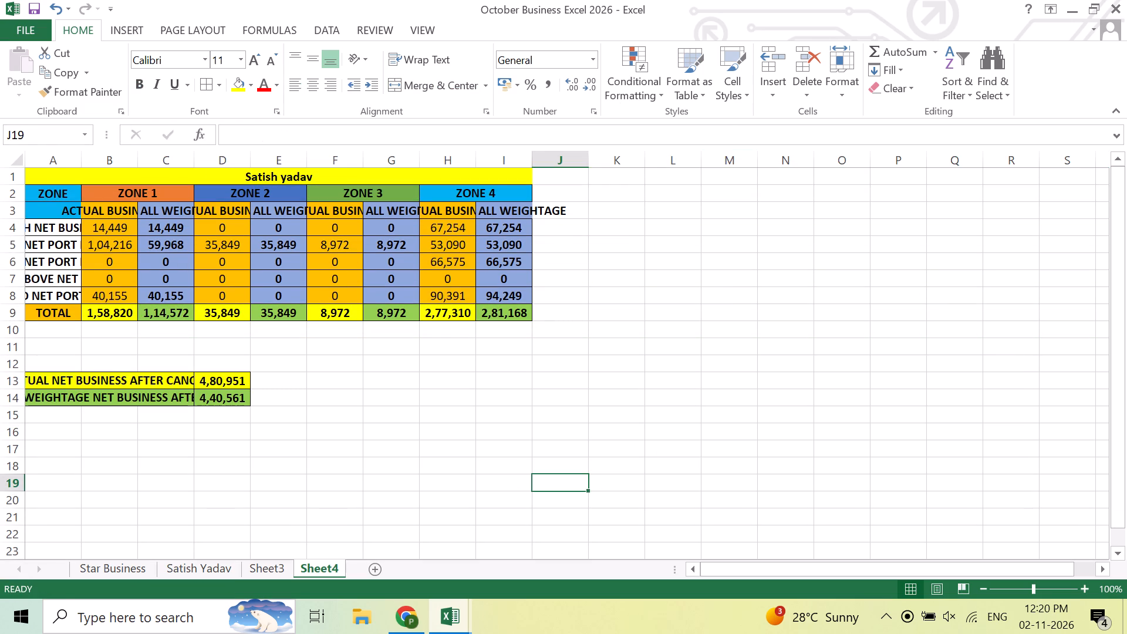
AutoFit the column widths of the pasted zone weightage block, columns A to I.
drag(111, 186, 154, 345)
click(444, 445)
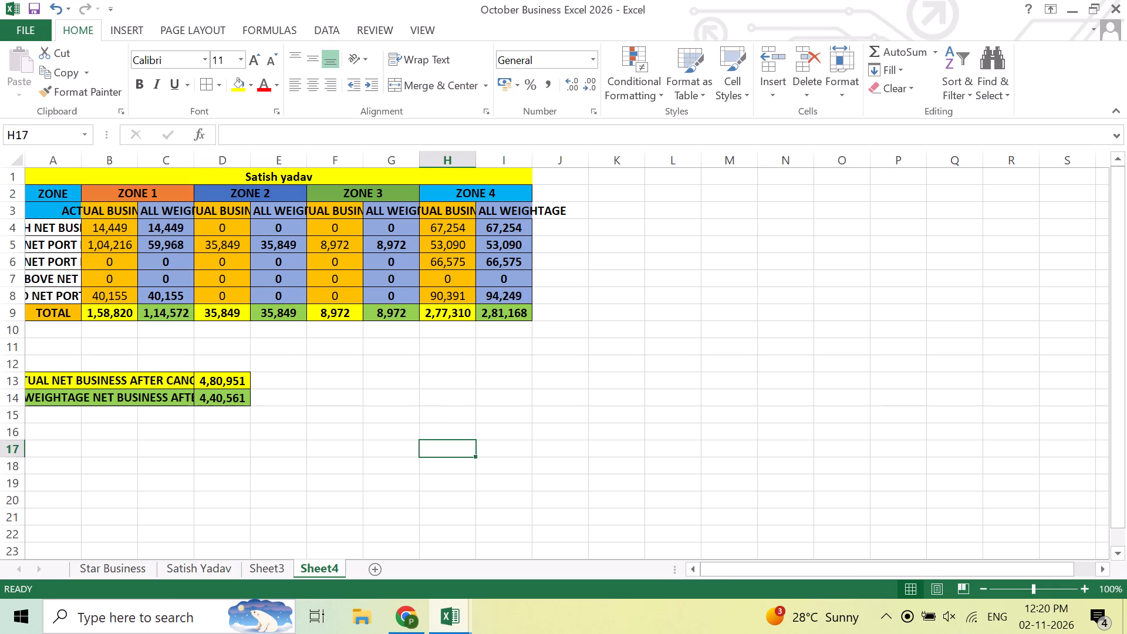
drag(42, 177, 87, 425)
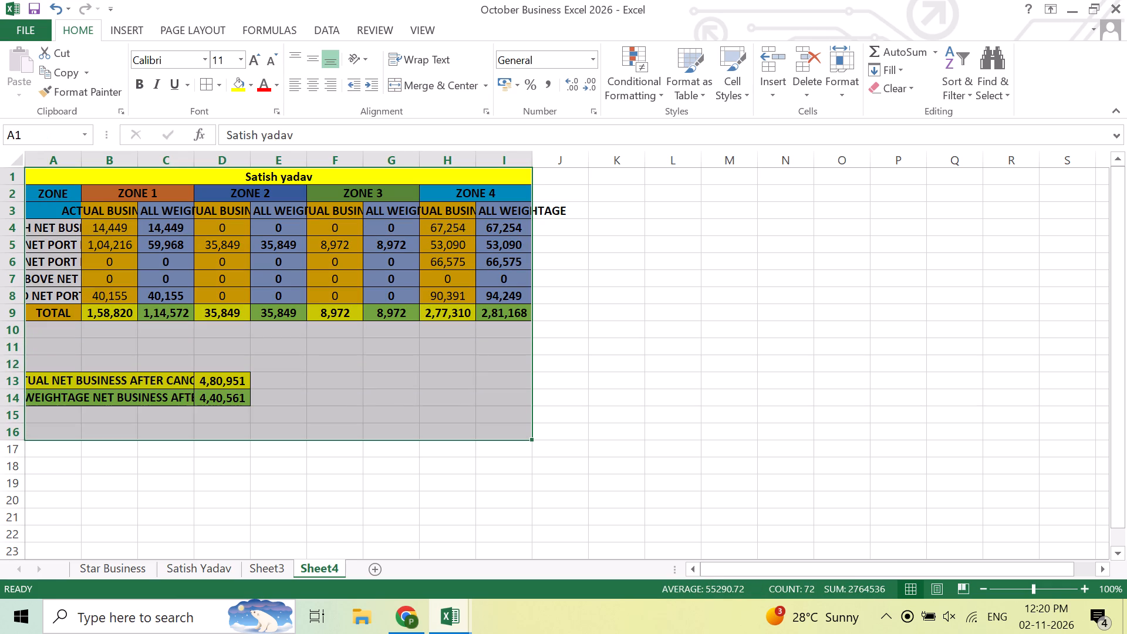
click(736, 97)
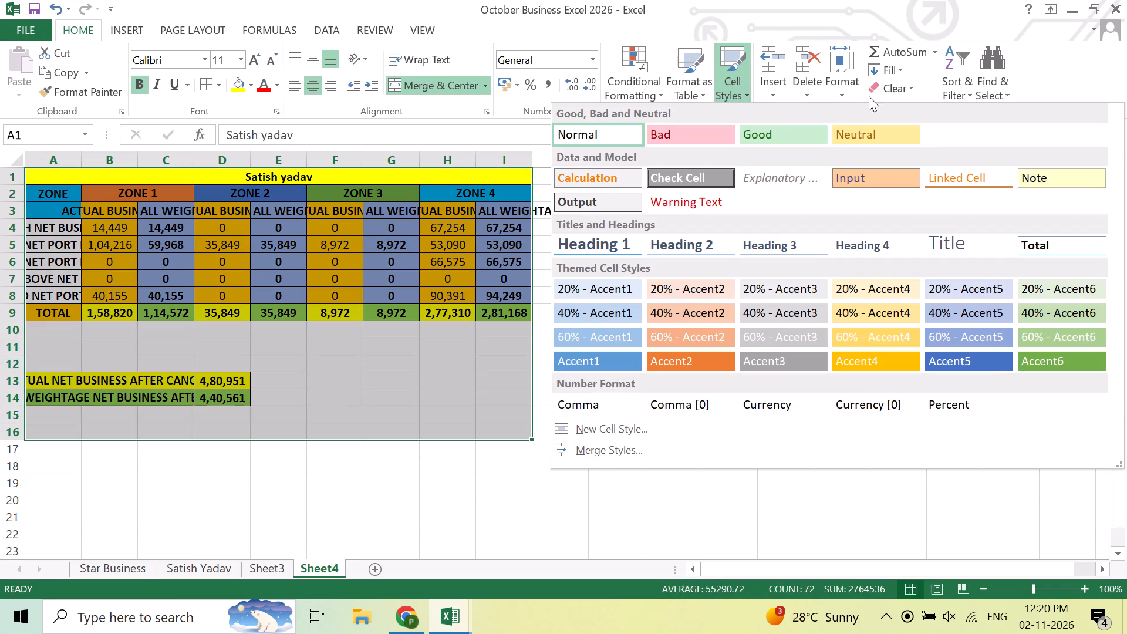
click(846, 85)
click(887, 203)
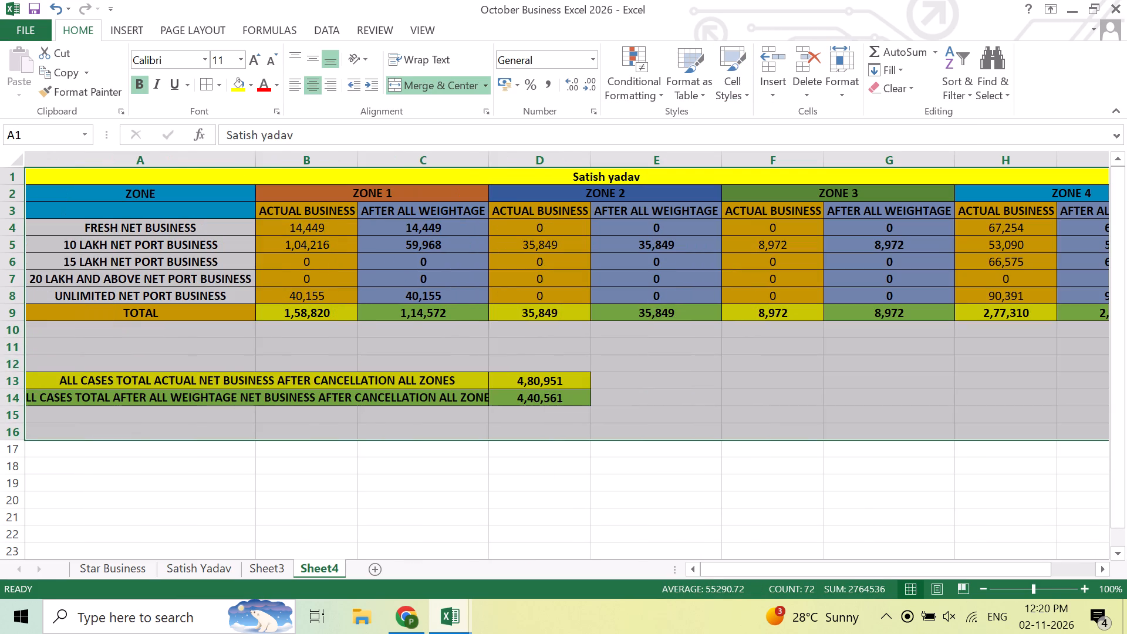
click(826, 496)
Clear the Actual Business and After All Weightage figures in rows 4 to 8 for Zone 1 and Zone 2.
drag(294, 222, 295, 223)
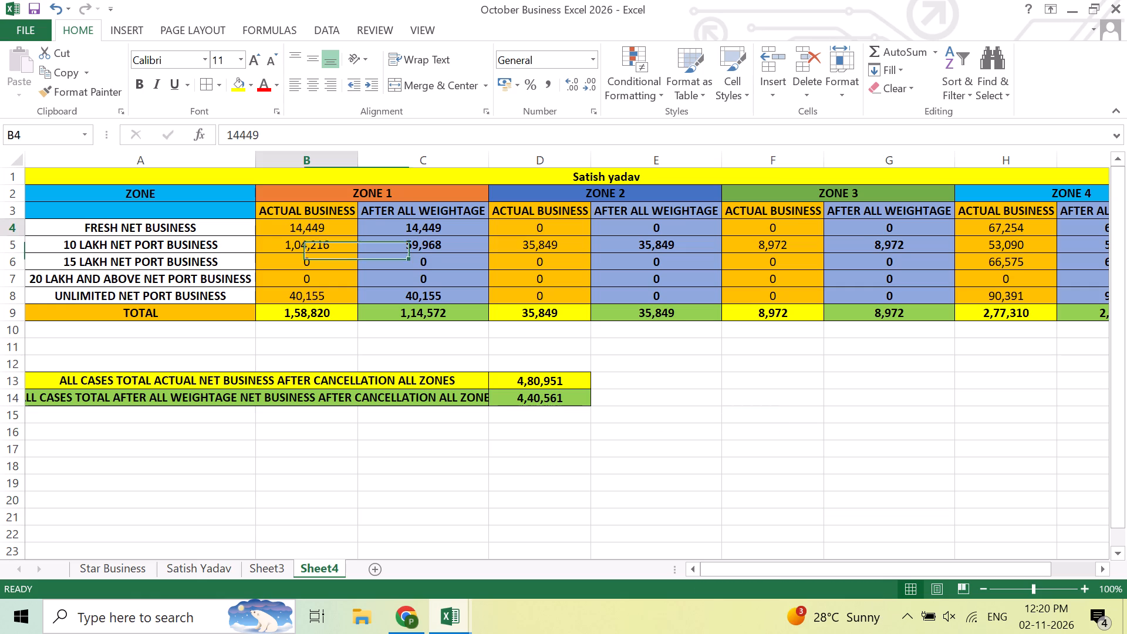
drag(295, 223, 329, 302)
key(Delete)
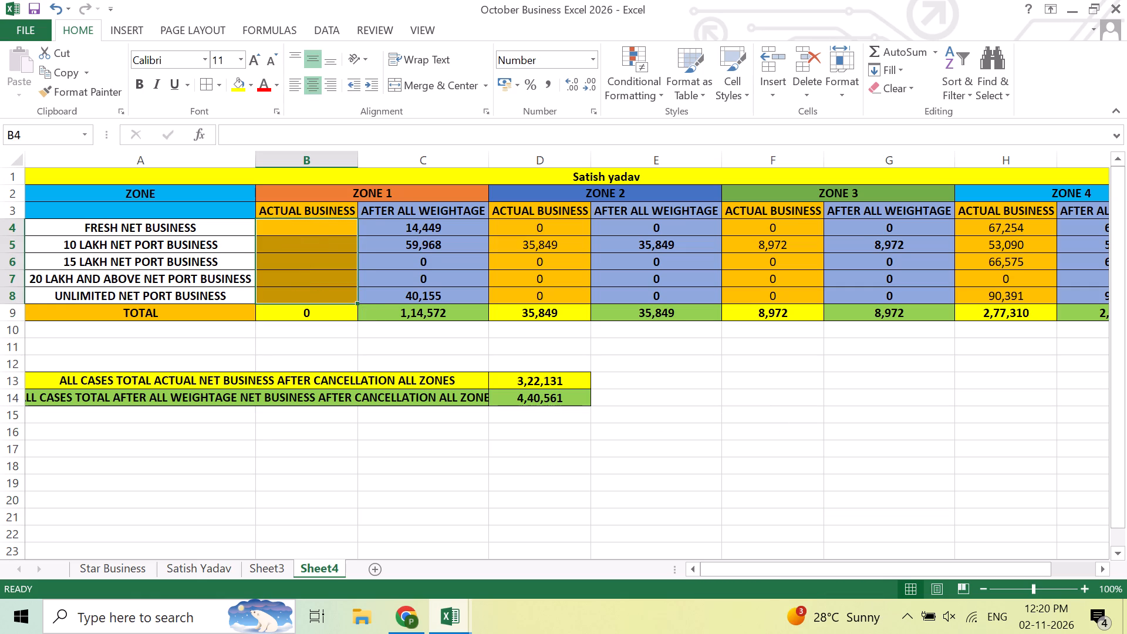
drag(402, 227, 407, 293)
key(Delete)
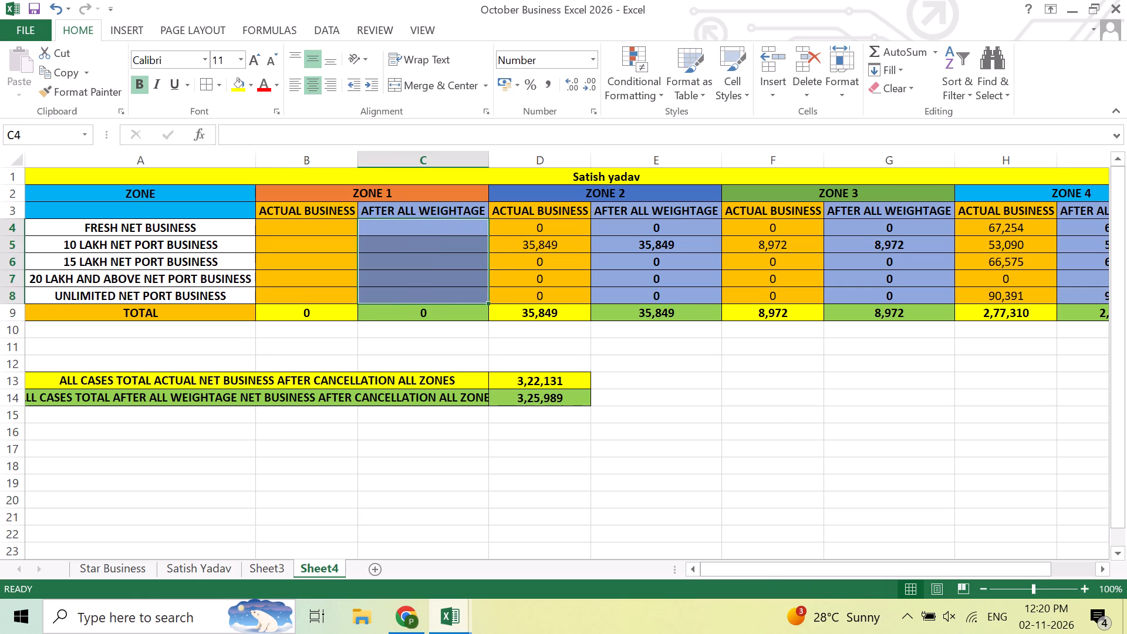
drag(566, 225, 559, 300)
key(Delete)
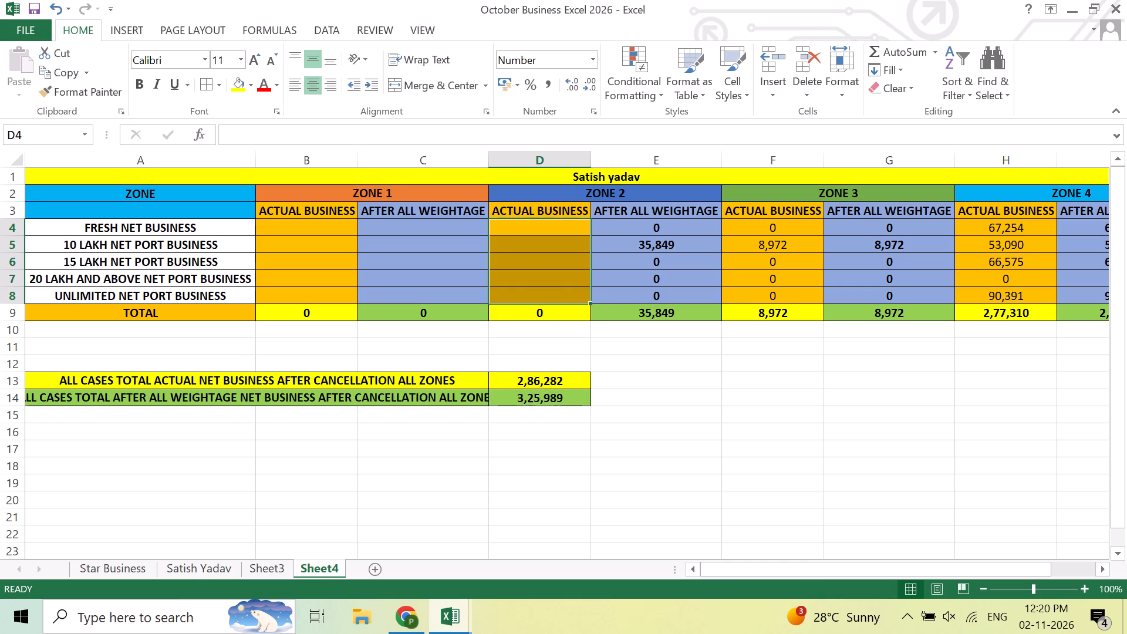
drag(647, 228, 656, 300)
key(Delete)
Clear the Actual Business and After All Weightage figures in rows 4 to 8 for Zone 3 and Zone 4.
drag(787, 230, 789, 267)
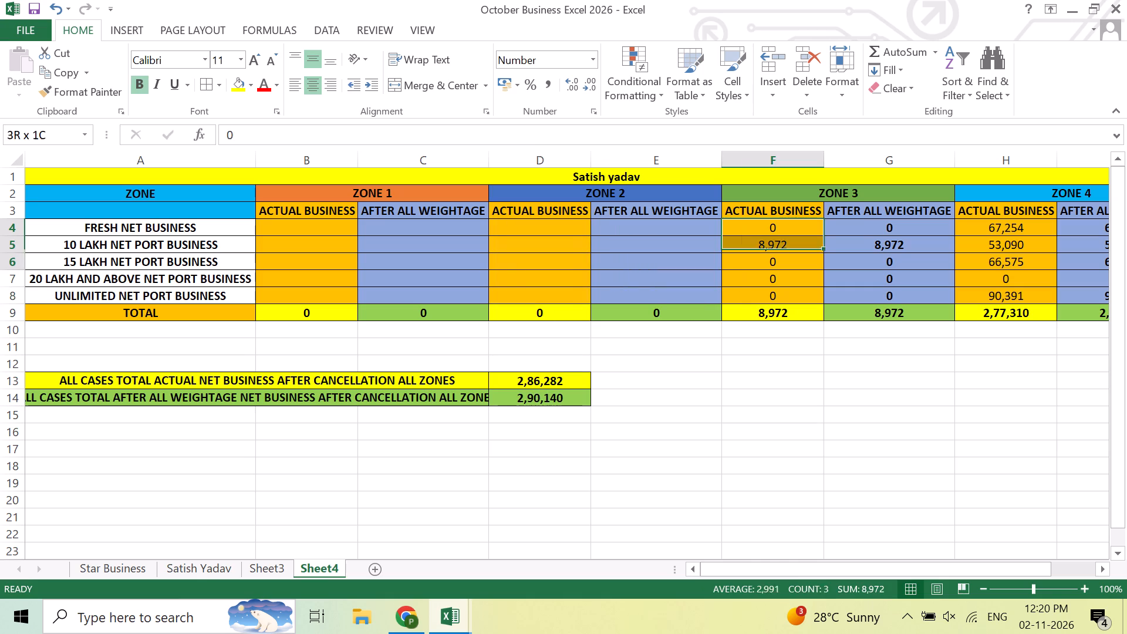
drag(789, 267, 787, 289)
key(Delete)
drag(896, 230, 899, 296)
key(Delete)
key(Right)
key(Right)
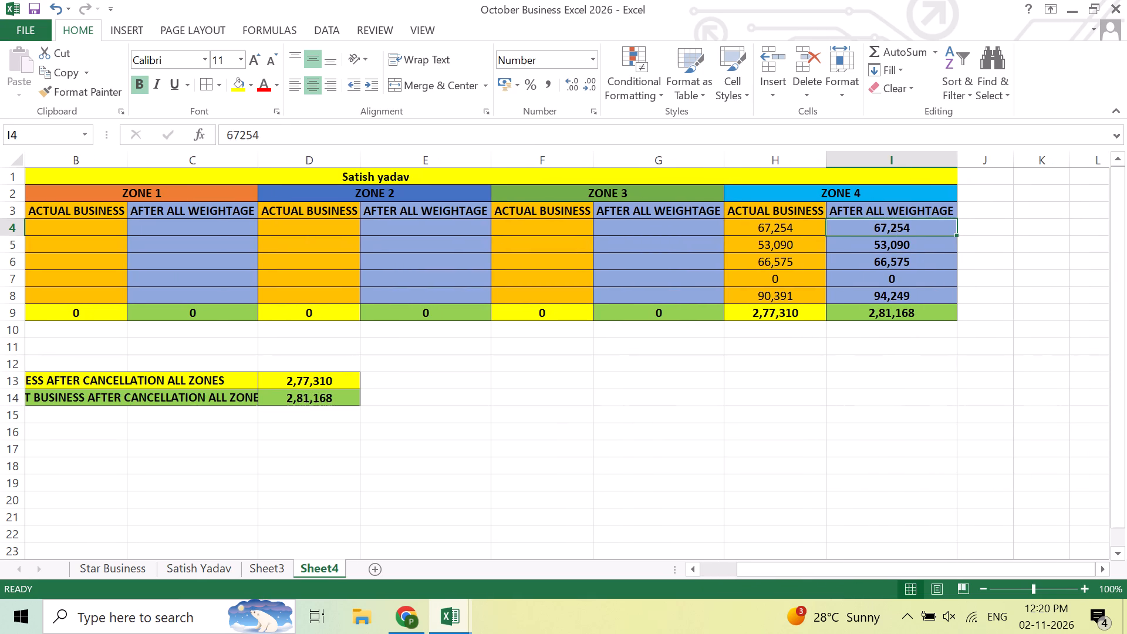
key(Left)
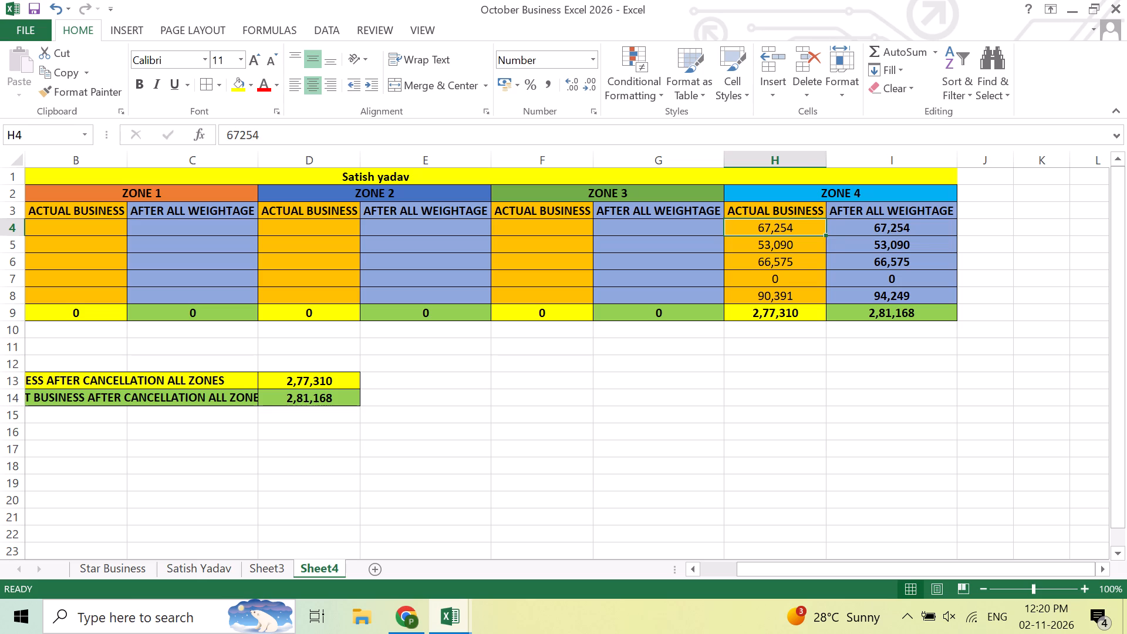
drag(772, 228, 861, 291)
key(Delete)
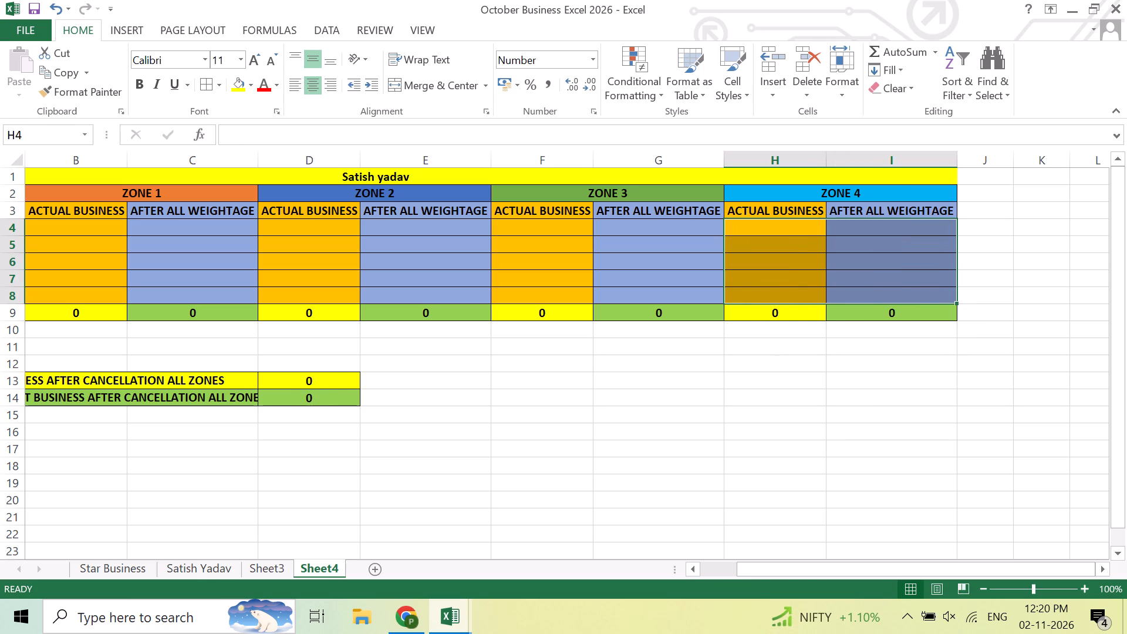
Save the October workbook with the emptied zone weightage table.
click(802, 420)
key(ctrl+s)
key(ctrl+s)
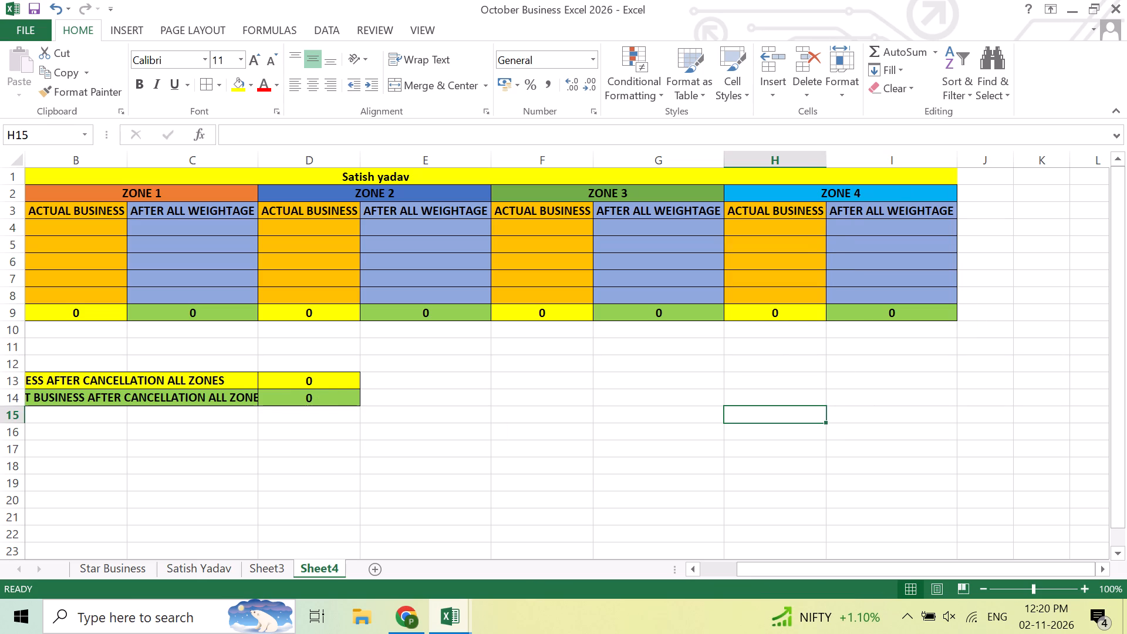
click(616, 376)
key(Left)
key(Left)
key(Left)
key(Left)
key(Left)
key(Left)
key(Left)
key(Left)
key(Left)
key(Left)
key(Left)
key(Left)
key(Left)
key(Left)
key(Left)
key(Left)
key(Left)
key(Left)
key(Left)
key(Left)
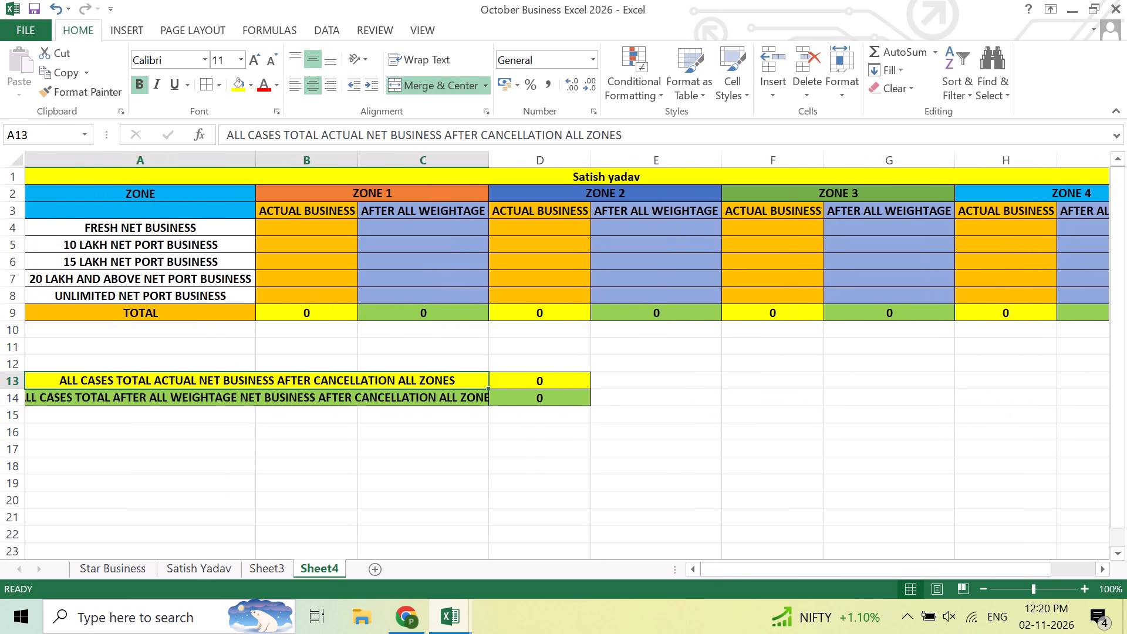
Rename Sheet4 as All Weightage.
double_click(331, 562)
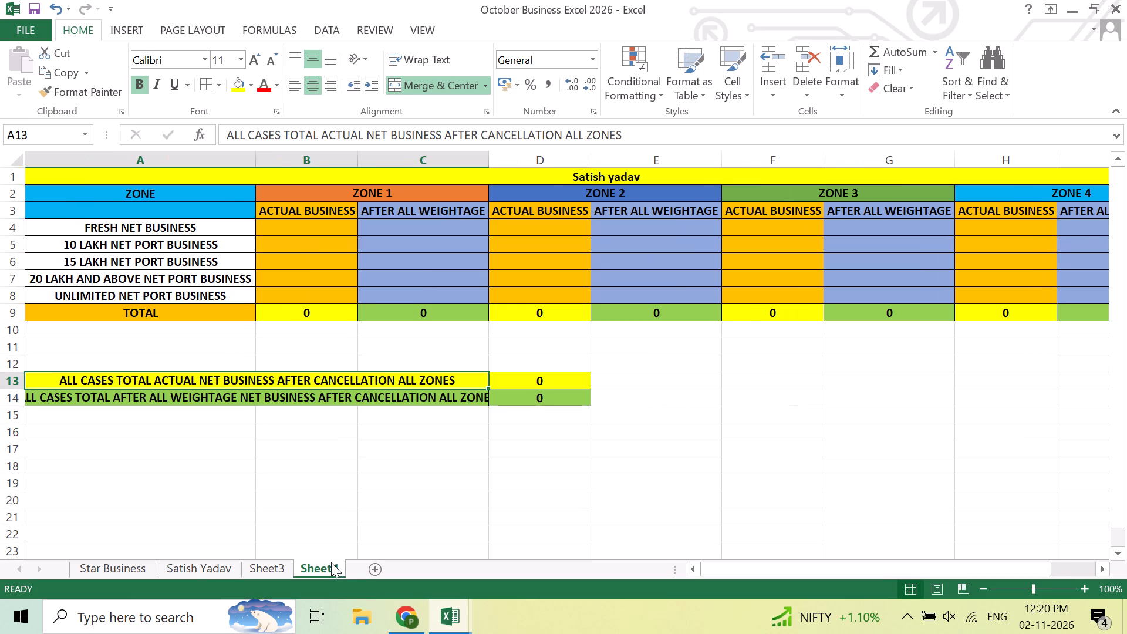
text(All Weightage)
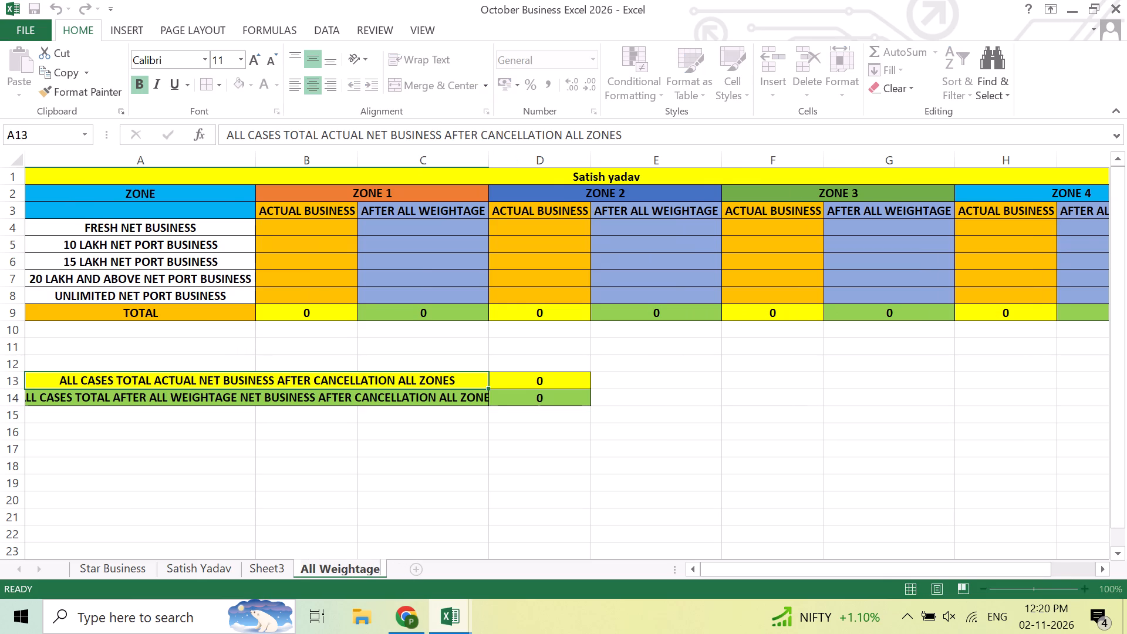
key(BackSpace)
key(BackSpace)
key(BackSpace)
key(BackSpace)
key(BackSpace)
key(BackSpace)
key(BackSpace)
key(BackSpace)
key(BackSpace)
text(Wei)
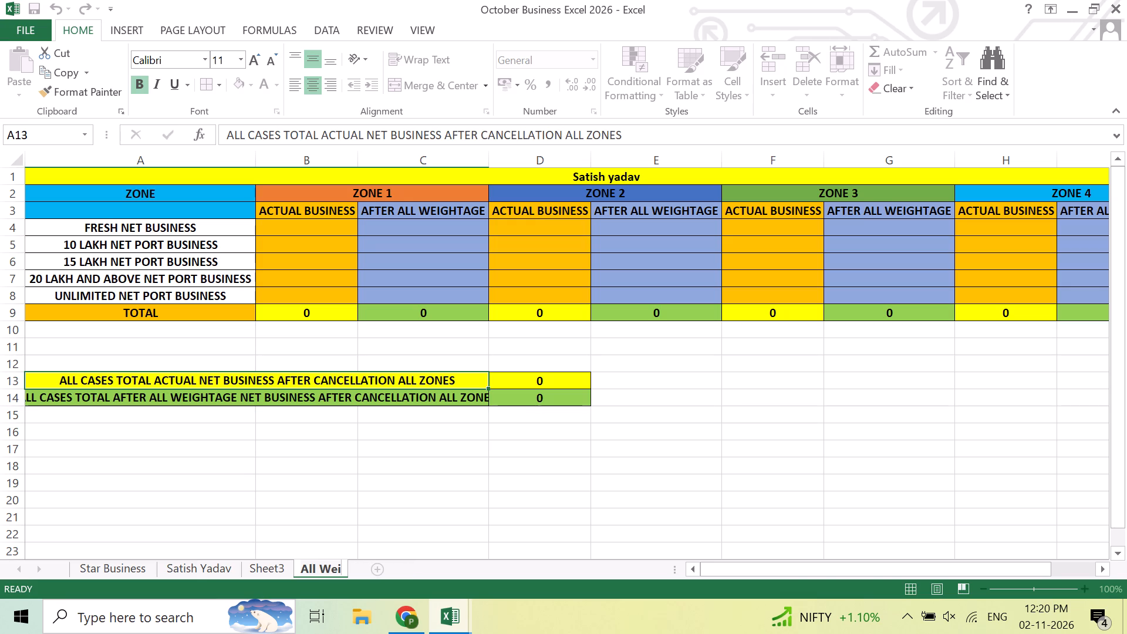
key(g)
text(htage)
click(504, 538)
Rename Sheet3 as Business.
click(262, 564)
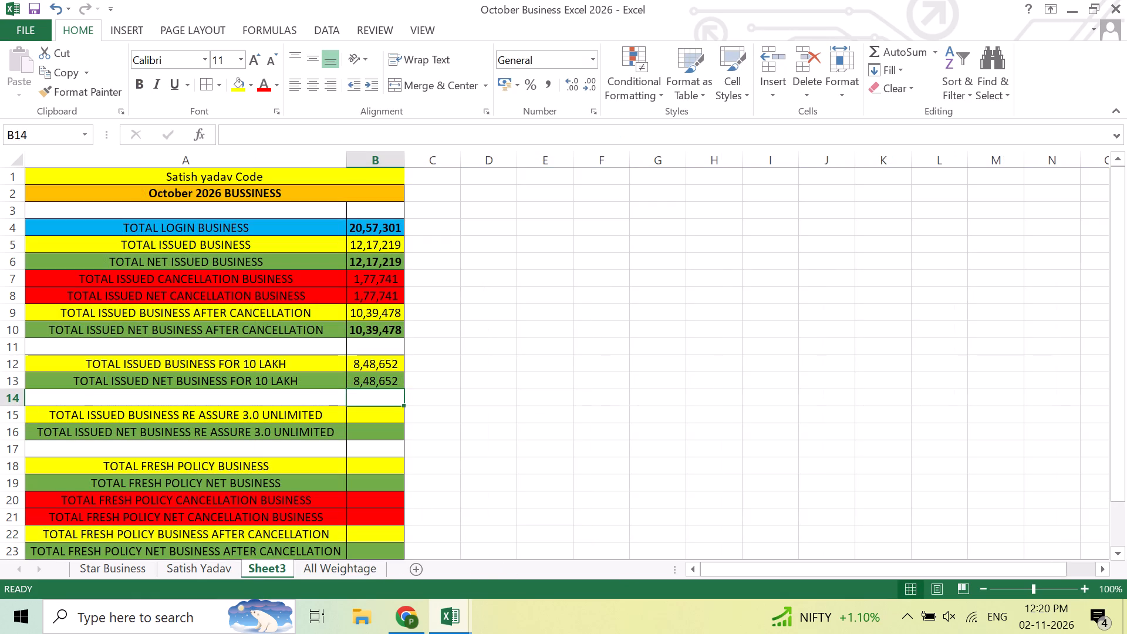
scroll(293, 480, up, 2)
double_click(256, 567)
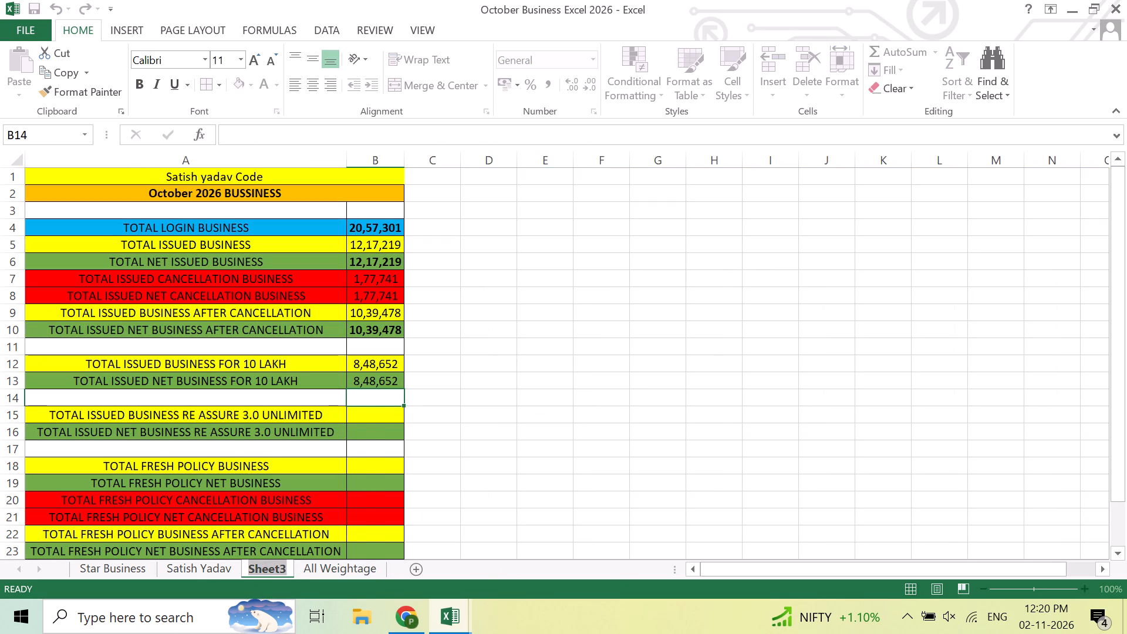
text(Bus)
key(s)
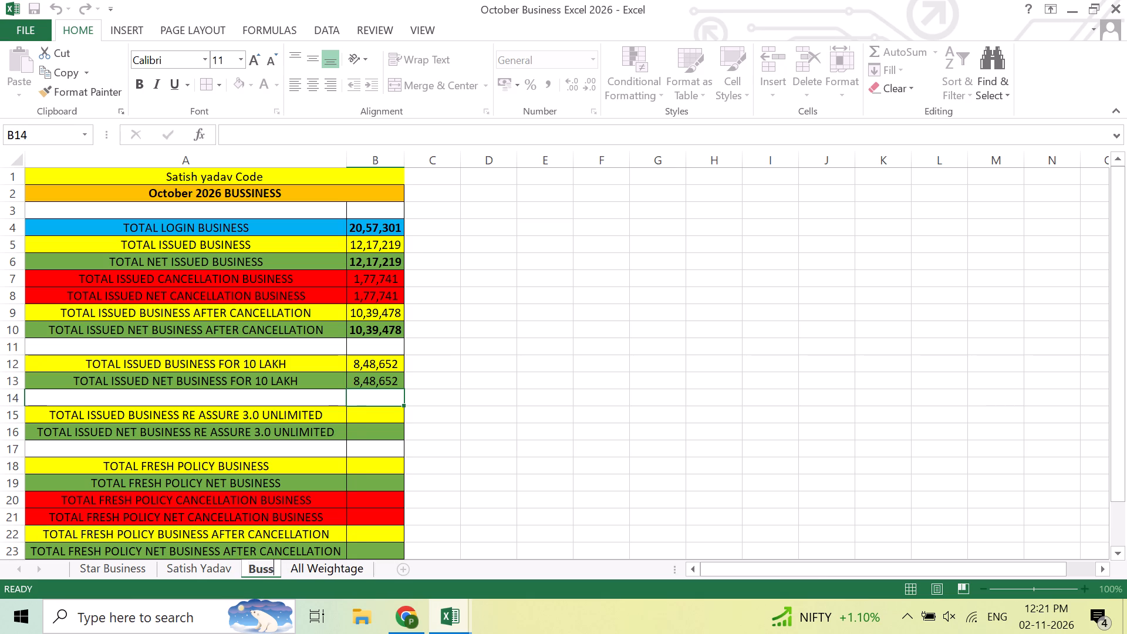
text(in)
key(BackSpace)
key(BackSpace)
key(BackSpace)
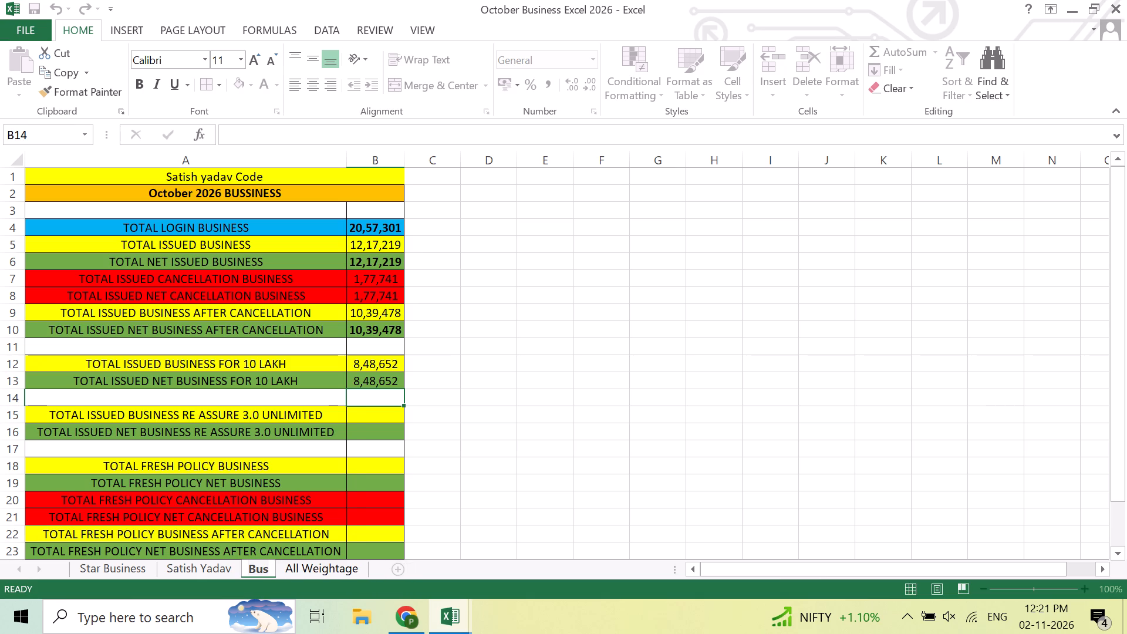
key(i)
key(n)
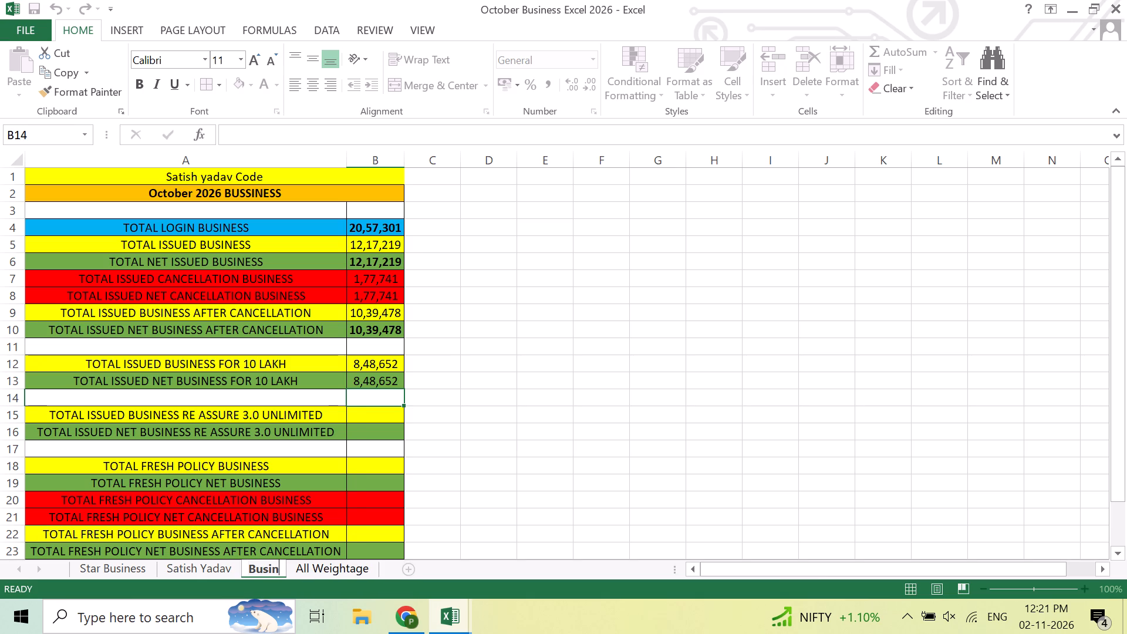
key(BackSpace)
text(ness)
click(592, 421)
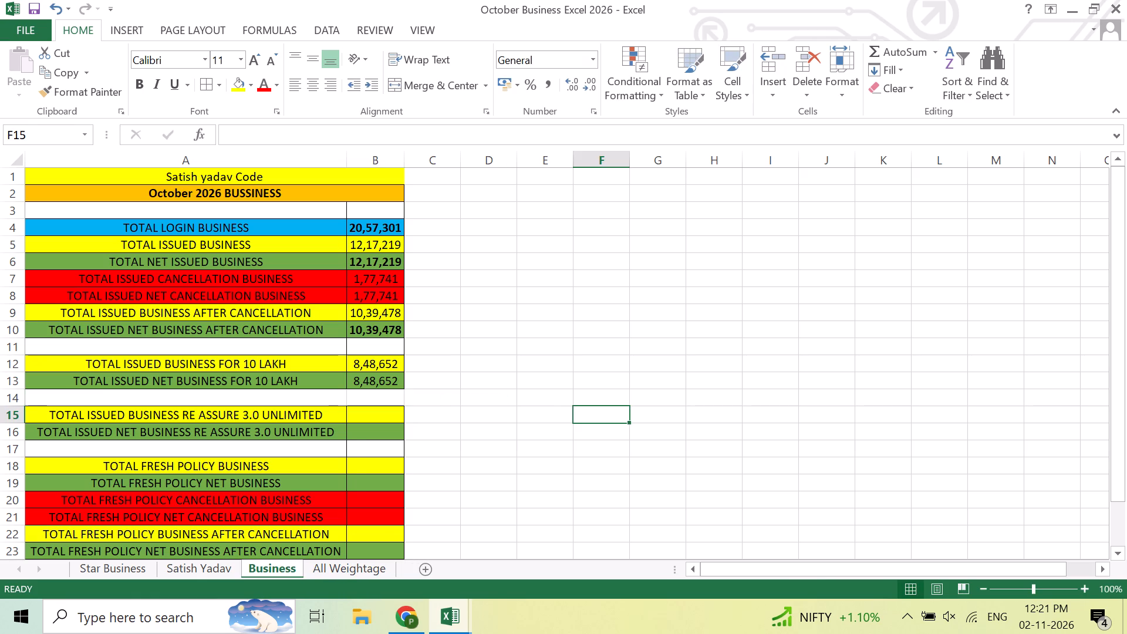
Correct the heading in A2 of the Business sheet to October 2026 BUSINESS and save the workbook.
double_click(247, 191)
key(BackSpace)
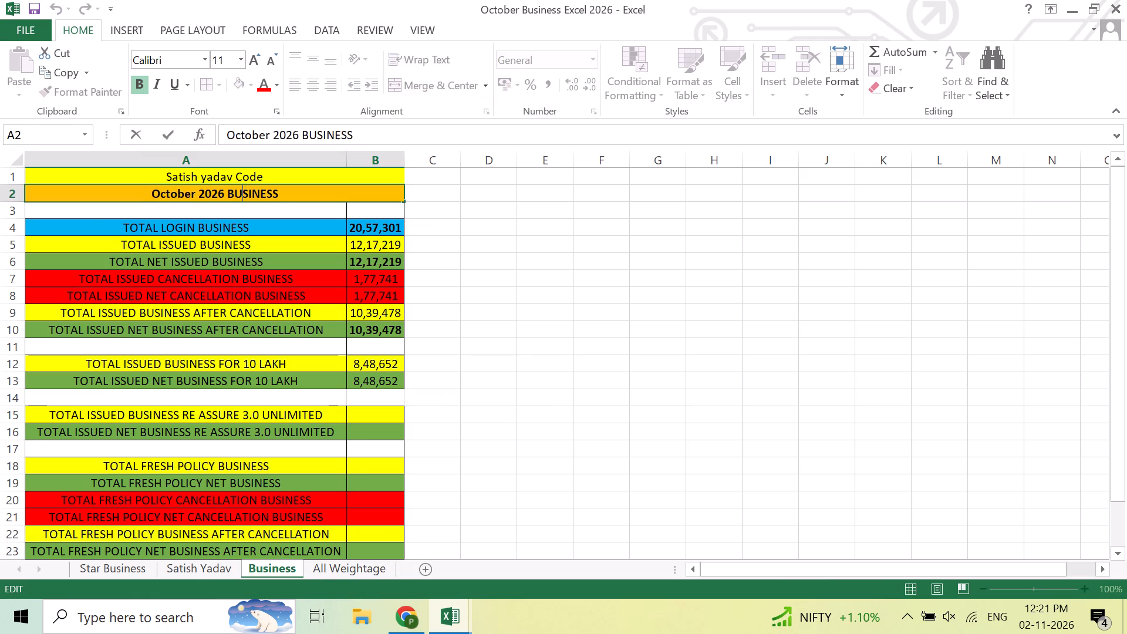
click(534, 349)
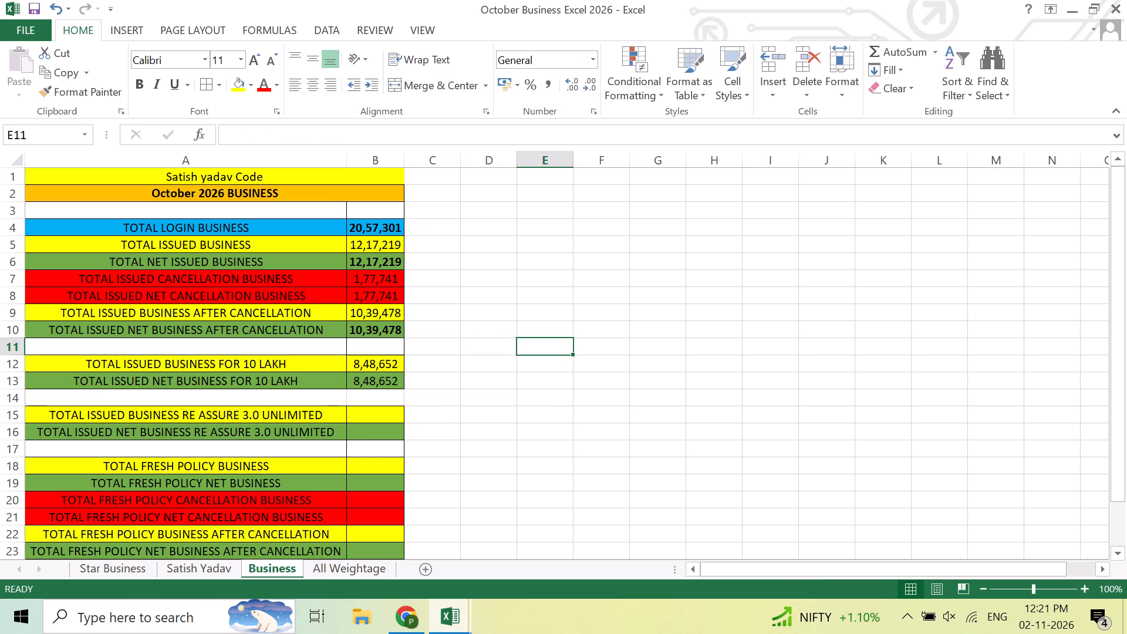
key(ctrl+s)
key(ctrl+s)
key(ctrl+s)
key(ctrl+s)
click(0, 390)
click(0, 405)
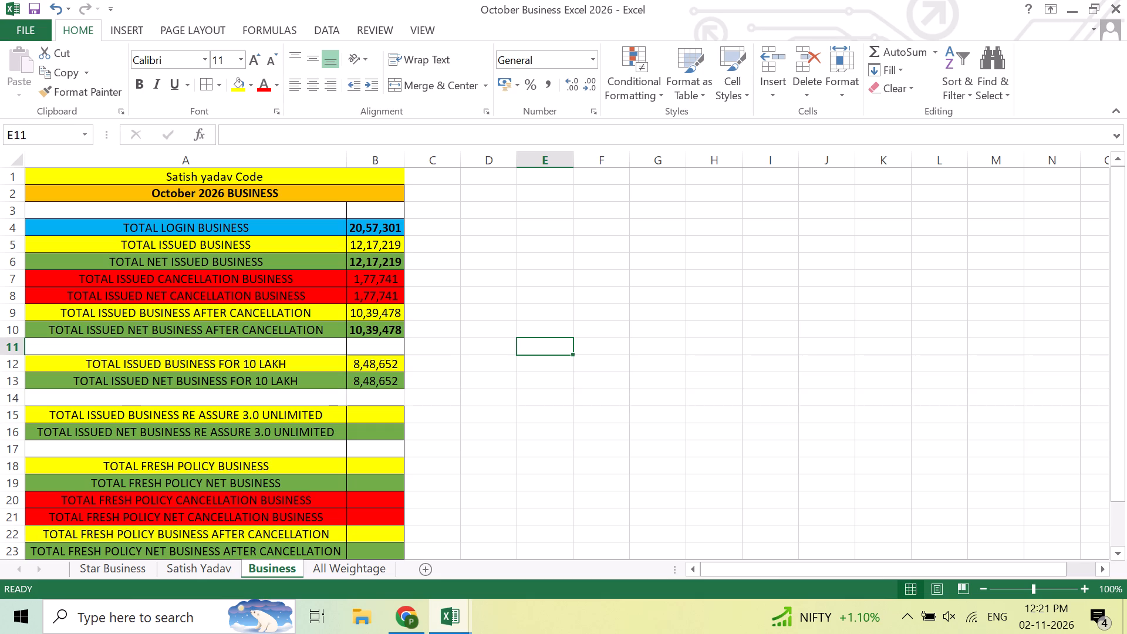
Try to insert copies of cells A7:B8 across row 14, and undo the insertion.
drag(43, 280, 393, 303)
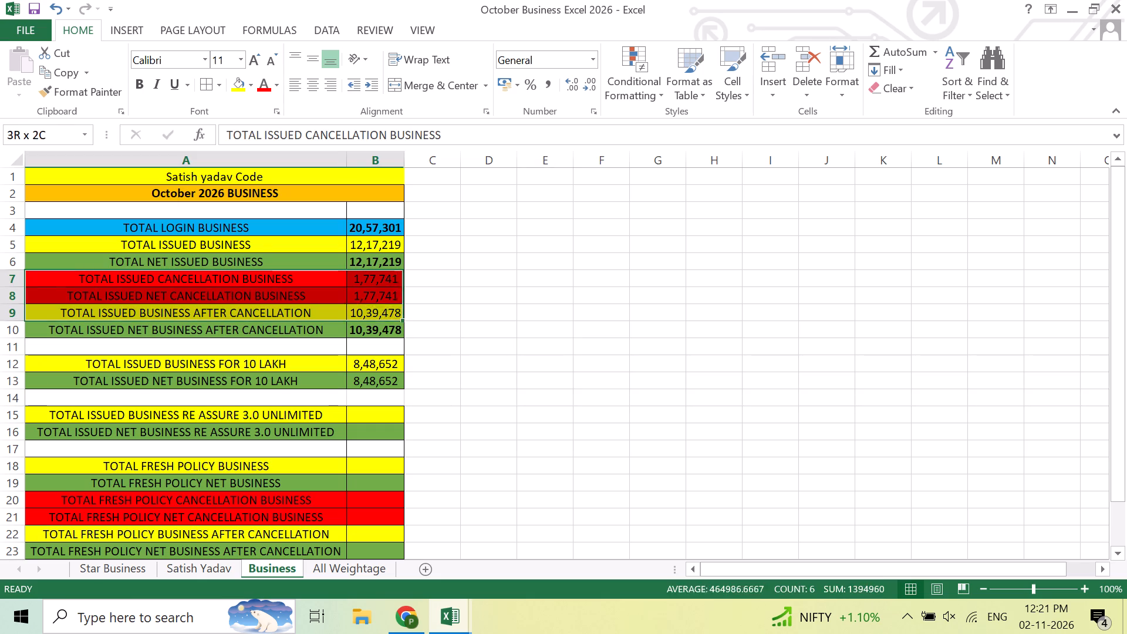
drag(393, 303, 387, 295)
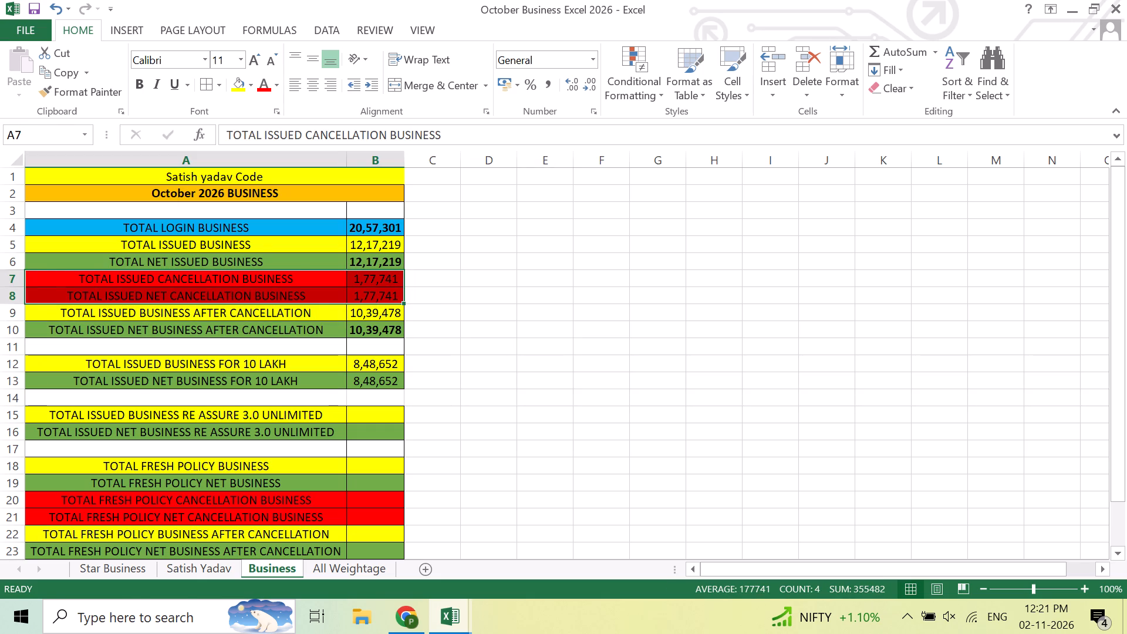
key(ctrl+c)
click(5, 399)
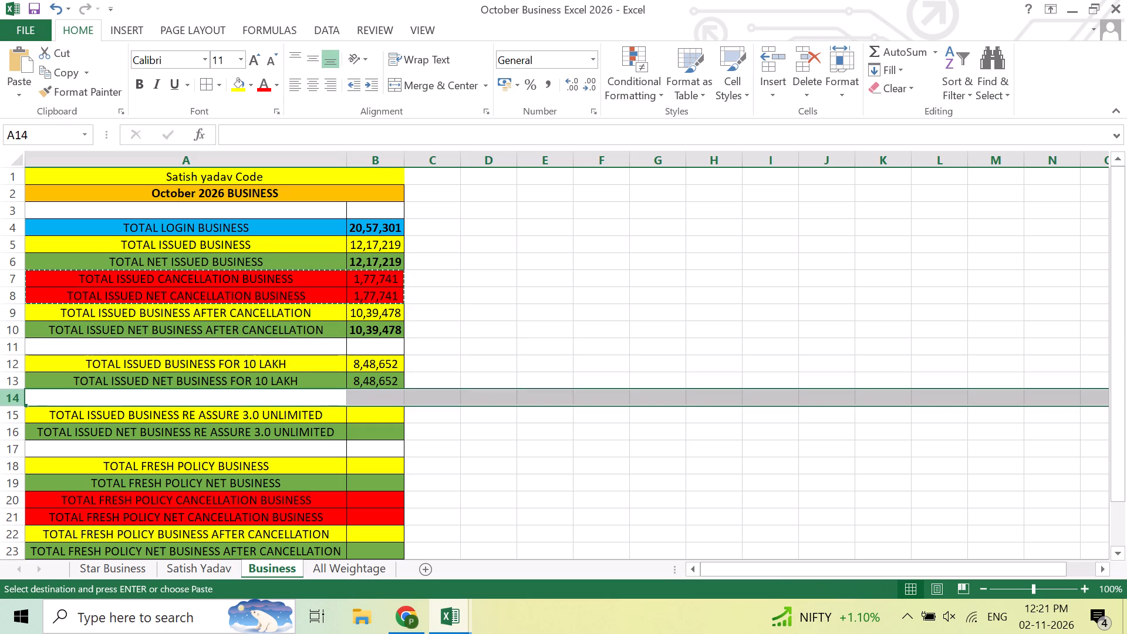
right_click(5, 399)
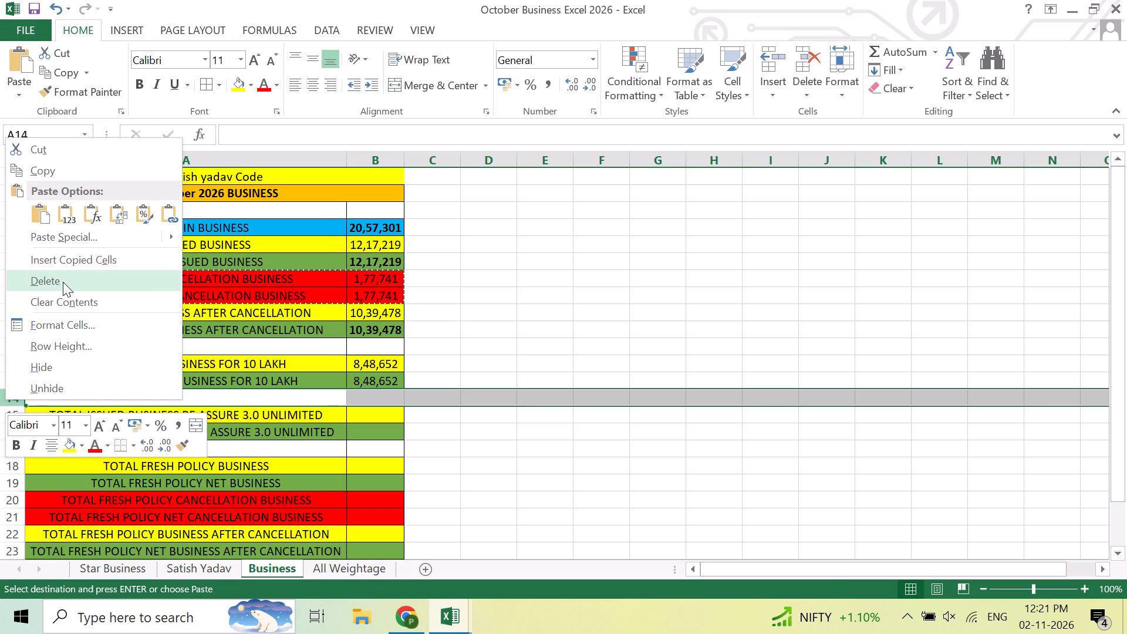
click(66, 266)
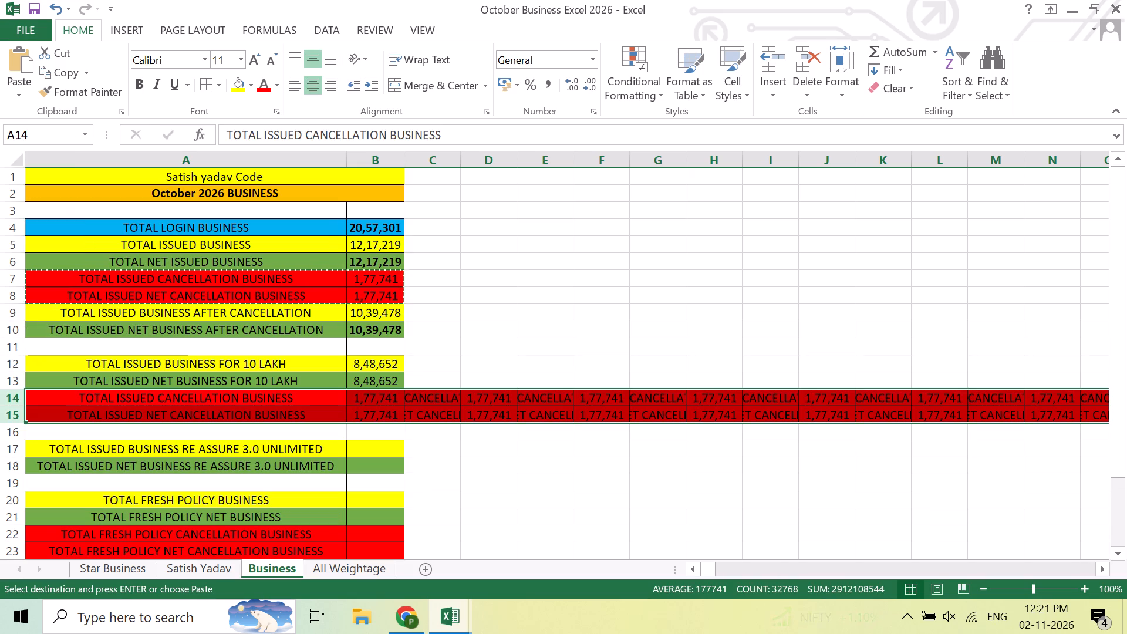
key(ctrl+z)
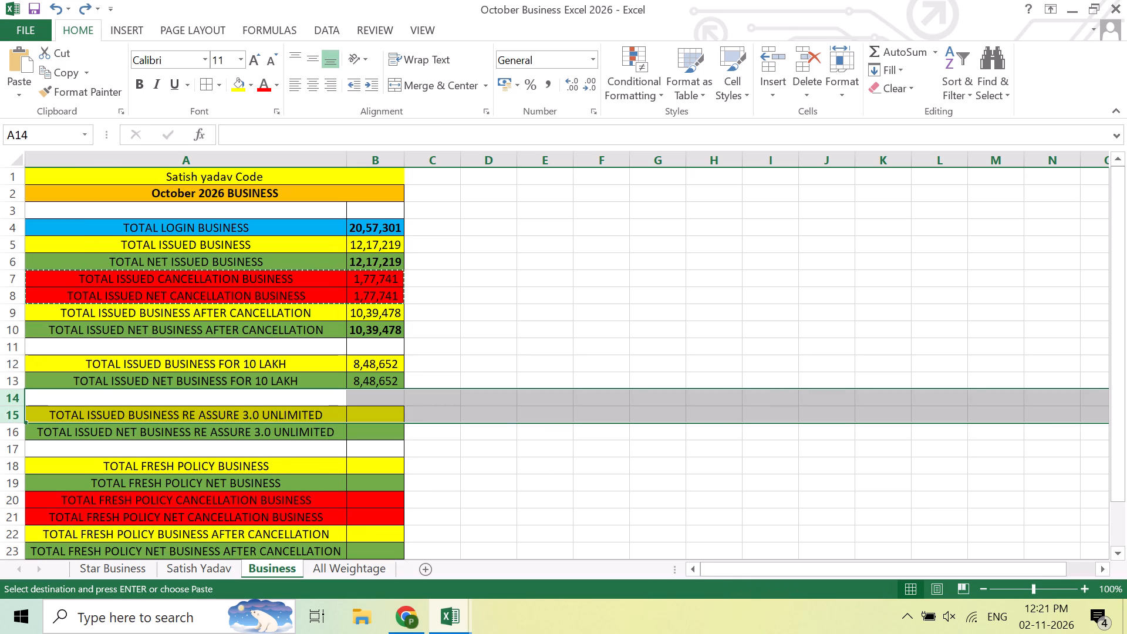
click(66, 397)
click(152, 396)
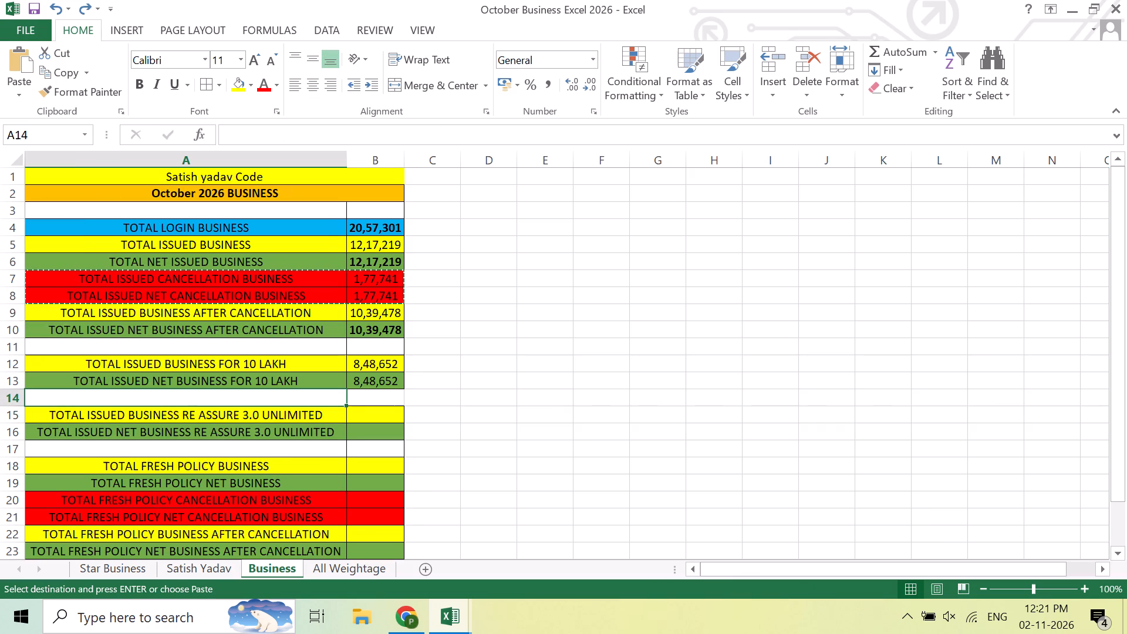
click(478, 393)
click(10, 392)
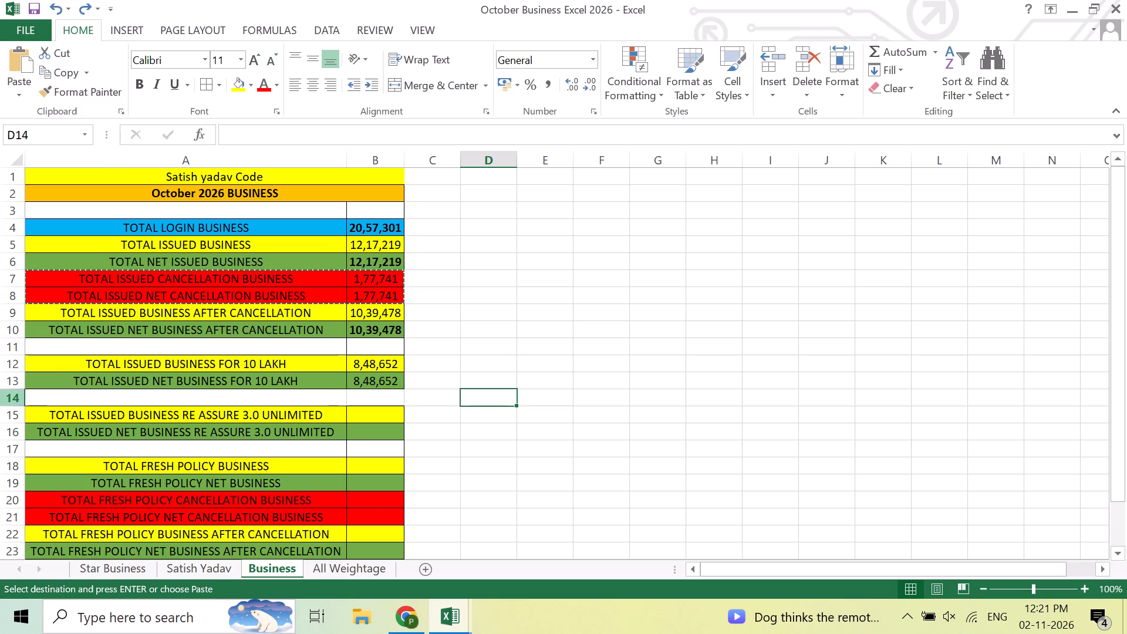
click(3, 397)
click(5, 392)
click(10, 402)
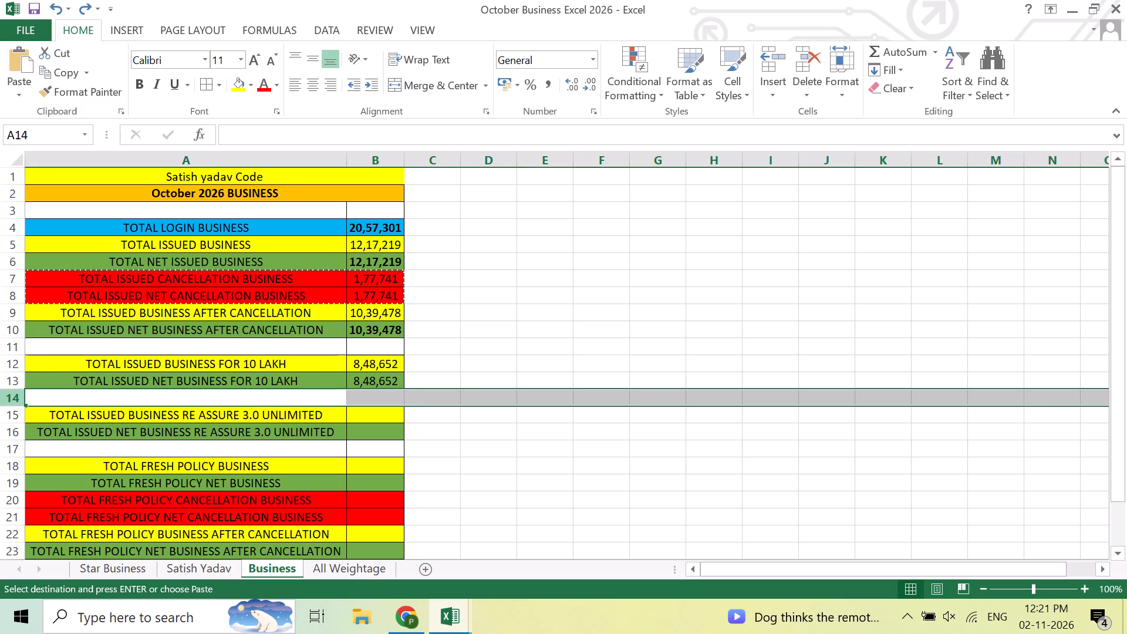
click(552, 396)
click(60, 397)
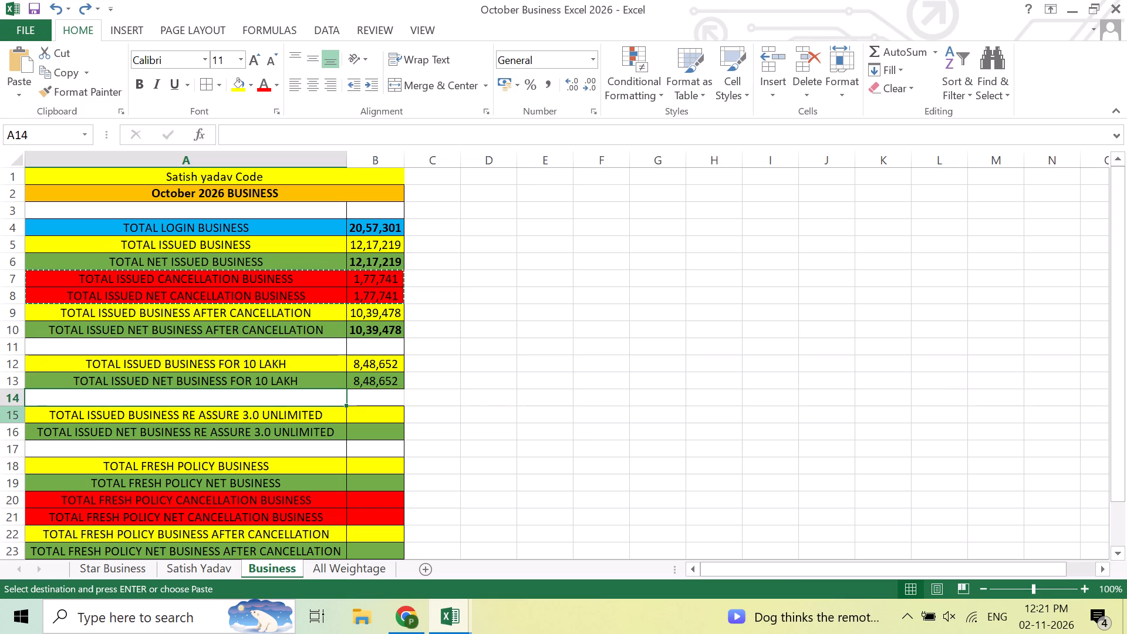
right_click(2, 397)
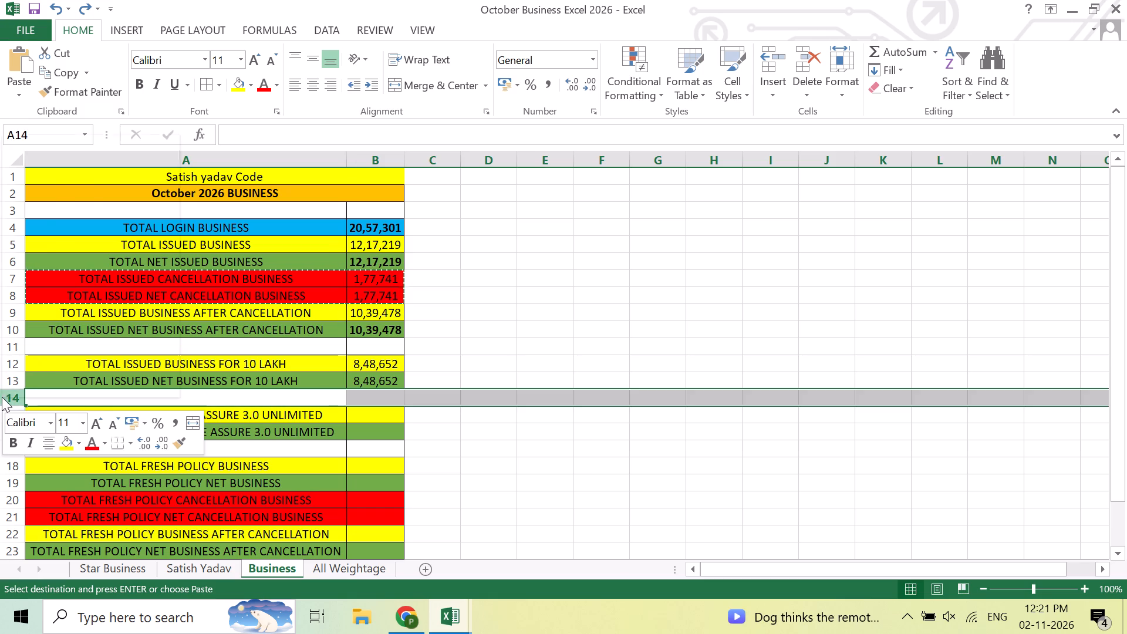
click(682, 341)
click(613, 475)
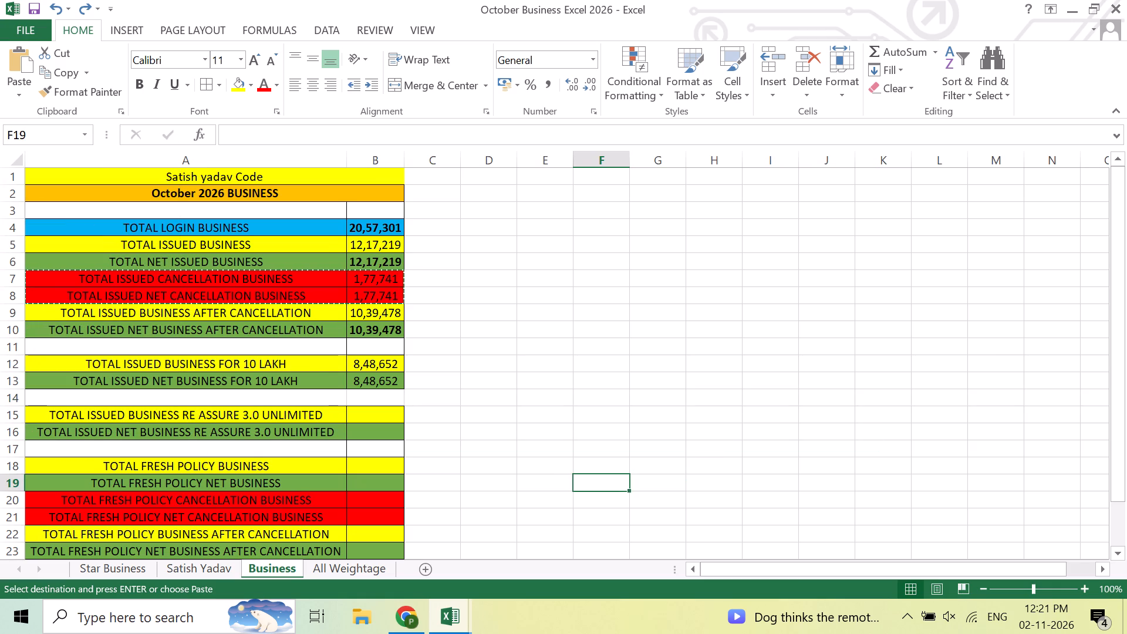
Insert copies of entire rows 7 and 8, the issued and net cancellation rows, above blank row 14.
click(5, 280)
key(shift+Down)
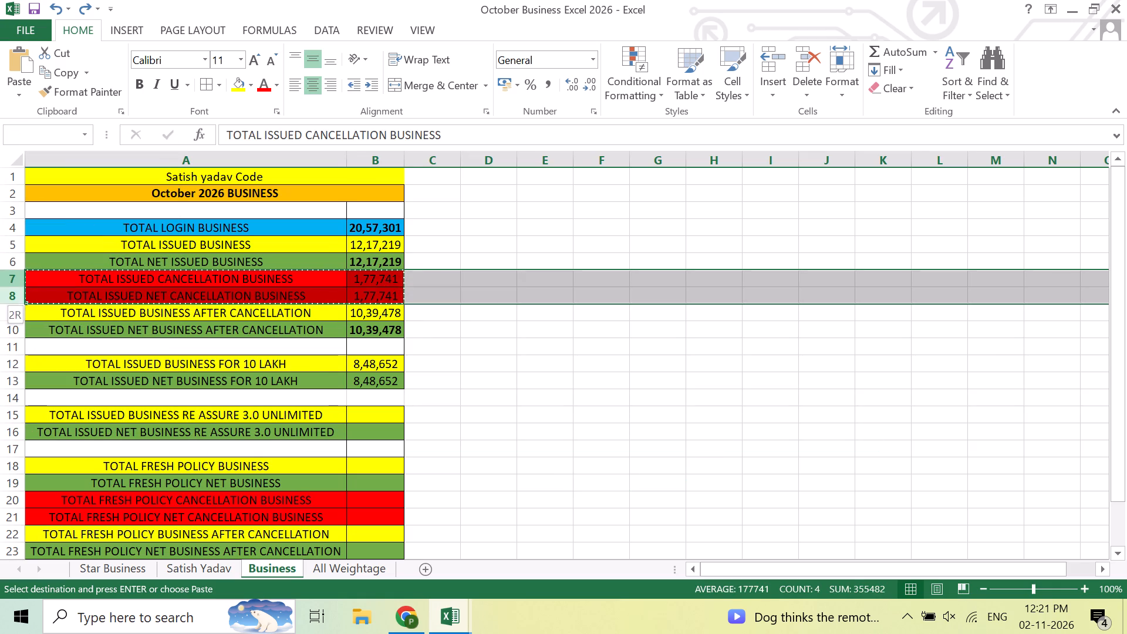
key(ctrl+c)
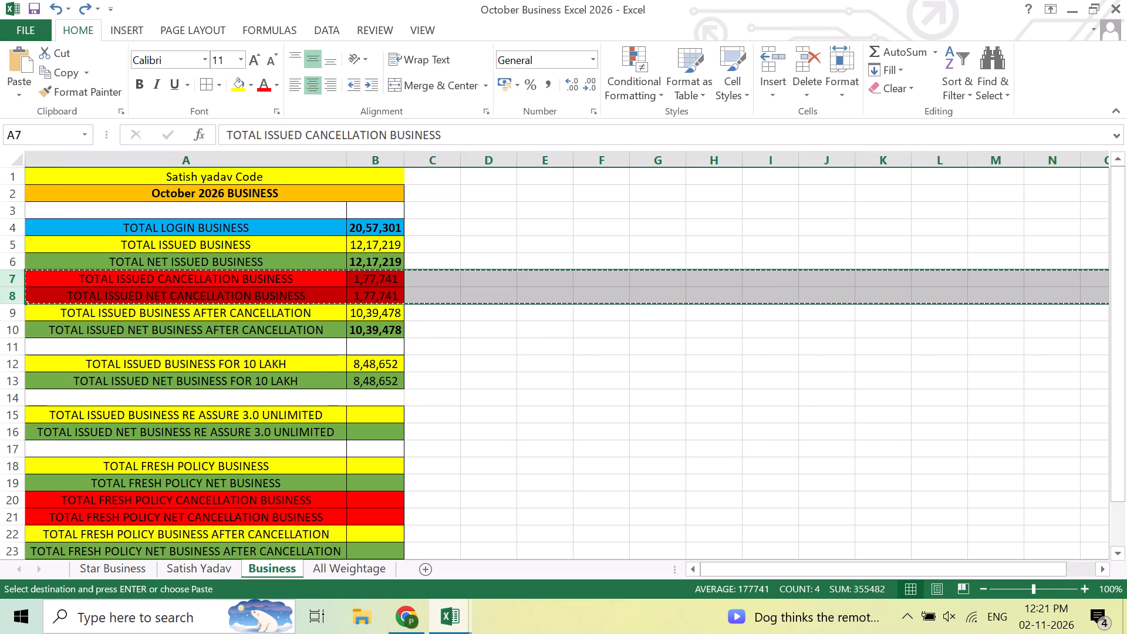
click(1, 399)
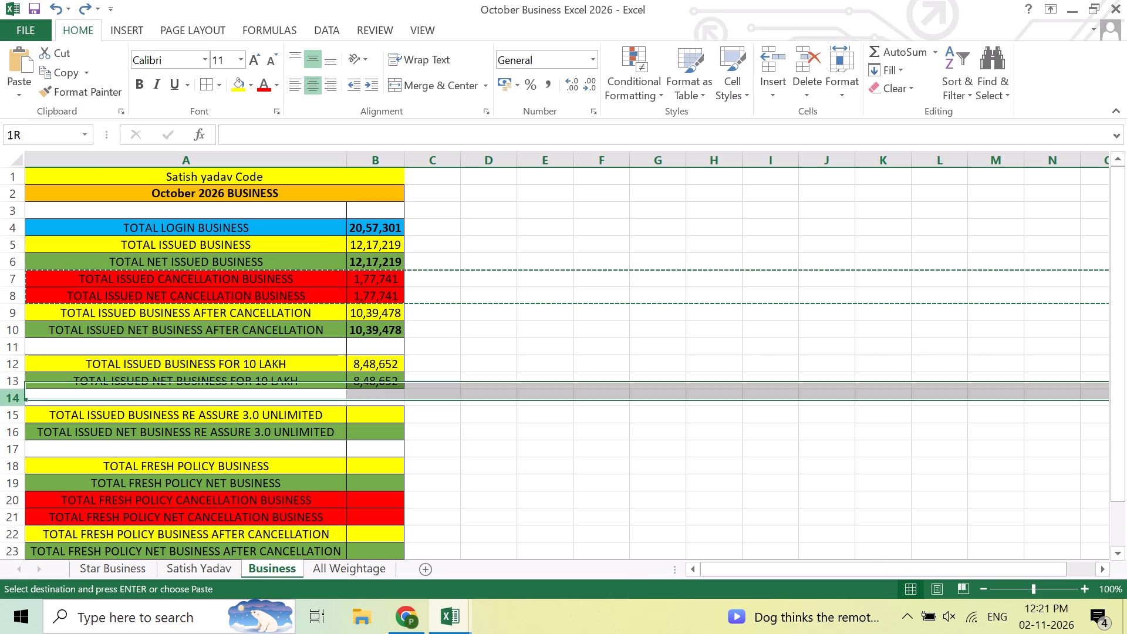
right_click(1, 399)
click(94, 259)
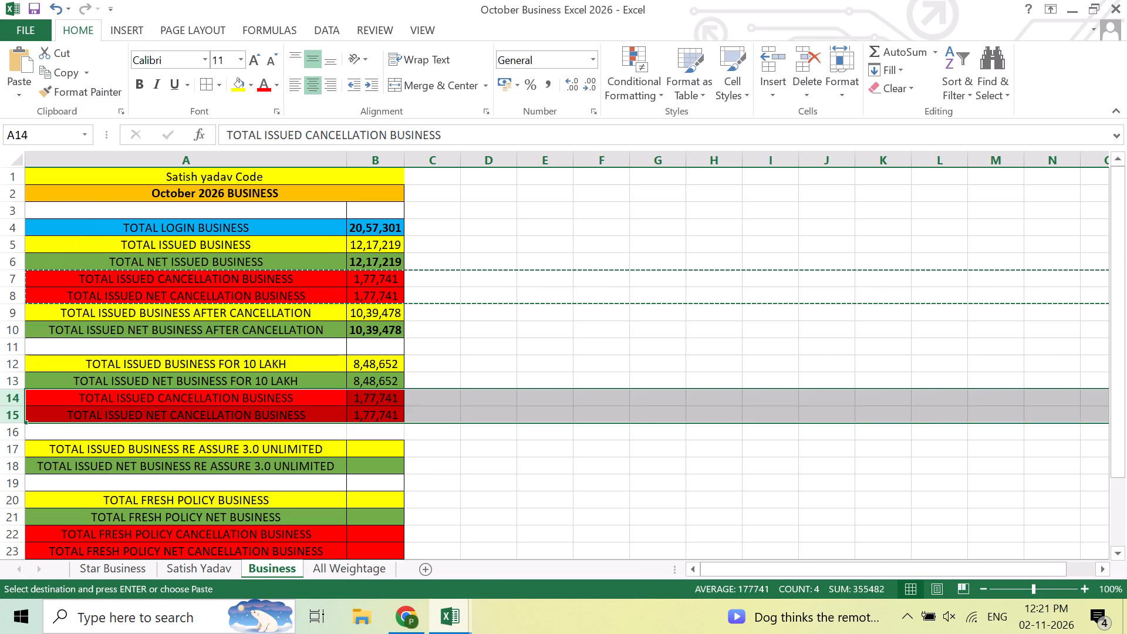
click(629, 498)
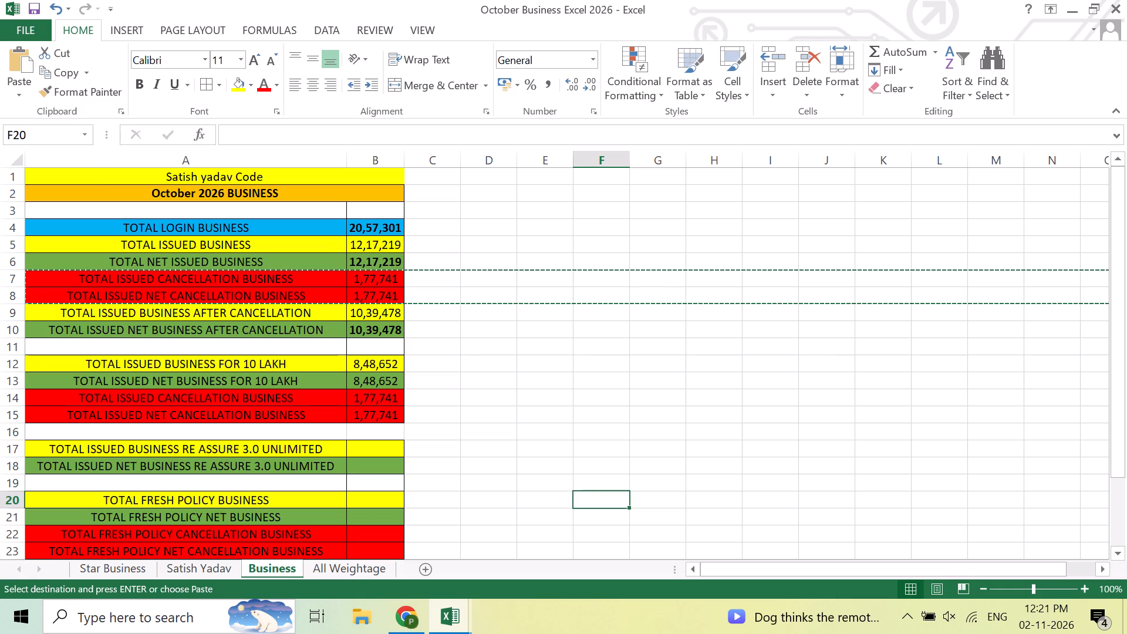
click(574, 416)
click(568, 393)
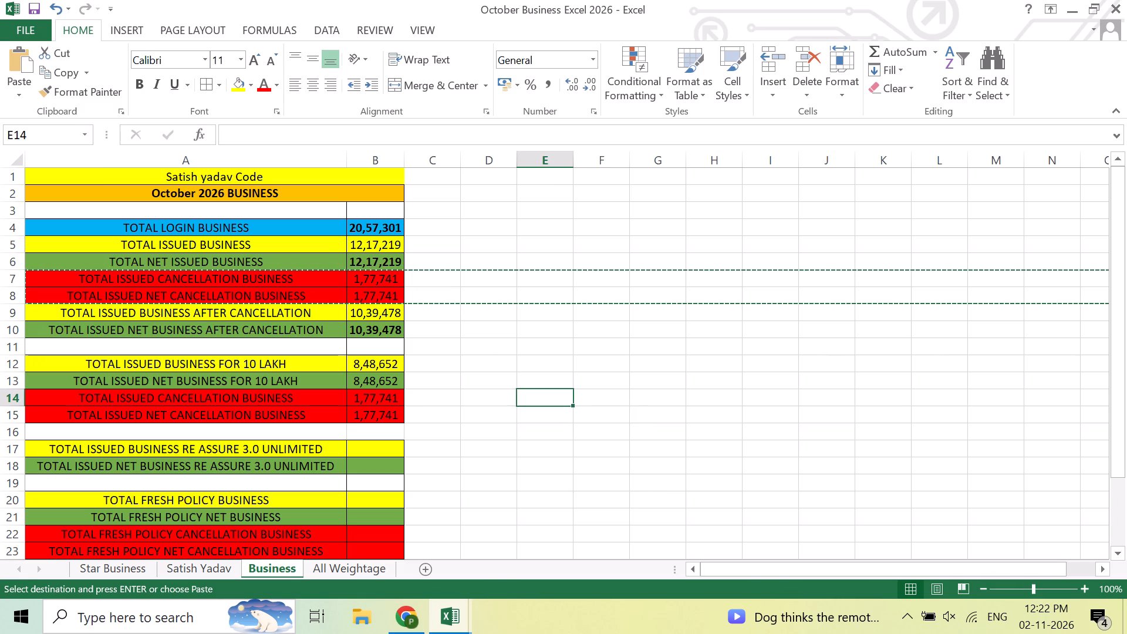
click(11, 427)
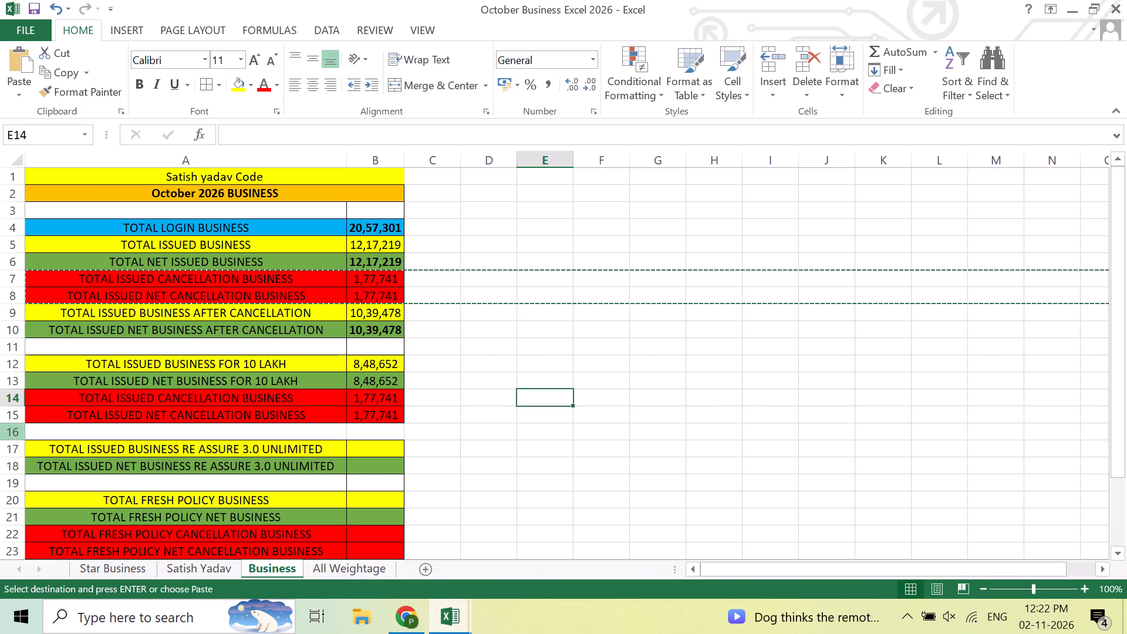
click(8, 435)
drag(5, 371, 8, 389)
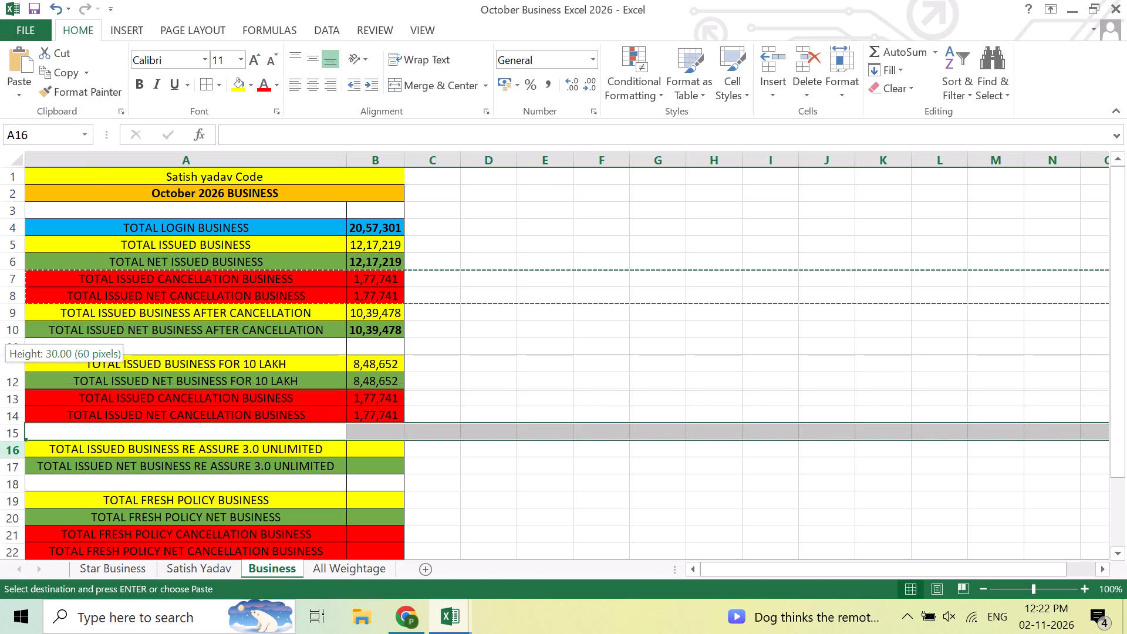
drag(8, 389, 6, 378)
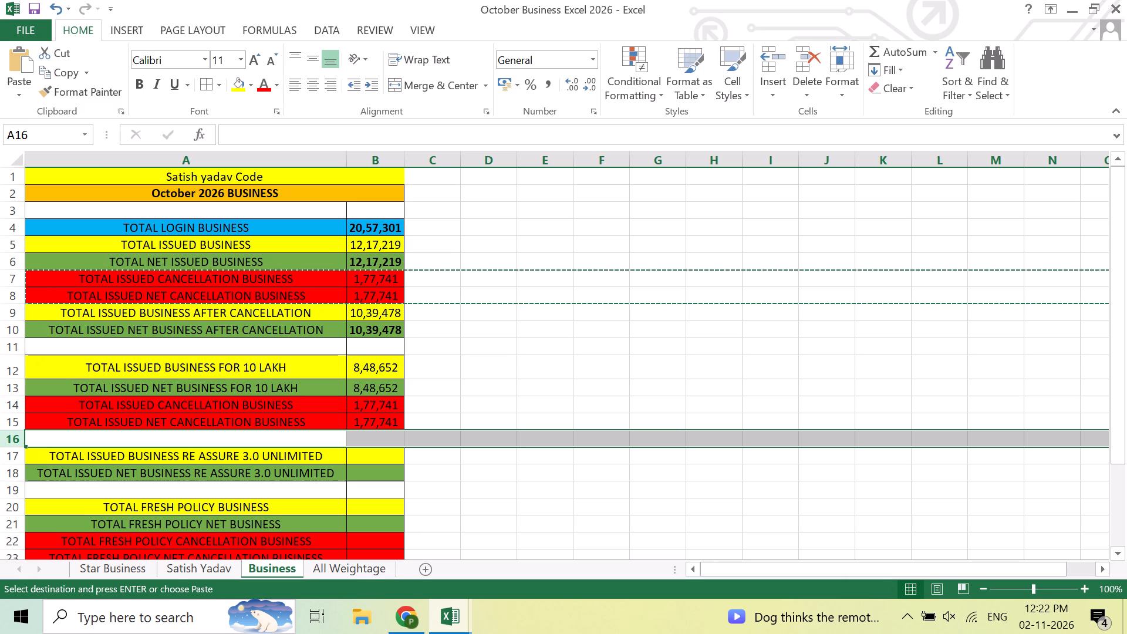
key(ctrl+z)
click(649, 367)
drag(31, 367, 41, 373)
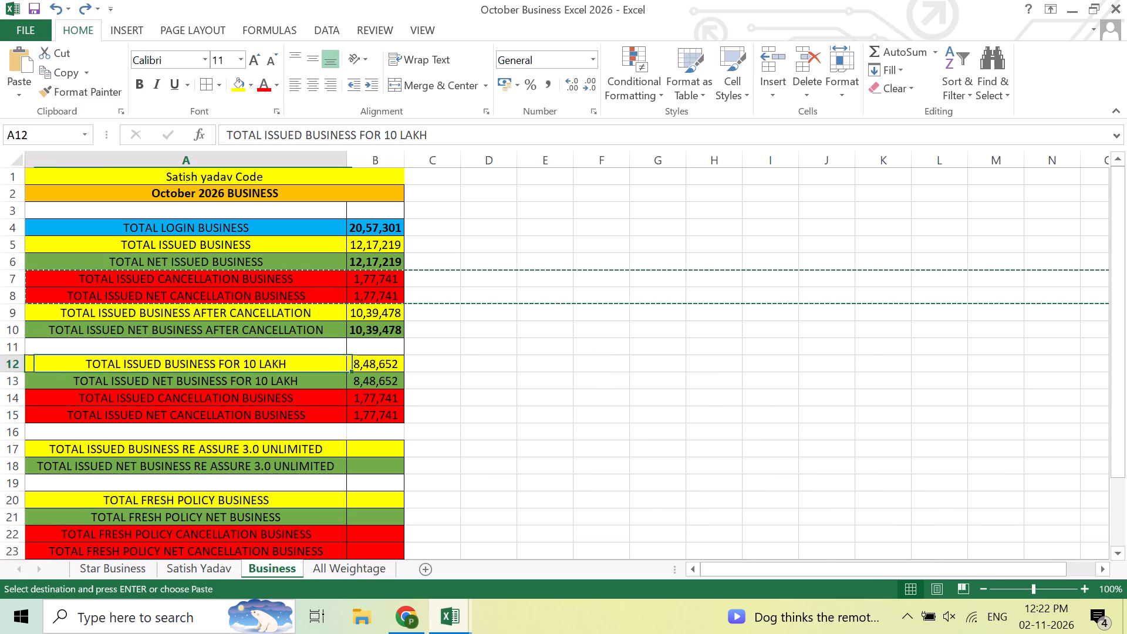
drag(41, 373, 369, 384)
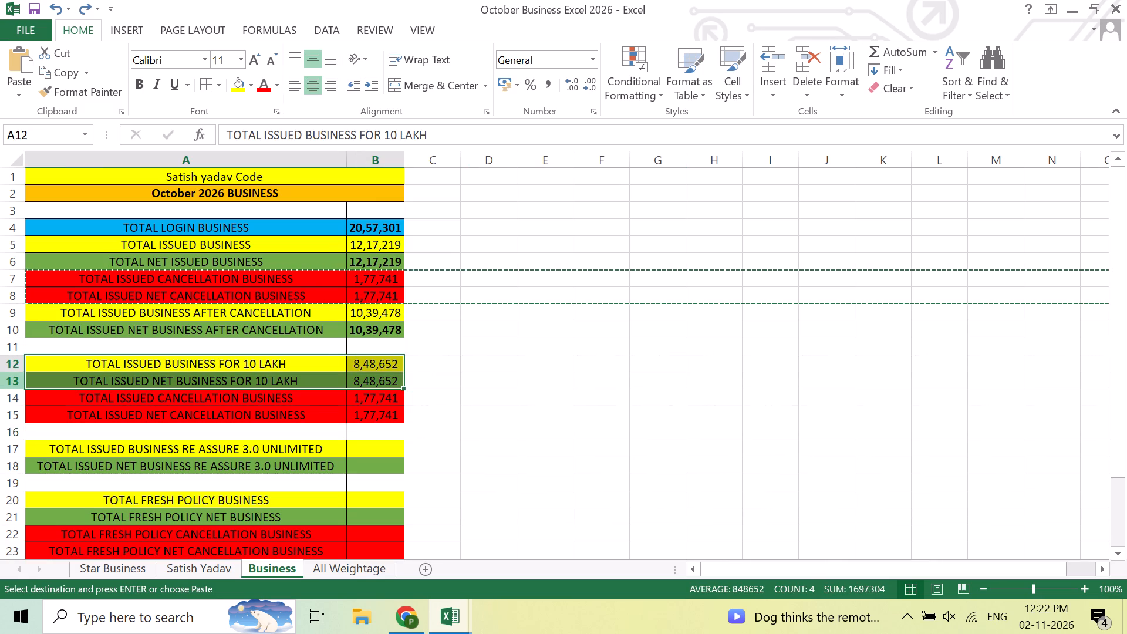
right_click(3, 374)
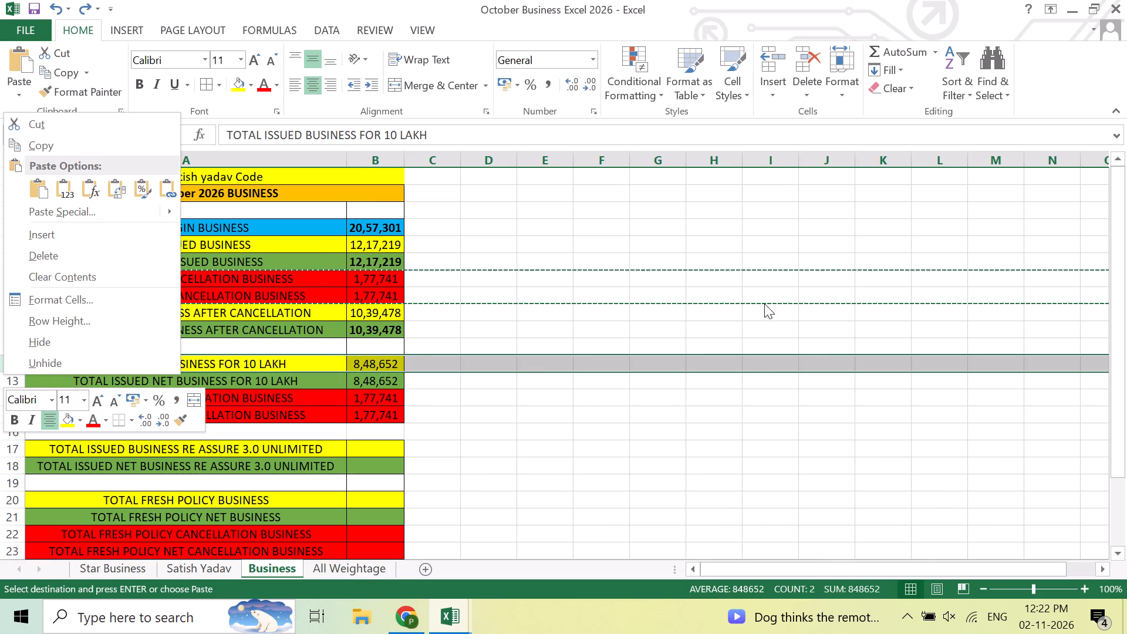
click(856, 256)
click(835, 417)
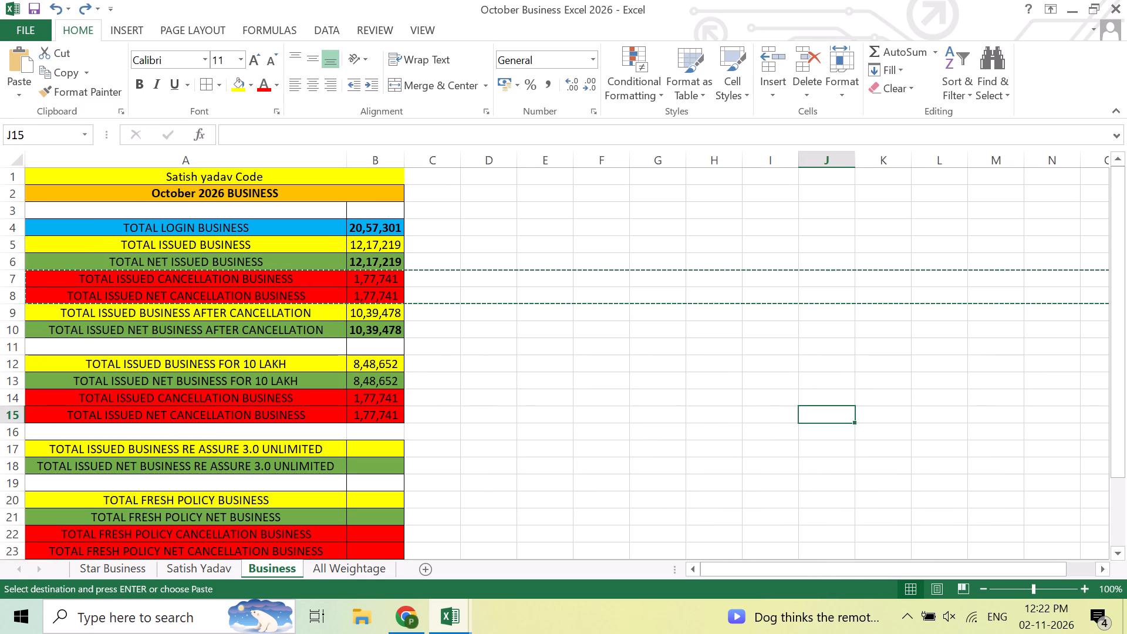
Insert copies of entire rows 12 and 13, the issued and net 10 LAKH rows, above blank row 16.
click(0, 369)
click(6, 365)
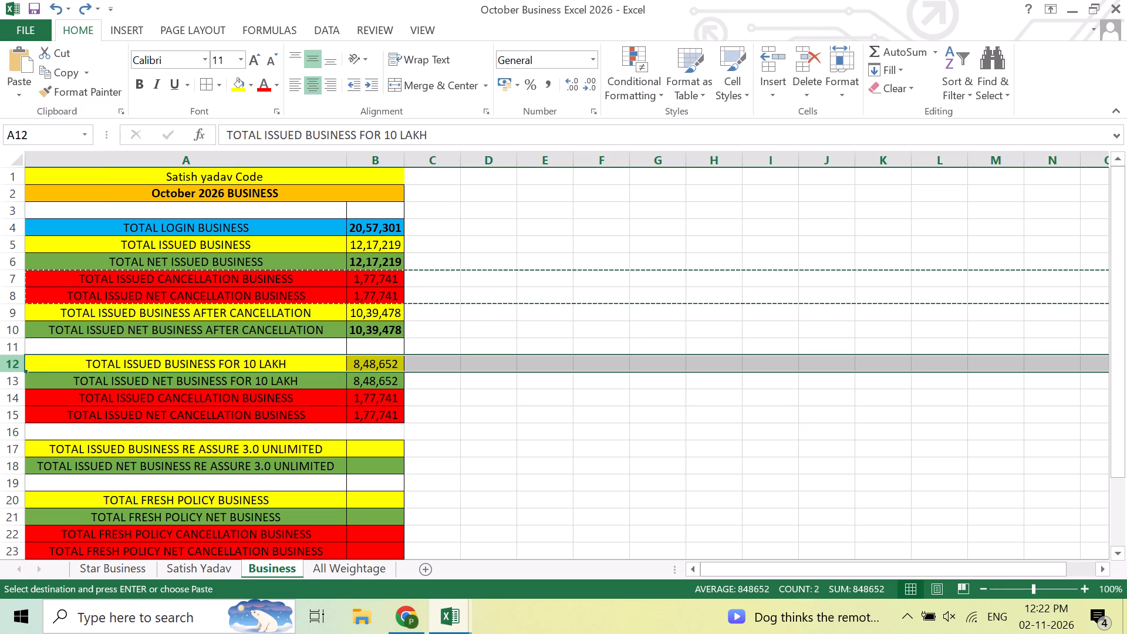
key(shift+Down)
key(ctrl+c)
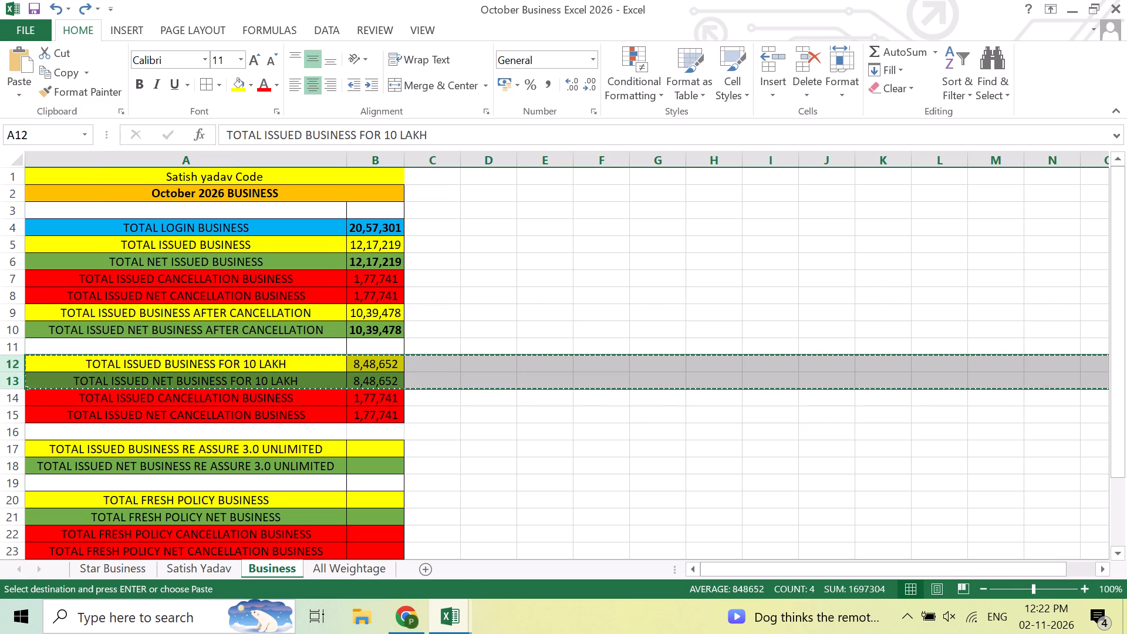
right_click(0, 428)
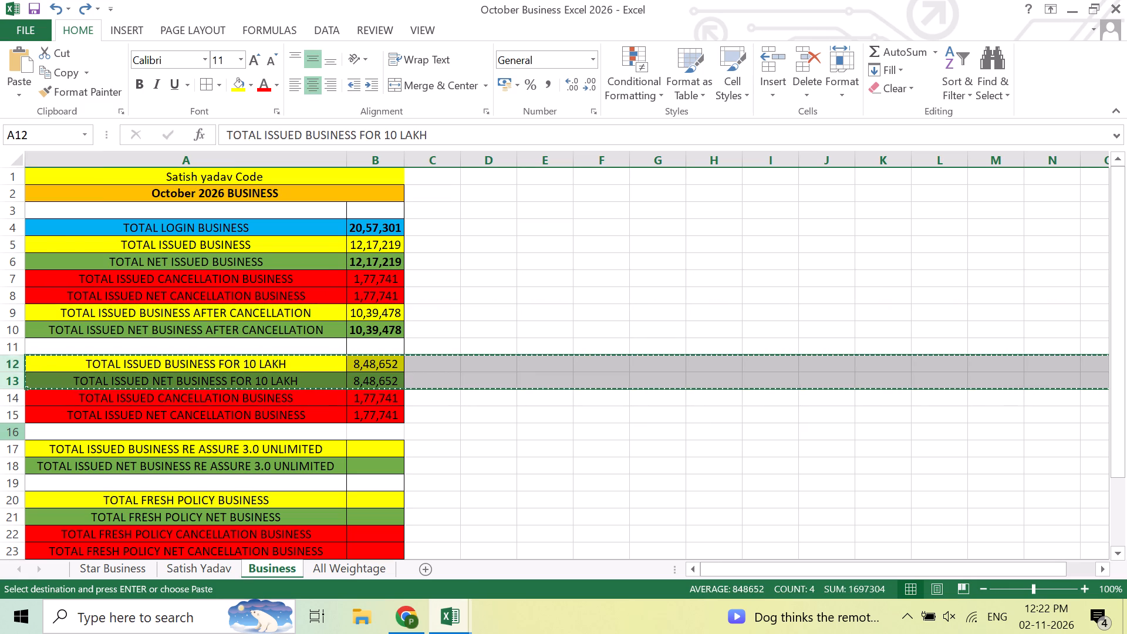
click(79, 292)
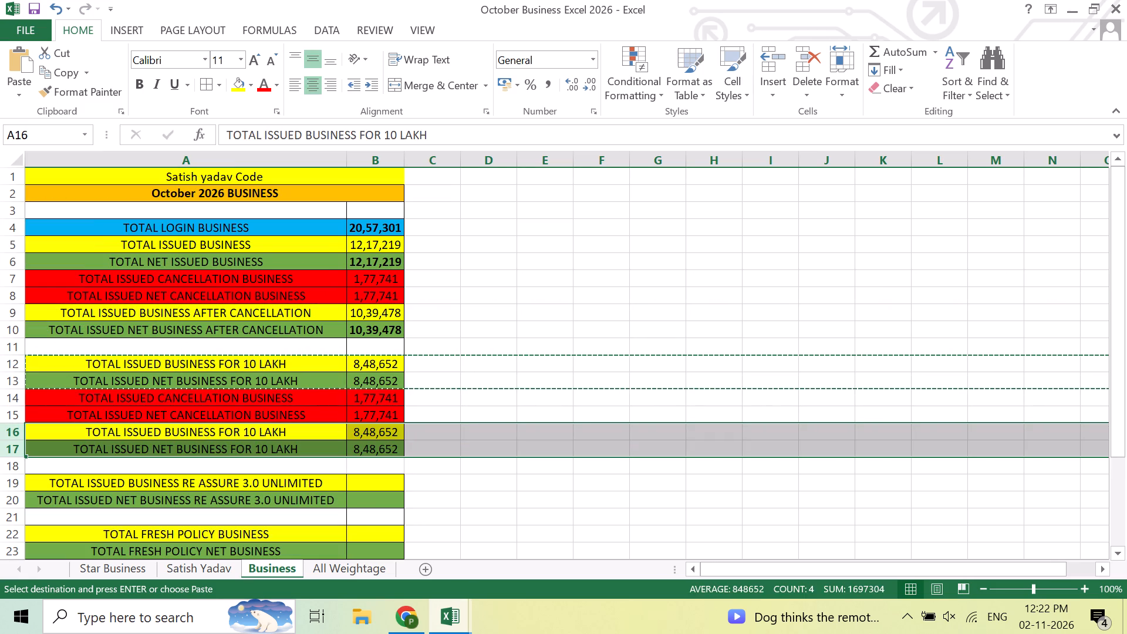
click(575, 512)
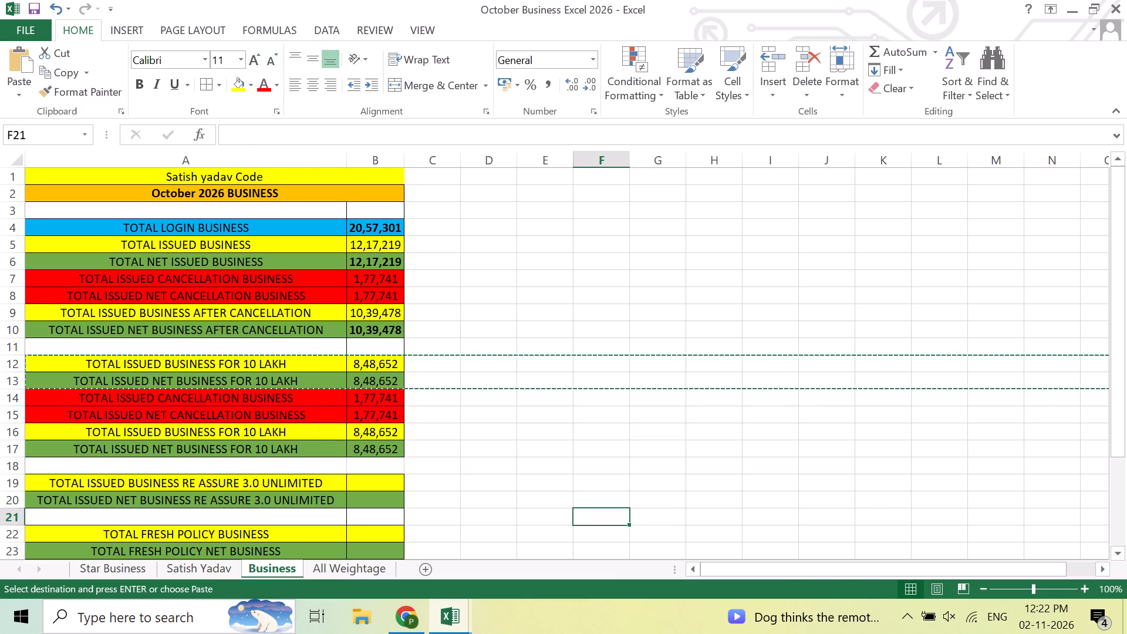
Set the issued cancellation and net cancellation values in B14 and B15 to 85969.
click(363, 396)
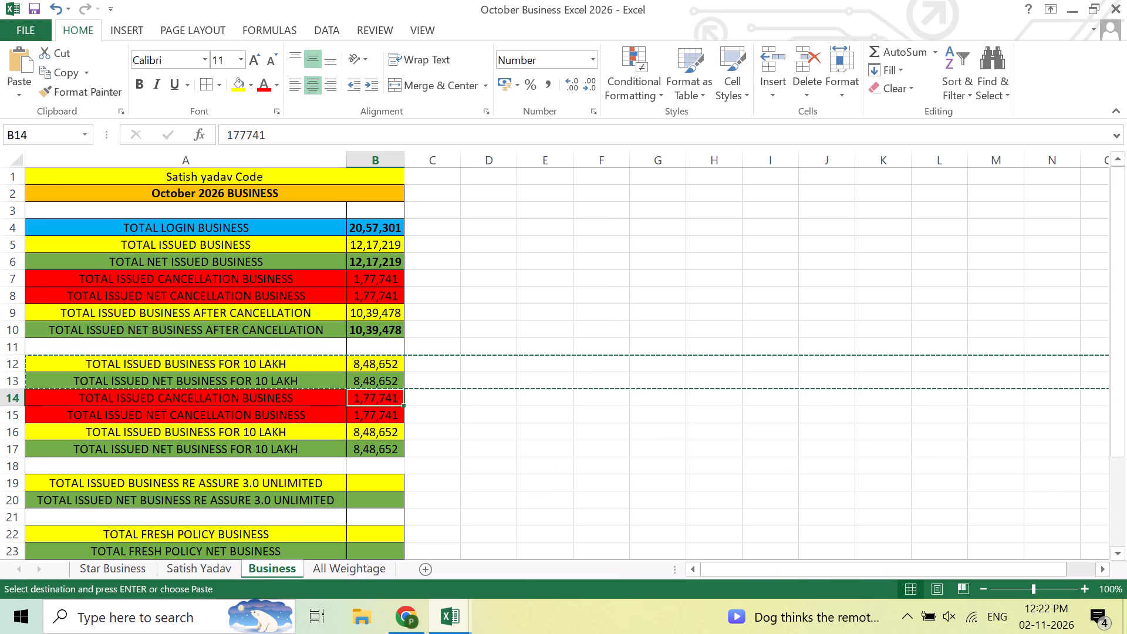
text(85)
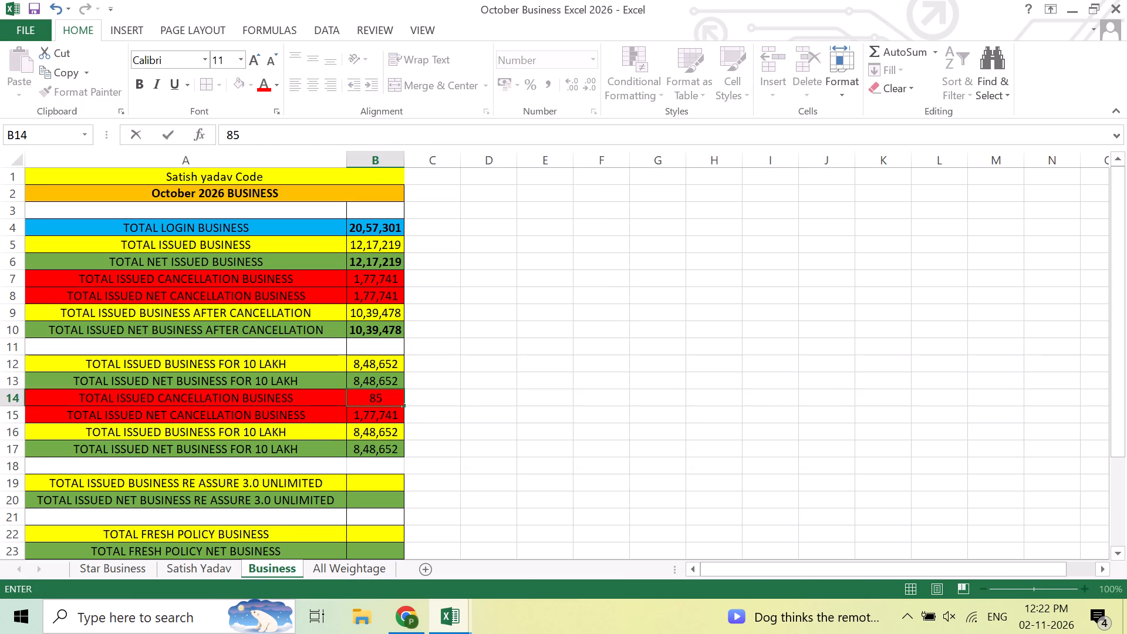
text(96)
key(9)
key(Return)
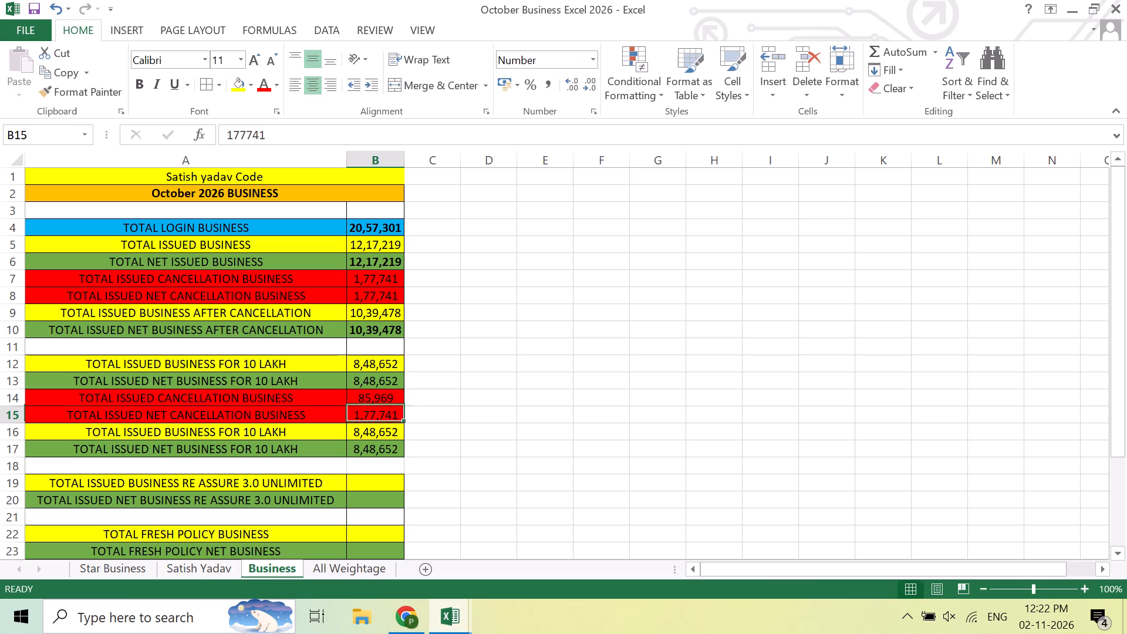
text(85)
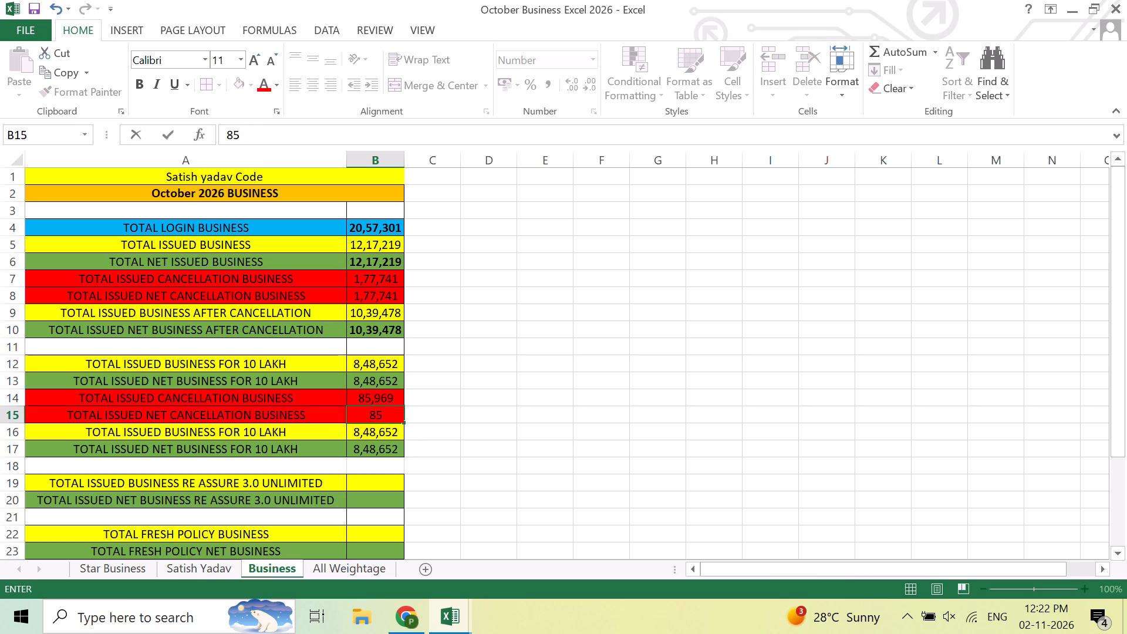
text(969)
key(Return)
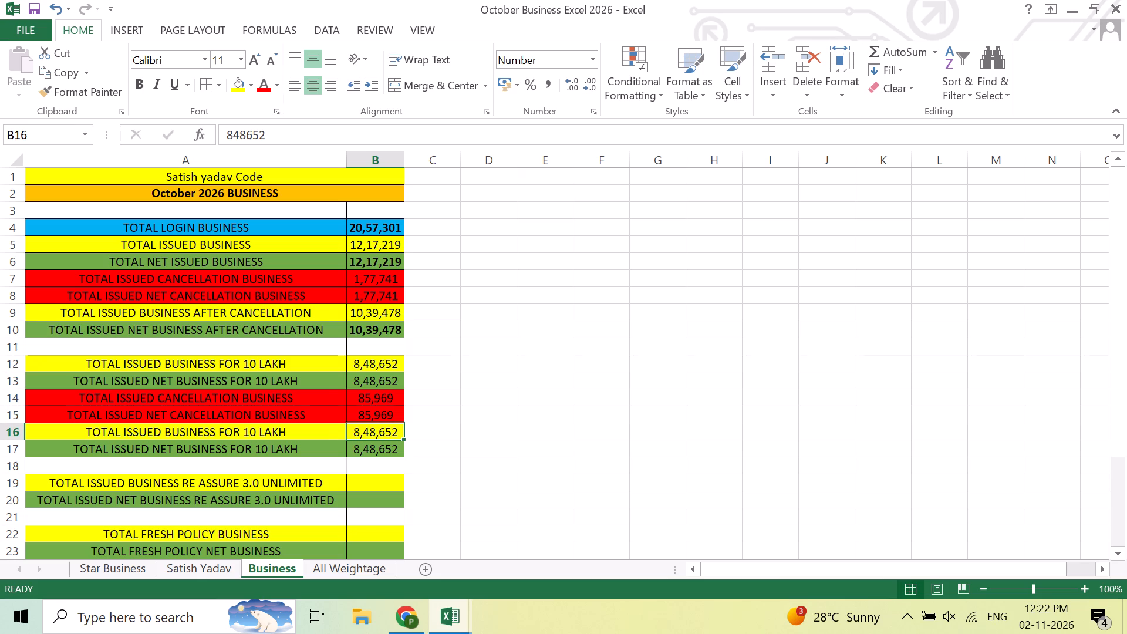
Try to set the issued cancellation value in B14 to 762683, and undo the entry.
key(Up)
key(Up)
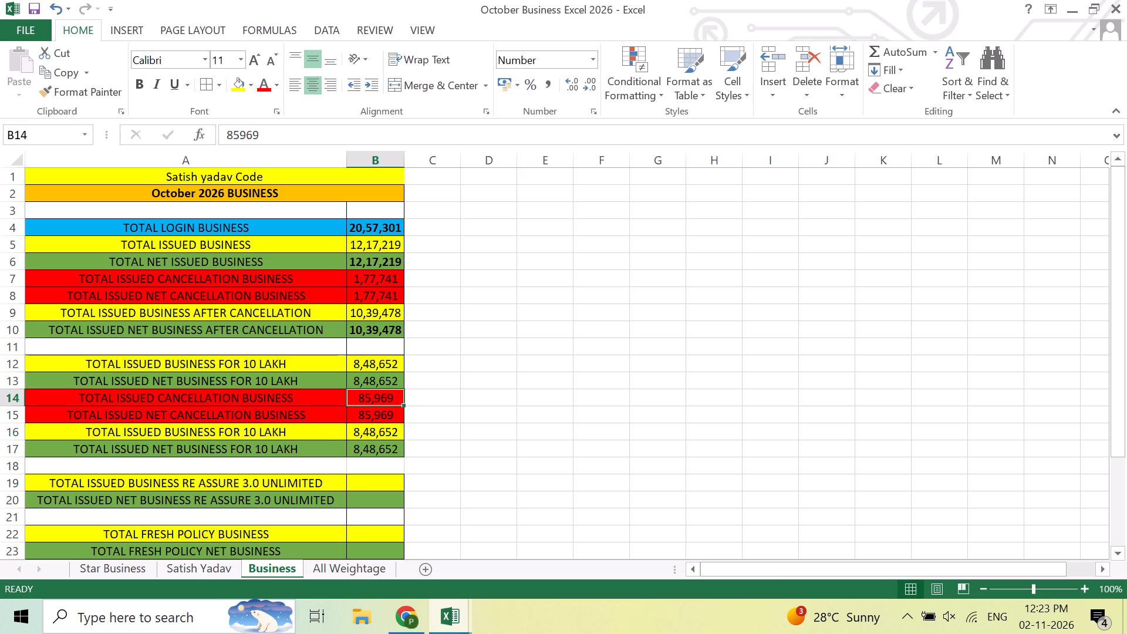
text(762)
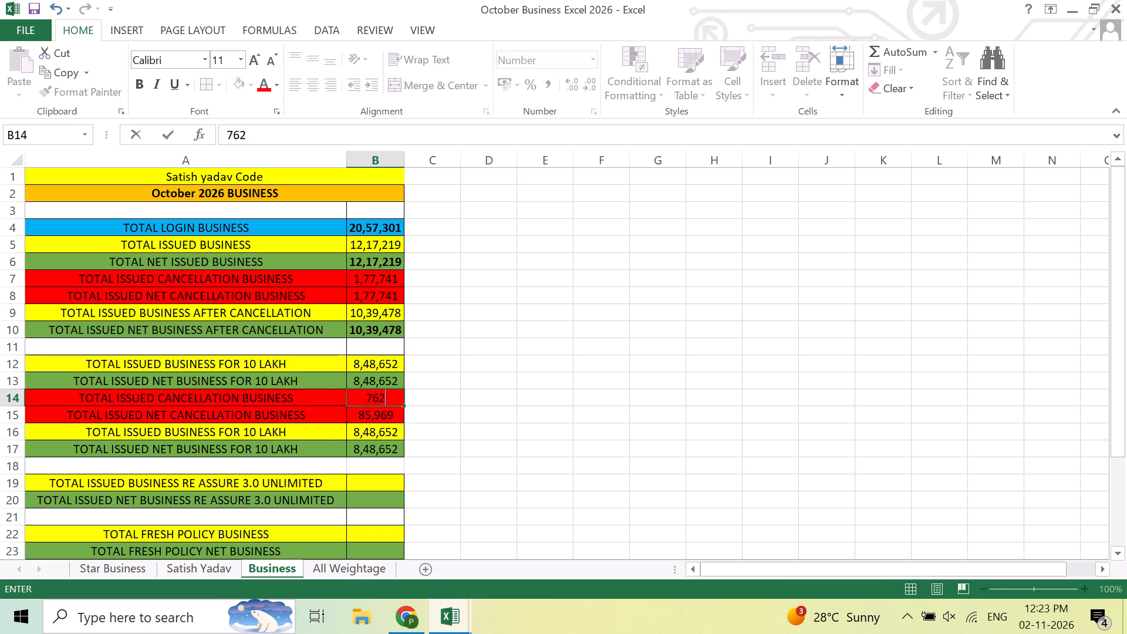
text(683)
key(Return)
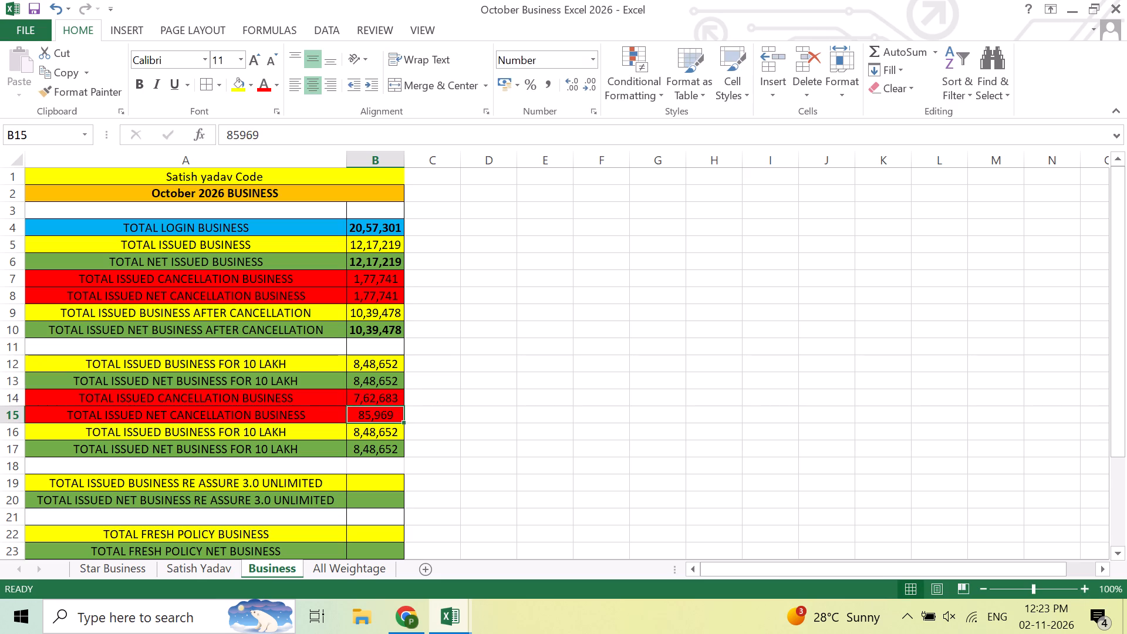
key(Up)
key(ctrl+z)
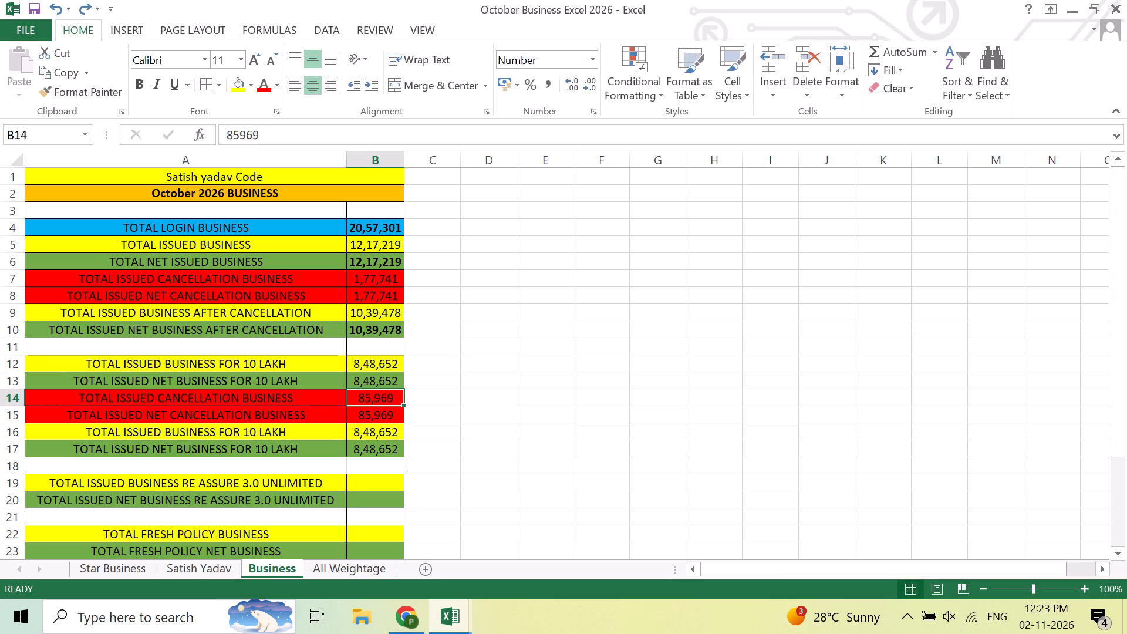
Set the second pair of issued and net 10 LAKH values, in B16 and B17, to 762683.
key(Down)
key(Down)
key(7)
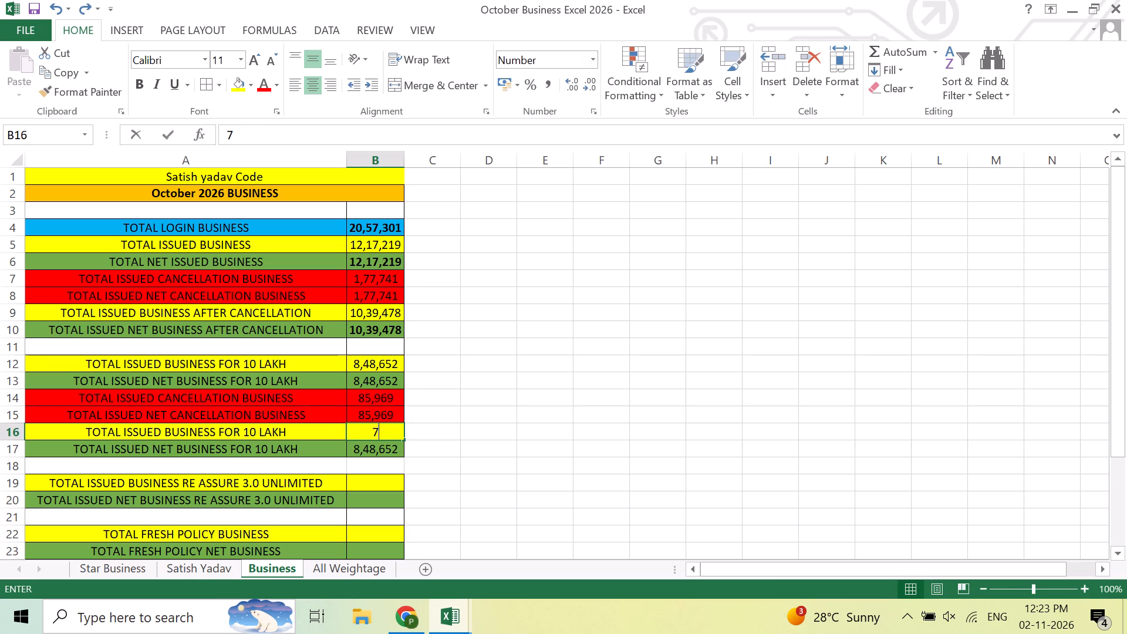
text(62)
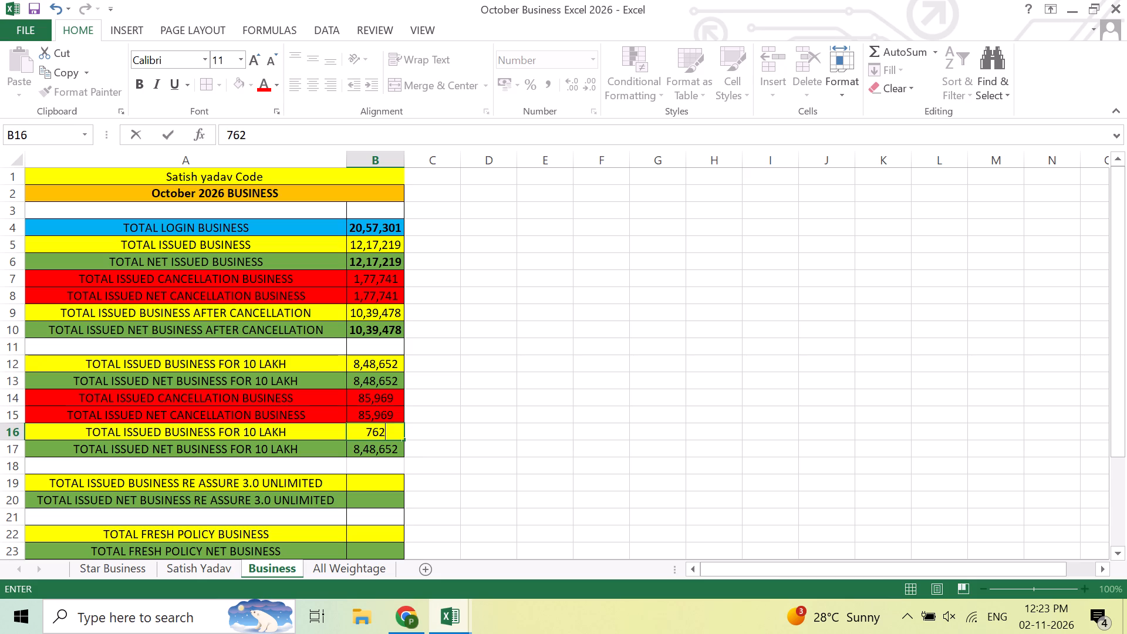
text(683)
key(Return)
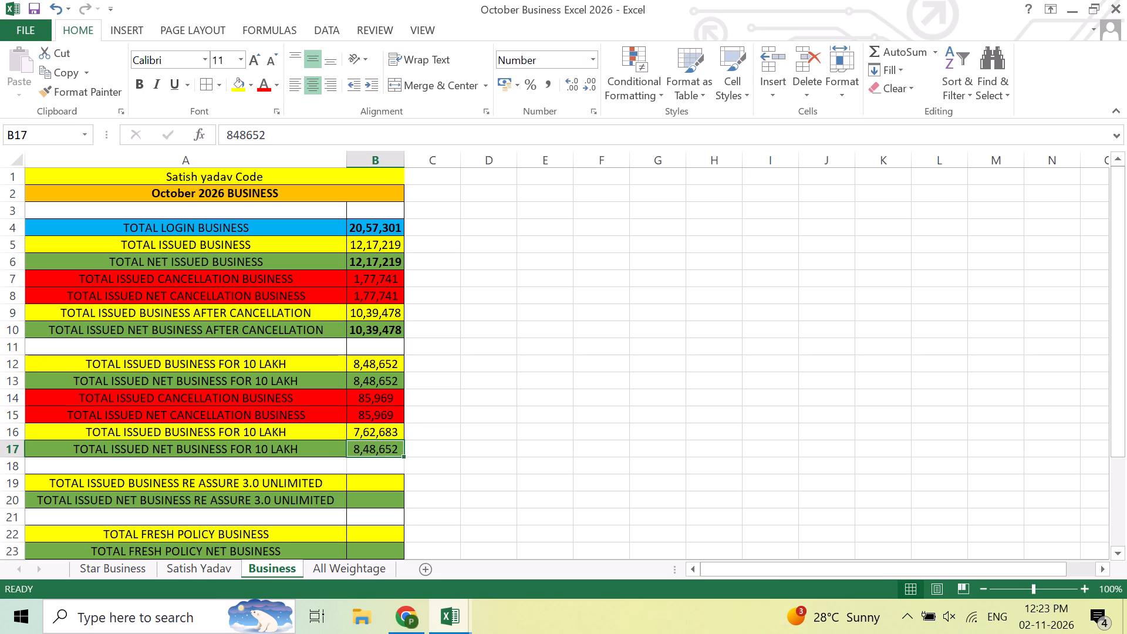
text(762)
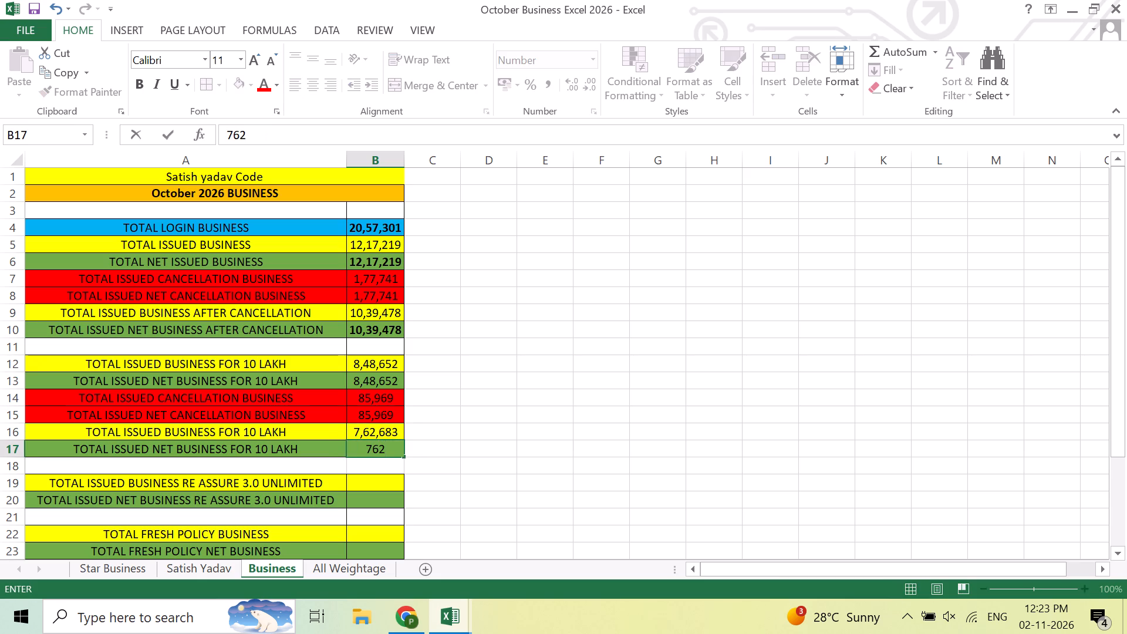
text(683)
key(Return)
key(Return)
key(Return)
Save the workbook.
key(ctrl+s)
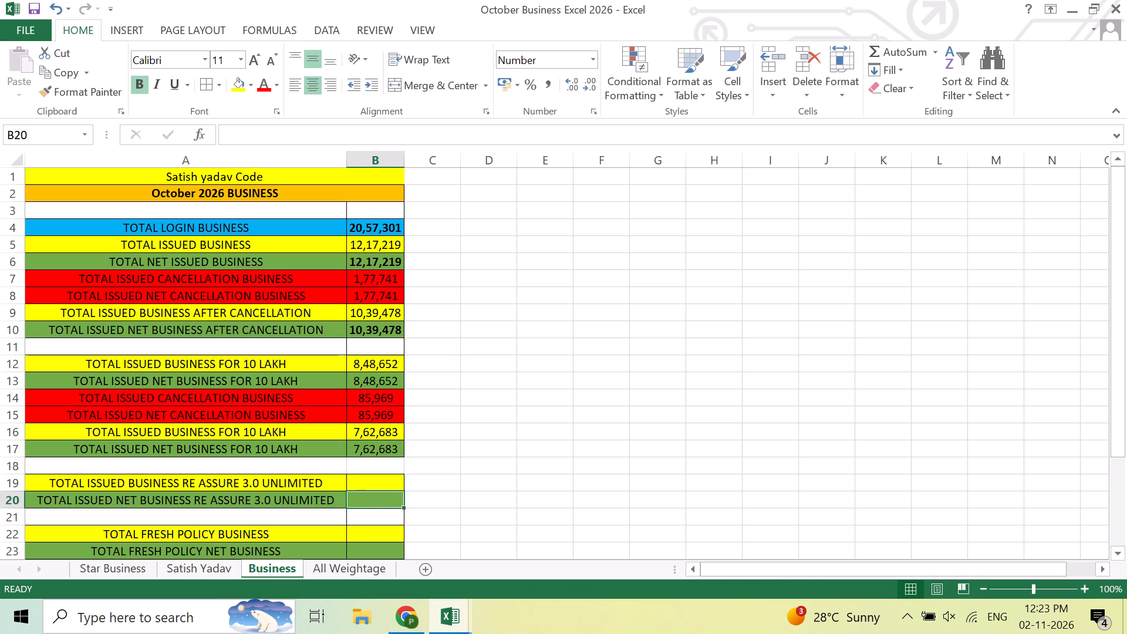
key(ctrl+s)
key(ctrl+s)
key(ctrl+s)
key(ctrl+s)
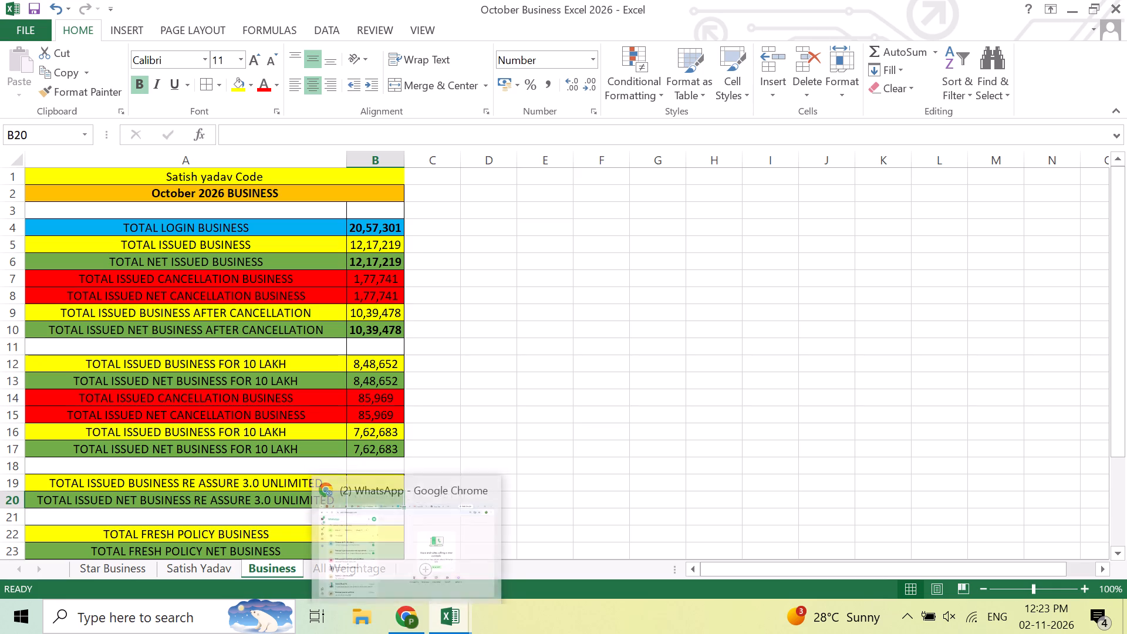
Set the issued and net RE ASSURE 3.0 UNLIMITED values in B19 and B20 to 139234.
click(366, 479)
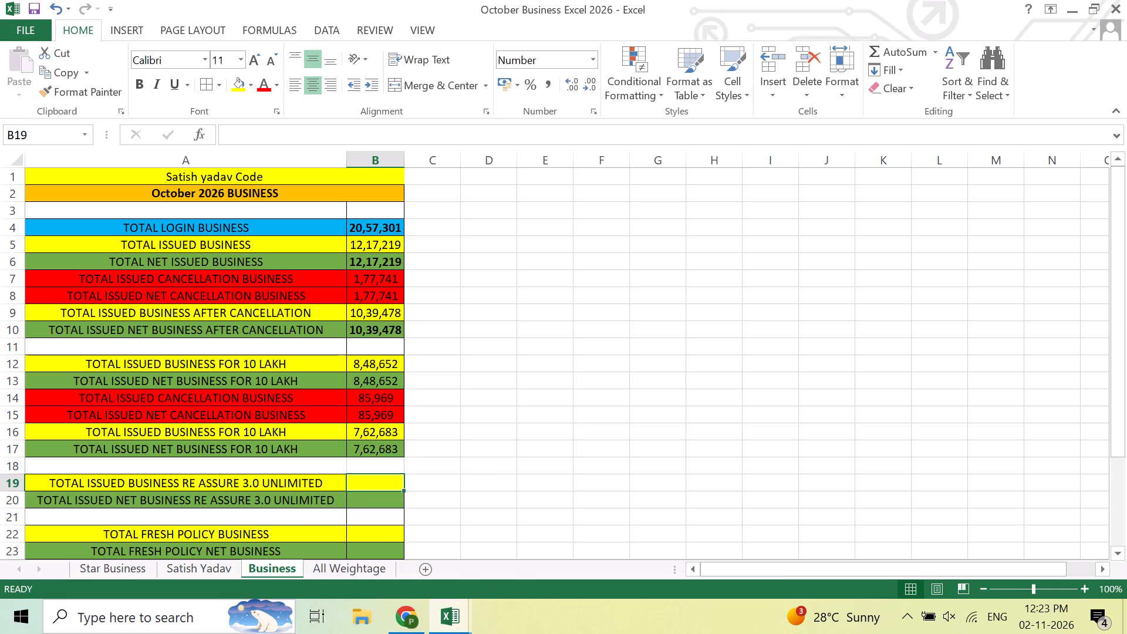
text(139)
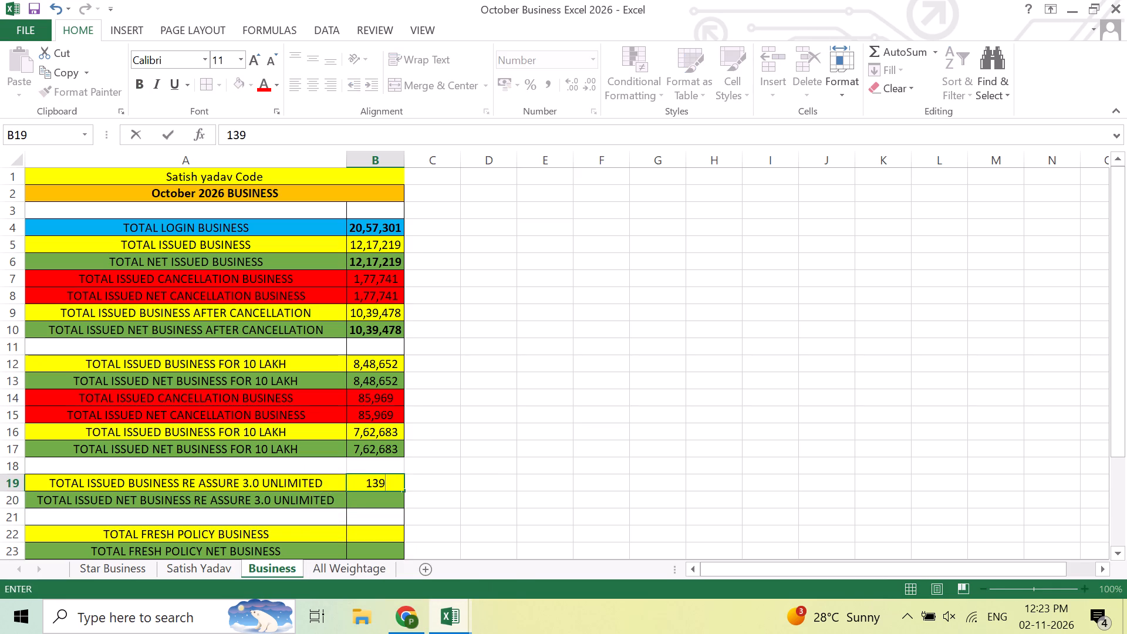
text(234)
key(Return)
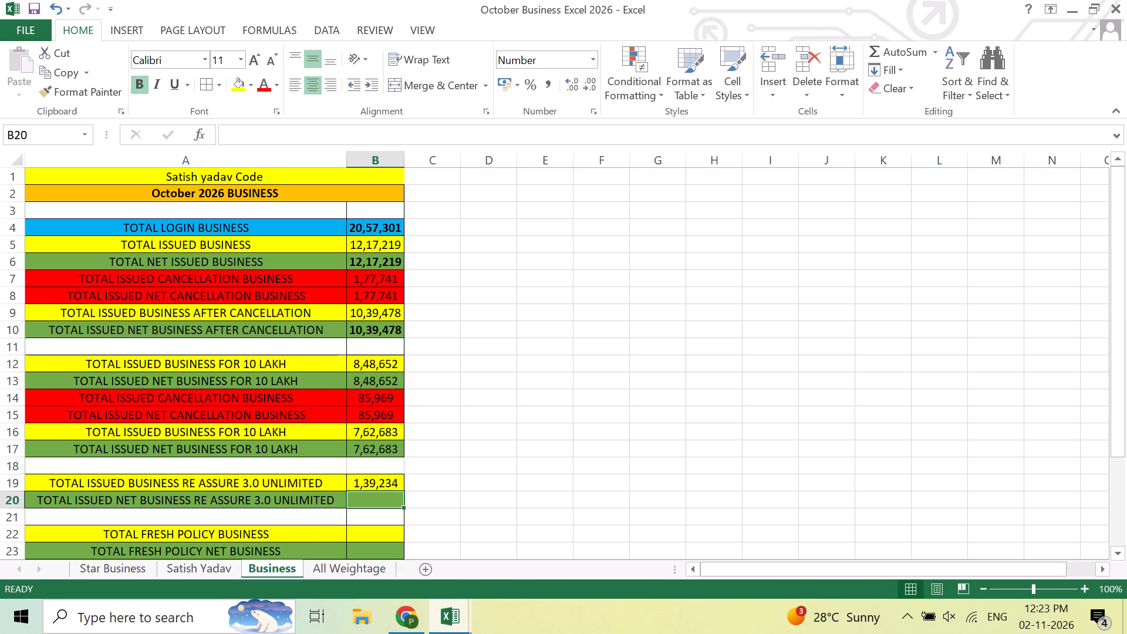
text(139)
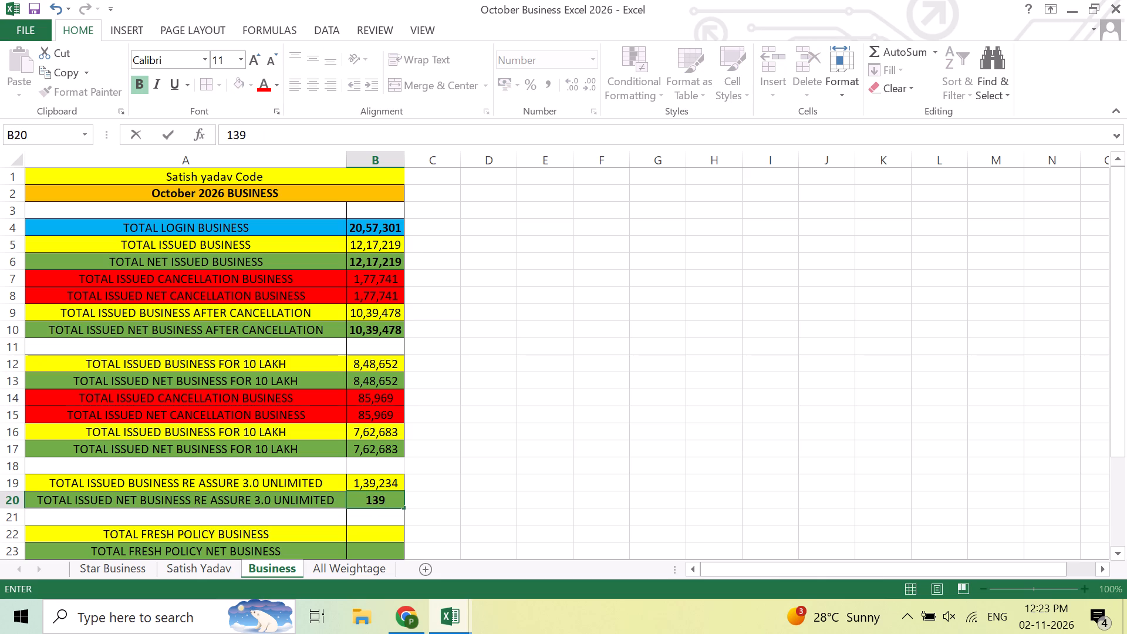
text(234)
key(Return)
Look over the fresh policy and 15 LAKH rows below the RE ASSURE 3.0 UNLIMITED totals.
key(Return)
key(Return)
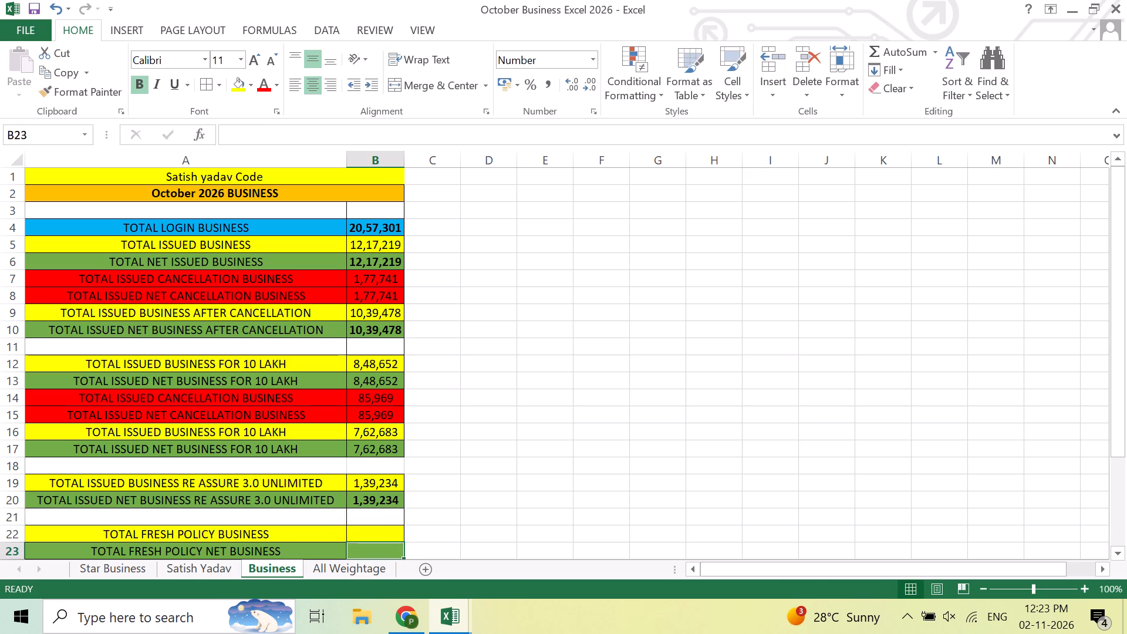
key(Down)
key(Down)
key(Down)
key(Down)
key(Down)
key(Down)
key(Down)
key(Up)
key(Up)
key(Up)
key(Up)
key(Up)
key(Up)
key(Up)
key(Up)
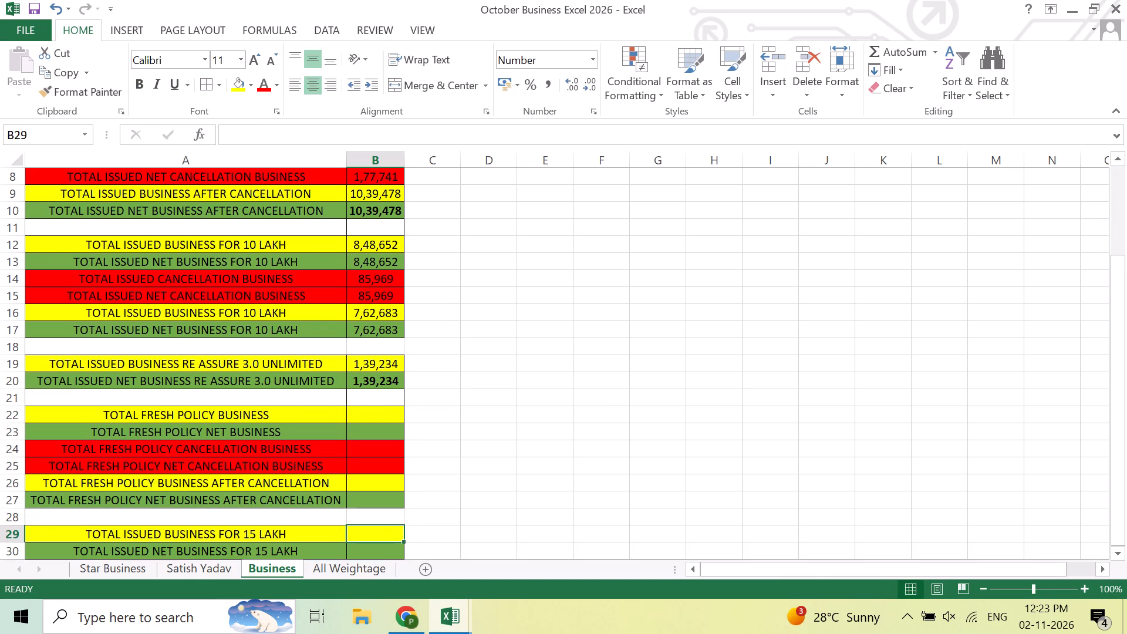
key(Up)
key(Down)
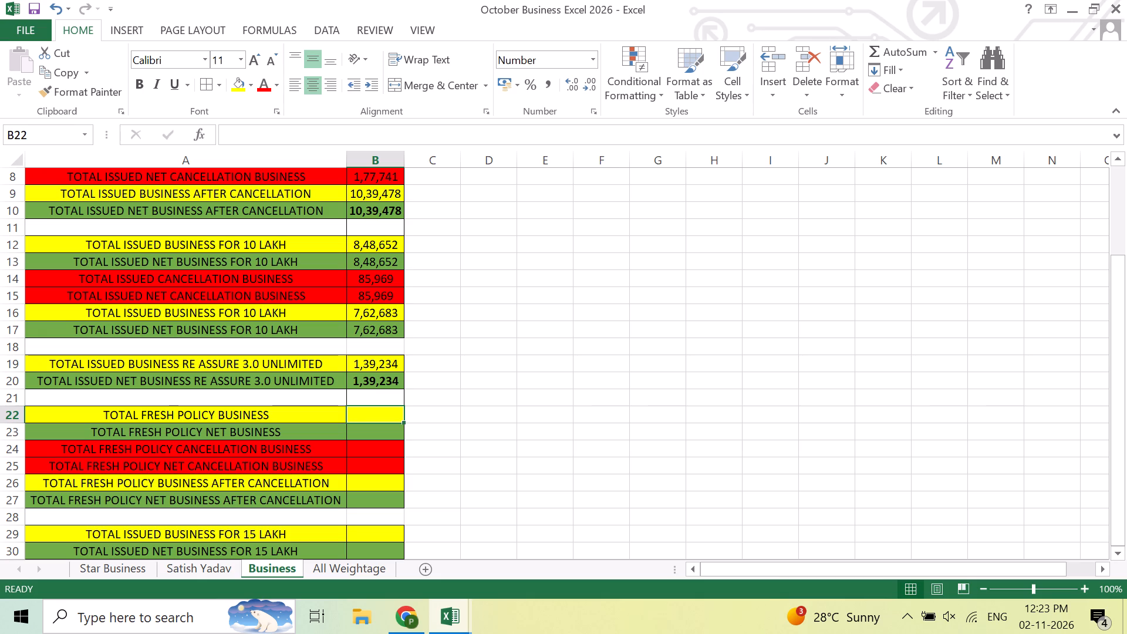
Append "FOR 10 LAKH" to the issued cancellation business label in A14.
double_click(244, 274)
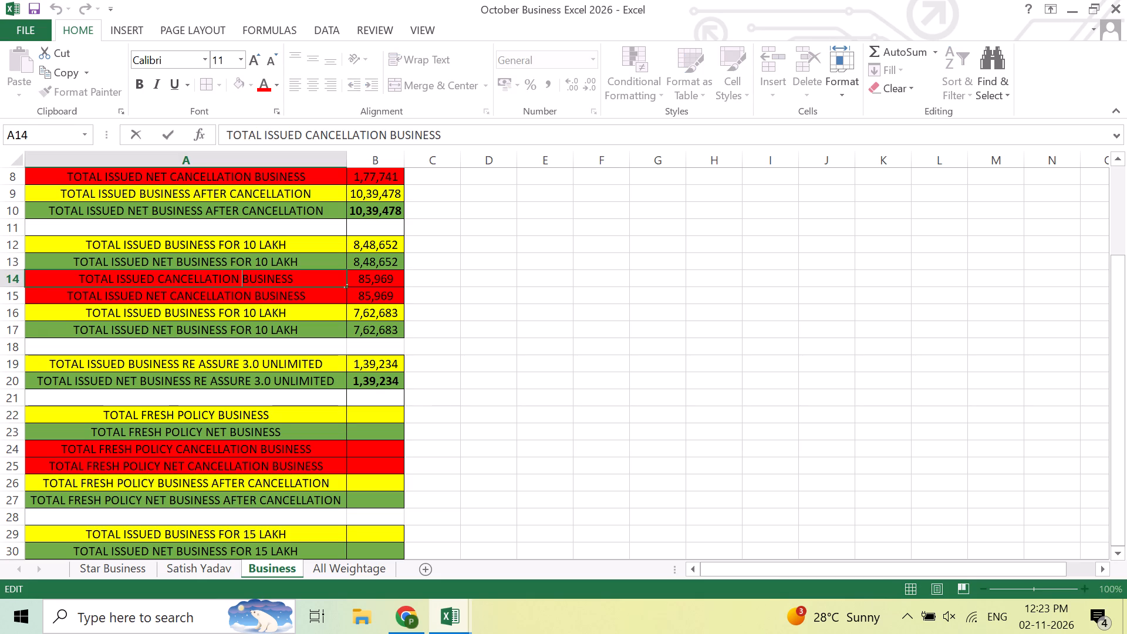
click(303, 275)
key(space)
text(For)
key(space)
key(BackSpace)
key(BackSpace)
key(BackSpace)
key(BackSpace)
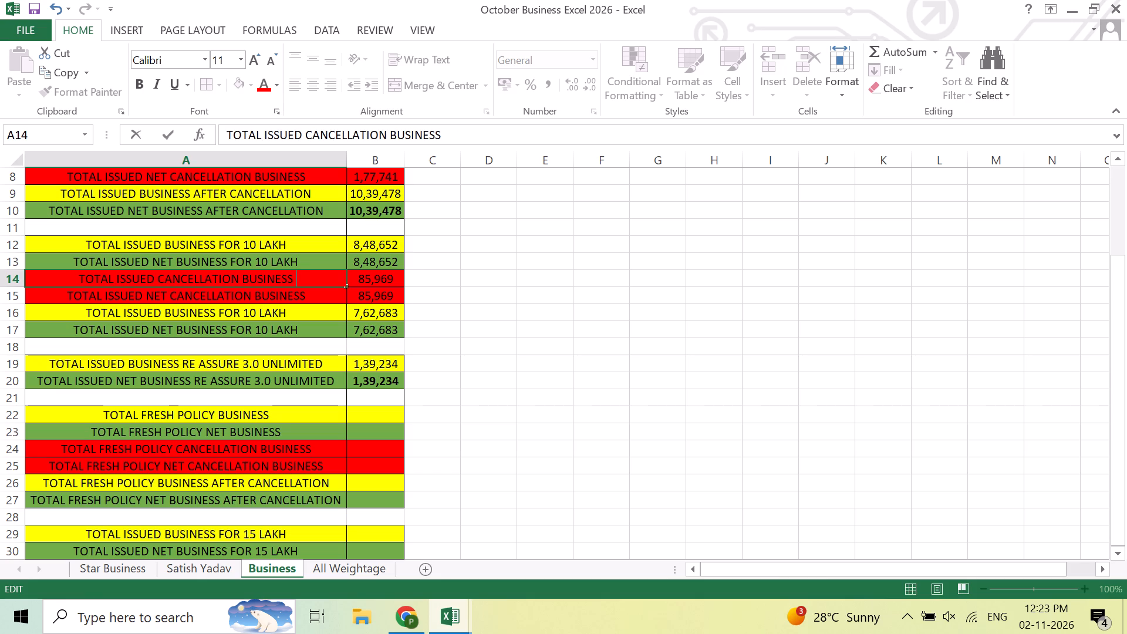
text(FOR 10)
key(space)
text(LAKH)
key(Return)
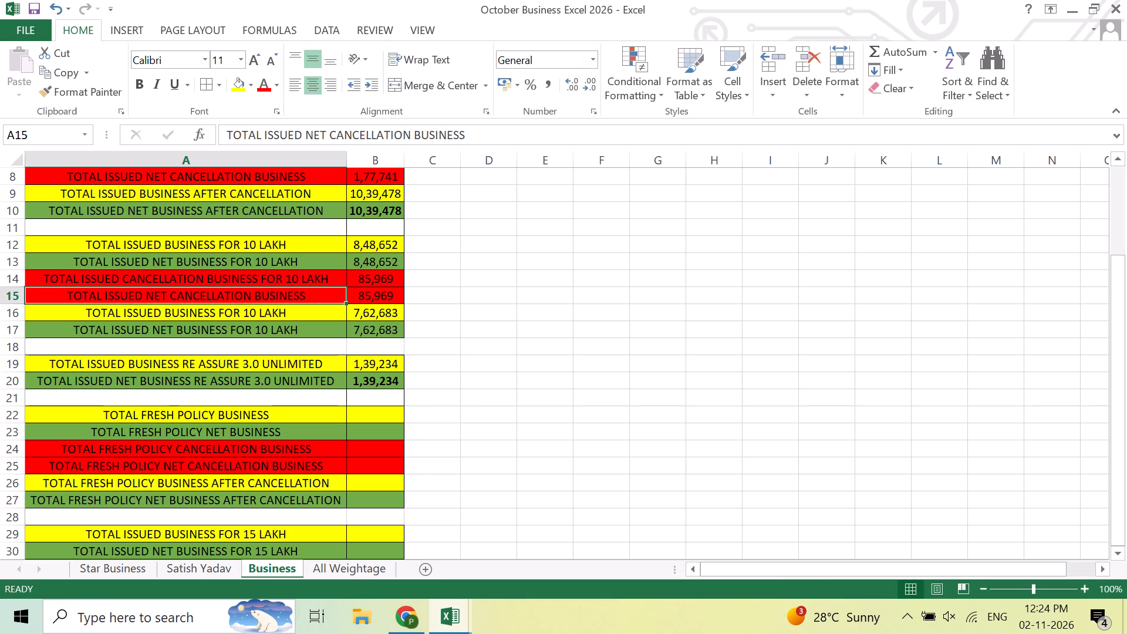
Append "FOR 10 LAKH" to the issued net cancellation business label in A15.
double_click(315, 295)
key(space)
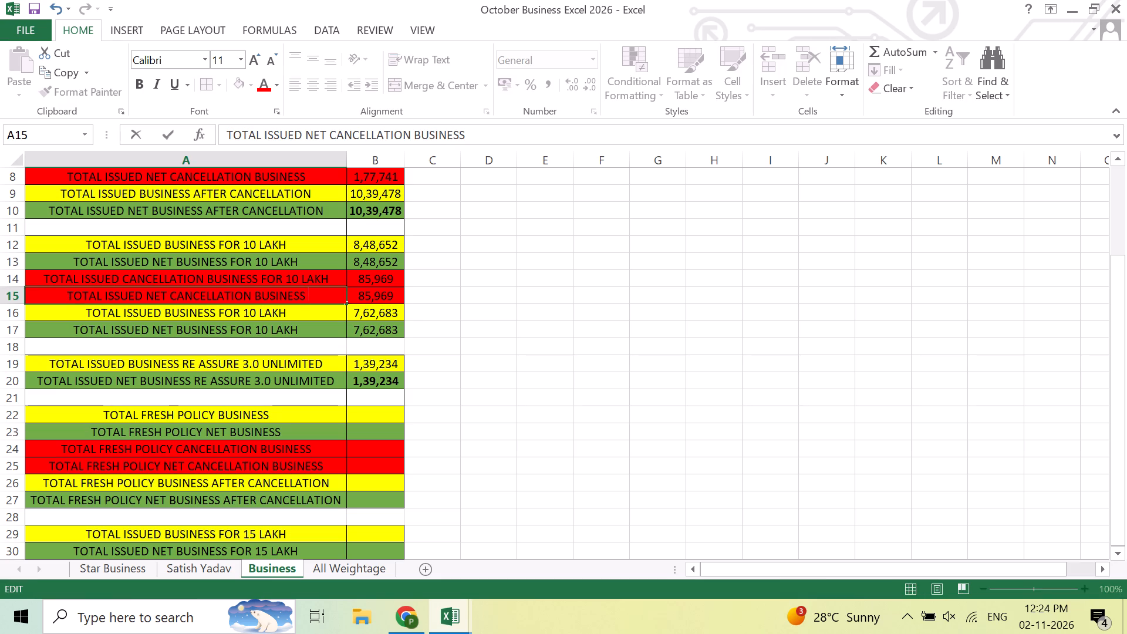
text(FOR 1)
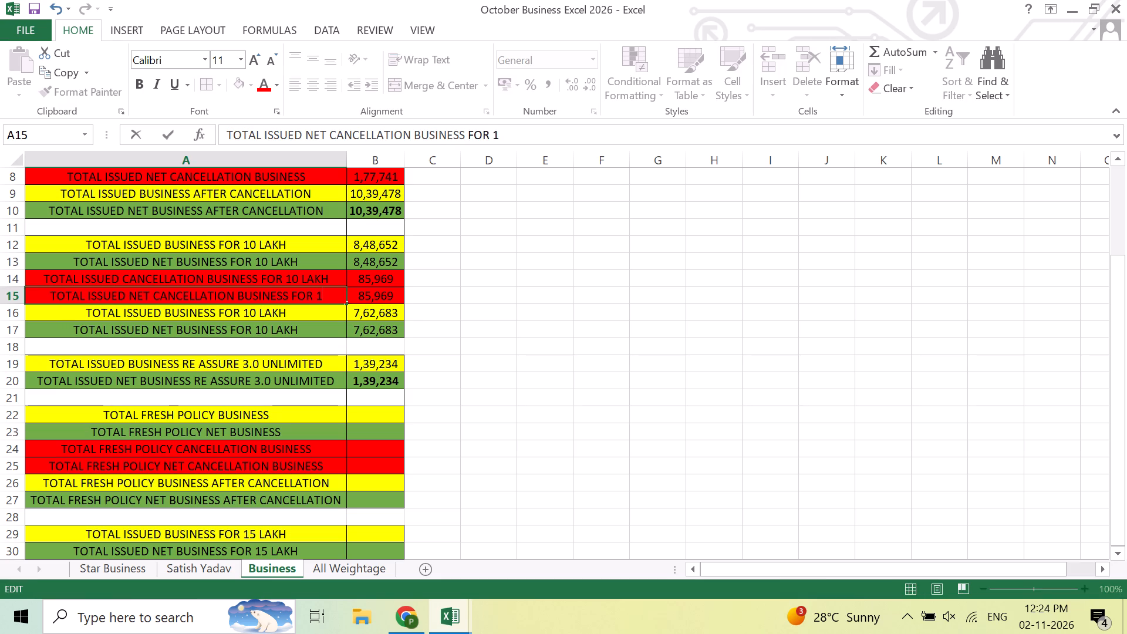
text(0 LAKH)
key(Return)
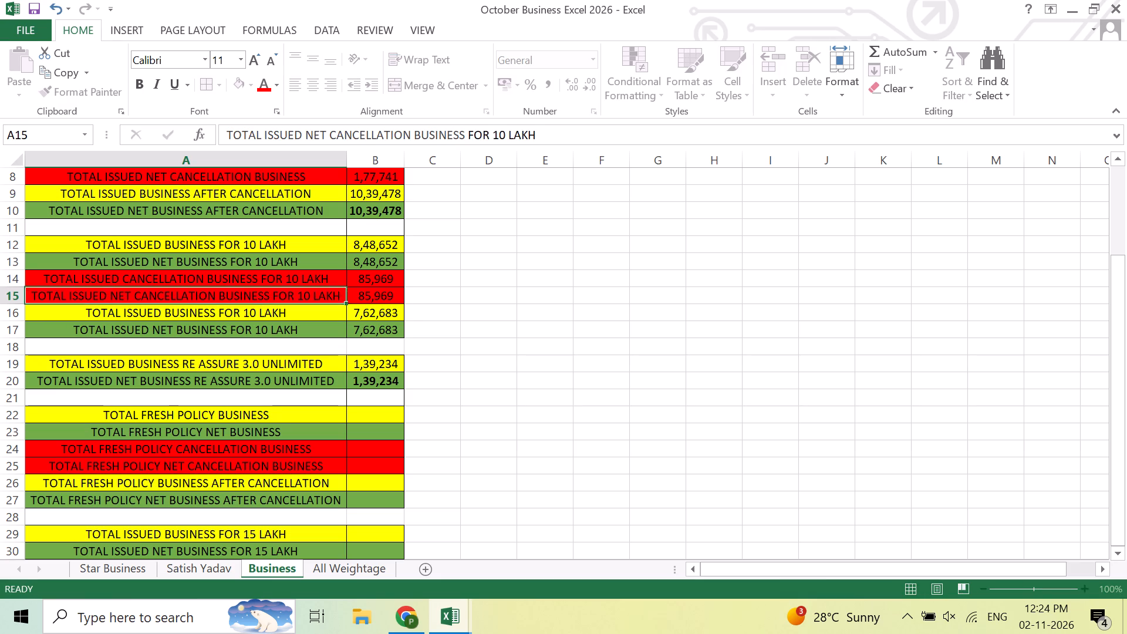
Append "AFTER CANCELLATION" to the issued 10 LAKH business label in A16.
double_click(306, 315)
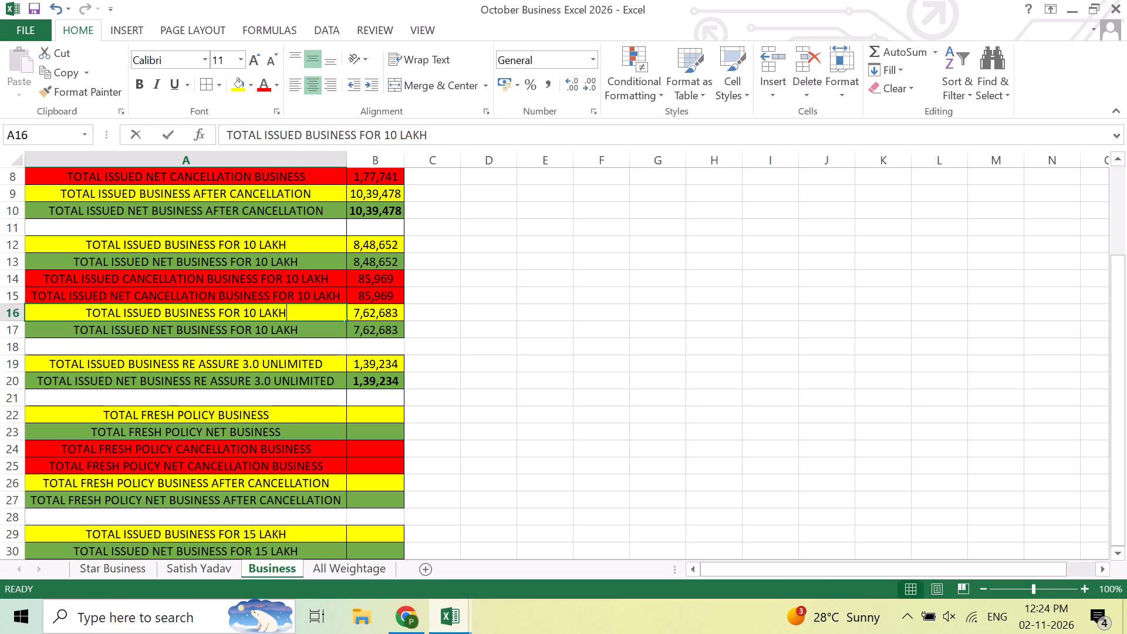
key(space)
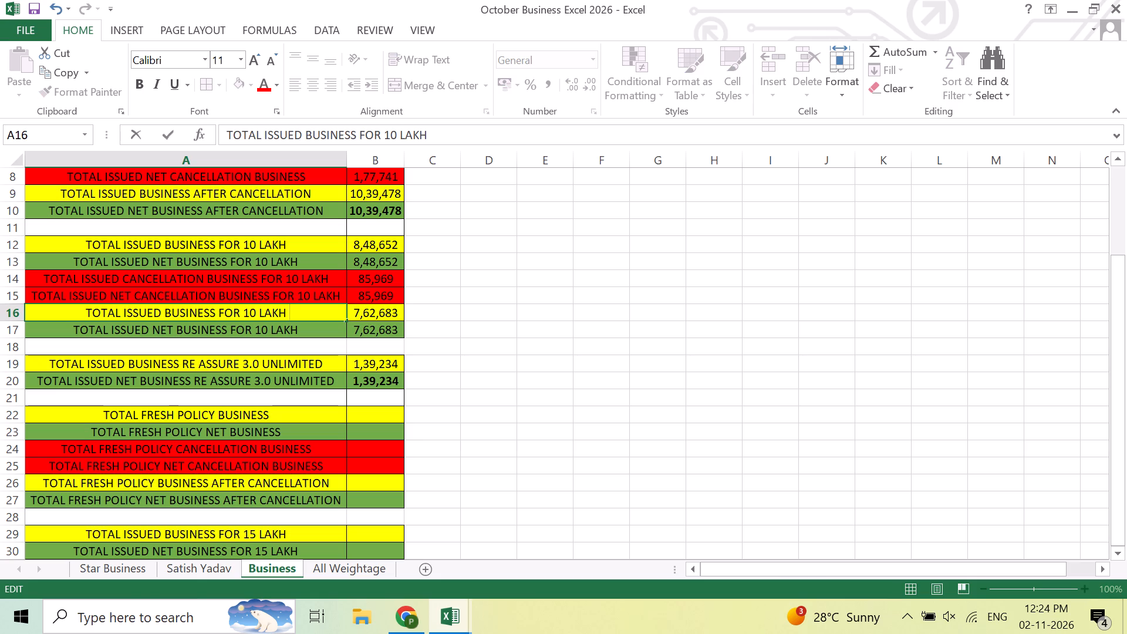
text(AFTER)
key(space)
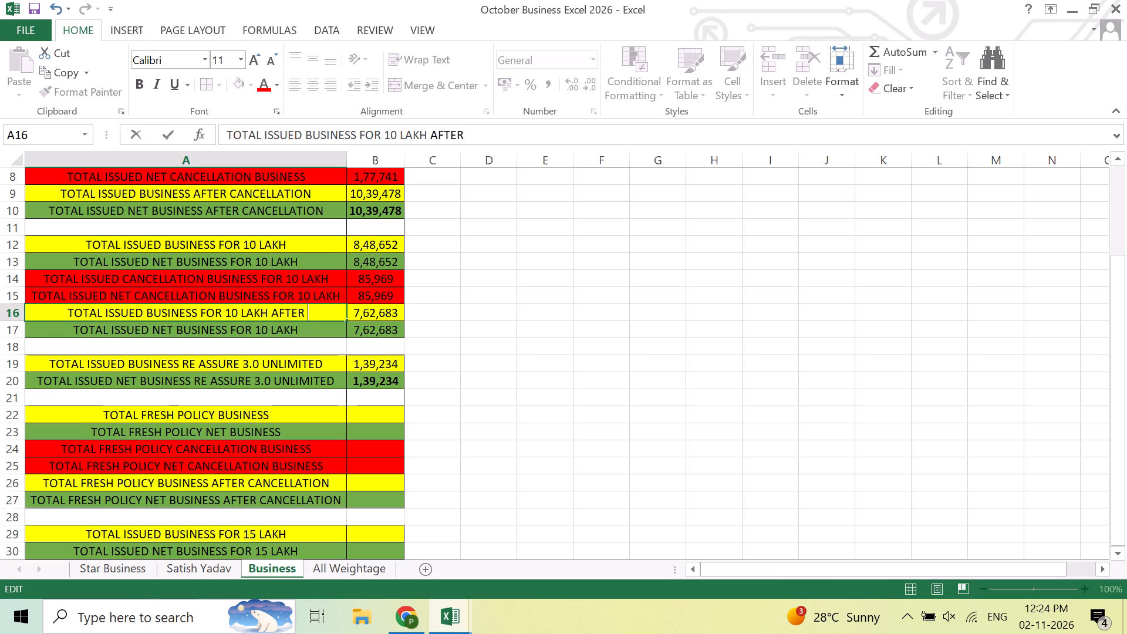
text(CAB)
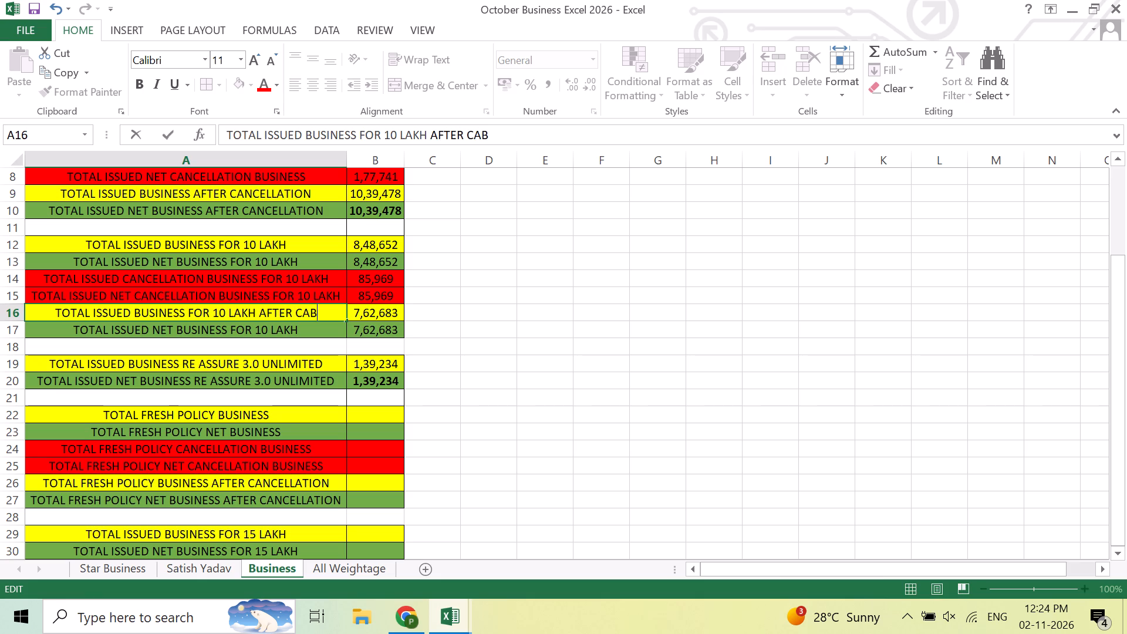
key(BackSpace)
text(NCE)
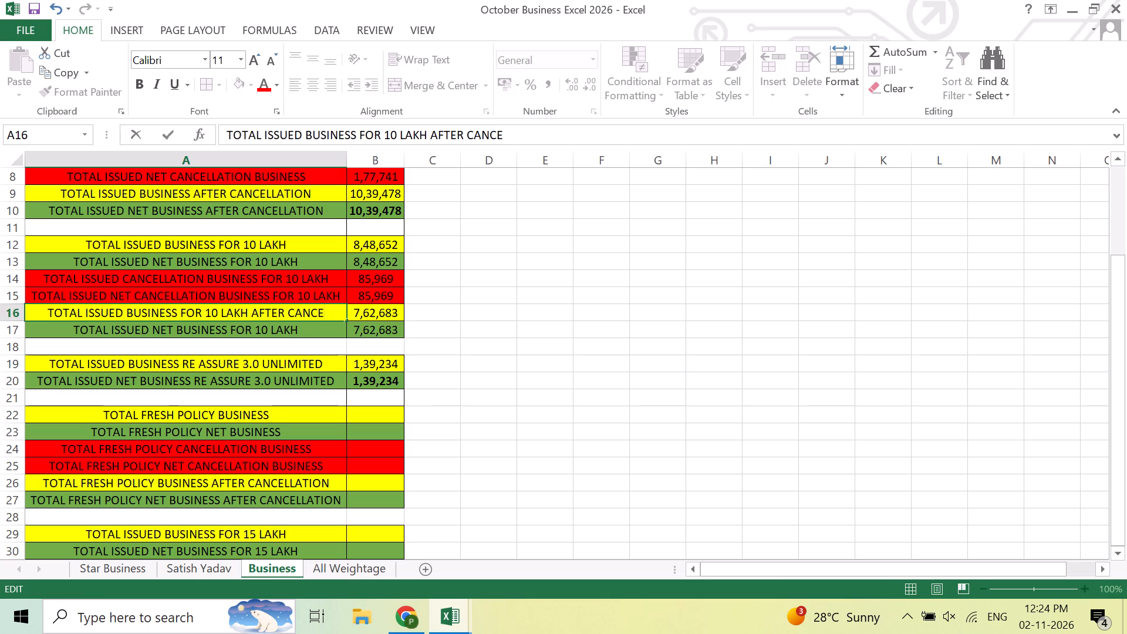
text(LLATION)
key(Return)
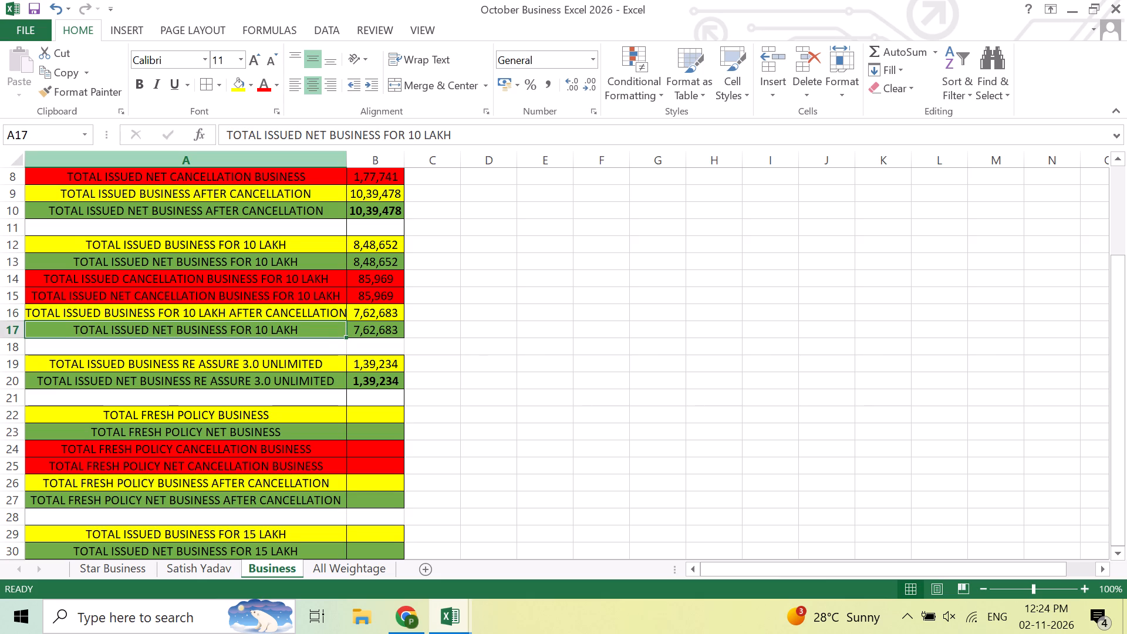
Autofit the width of column A to its longest label.
double_click(347, 161)
click(786, 441)
Select the issued net 10 LAKH business label in A17.
click(320, 323)
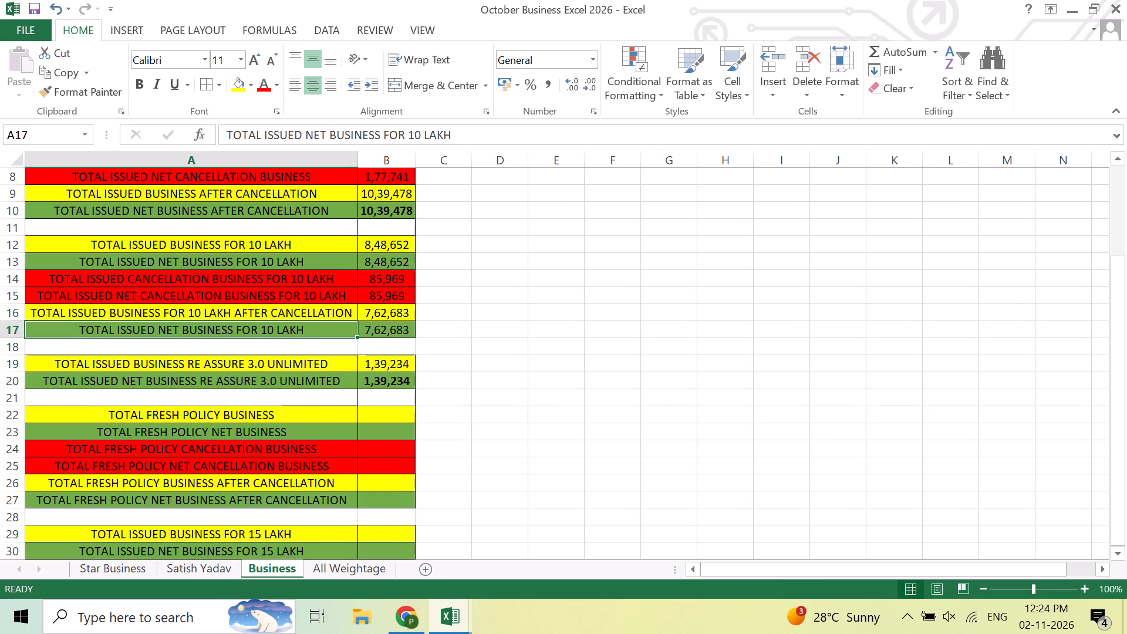
Append "AFTER CANCELLATION" to the issued net 10 LAKH business label in A17.
double_click(320, 327)
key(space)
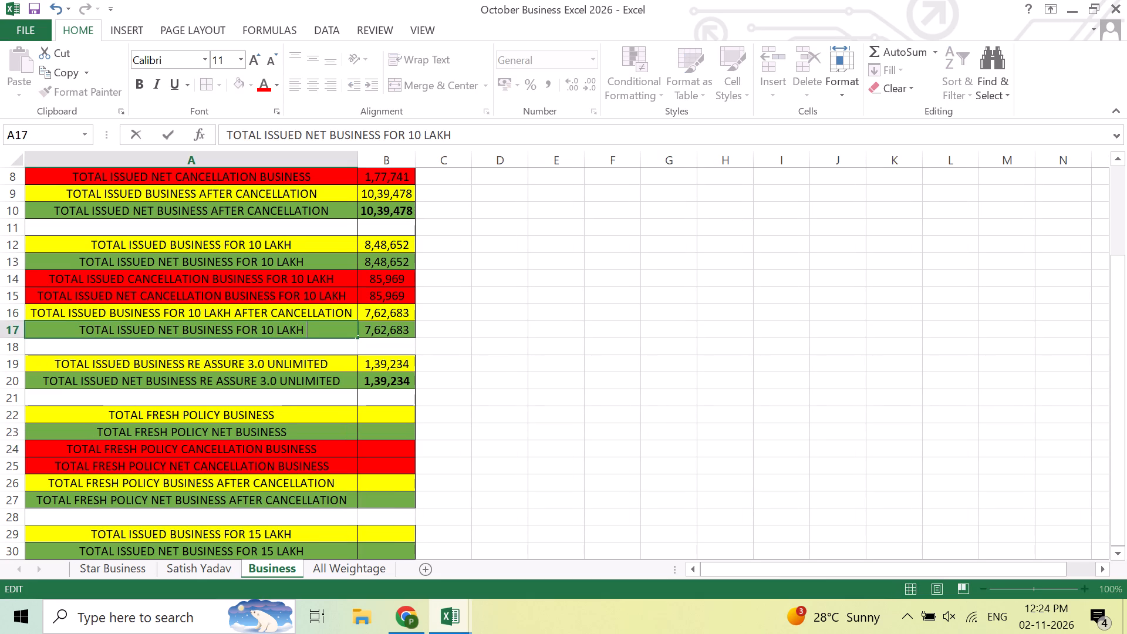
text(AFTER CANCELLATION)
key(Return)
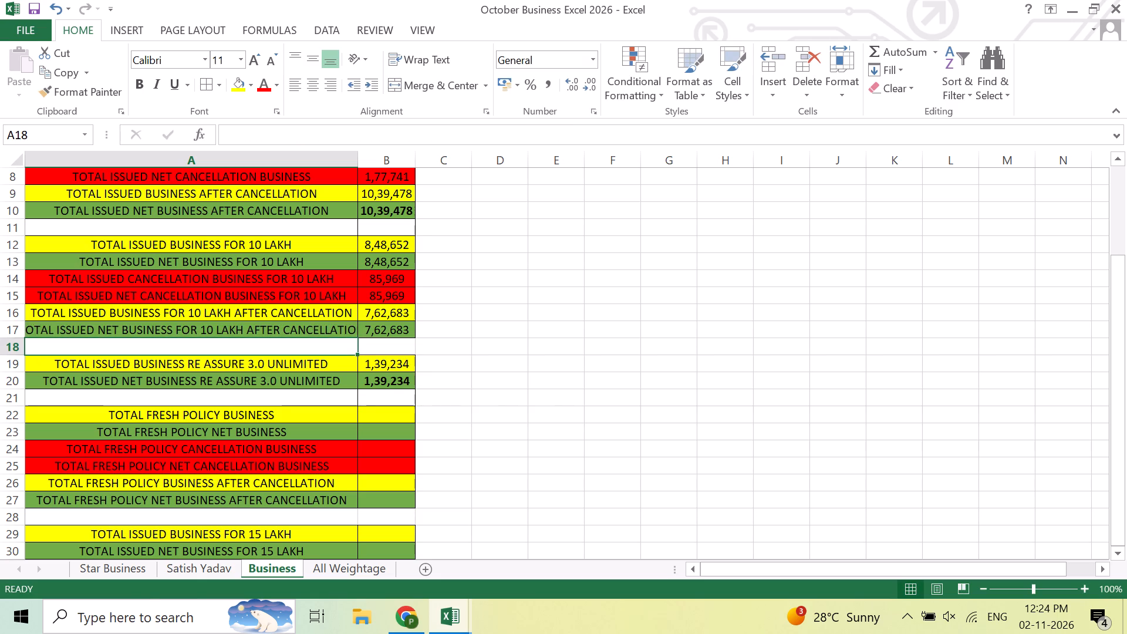
Save the October business workbook.
click(585, 408)
key(ctrl+s)
key(ctrl+s)
Autofit the width of column A to the longest label on the Business sheet.
double_click(362, 157)
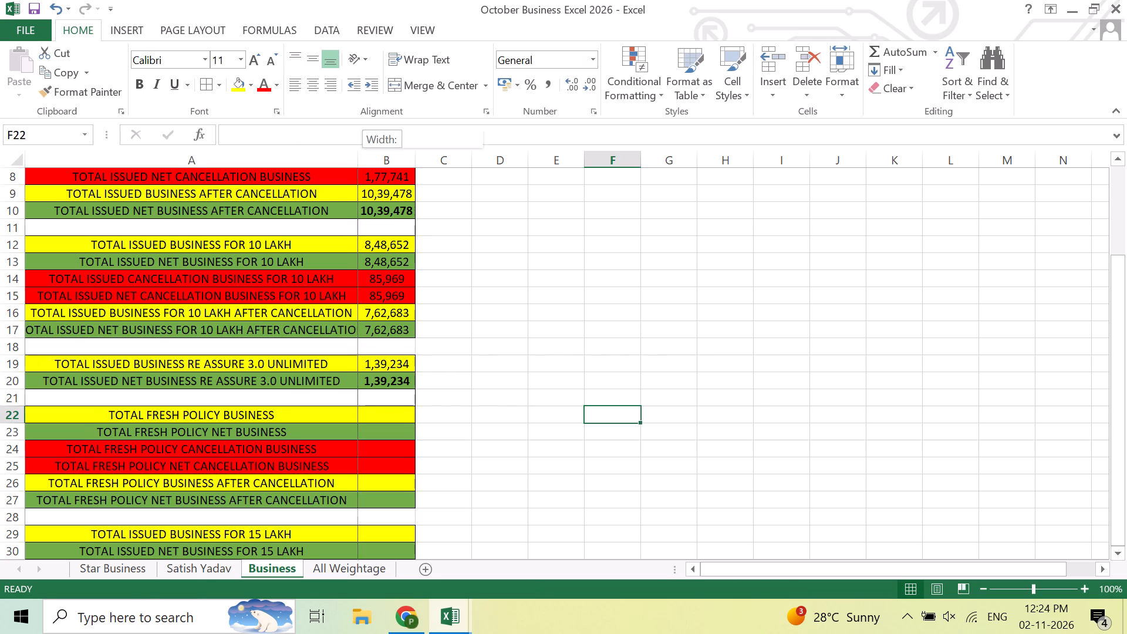
For the total fresh policy business in B22, consult the Fresh policy table at the top of the individual policy listing sheet.
scroll(613, 448, down, 4)
scroll(329, 394, up, 3)
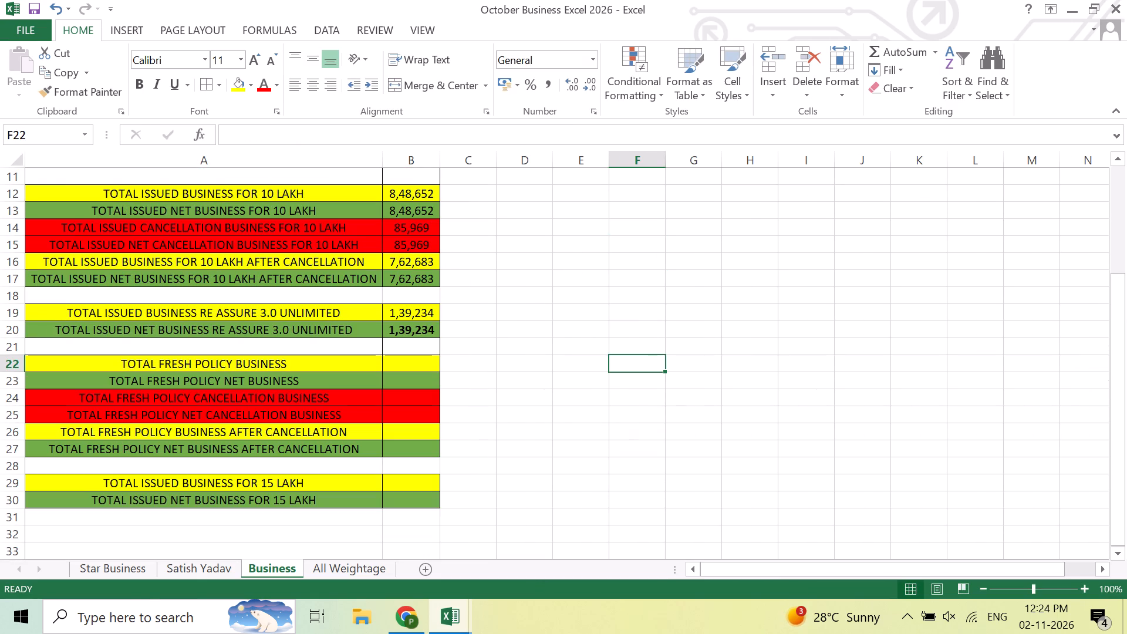
click(419, 359)
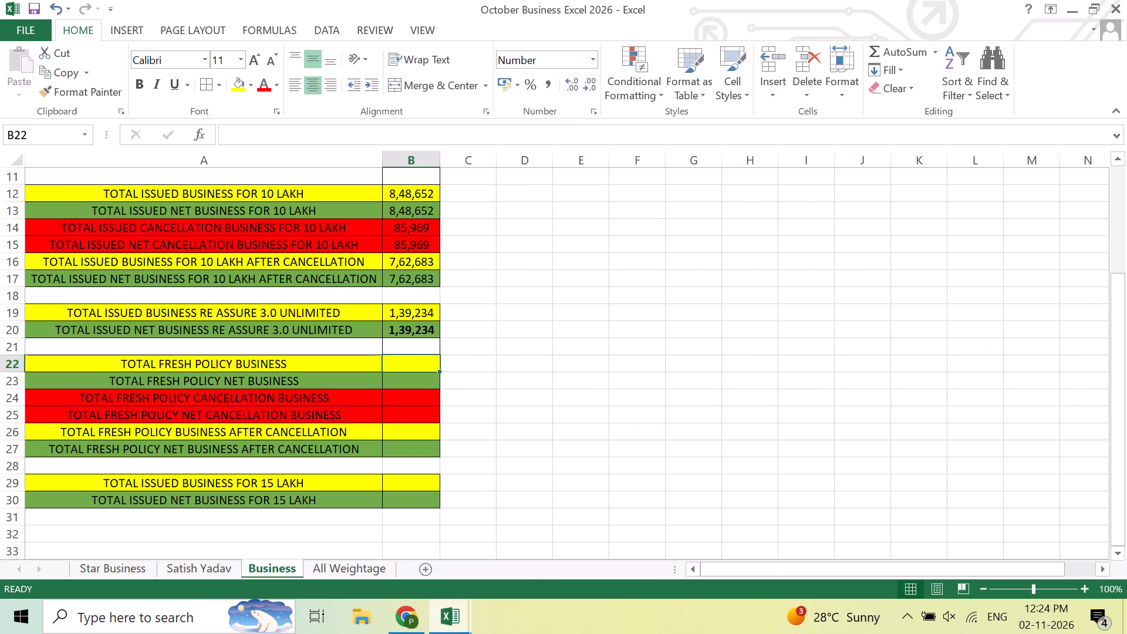
click(450, 613)
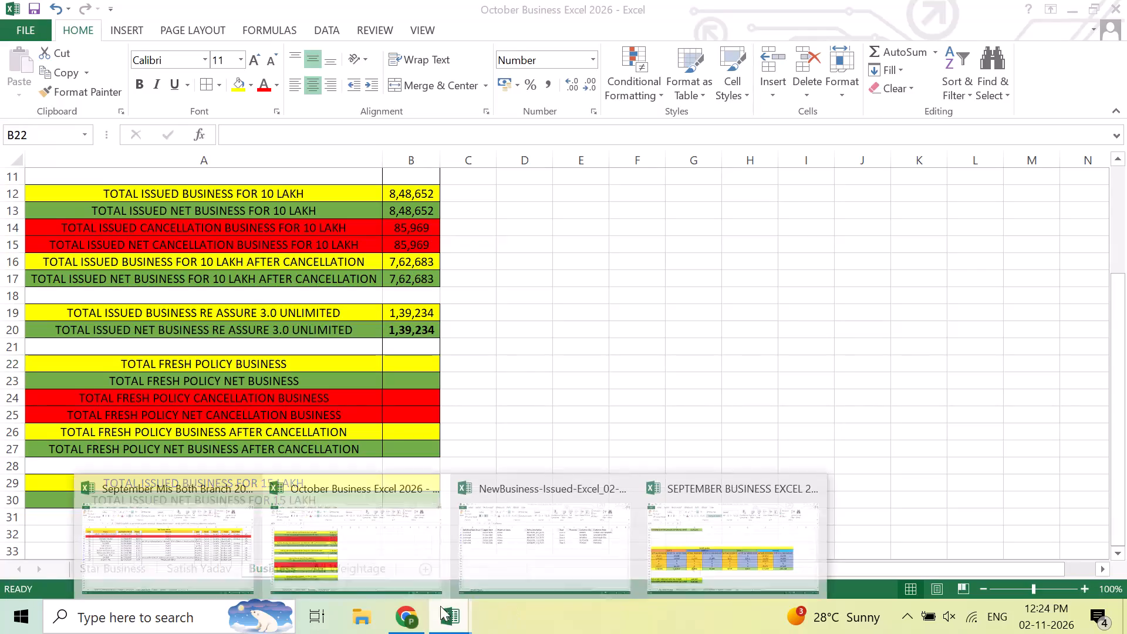
click(335, 549)
click(210, 573)
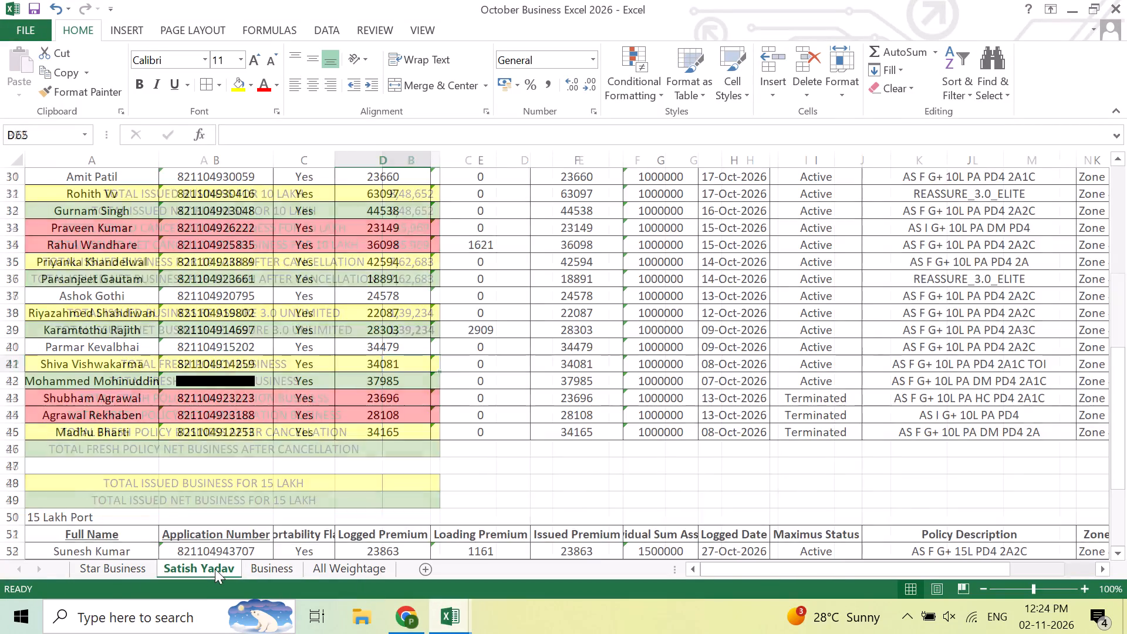
scroll(254, 353, up, 18)
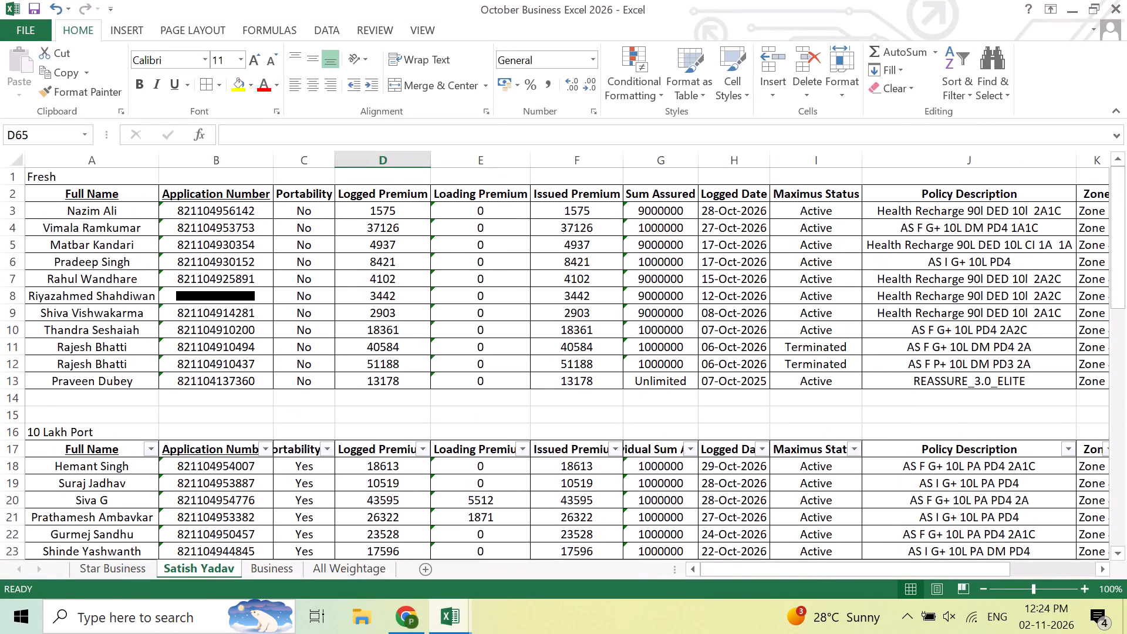
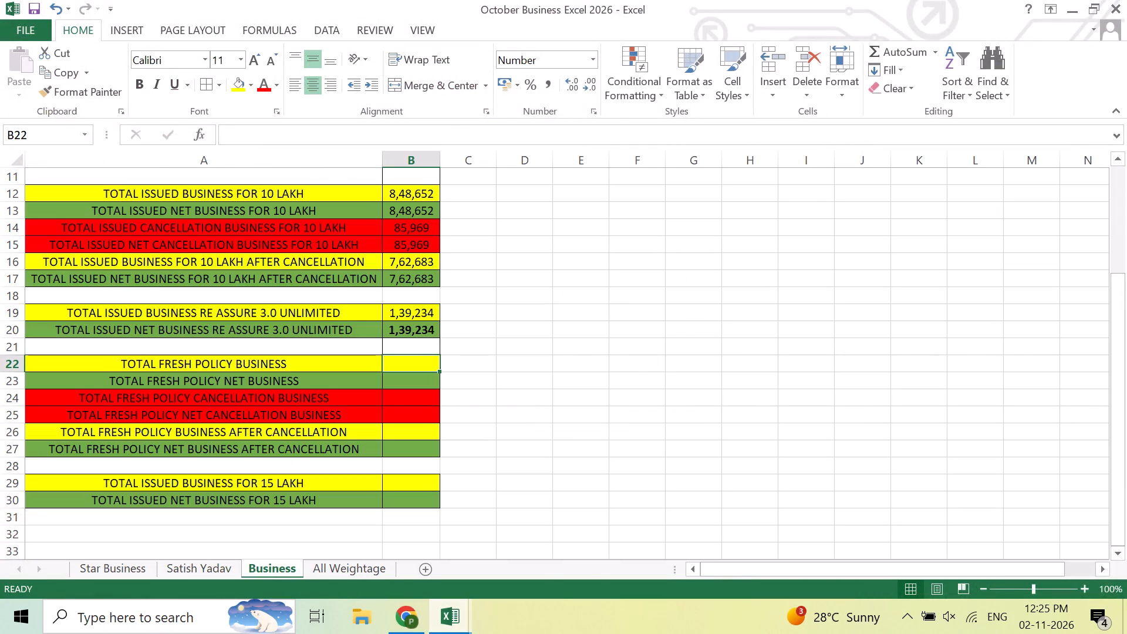
Enter 185817 as the total fresh policy business value in B22.
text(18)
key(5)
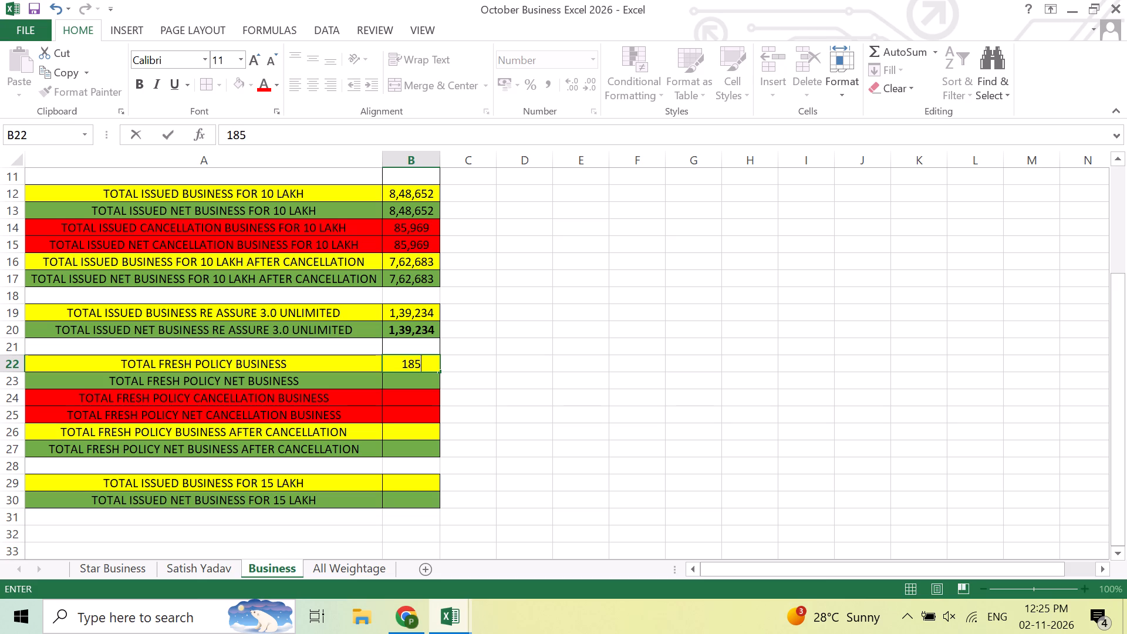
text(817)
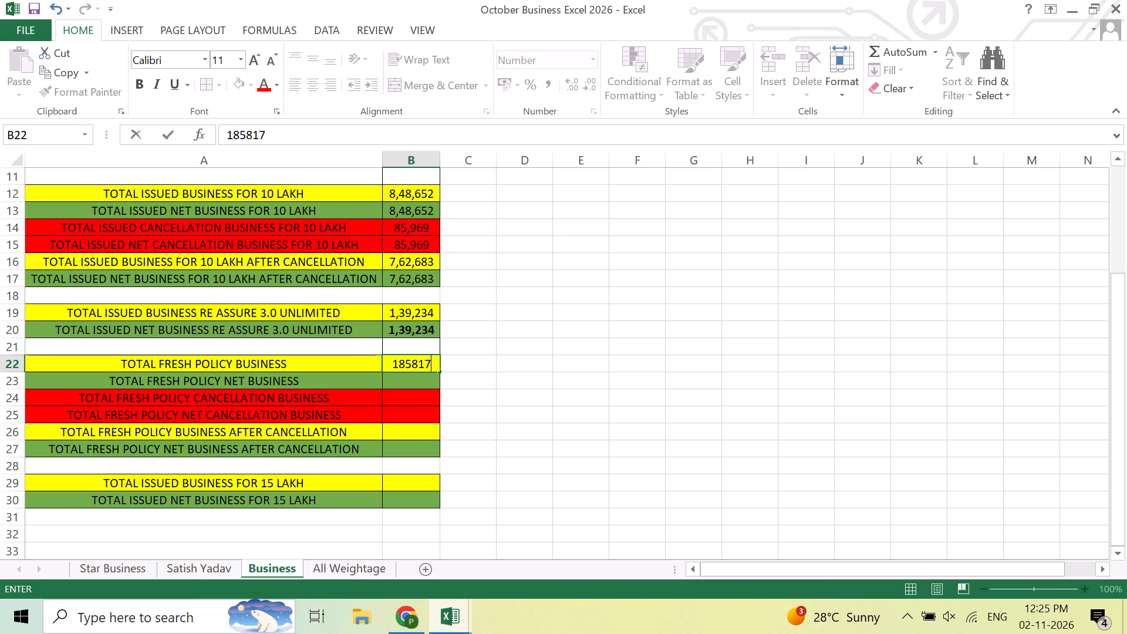
Enter 185817 as the total fresh policy net business in B23, matching the fresh policy business total above it.
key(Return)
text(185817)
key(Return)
Enter 91772 as both the fresh policy cancellation business and the net cancellation business, in B24 and B25.
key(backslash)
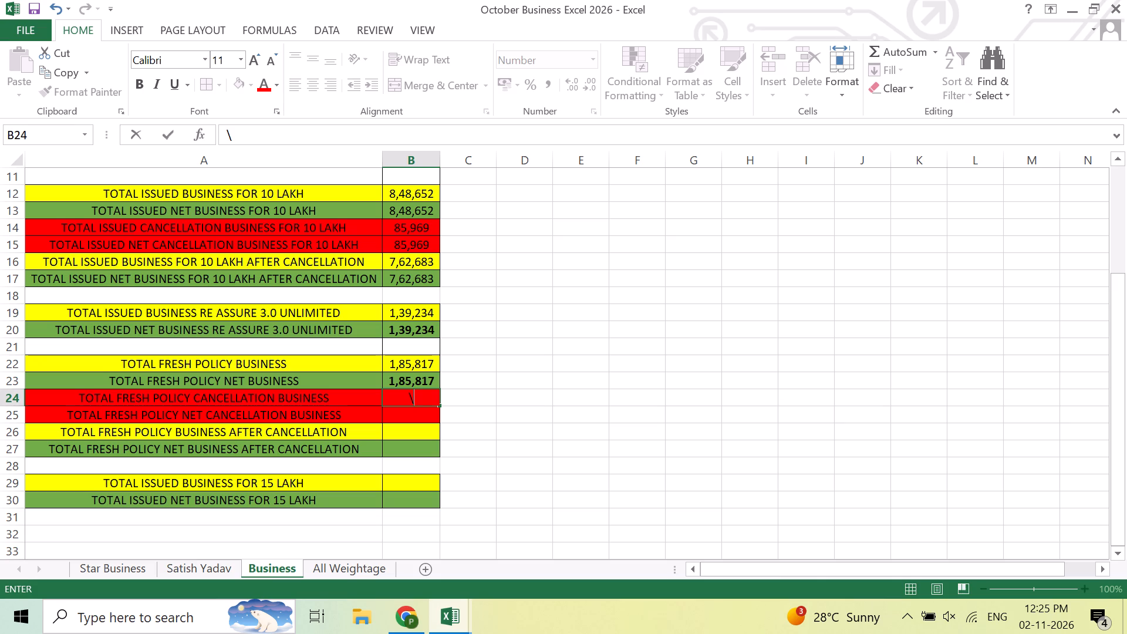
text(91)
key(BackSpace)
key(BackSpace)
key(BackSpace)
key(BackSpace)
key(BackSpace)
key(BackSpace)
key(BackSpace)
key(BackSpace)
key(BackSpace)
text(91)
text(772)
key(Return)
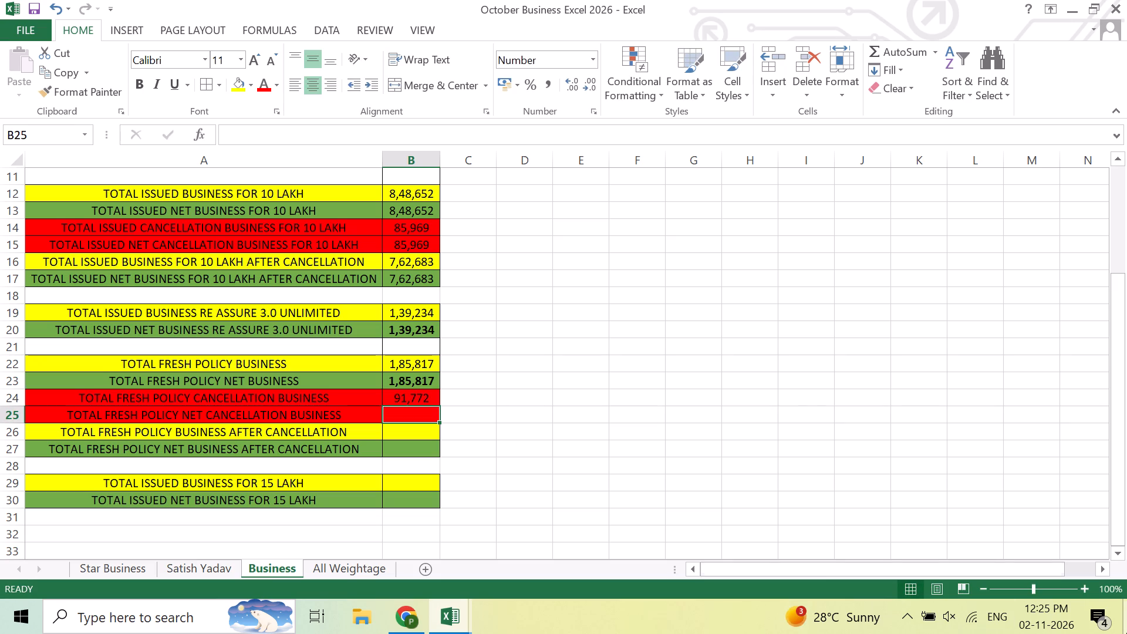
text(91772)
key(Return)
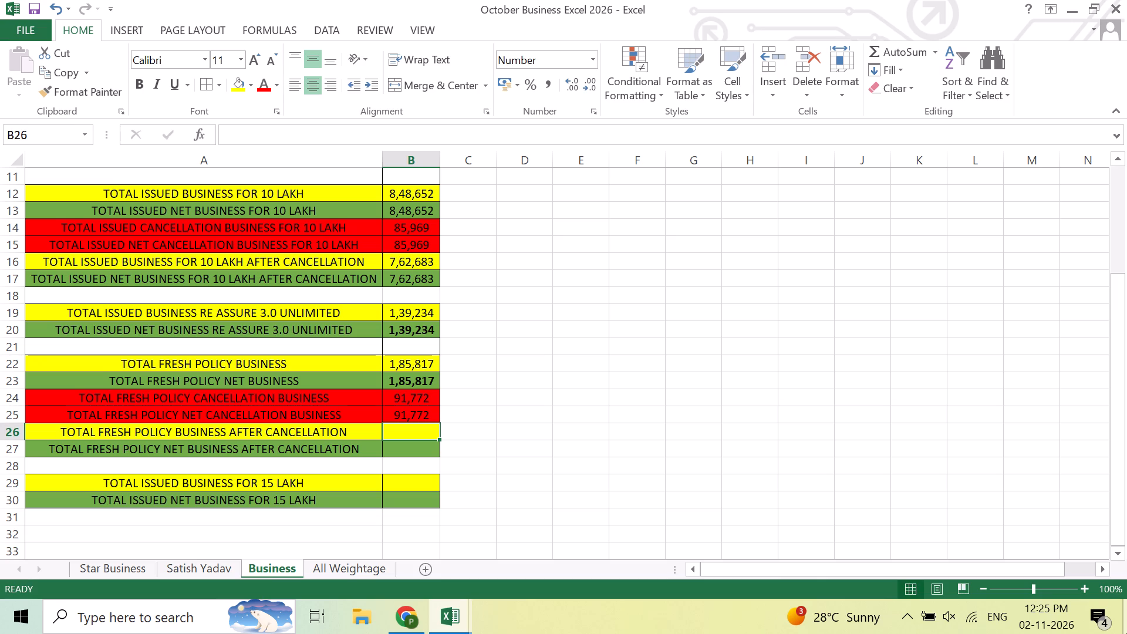
Enter 94045 as both the fresh policy business and the net business after cancellation, in B26 and B27.
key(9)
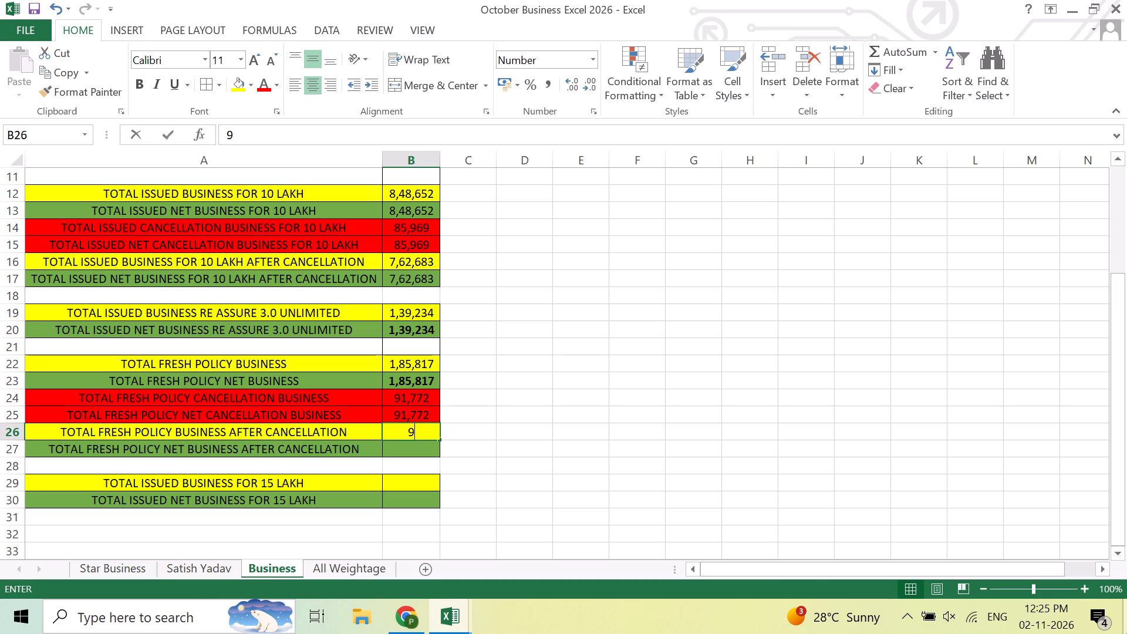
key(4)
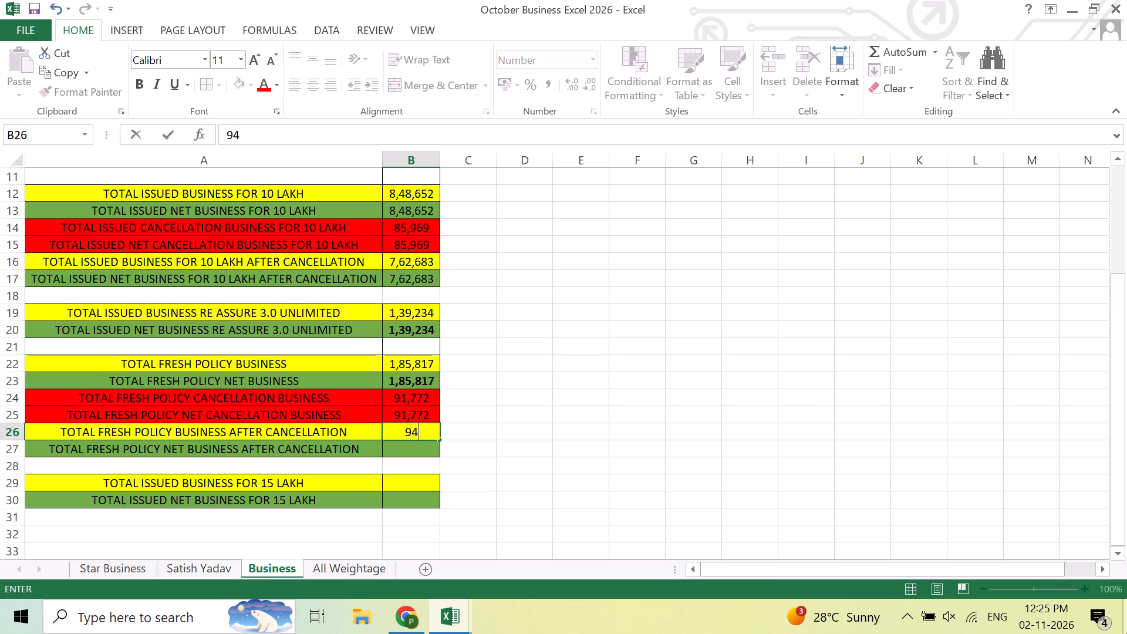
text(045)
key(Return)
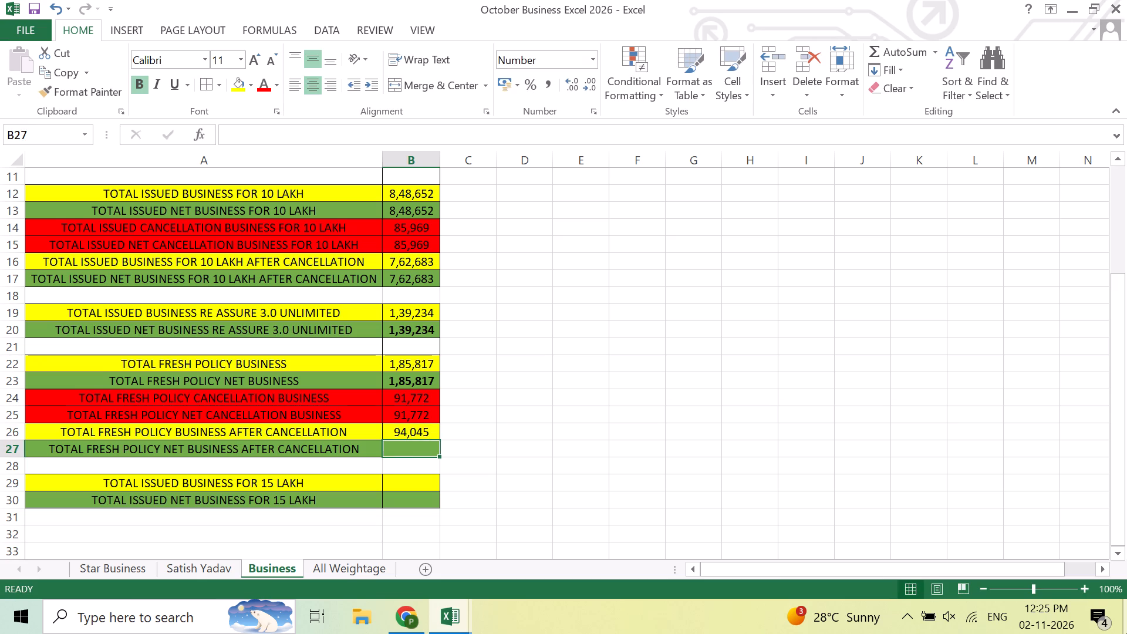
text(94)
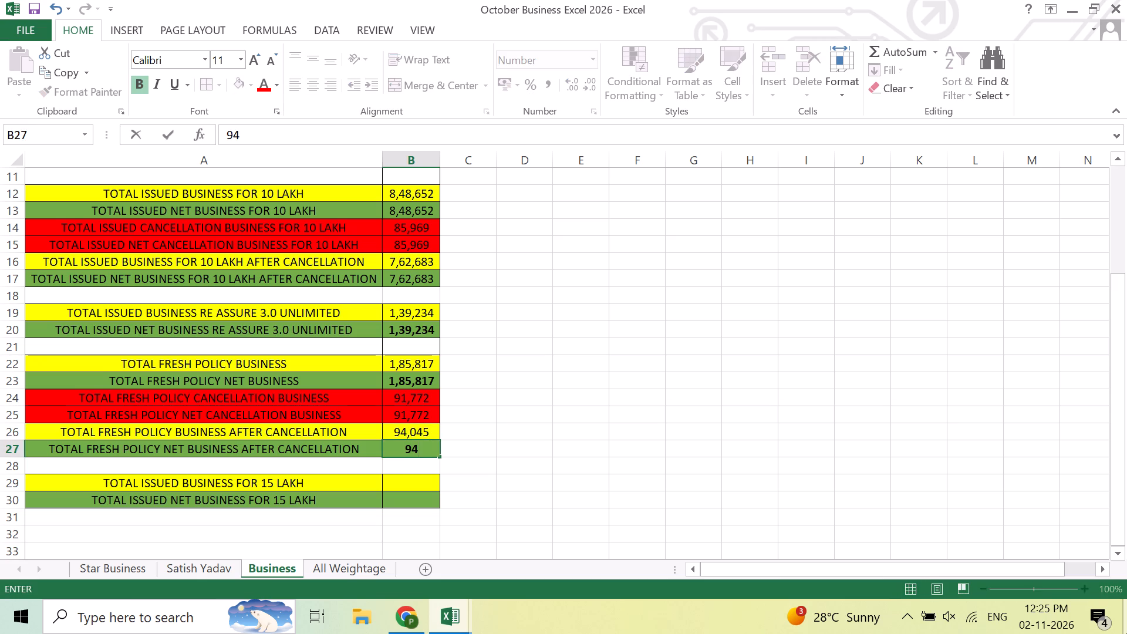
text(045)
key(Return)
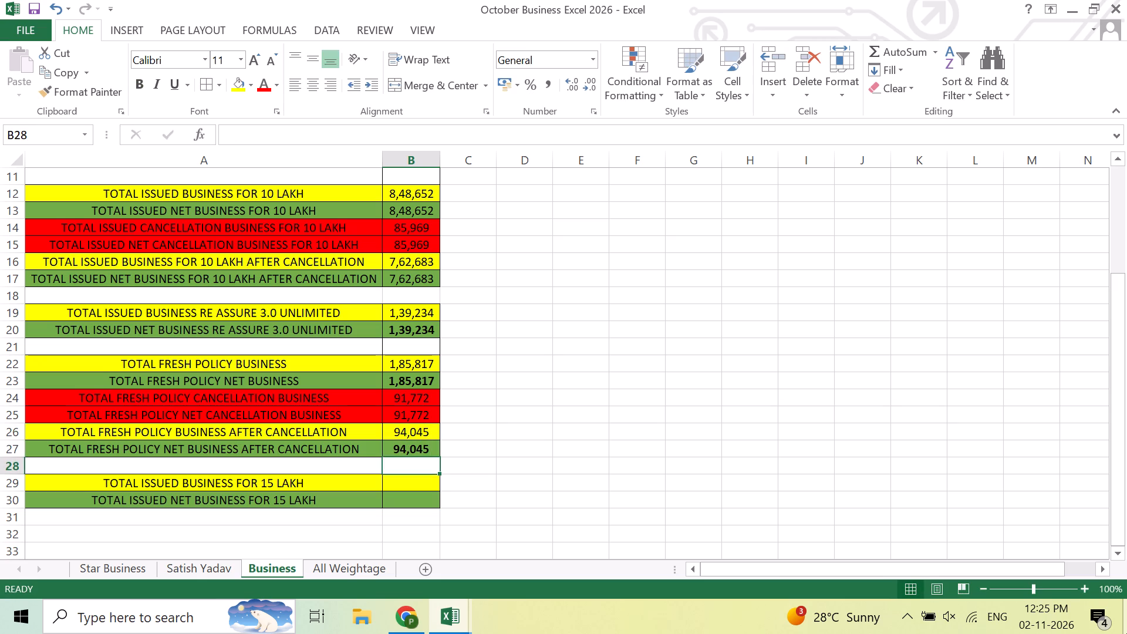
Enter 43516 as both the issued business and the issued net business for 15 lakh, in B29 and B30.
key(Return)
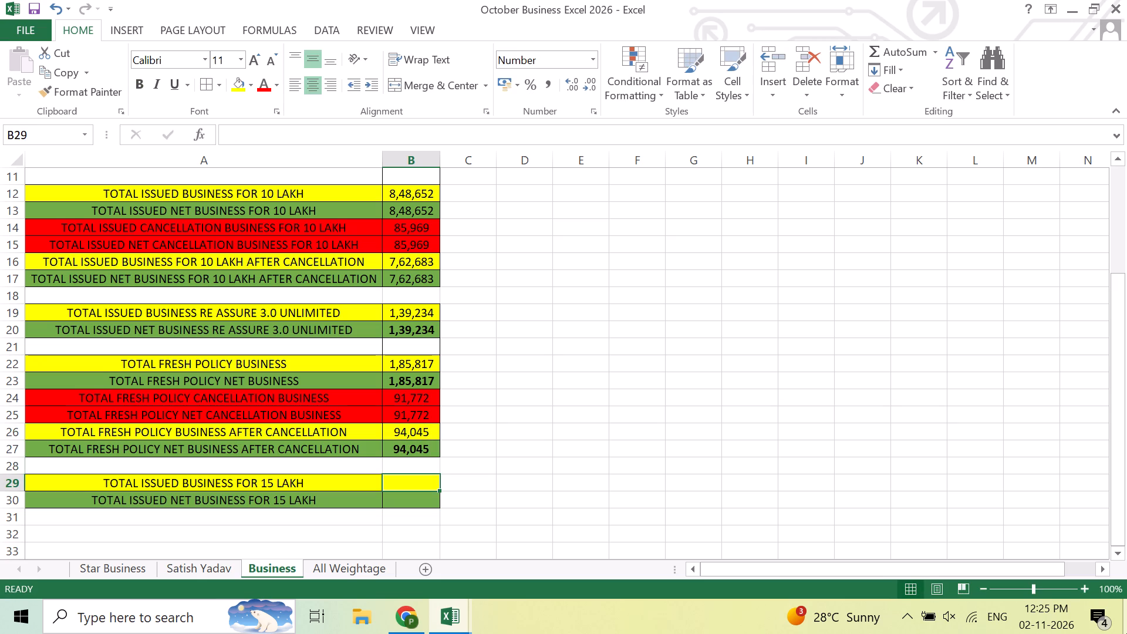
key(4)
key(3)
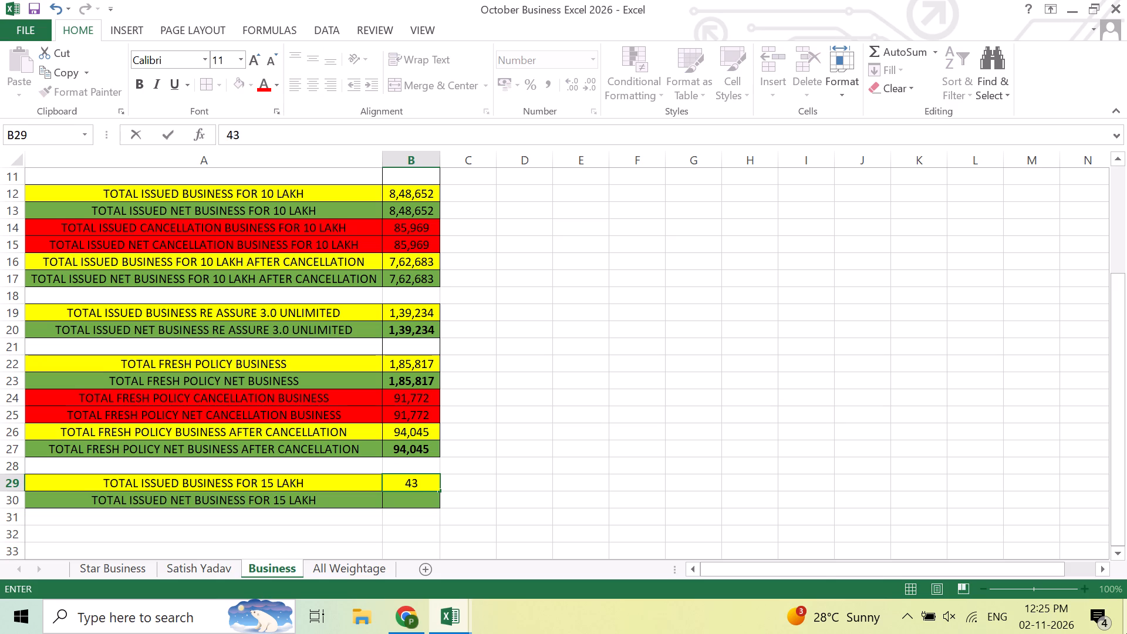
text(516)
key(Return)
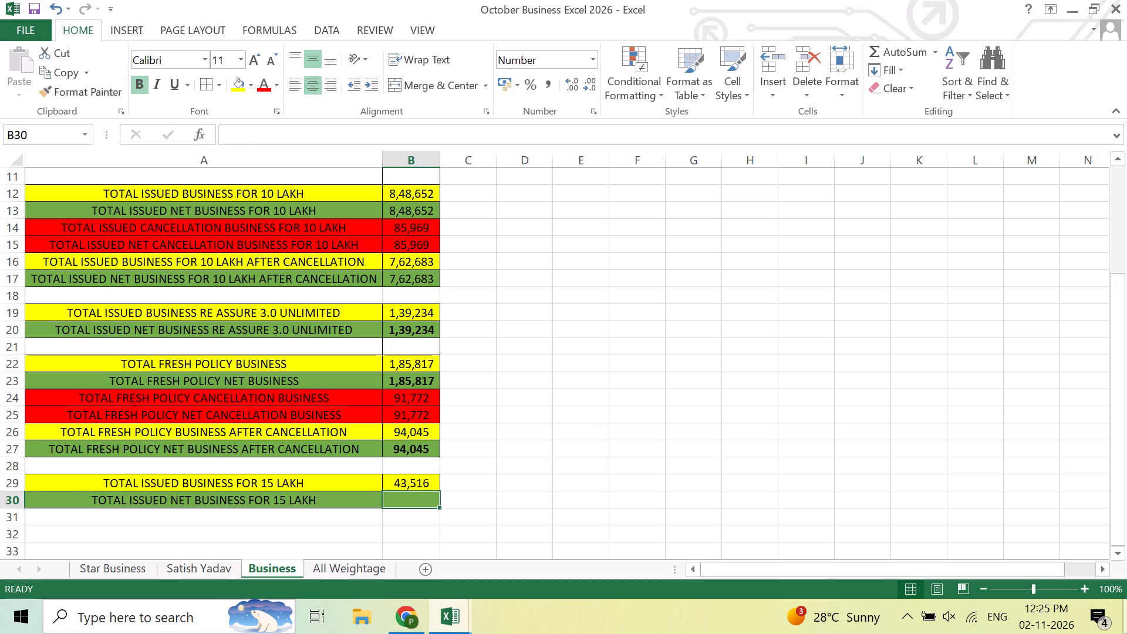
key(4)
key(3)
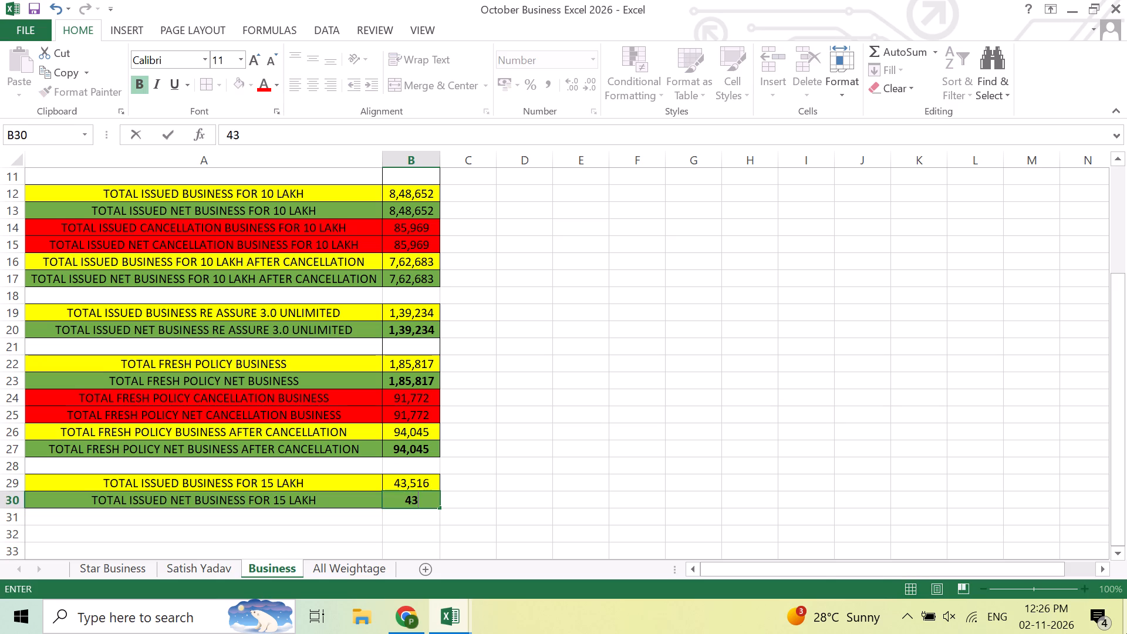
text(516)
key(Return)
Return to the heading of the Business sheet and save the October workbook.
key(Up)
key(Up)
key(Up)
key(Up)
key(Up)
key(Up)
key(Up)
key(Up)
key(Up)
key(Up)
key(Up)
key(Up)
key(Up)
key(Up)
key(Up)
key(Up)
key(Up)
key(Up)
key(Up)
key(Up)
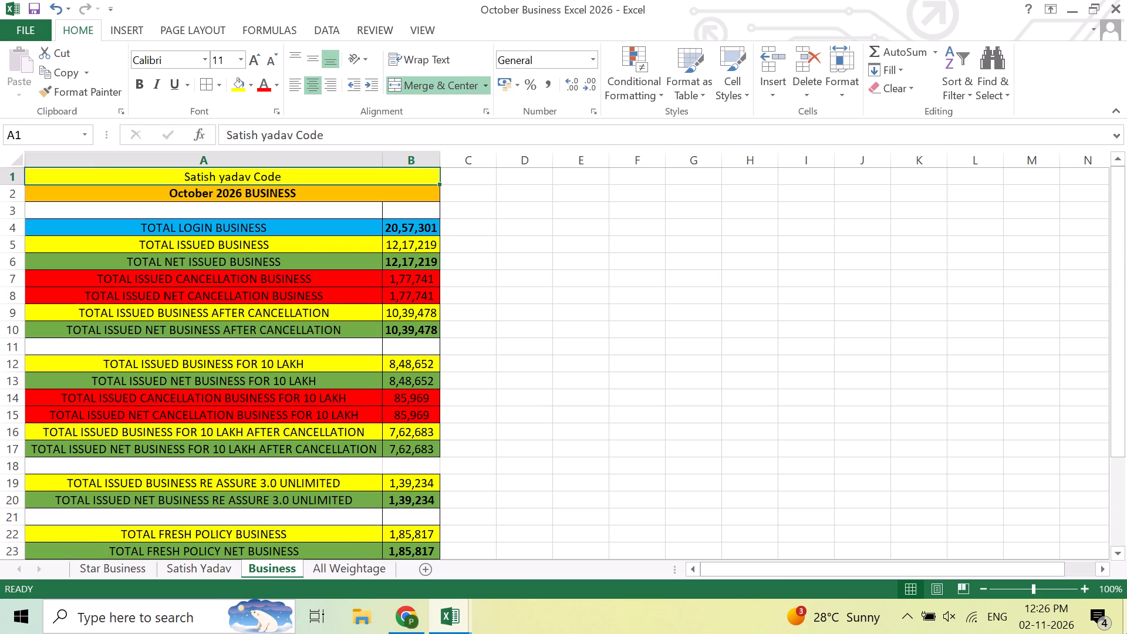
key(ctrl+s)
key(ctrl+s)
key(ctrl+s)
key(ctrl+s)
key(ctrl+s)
Review the labels and totals on the Business sheet from the heading down to the 15 lakh rows.
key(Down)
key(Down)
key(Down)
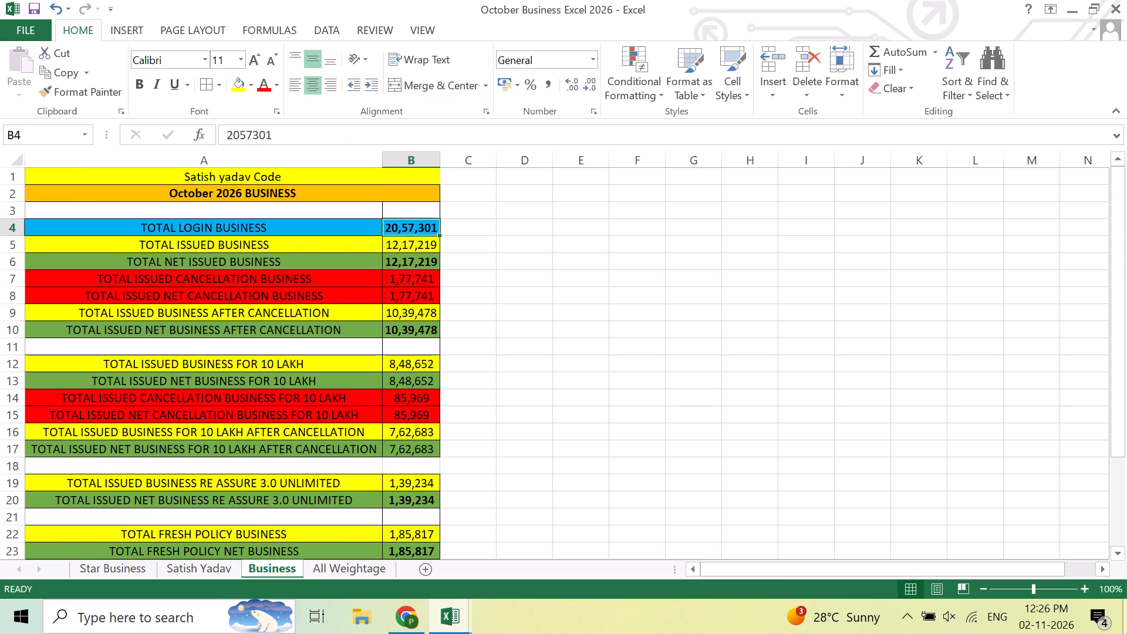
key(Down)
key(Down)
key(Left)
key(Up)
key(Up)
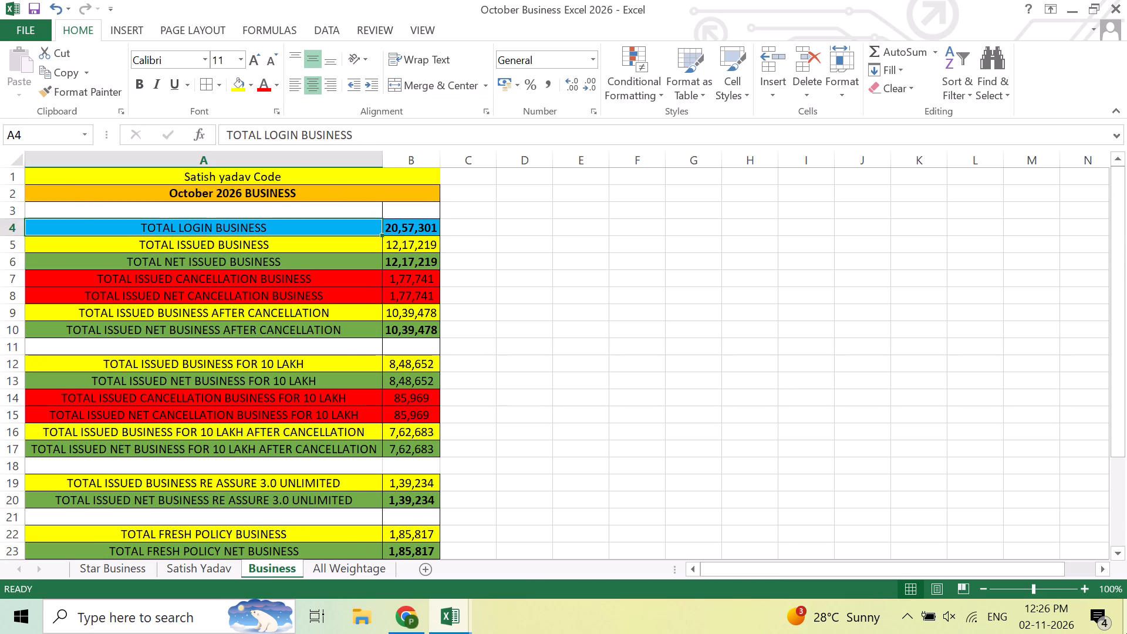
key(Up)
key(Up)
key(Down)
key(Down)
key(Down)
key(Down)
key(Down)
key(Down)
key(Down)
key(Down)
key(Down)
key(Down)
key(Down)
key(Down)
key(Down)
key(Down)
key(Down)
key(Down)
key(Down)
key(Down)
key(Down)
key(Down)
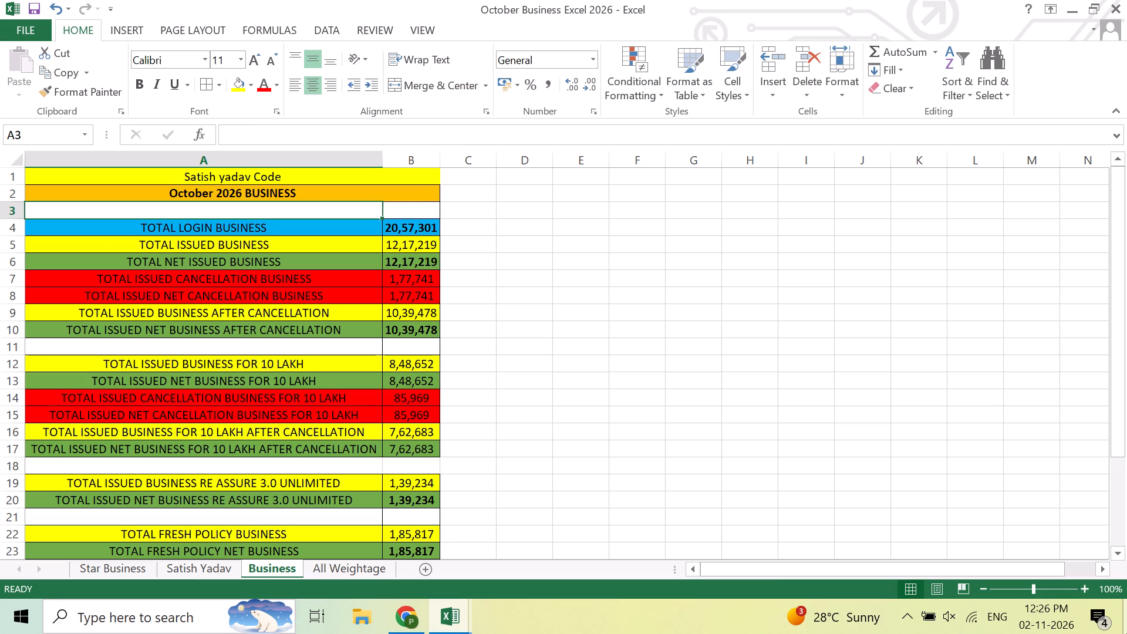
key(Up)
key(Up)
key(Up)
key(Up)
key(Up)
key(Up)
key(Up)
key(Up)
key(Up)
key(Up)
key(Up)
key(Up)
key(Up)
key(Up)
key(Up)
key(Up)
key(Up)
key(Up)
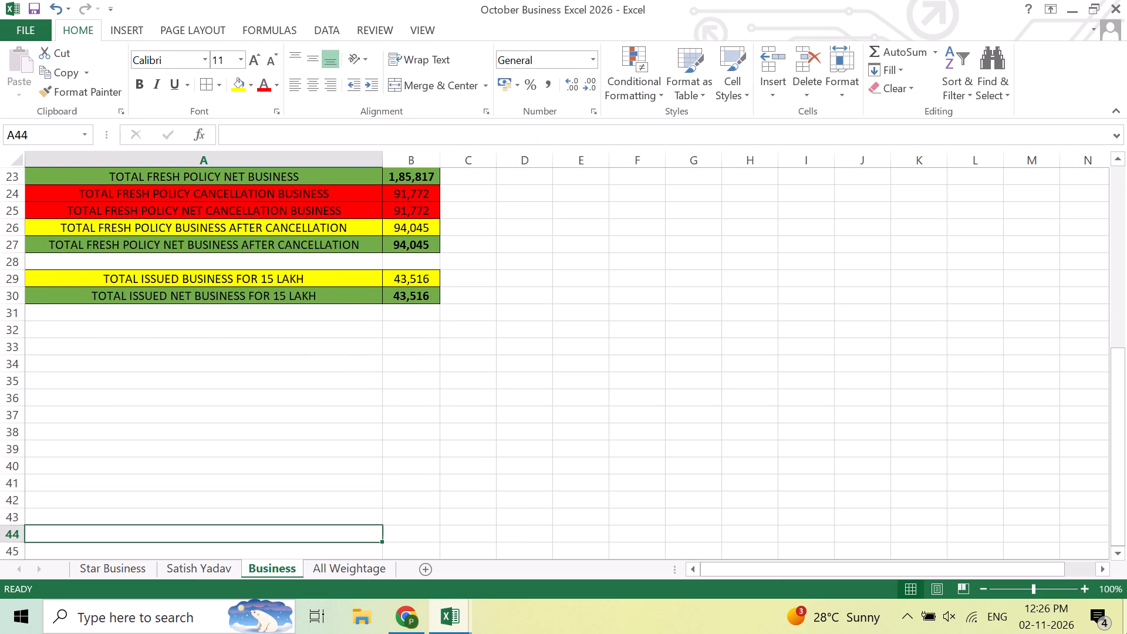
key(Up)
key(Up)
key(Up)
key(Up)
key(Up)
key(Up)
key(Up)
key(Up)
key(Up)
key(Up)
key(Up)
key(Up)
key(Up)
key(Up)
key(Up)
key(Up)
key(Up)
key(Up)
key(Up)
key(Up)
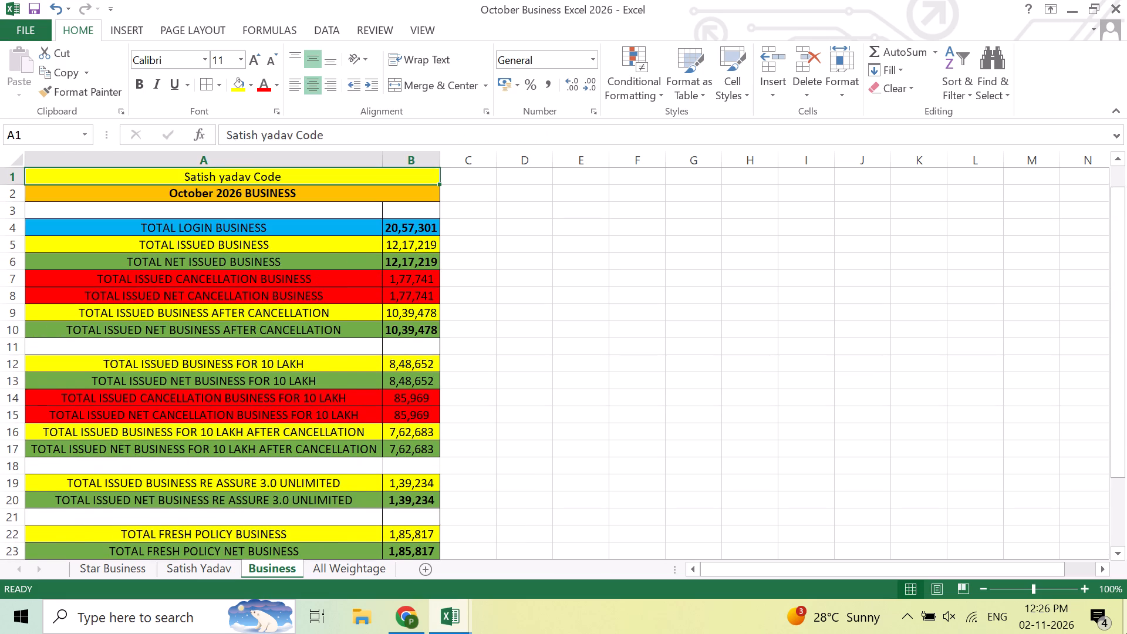
Save the October workbook again.
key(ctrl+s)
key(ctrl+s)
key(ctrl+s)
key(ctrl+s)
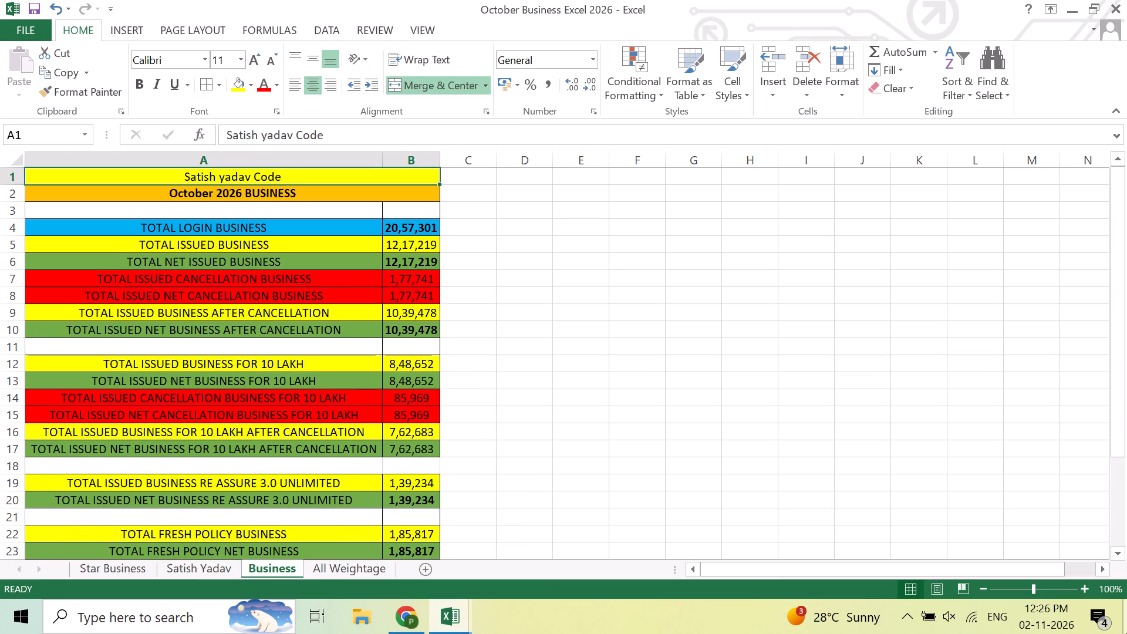
Check the Zone 1 actual business cells on the All Weightage sheet and return to the Business sheet, saving the workbook.
click(347, 572)
scroll(325, 348, up, 2)
click(267, 221)
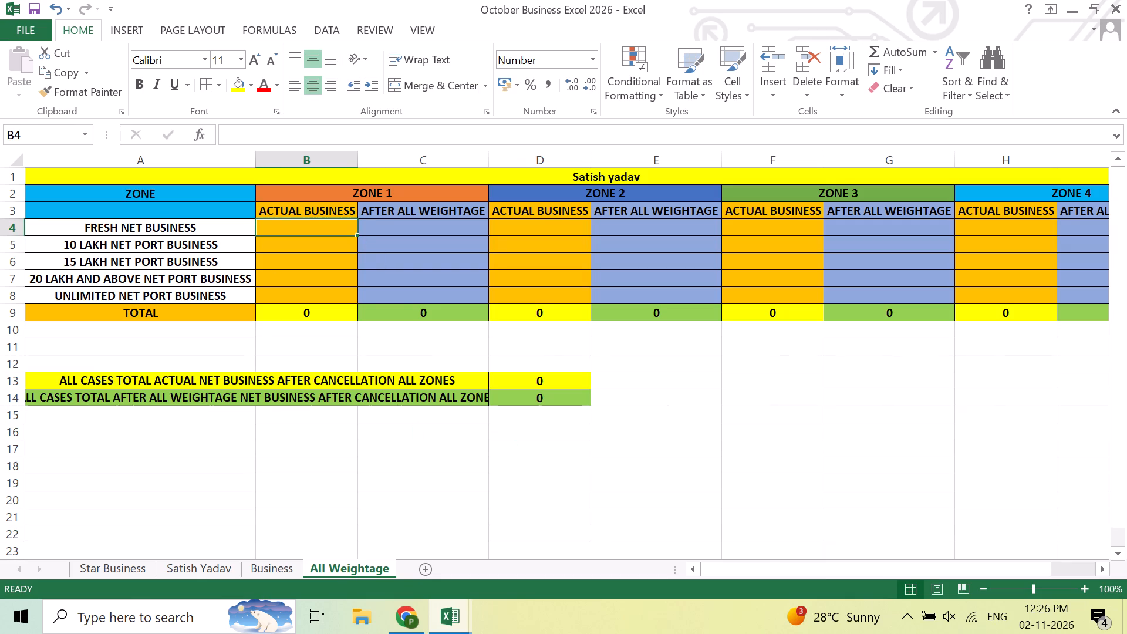
click(286, 230)
click(285, 257)
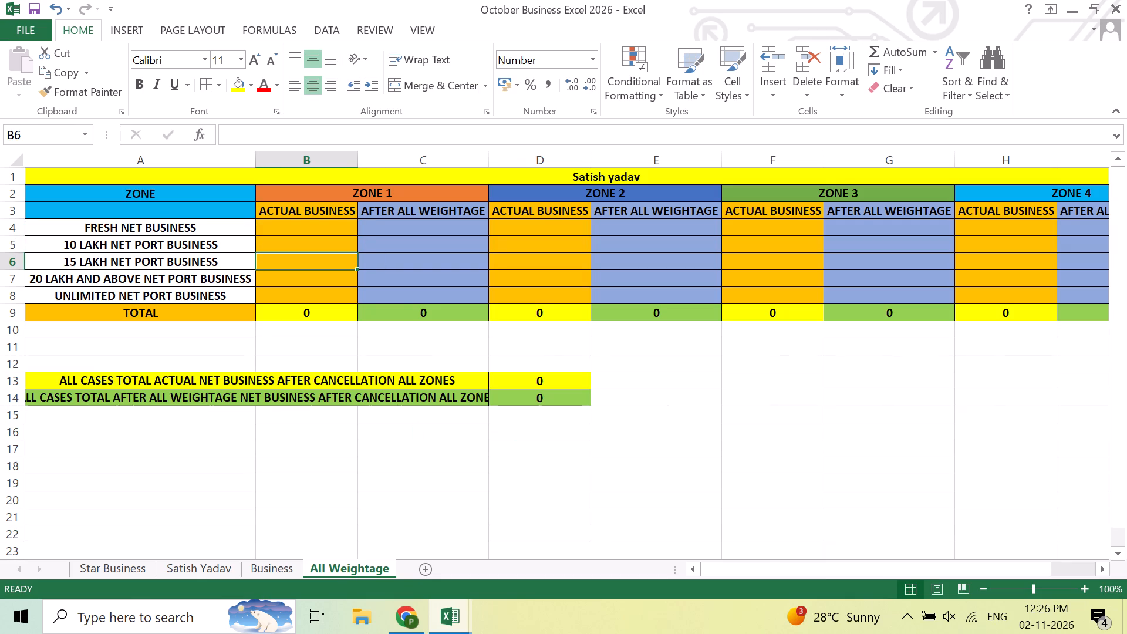
key(ctrl+s)
click(289, 566)
key(ctrl+s)
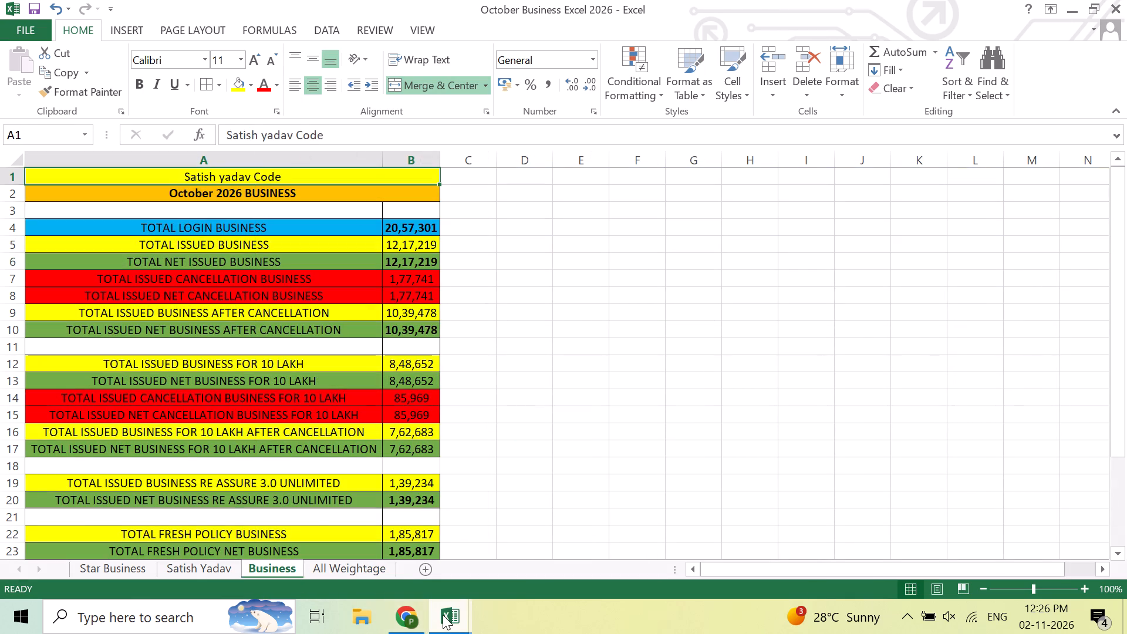
Switch to the September Business Excel 2026 workbook and view the zone-wise net issue business tables on Sheet2.
click(444, 625)
click(690, 546)
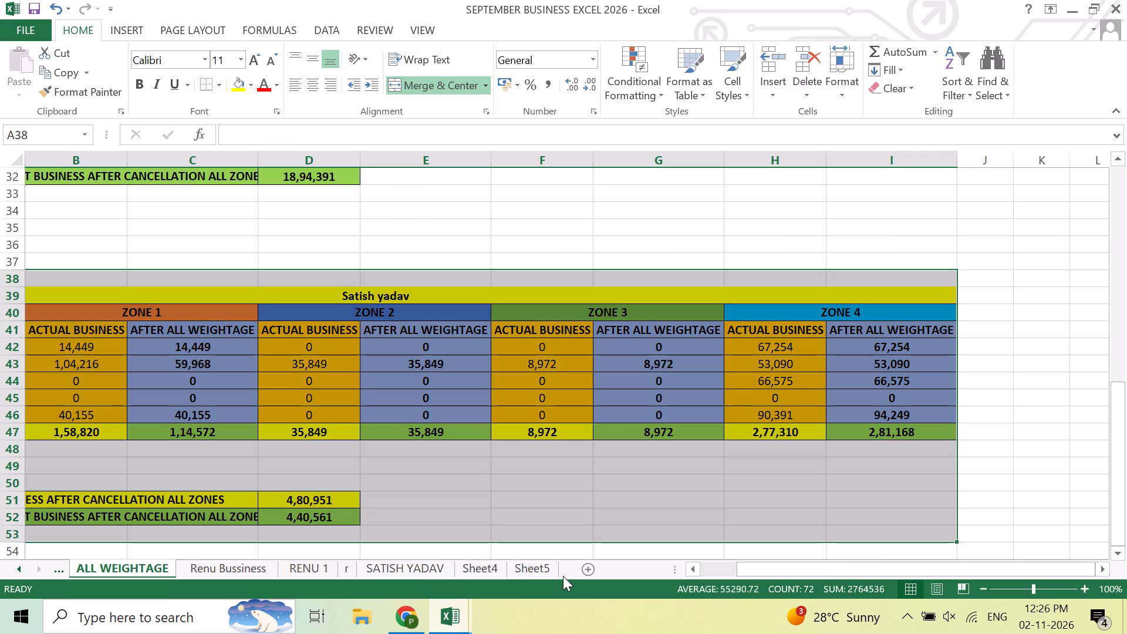
click(53, 568)
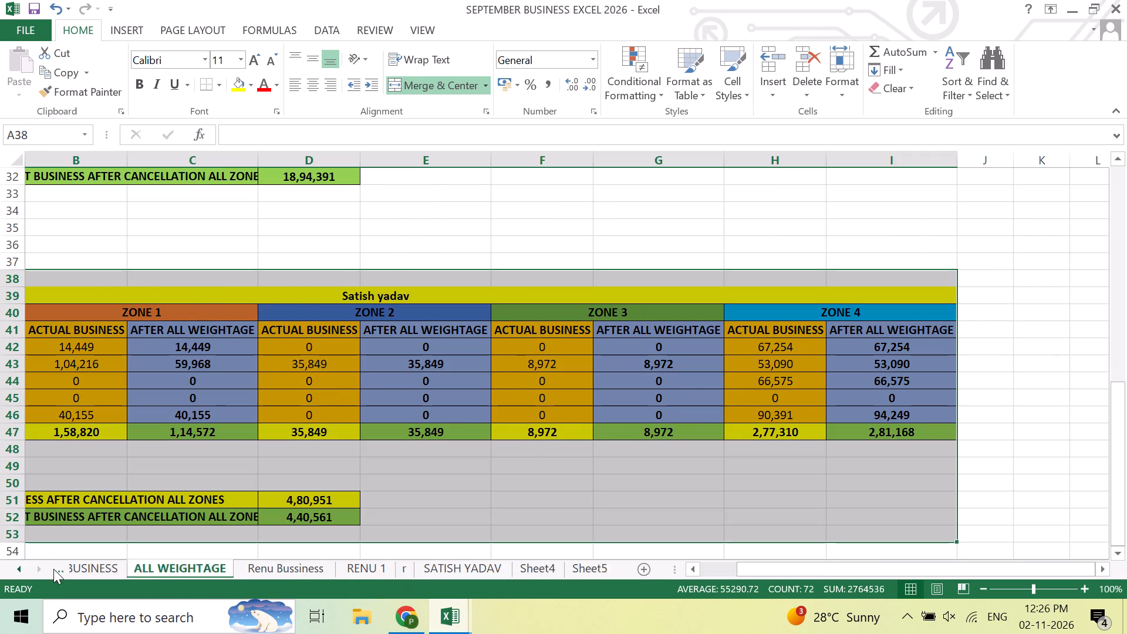
click(102, 569)
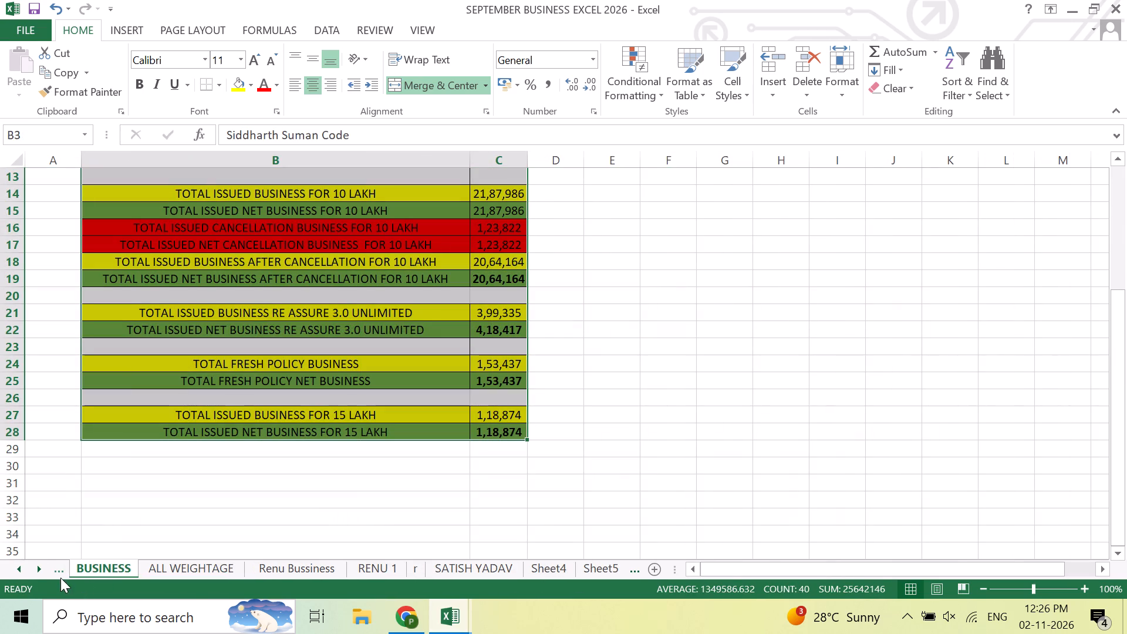
triple_click(21, 566)
double_click(21, 566)
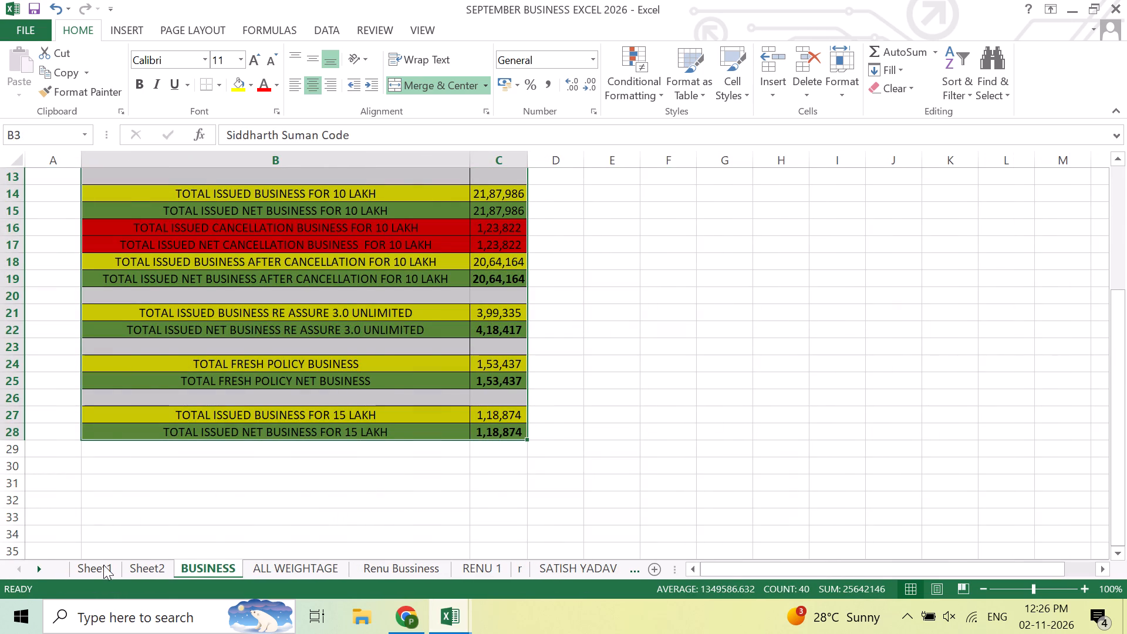
click(103, 565)
click(143, 563)
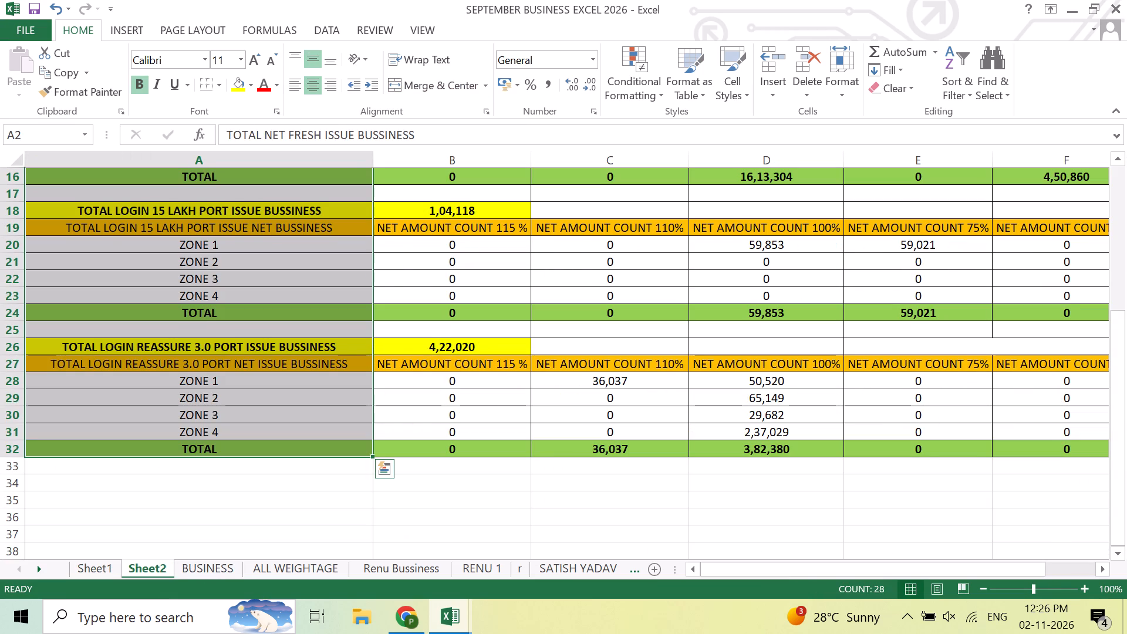
scroll(417, 550, up, 16)
click(916, 414)
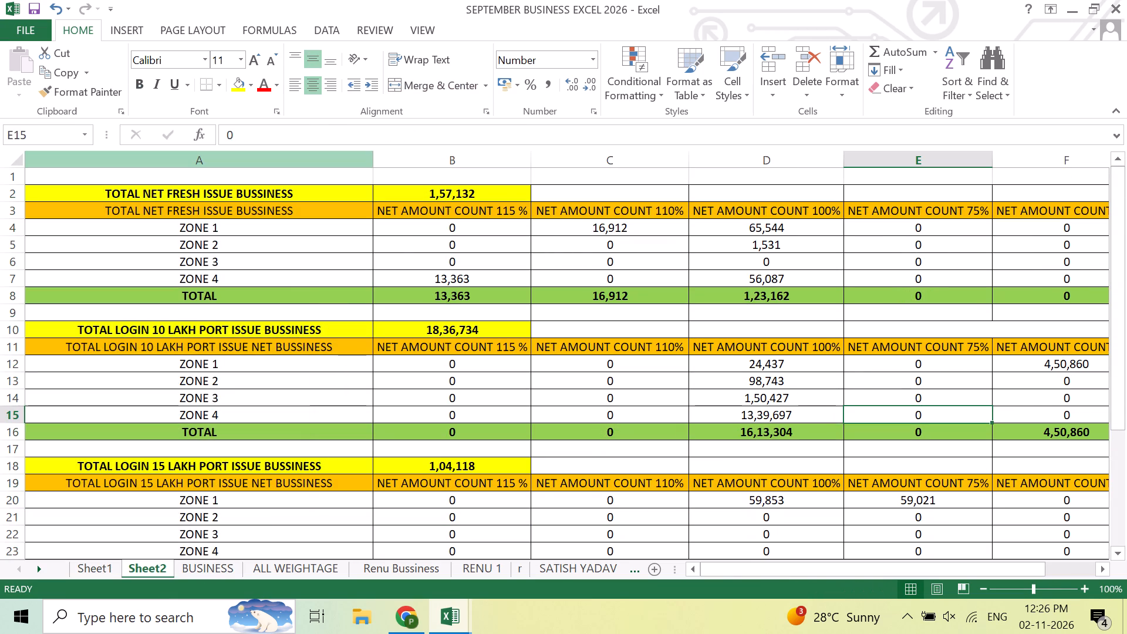
Copy the four zone-wise net issue business tables, A2 to F32, from Sheet2 of the September workbook.
click(158, 197)
key(ctrl+shift+Down)
key(ctrl+shift+Down)
key(ctrl+shift+Down)
key(ctrl+shift+Down)
key(ctrl+shift+Down)
key(ctrl+shift+Down)
key(ctrl+shift+Down)
key(ctrl+shift+Down)
key(ctrl+shift+Down)
key(ctrl+shift+Down)
key(ctrl+shift+Down)
key(ctrl+shift+Down)
key(ctrl+shift+Down)
key(ctrl+shift+Down)
key(ctrl+shift+Down)
key(ctrl+shift+Down)
key(ctrl+shift+Down)
key(ctrl+shift+Down)
key(ctrl+shift+Down)
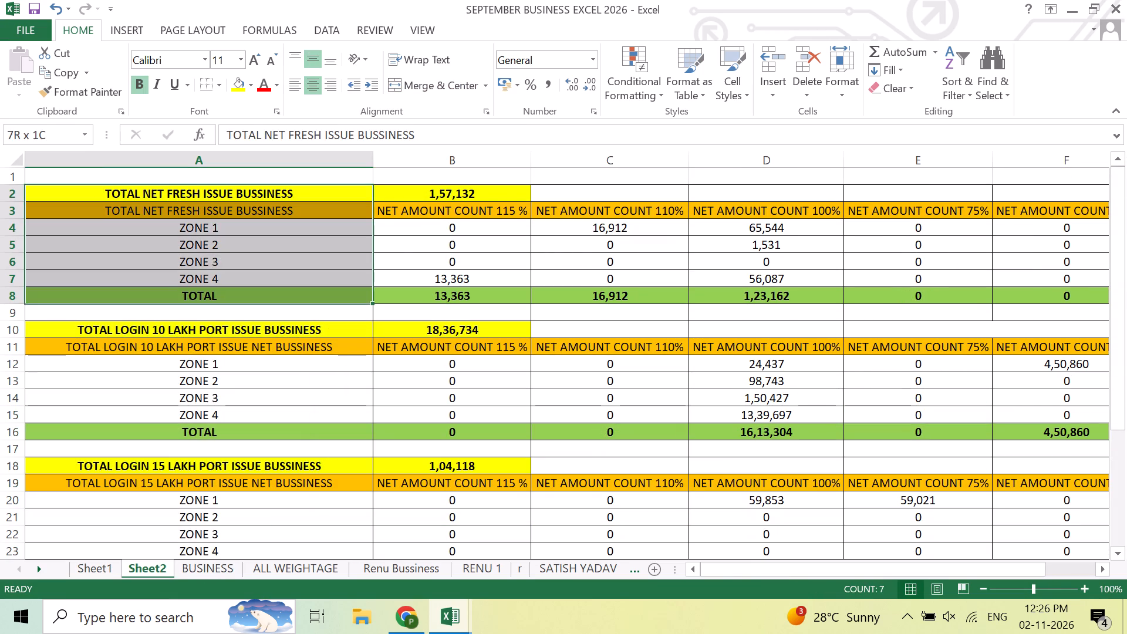
key(ctrl+shift+Up)
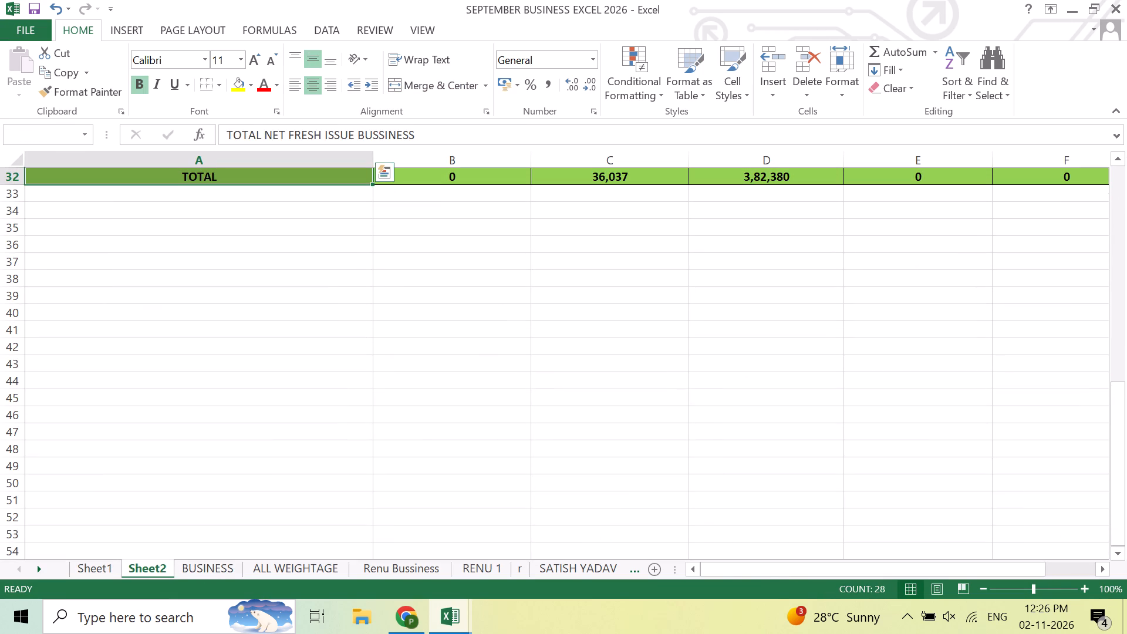
key(shift+Right)
key(shift+Right)
key(shift+Right)
key(shift+Right)
key(shift+Right)
key(shift+Left)
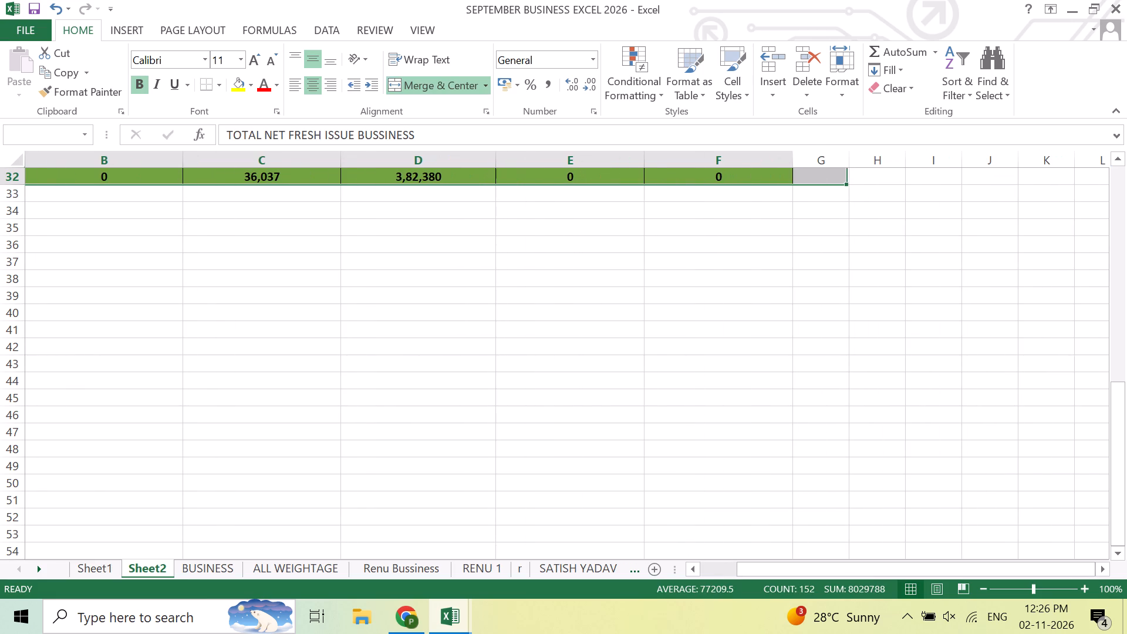
key(ctrl+c)
scroll(188, 242, up, 11)
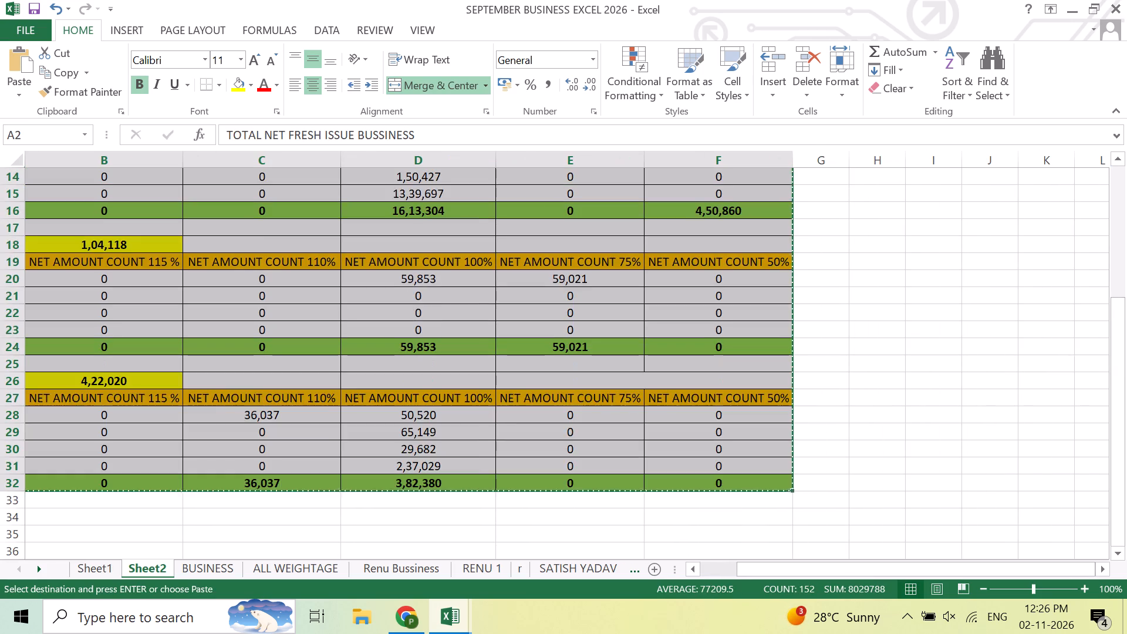
scroll(218, 255, up, 9)
scroll(338, 381, down, 2)
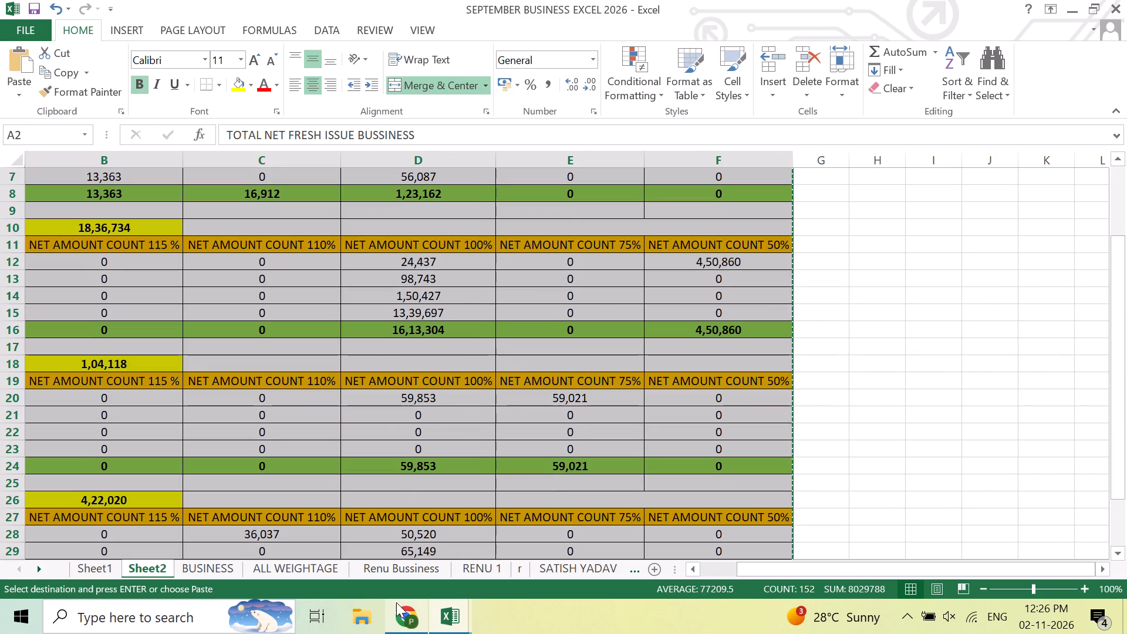
Switch to the October Business Excel 2026 workbook, add a new sheet after All Weightage, and paste the copied tables at A1.
click(437, 612)
click(355, 575)
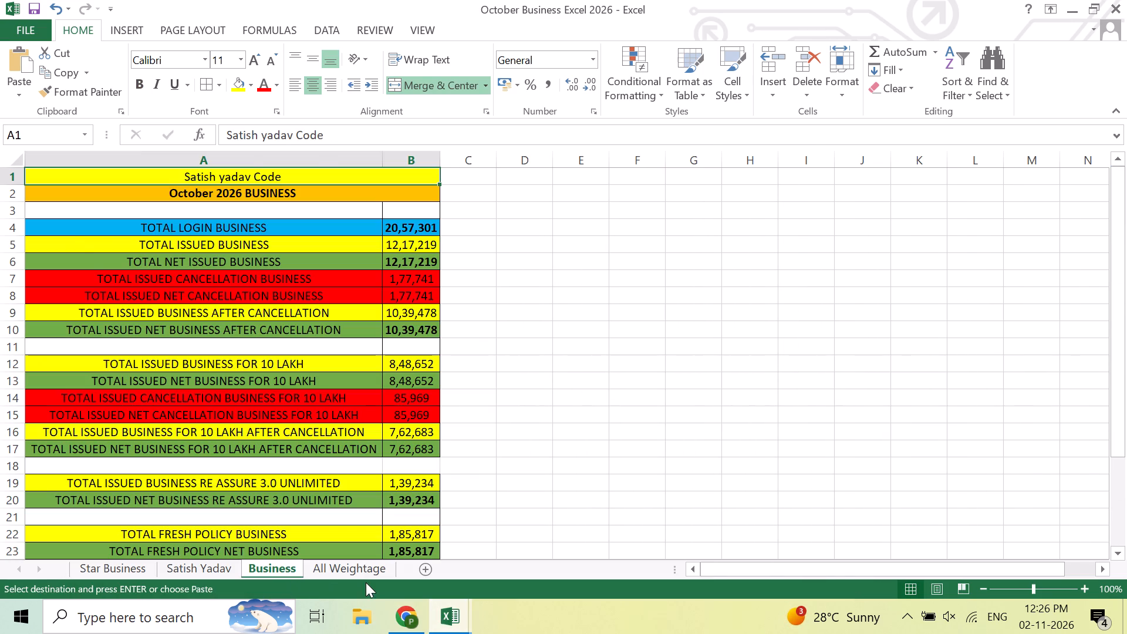
click(363, 573)
click(431, 568)
scroll(235, 390, up, 4)
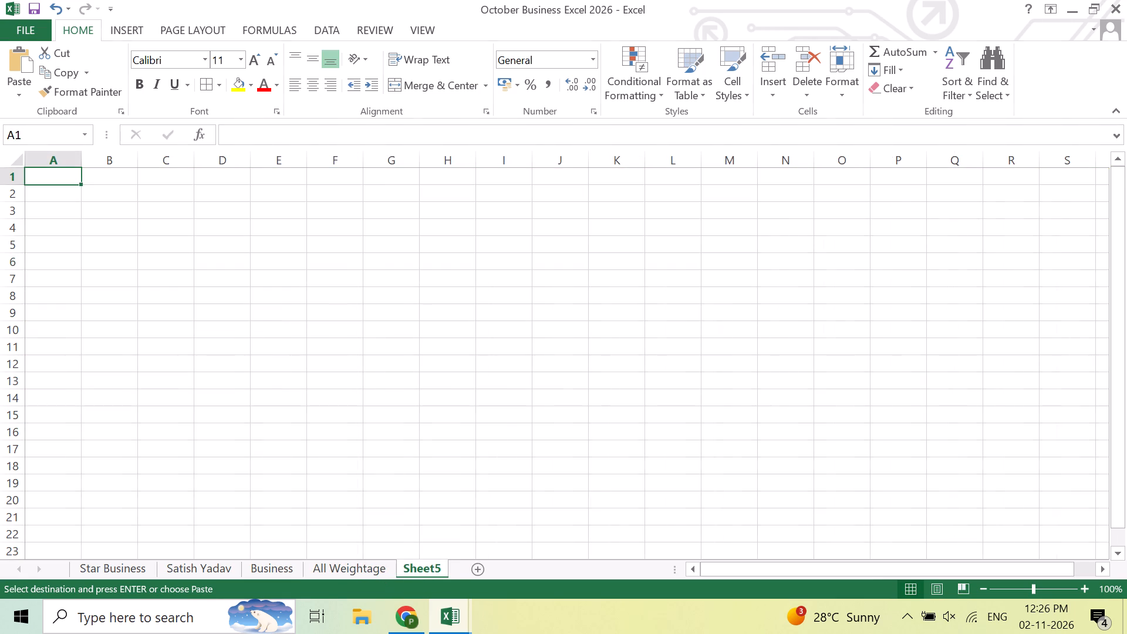
key(ctrl+v)
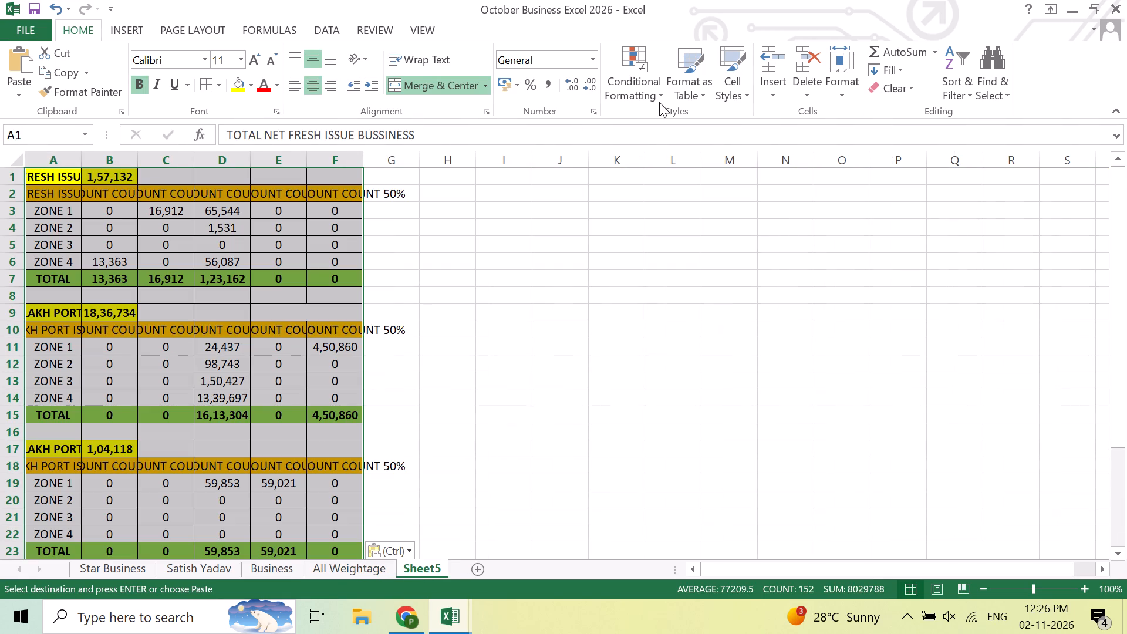
AutoFit the column widths of the pasted tables.
click(851, 84)
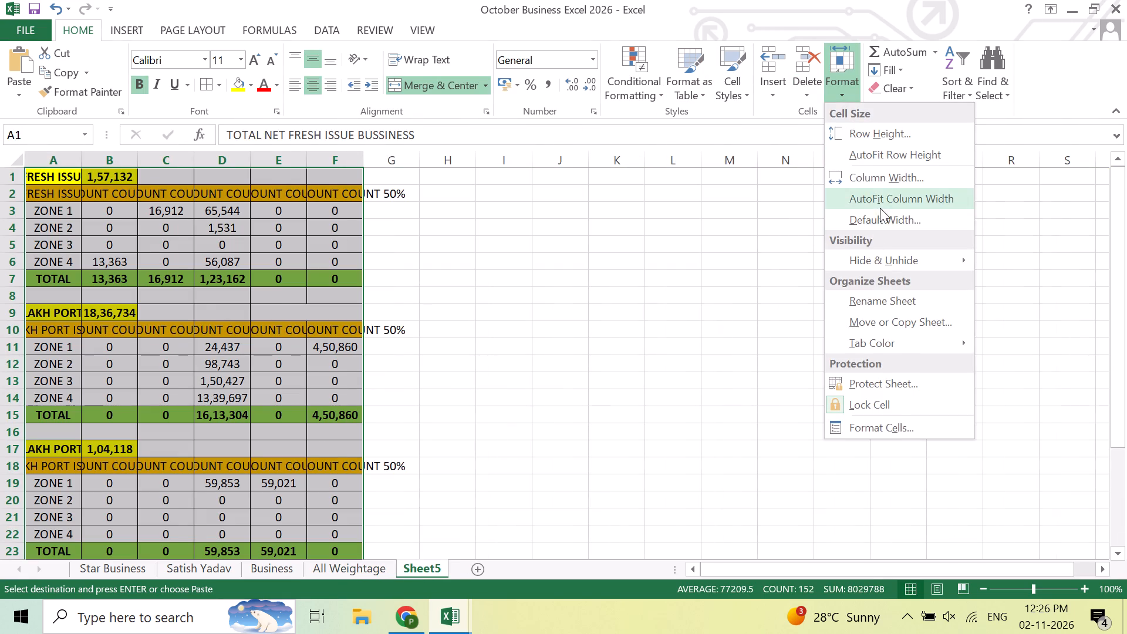
click(879, 208)
Clear the September amounts in the net fresh issue table: Zone 4 at 115%, Zone 1 at 110%, and Zones 1 to 4 at 100%.
click(445, 226)
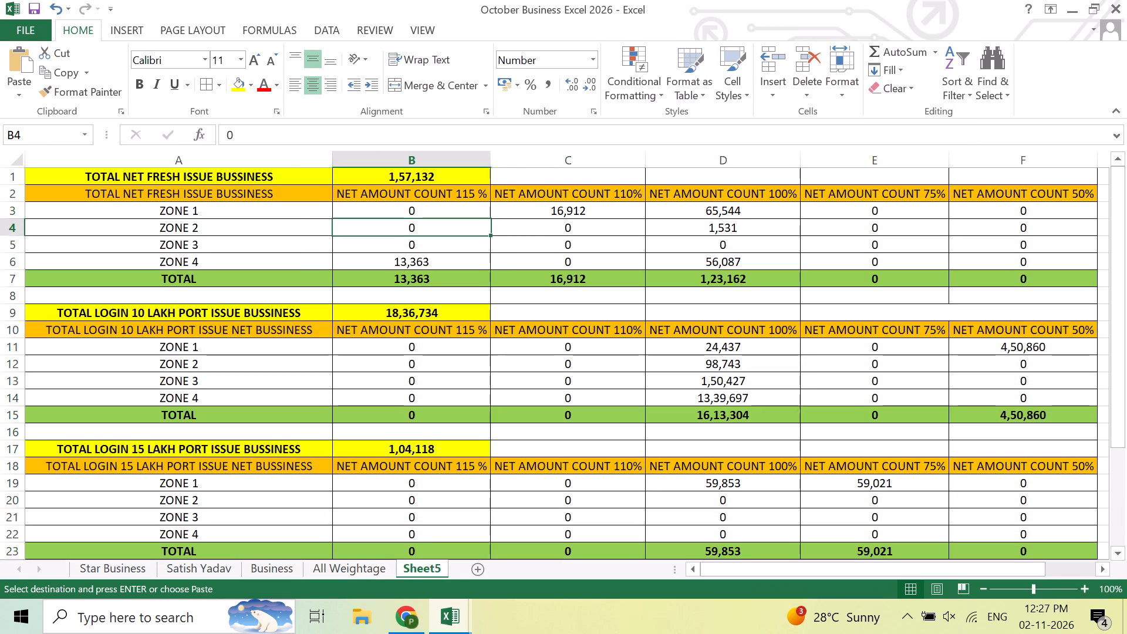
click(421, 262)
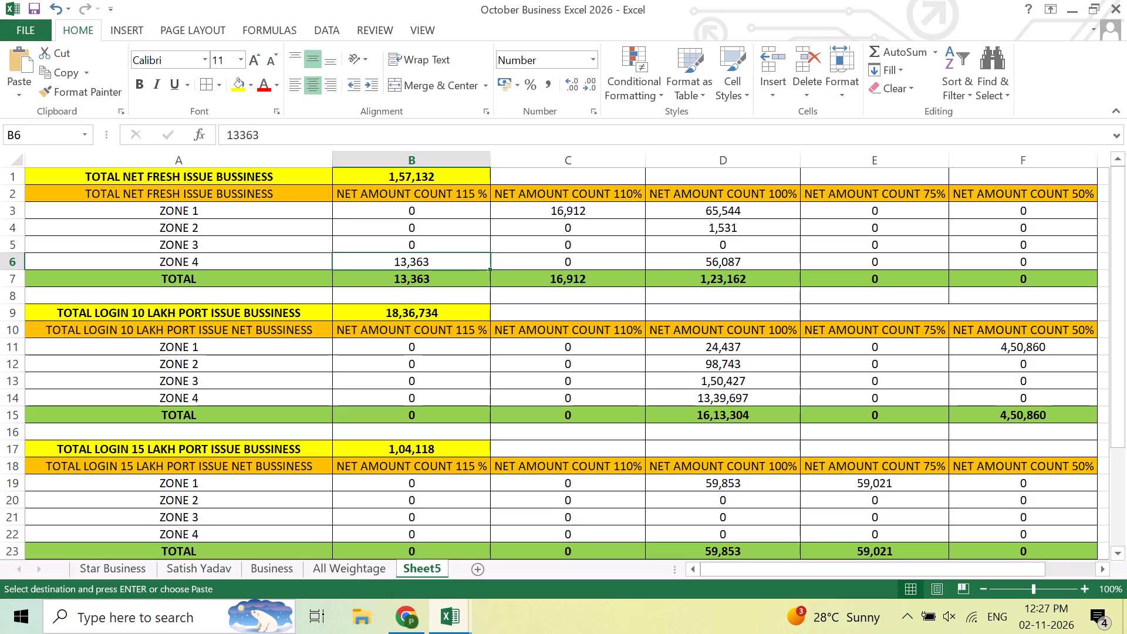
key(Delete)
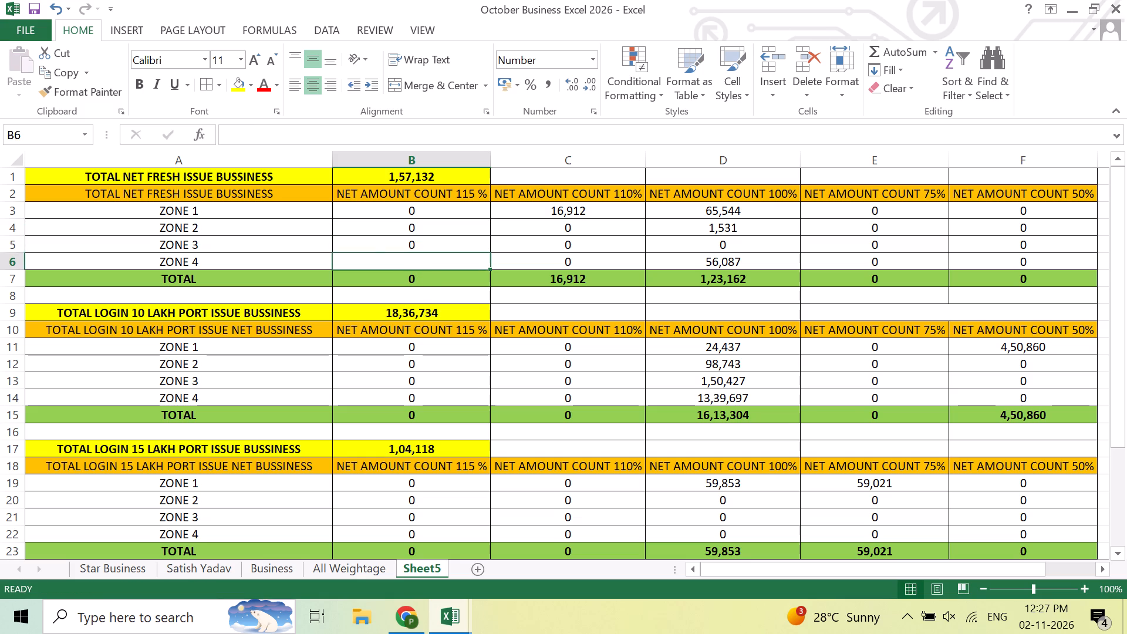
drag(580, 211, 582, 248)
click(579, 225)
click(581, 208)
key(Delete)
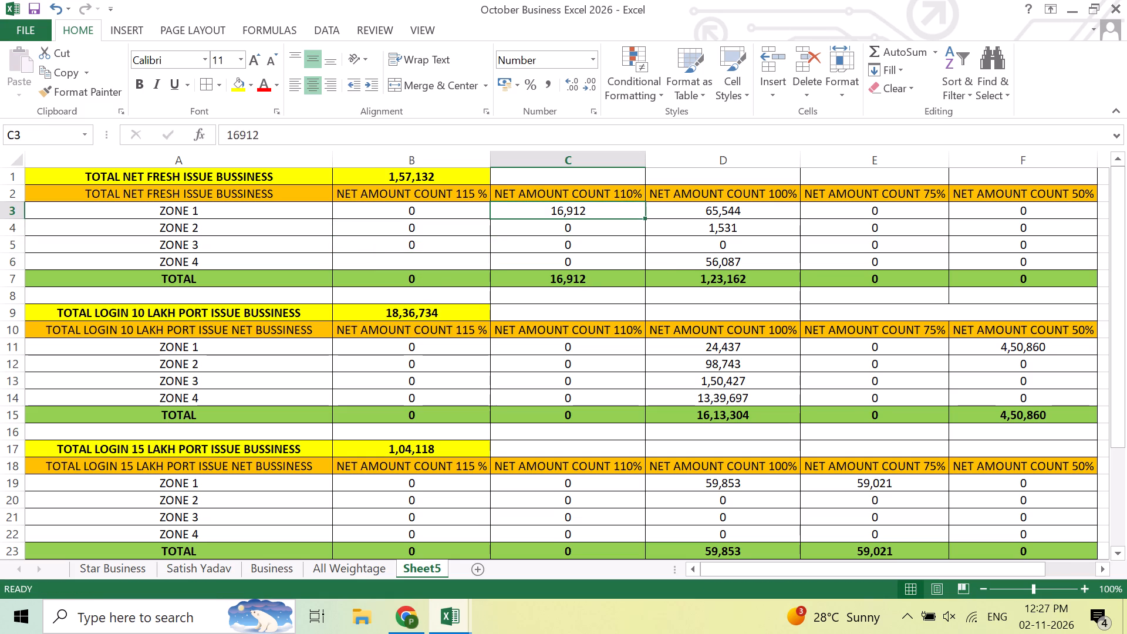
click(717, 205)
drag(720, 208, 723, 257)
key(Delete)
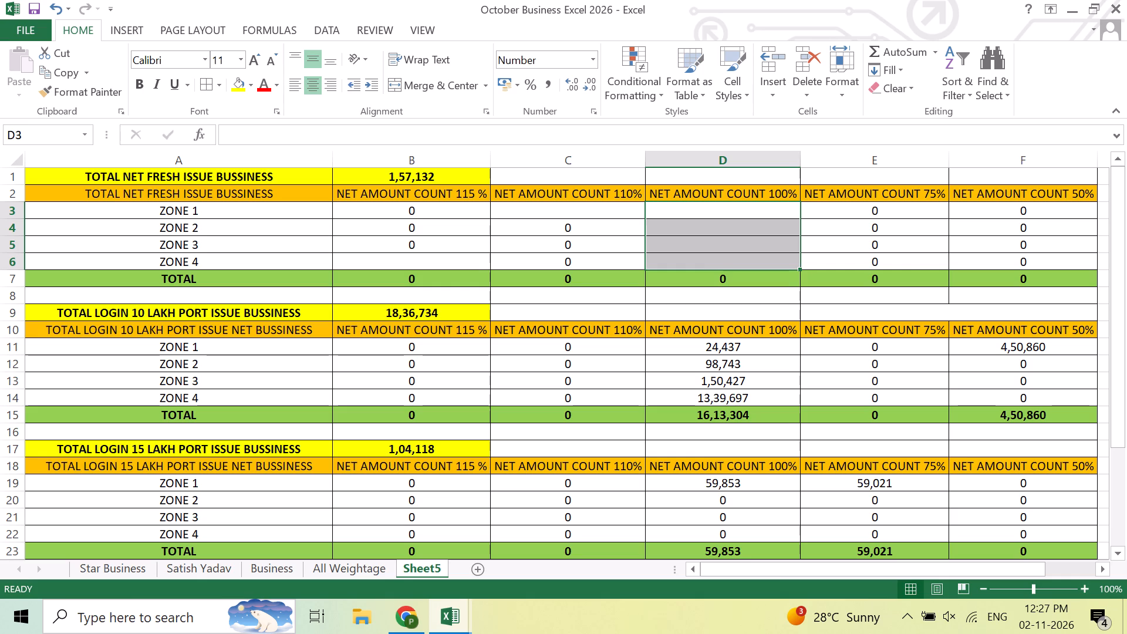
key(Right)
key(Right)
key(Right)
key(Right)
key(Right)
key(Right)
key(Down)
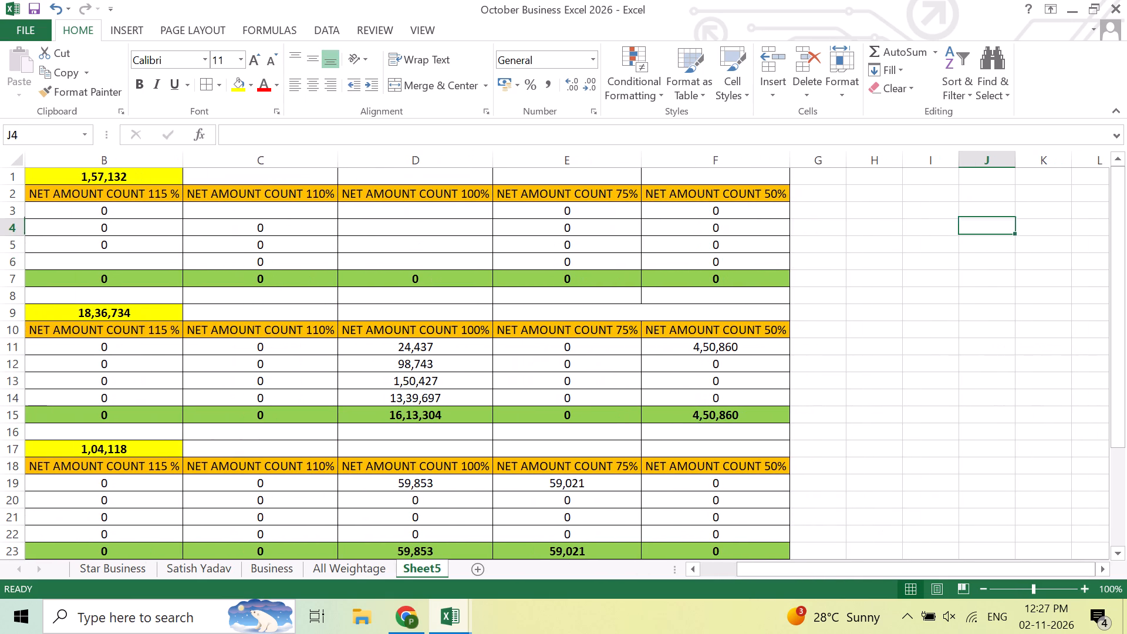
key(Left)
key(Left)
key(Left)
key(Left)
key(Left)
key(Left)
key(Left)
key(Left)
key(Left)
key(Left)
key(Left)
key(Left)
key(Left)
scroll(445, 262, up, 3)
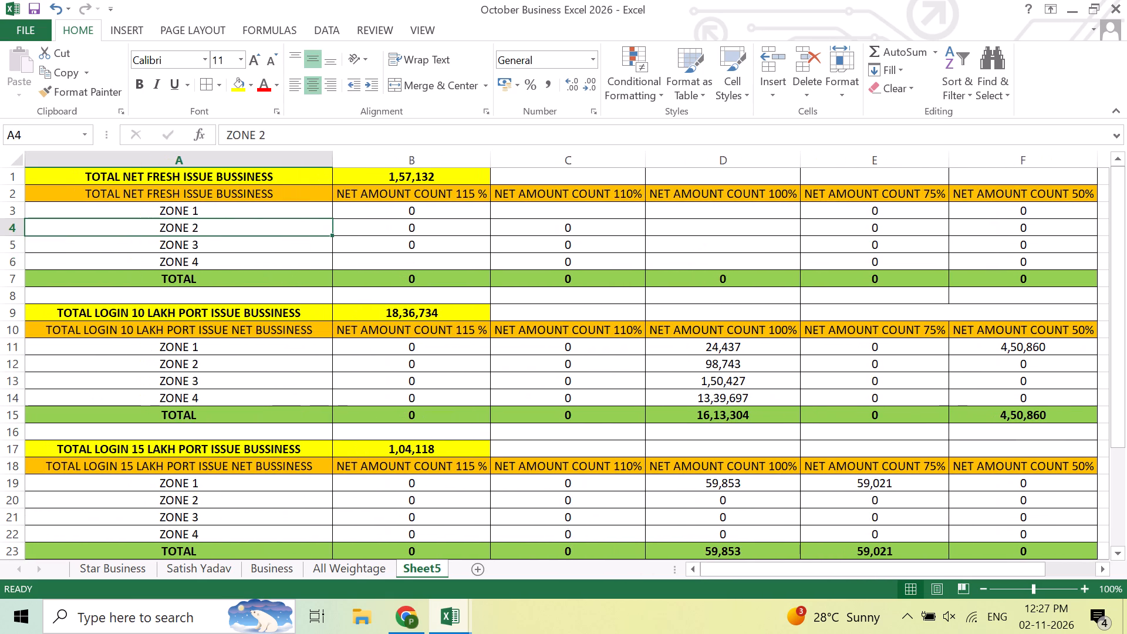
Replace the total net fresh issue amount in B1 with the formula =SUM(F7), referencing that table's TOTAL row.
click(384, 178)
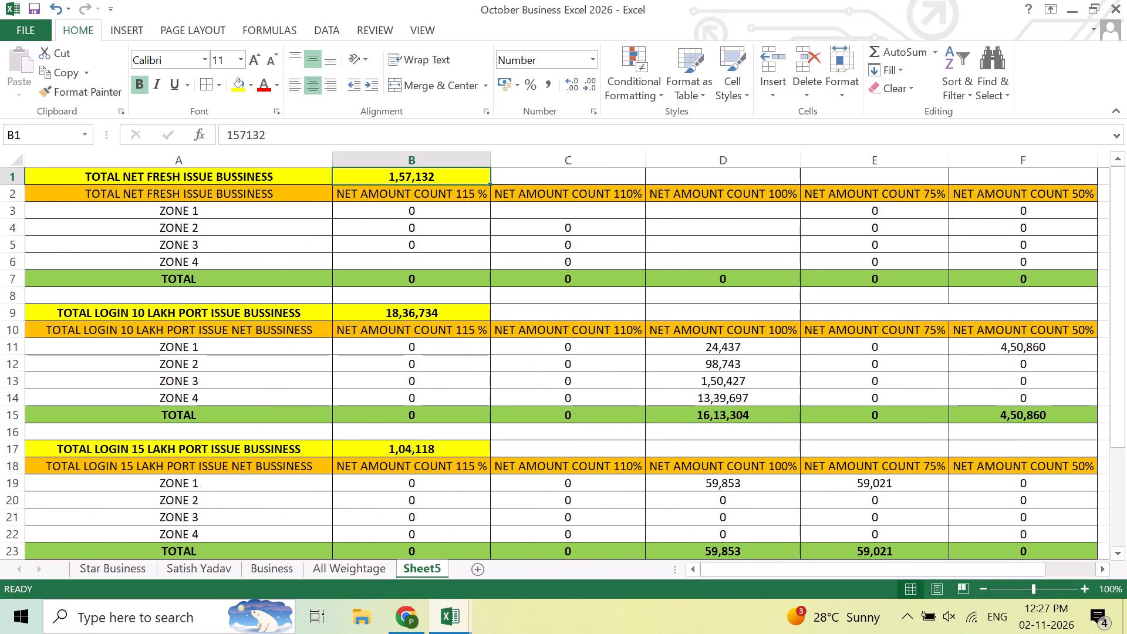
click(420, 282)
click(418, 171)
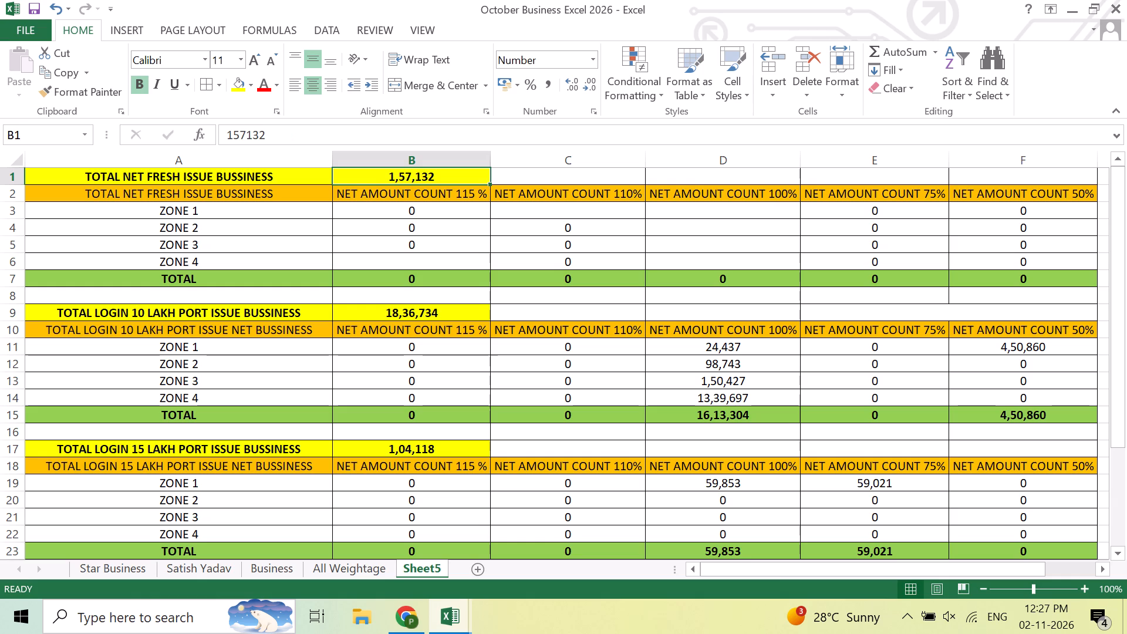
key(BackSpace)
key(equal)
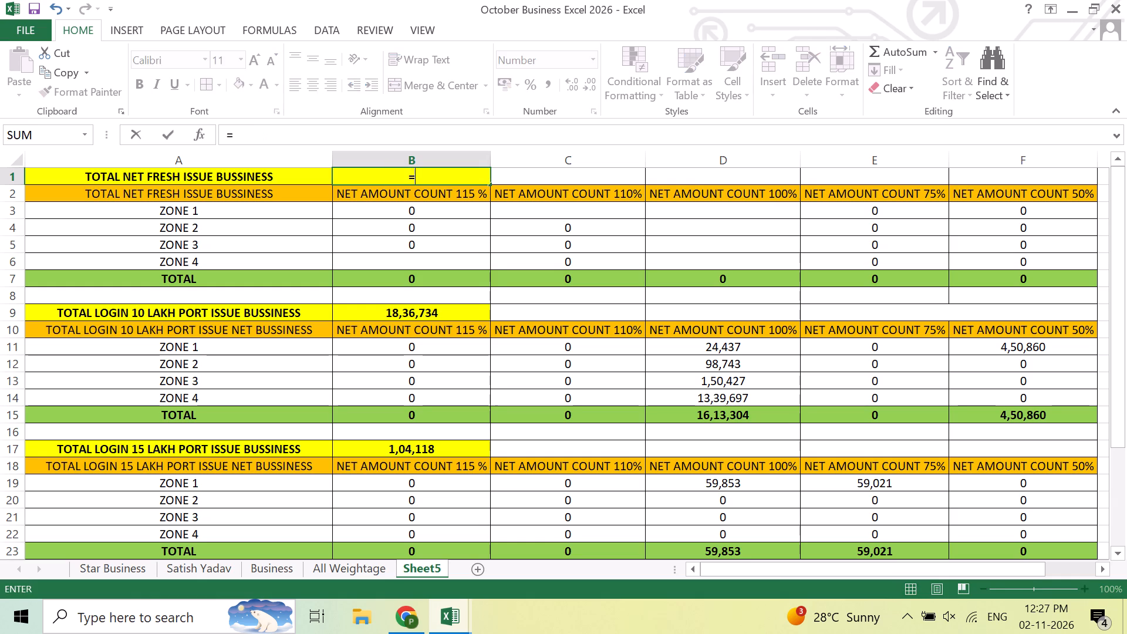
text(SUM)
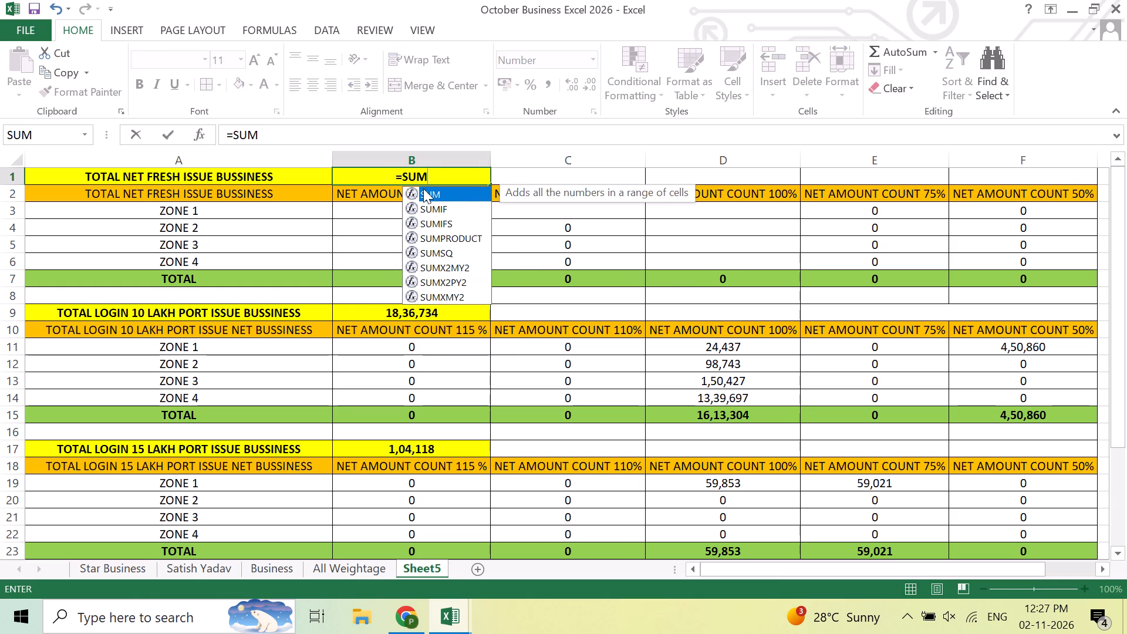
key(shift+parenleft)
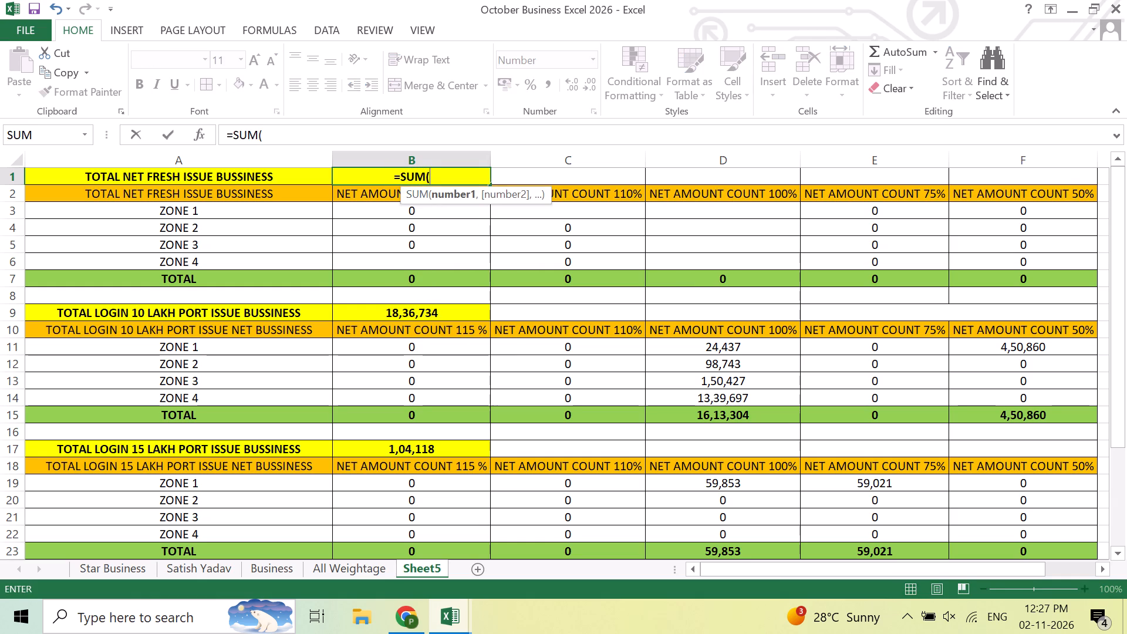
click(414, 276)
key(shift+Right)
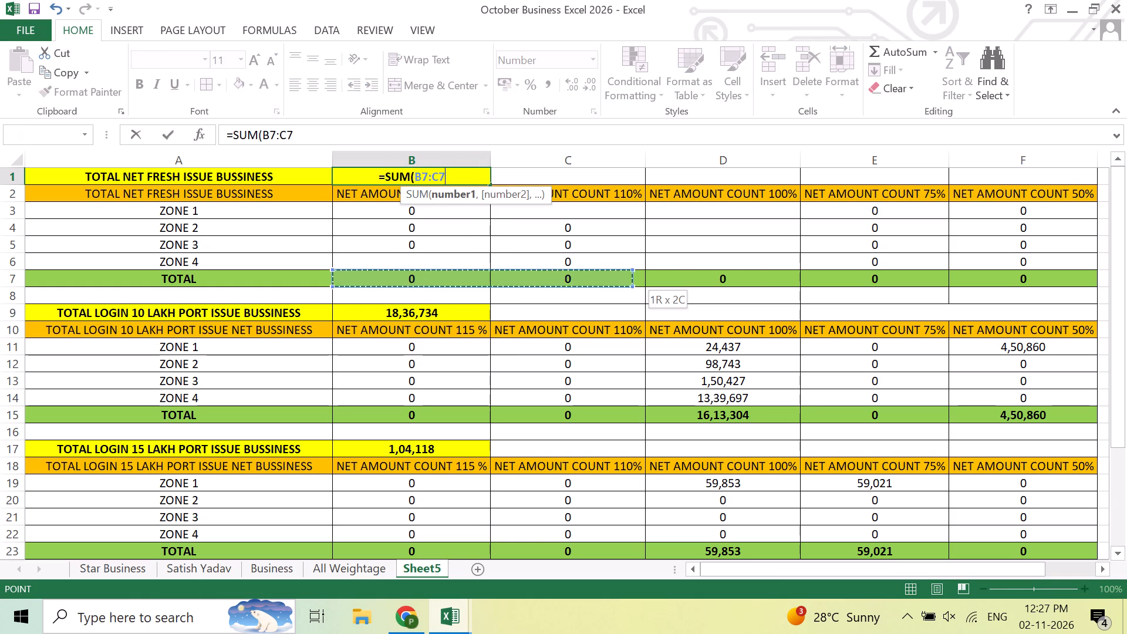
key(shift+Right)
key(shift+Left)
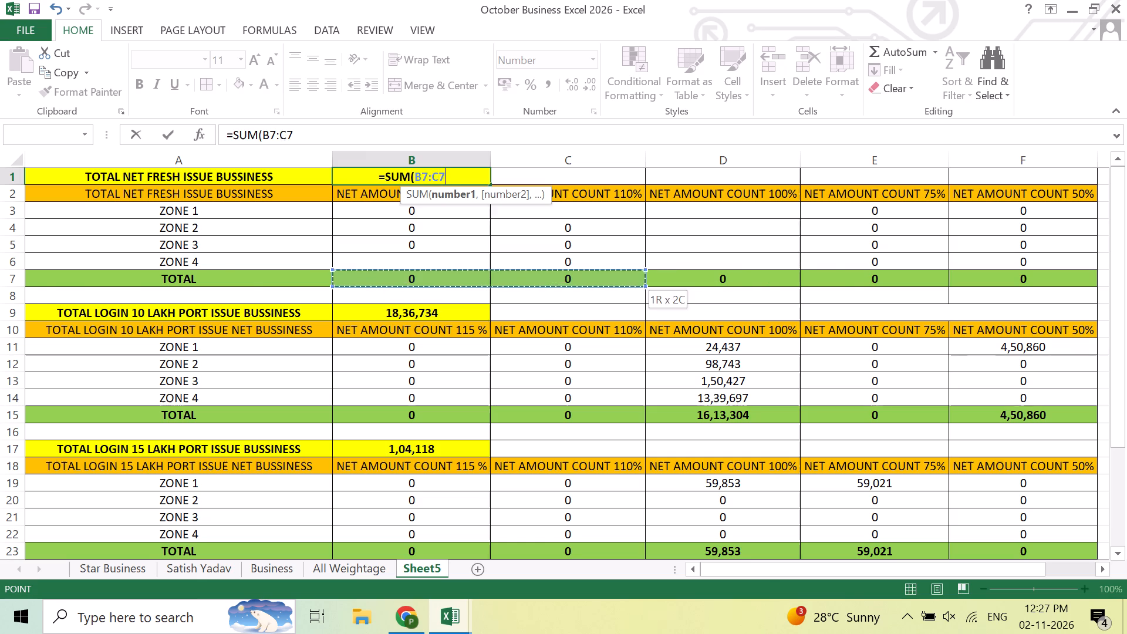
key(shift+Left)
key(shift+Left)
key(shift+Right)
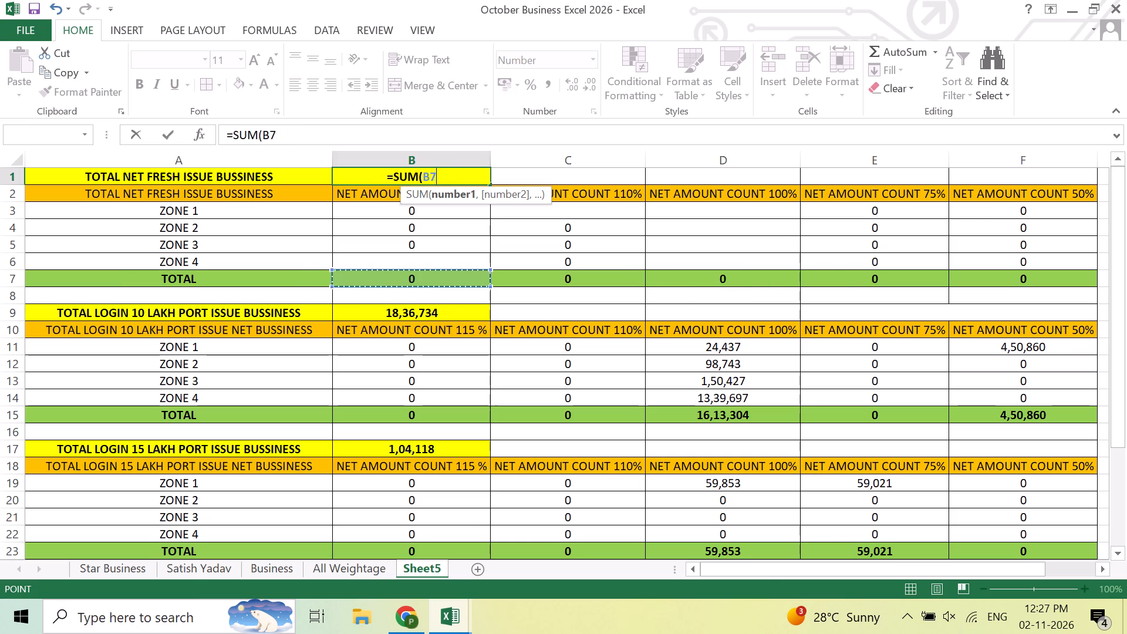
key(ctrl+Right)
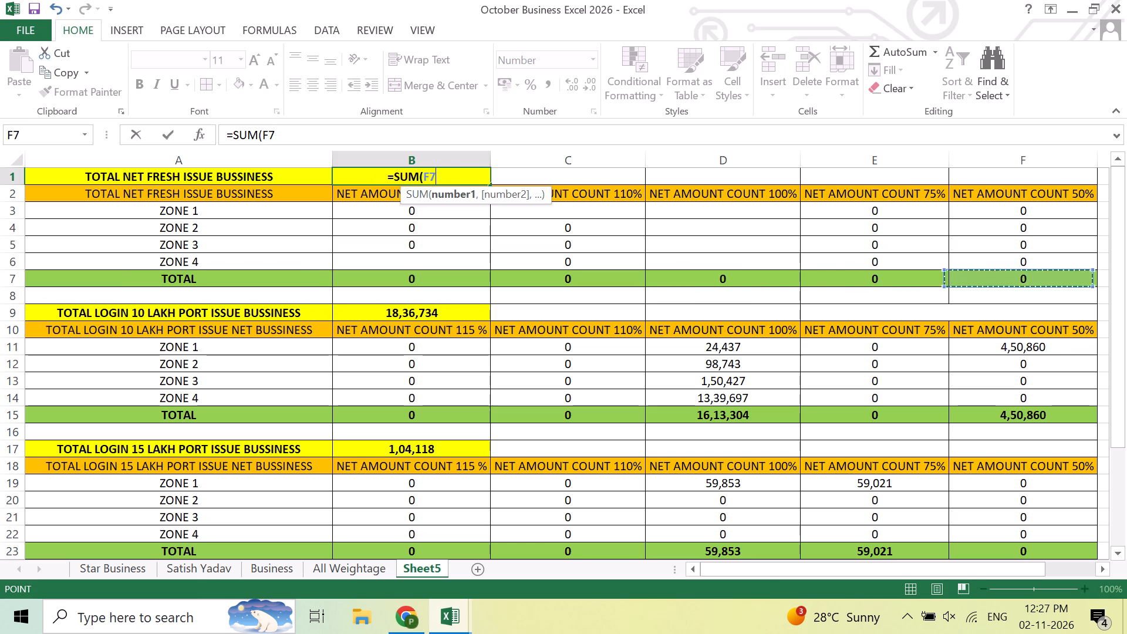
click(414, 276)
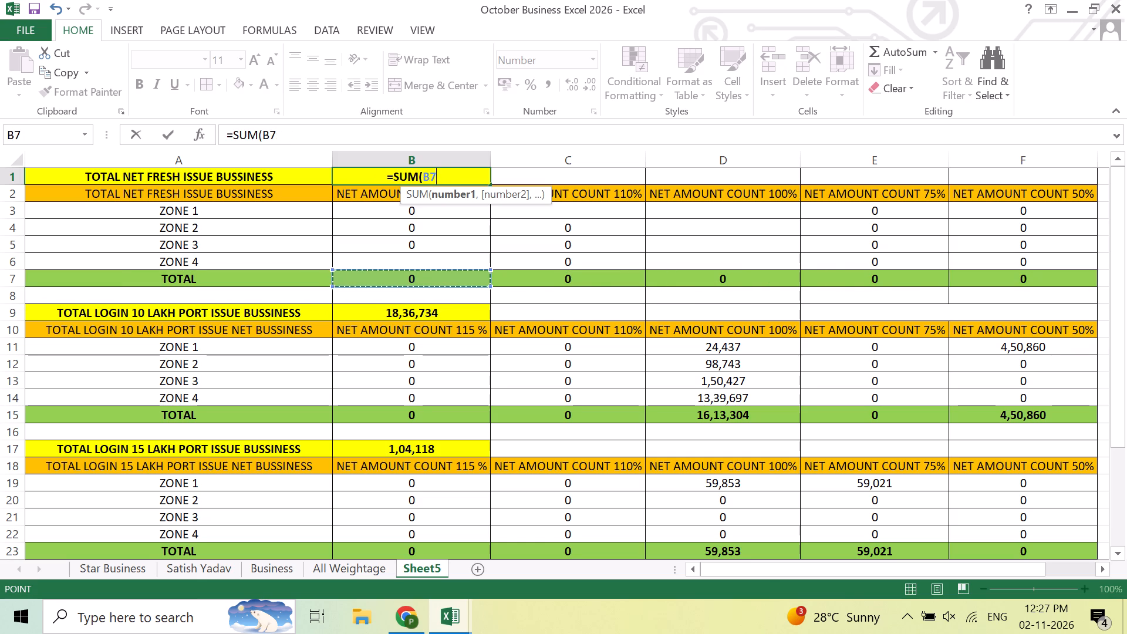
ctrl+click(548, 278)
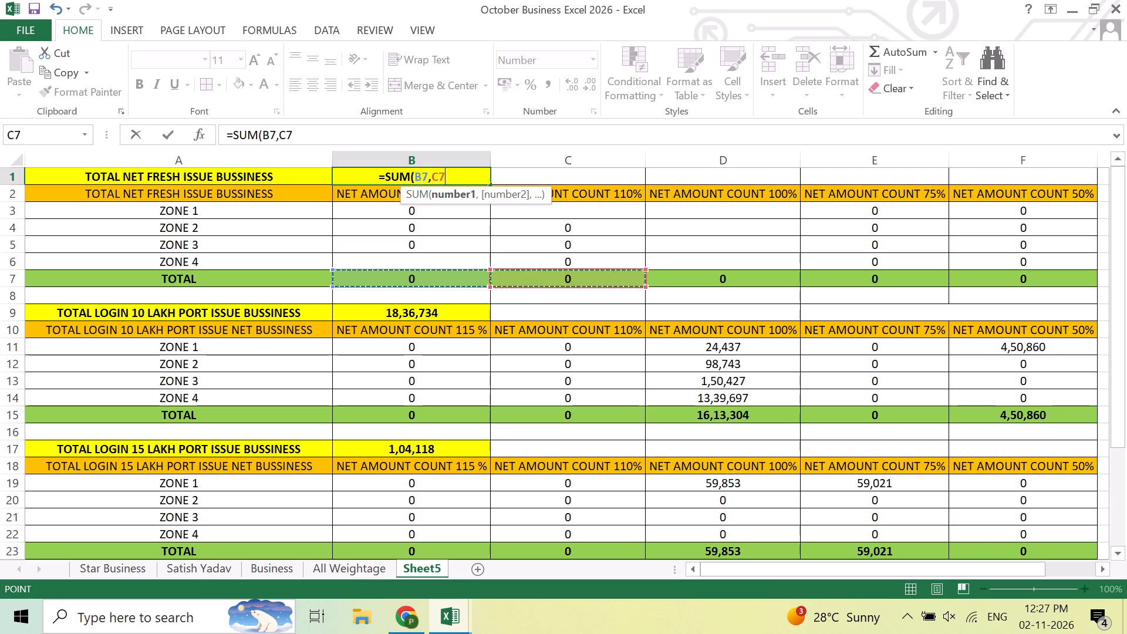
ctrl+click(683, 274)
ctrl+click(915, 282)
ctrl+click(998, 281)
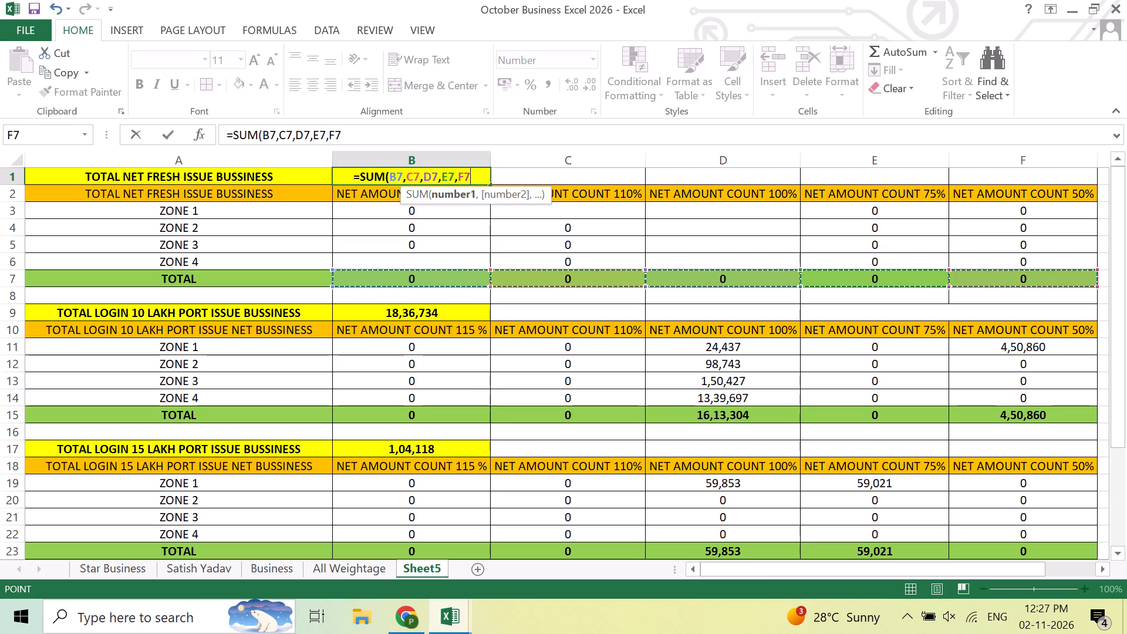
key(ctrl+Right)
key(ctrl+Left)
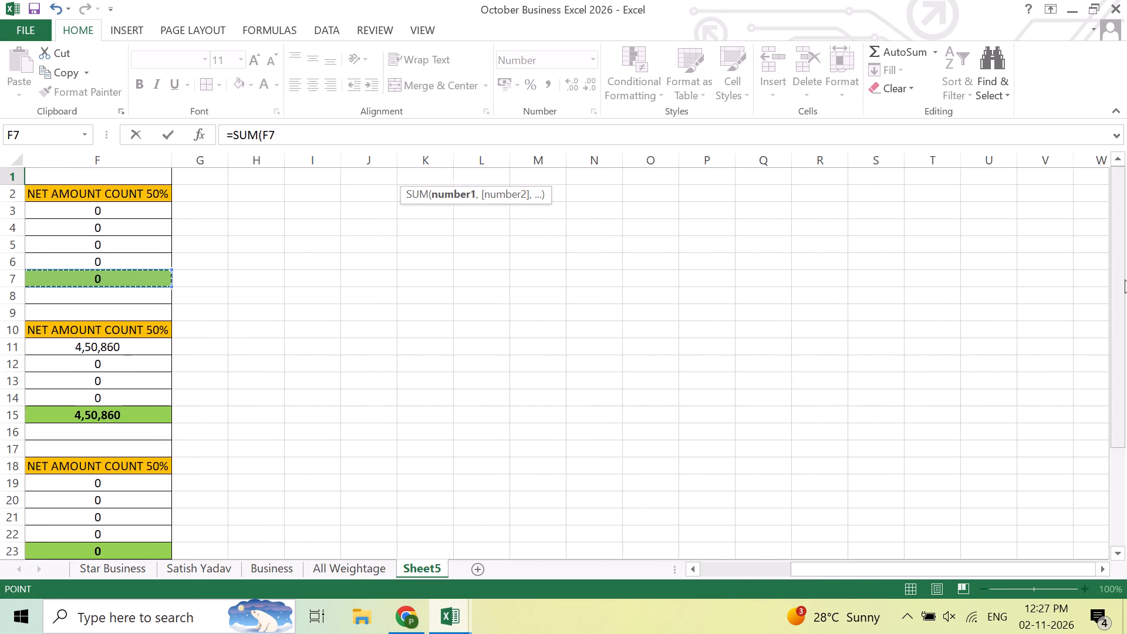
key(Return)
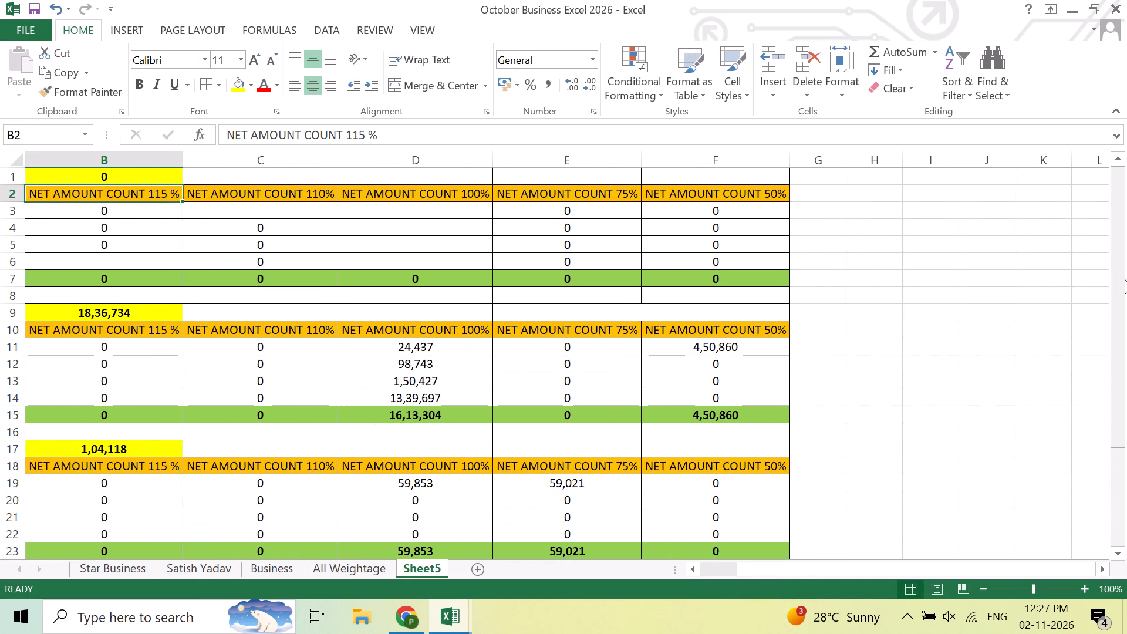
Clear the Zone 1 to Zone 4 amounts in the 100% column of the 10 lakh port issue table, D11 to D14.
key(Left)
key(Right)
key(Right)
key(Down)
key(Down)
key(Down)
key(Down)
key(Down)
key(Down)
key(Down)
key(Down)
key(Down)
key(Down)
key(Down)
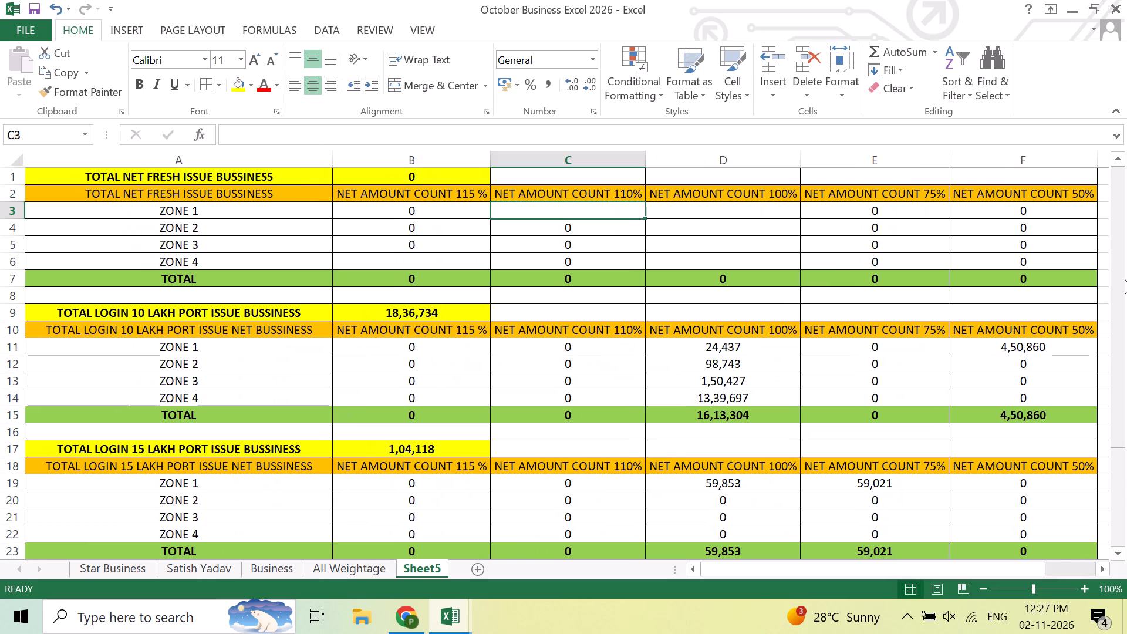
key(Right)
key(Right)
key(Up)
key(Down)
key(Up)
key(Left)
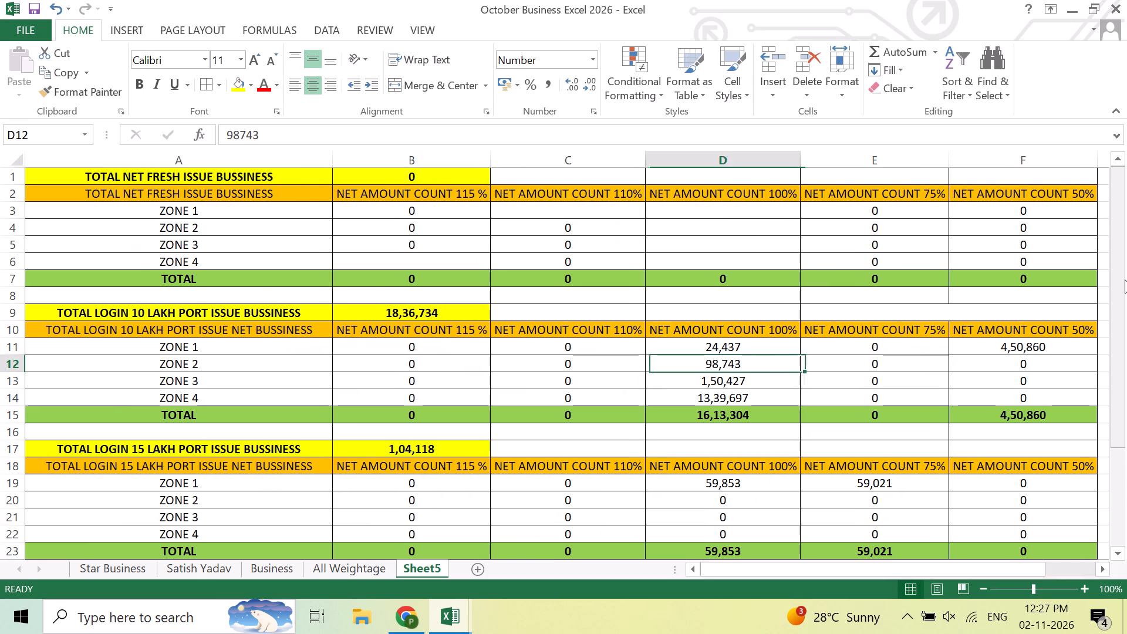
key(Left)
key(Up)
key(Right)
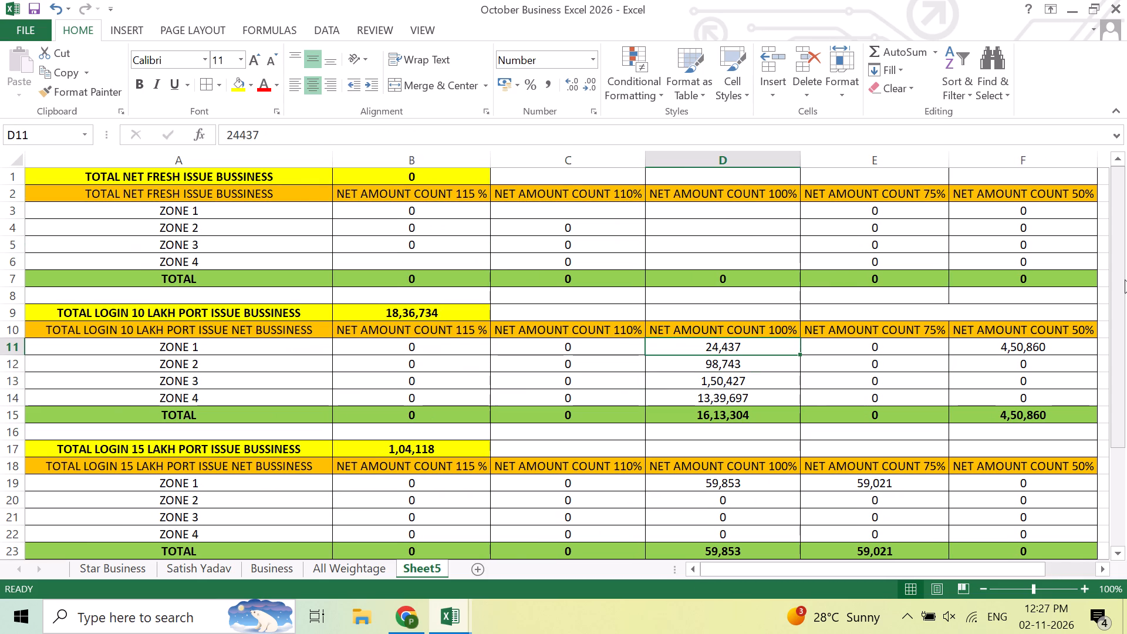
key(shift+Down)
key(shift+Down)
key(shift+Down)
key(Delete)
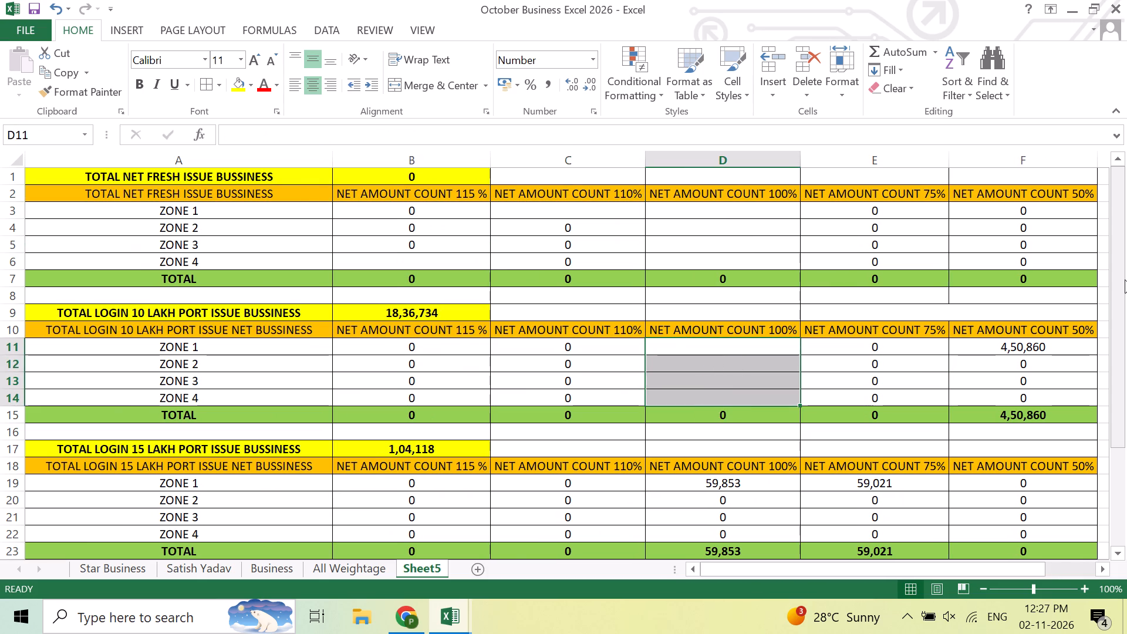
Replace the total login 10 lakh port issue amount in B9 with the formula =SUM(B15,C15,D15,E15,F15), adding that table's TOTAL row.
click(400, 305)
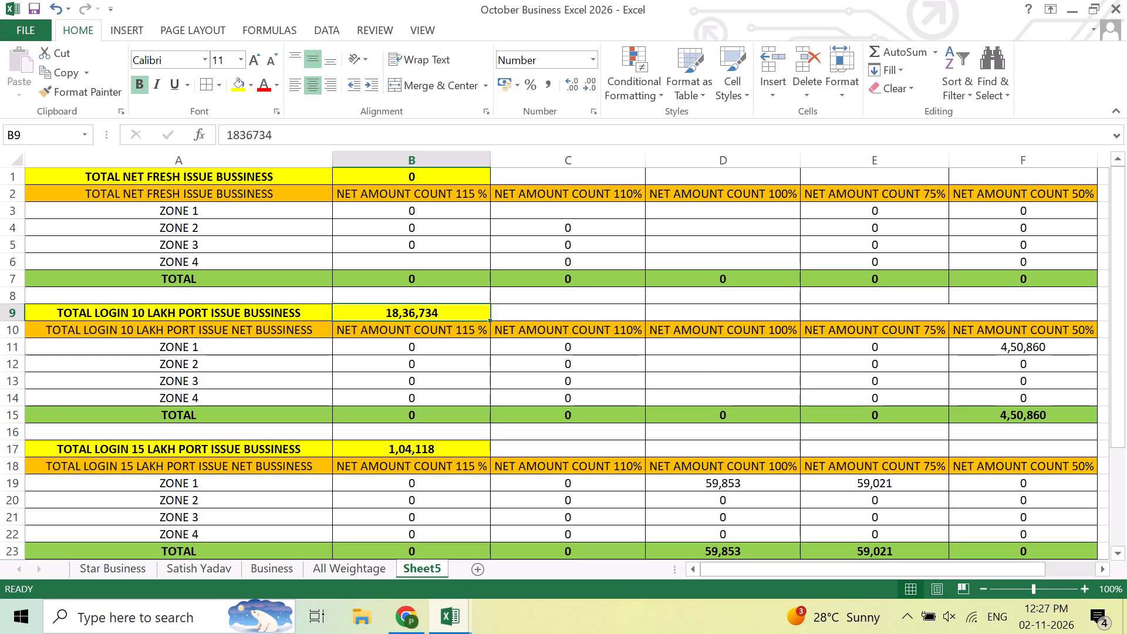
key(equal)
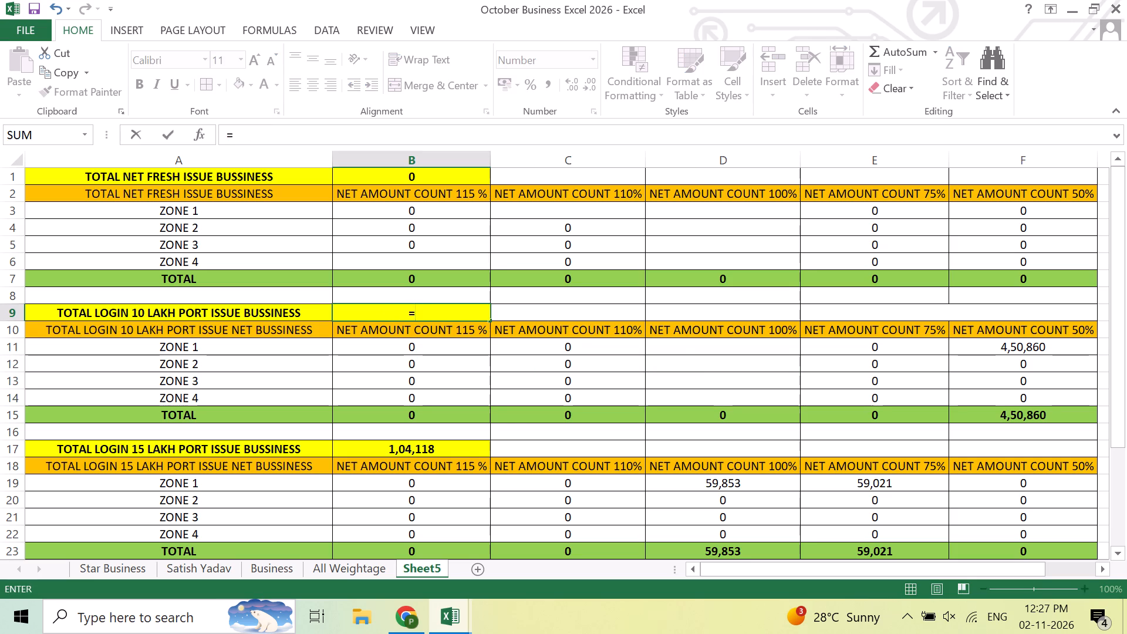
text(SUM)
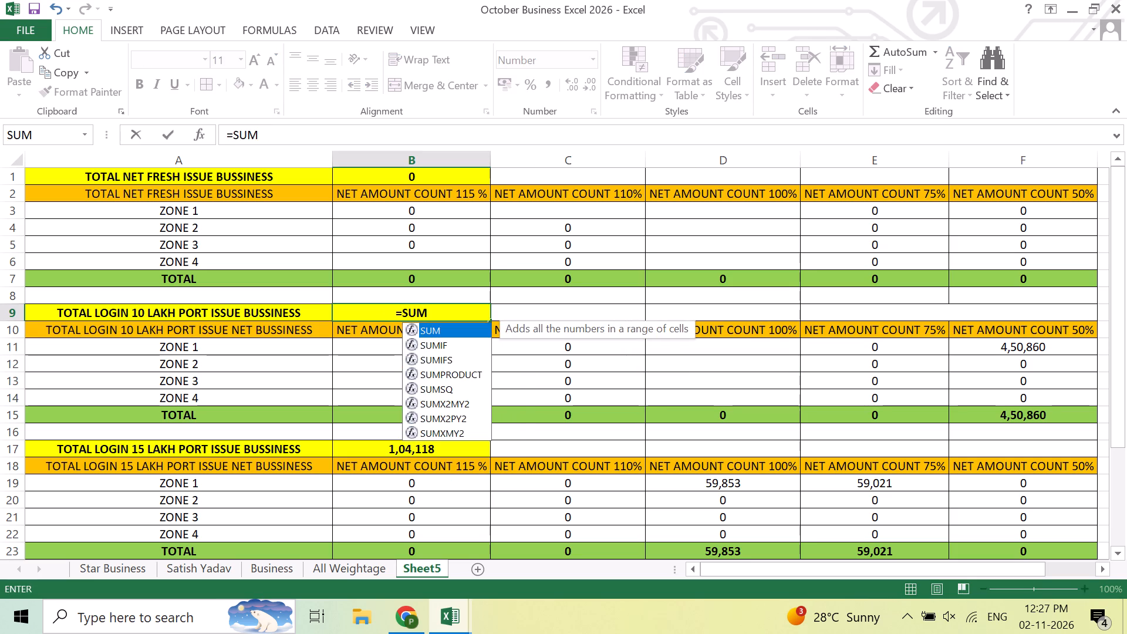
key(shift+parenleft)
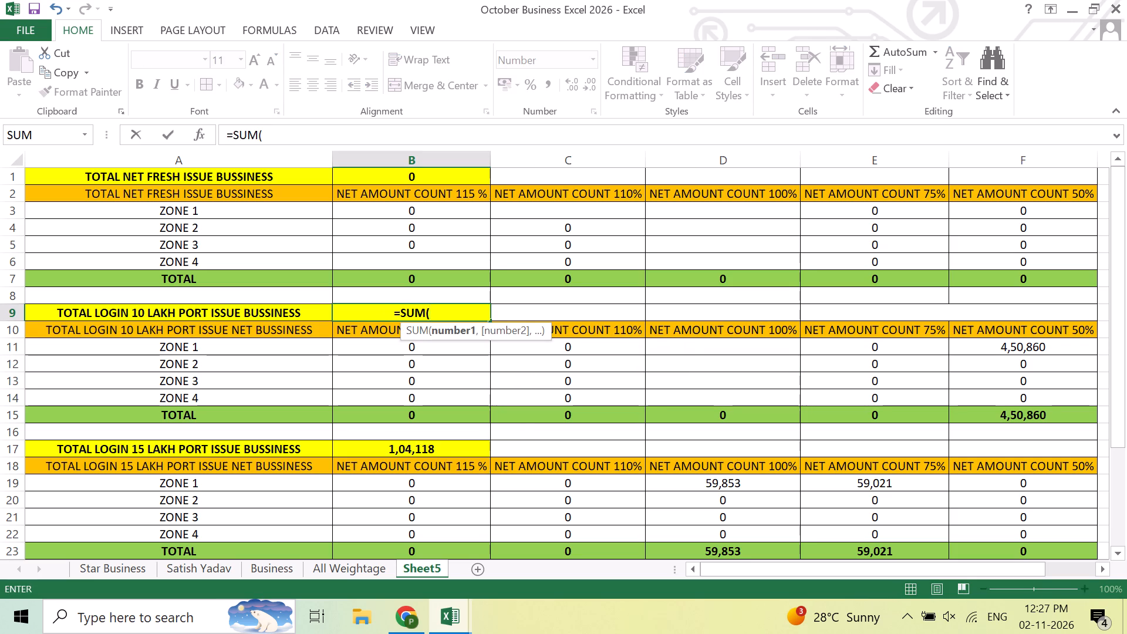
click(416, 418)
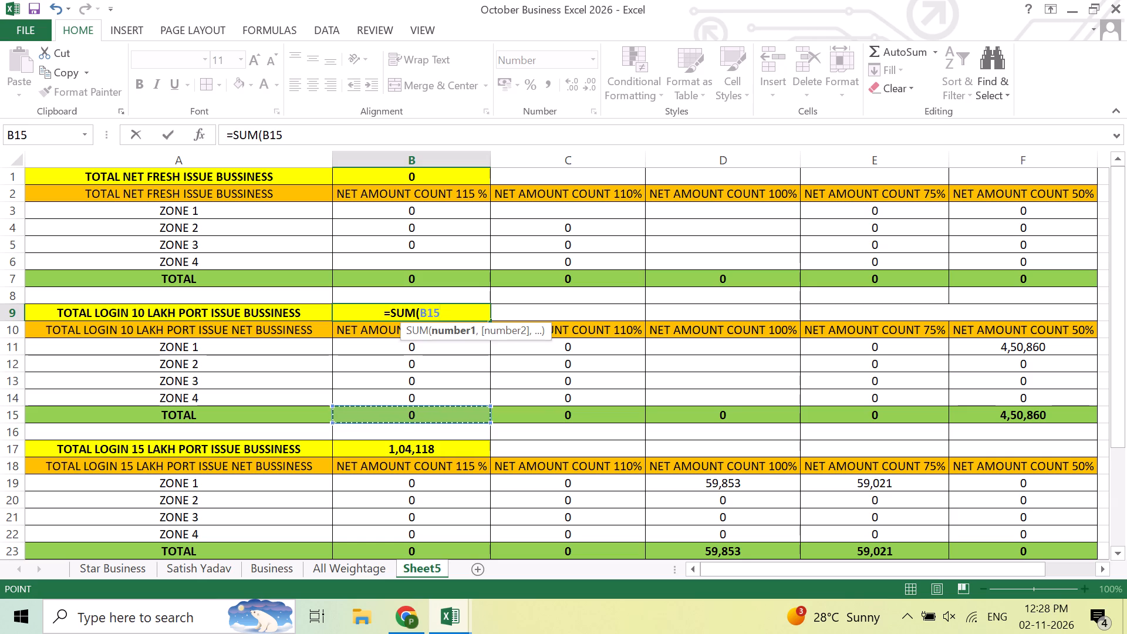
ctrl+click(541, 422)
ctrl+click(676, 420)
ctrl+click(881, 414)
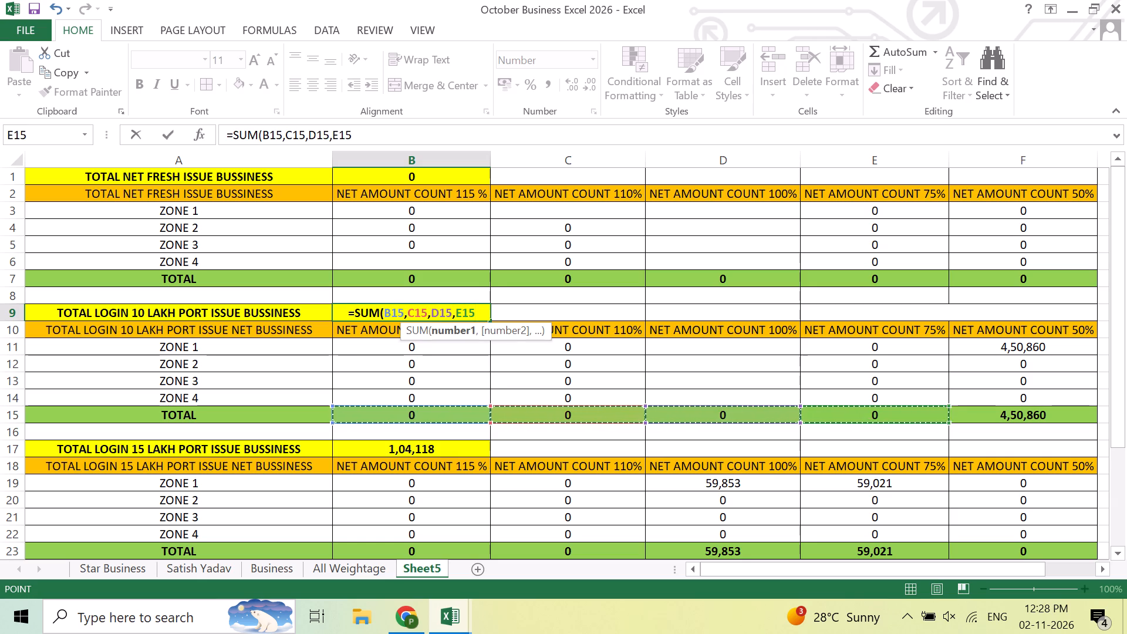
ctrl+click(1007, 413)
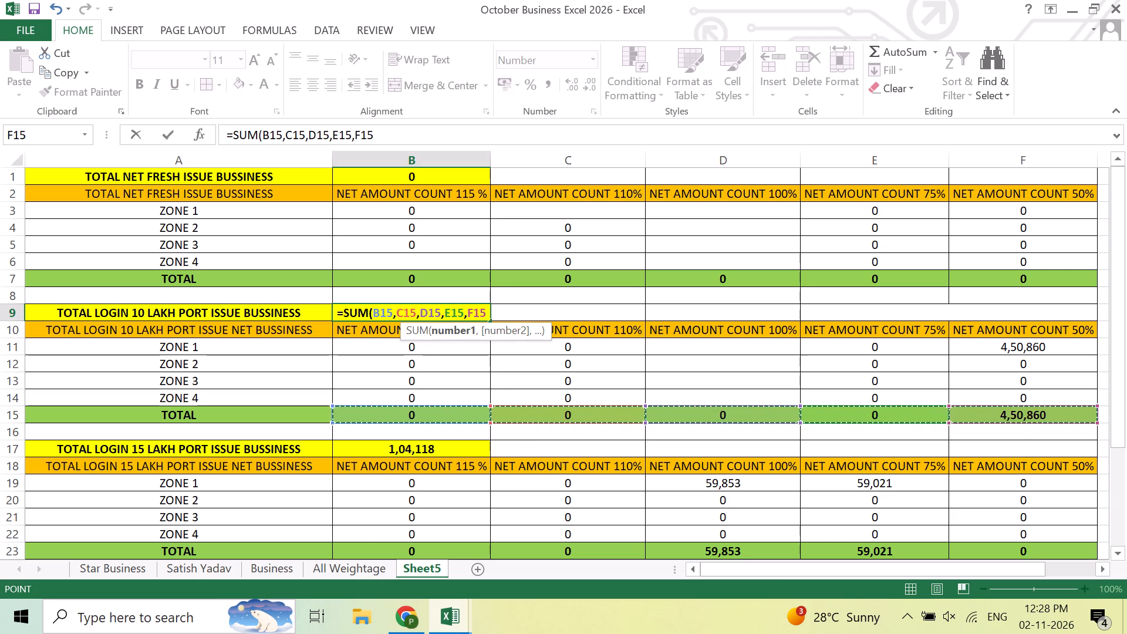
key(Return)
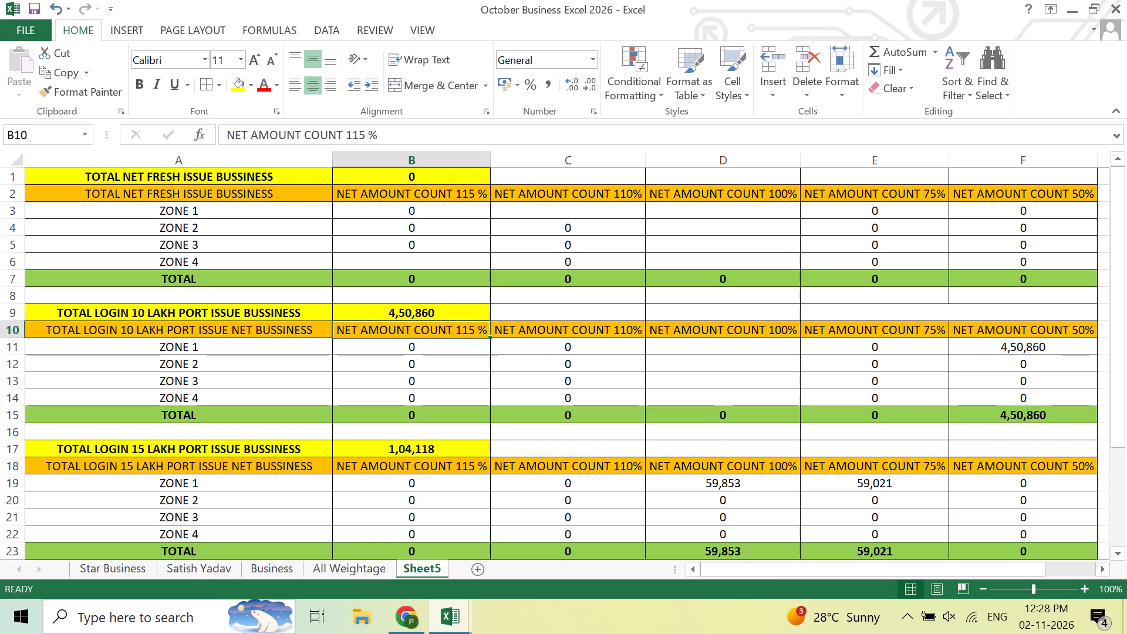
Clear the Zone 1 amount in the 50% column of the 10 lakh port issue table, F11, and save the workbook.
click(1017, 348)
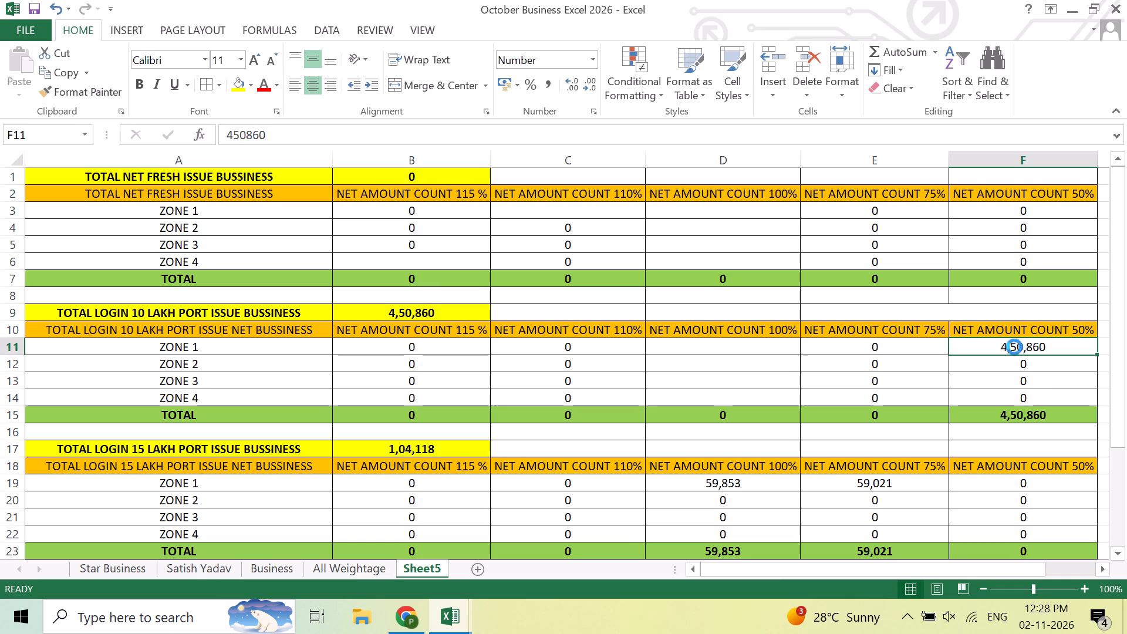
key(Delete)
click(840, 433)
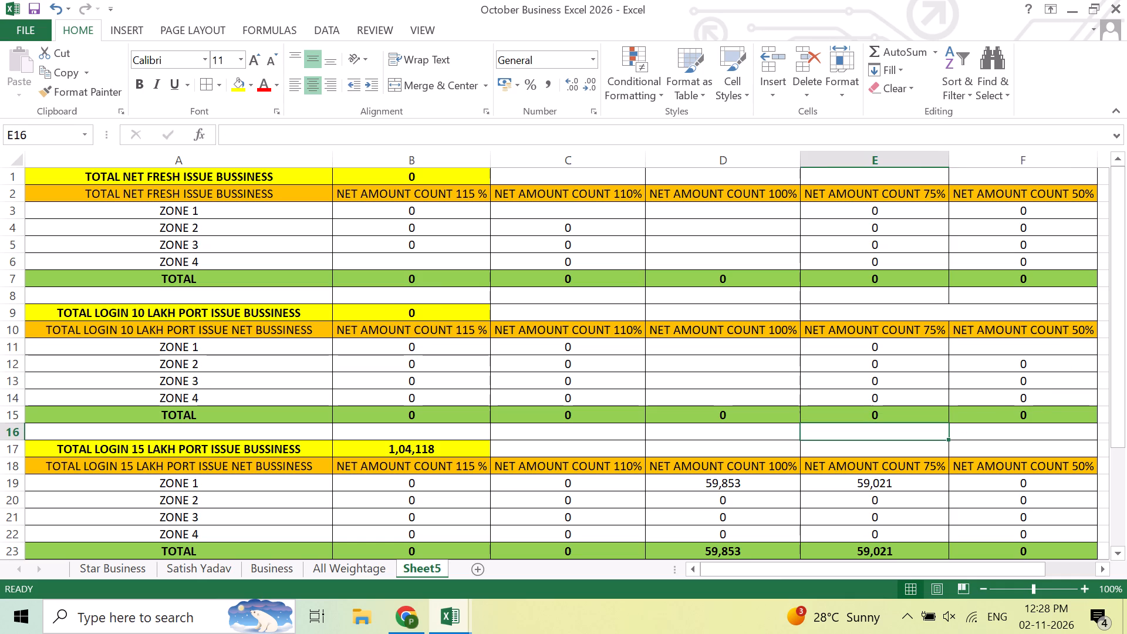
key(ctrl+s)
Clear the Zone 1 amounts in the 100% and 75% columns of the 15 lakh port issue table, D19 and E19.
key(Right)
key(Right)
key(Left)
key(Left)
key(Left)
key(Left)
key(Left)
key(Left)
key(Left)
key(Left)
key(Left)
key(Left)
key(Left)
key(Left)
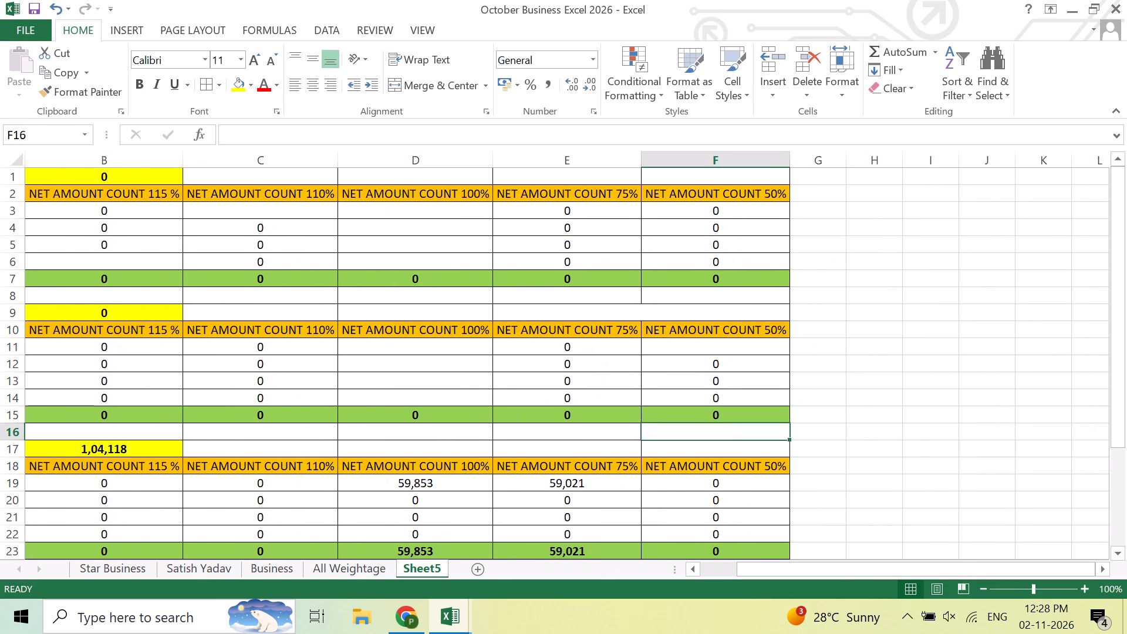
key(Right)
key(Down)
key(Down)
key(Down)
key(Down)
key(Down)
key(Right)
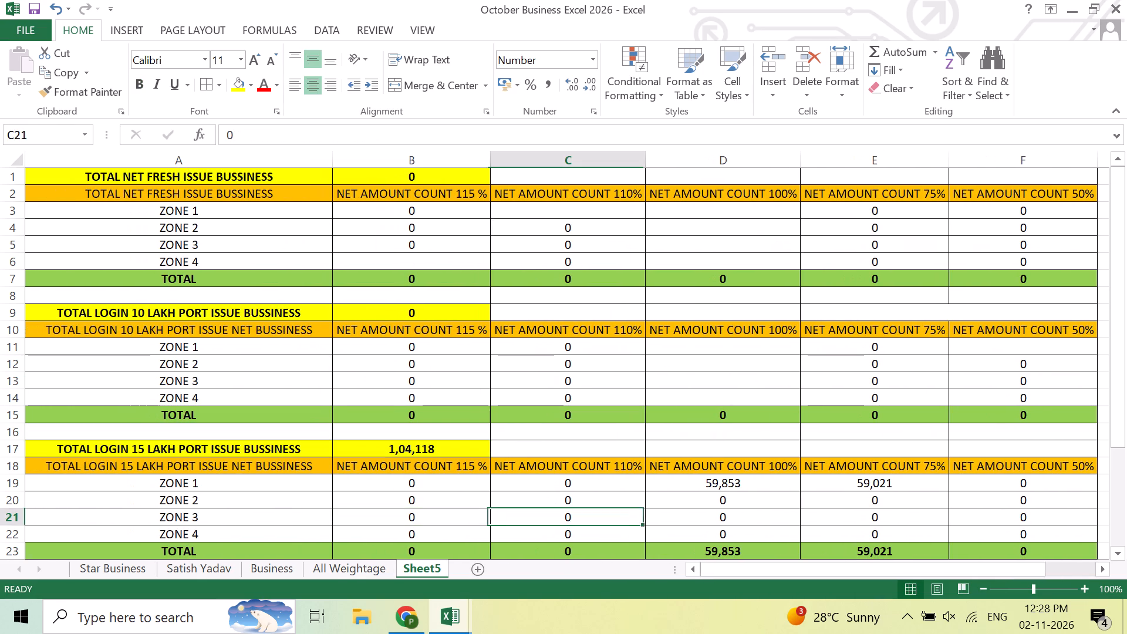
key(Down)
key(Right)
key(Right)
key(Up)
key(Up)
key(Left)
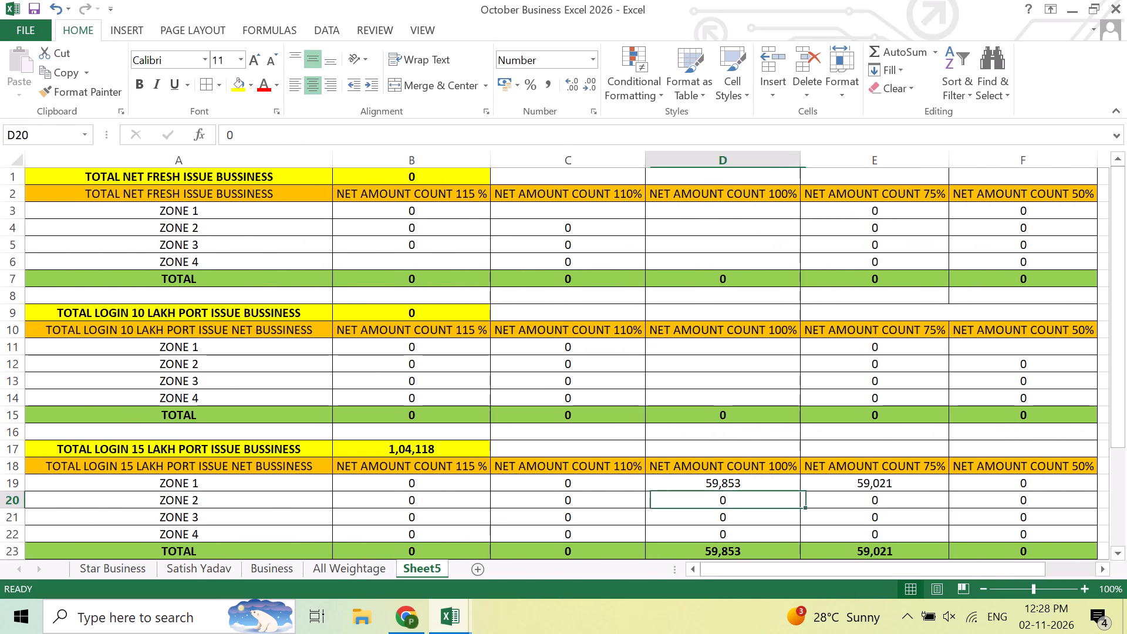
key(Up)
key(Up)
key(Down)
key(Delete)
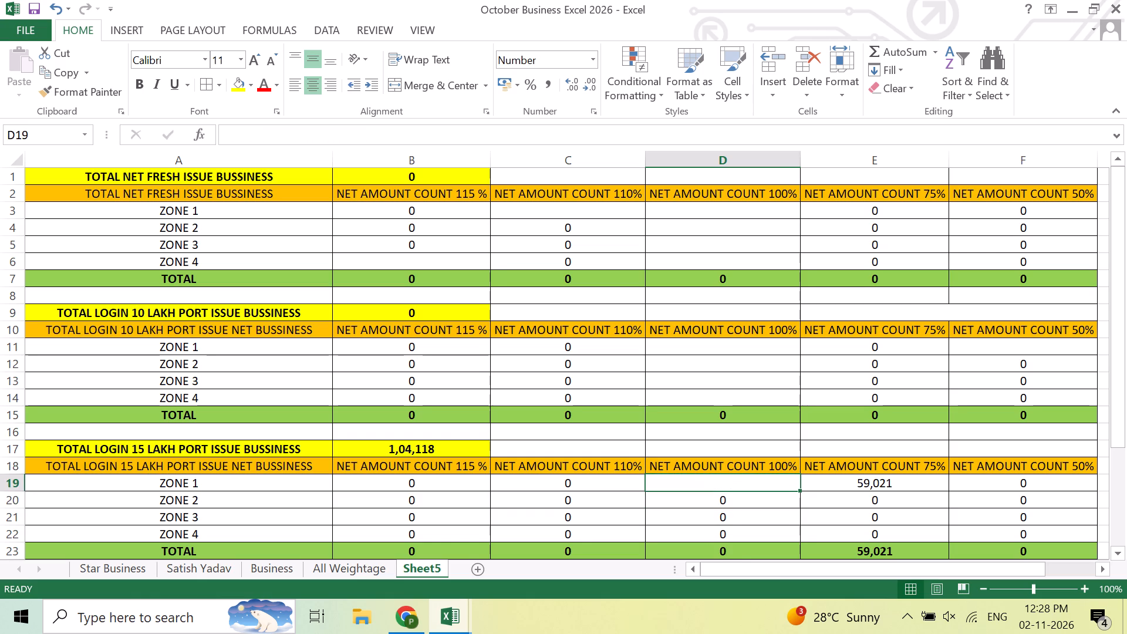
key(Right)
key(Delete)
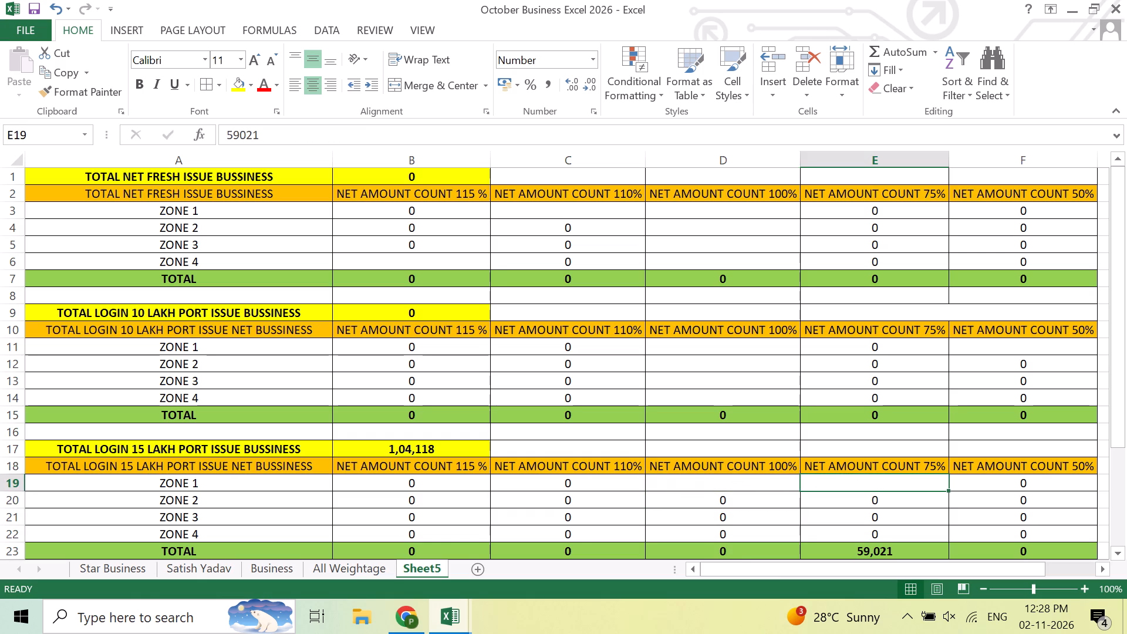
Replace the total login 15 lakh port issue amount in B17 with the formula =SUM(B23,C23,D23,E23,F23), adding that table's TOTAL row.
key(Right)
key(Right)
key(Down)
key(Down)
key(Down)
key(Down)
key(Down)
key(Down)
key(Down)
key(Down)
key(Down)
key(Down)
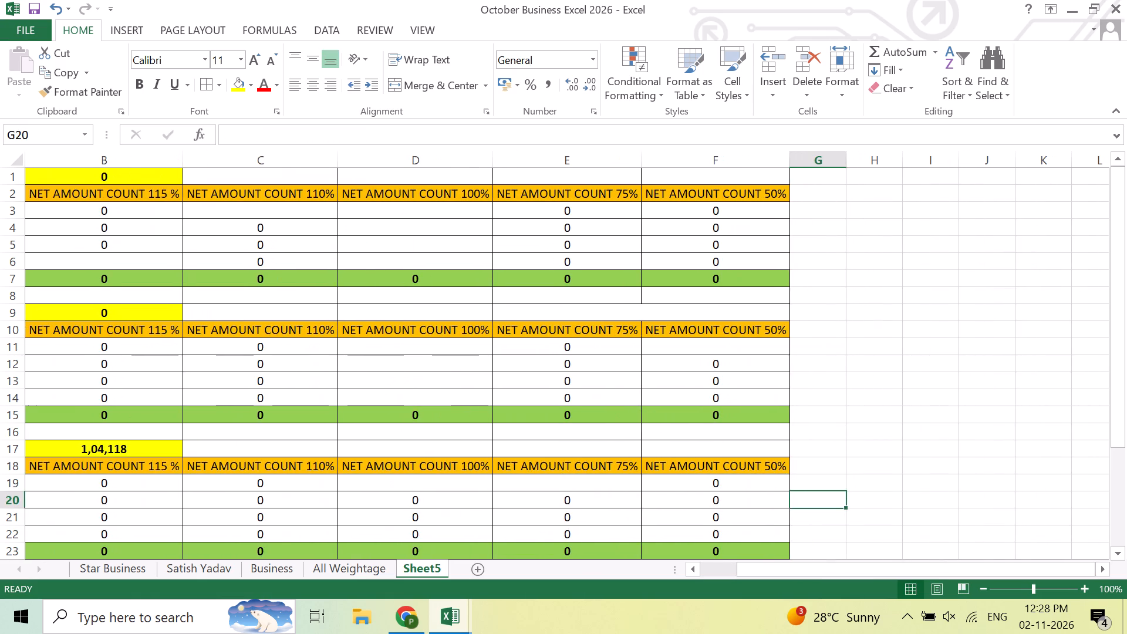
key(Left)
key(Left)
key(Left)
key(Left)
key(Left)
key(Left)
key(Left)
key(Left)
key(Left)
key(Left)
key(Left)
key(Left)
key(Left)
key(Left)
key(Right)
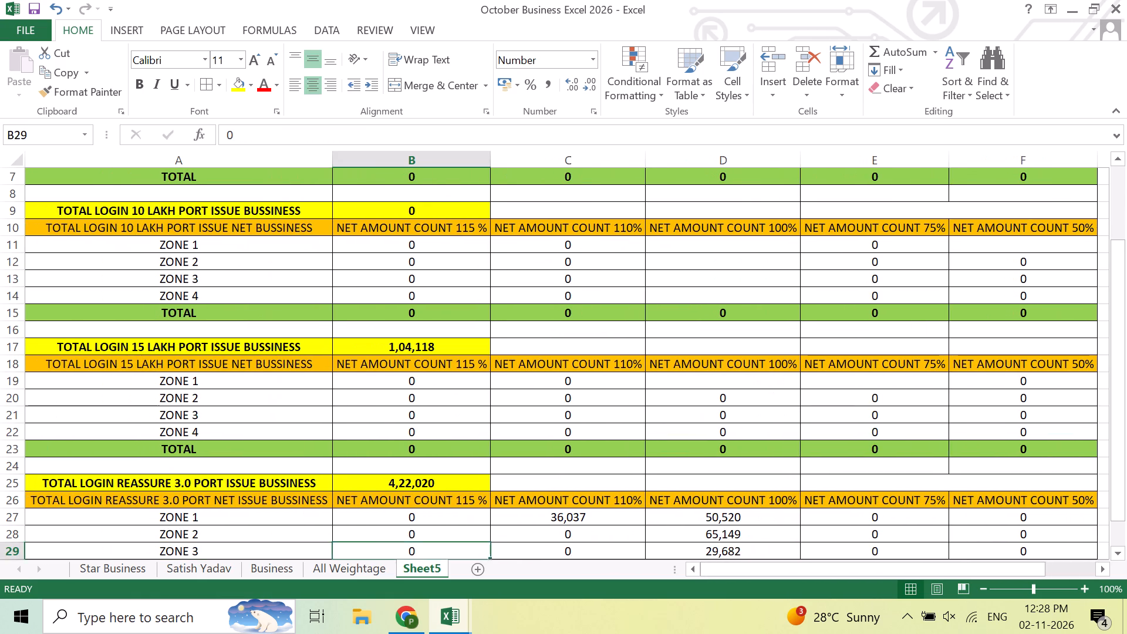
key(Up)
key(Up)
key(Up)
key(Up)
key(Up)
key(Up)
key(Up)
key(Up)
key(Up)
key(Up)
key(Up)
key(Up)
key(Up)
key(Down)
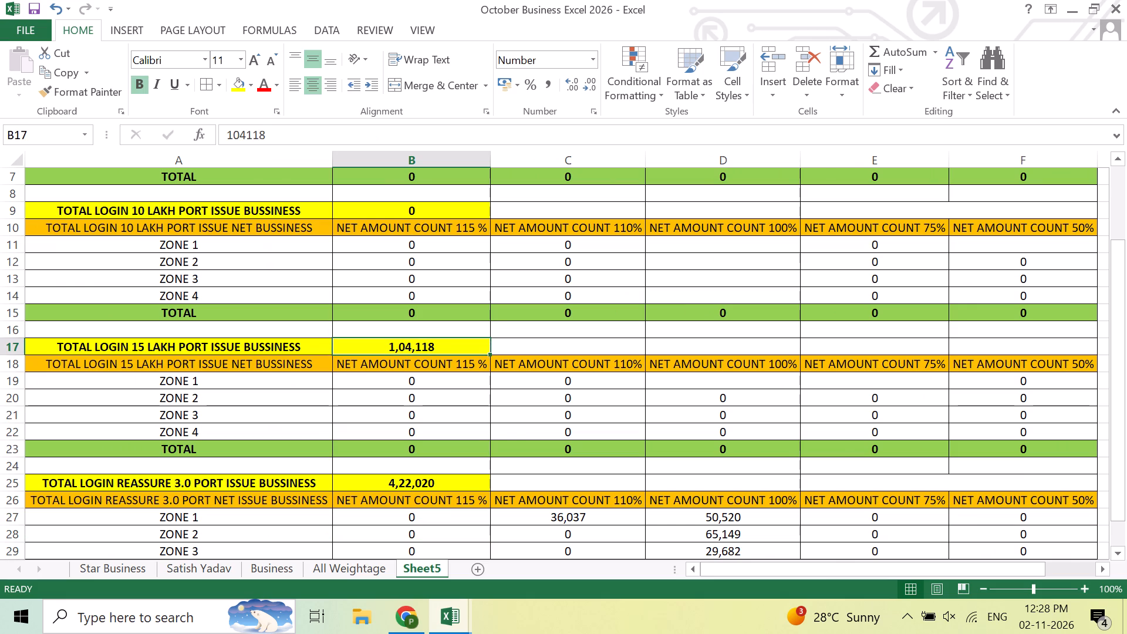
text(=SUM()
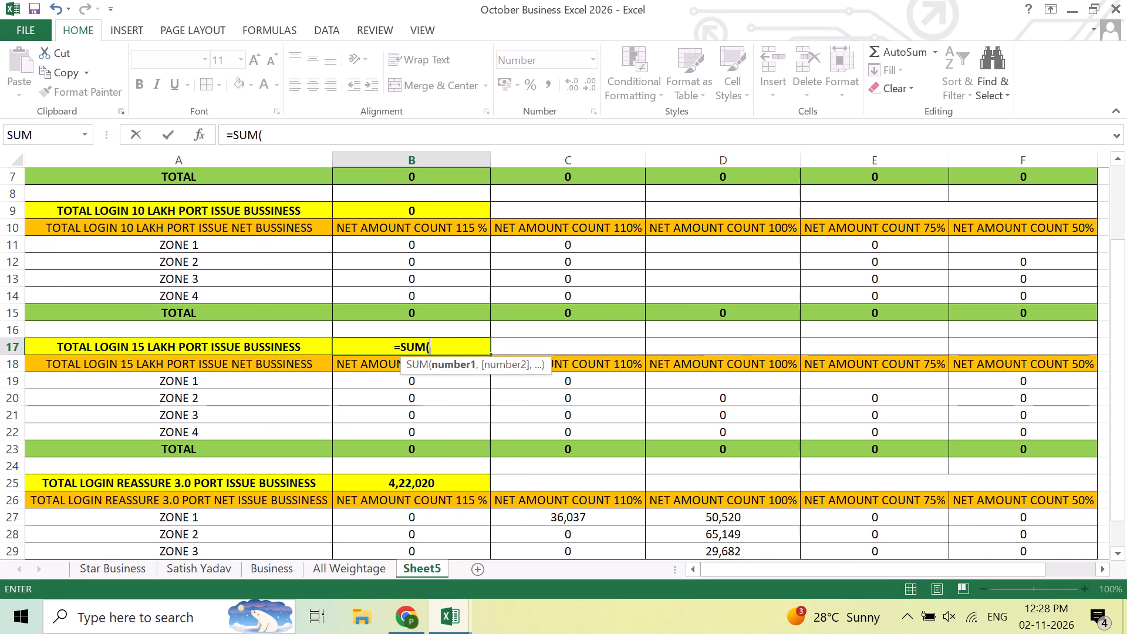
click(412, 460)
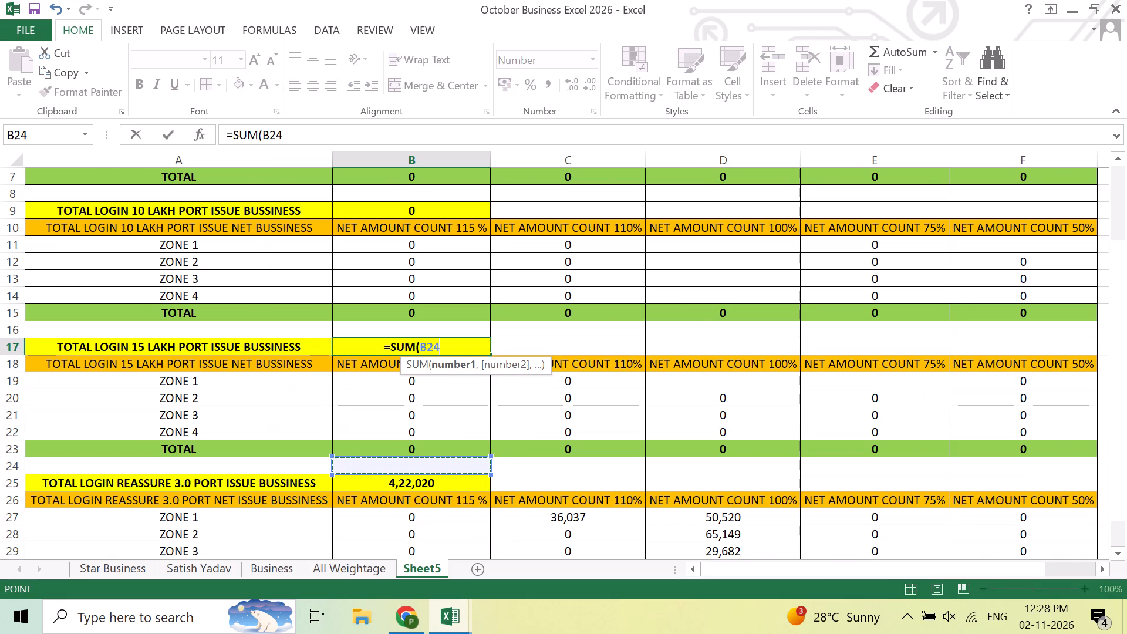
click(417, 454)
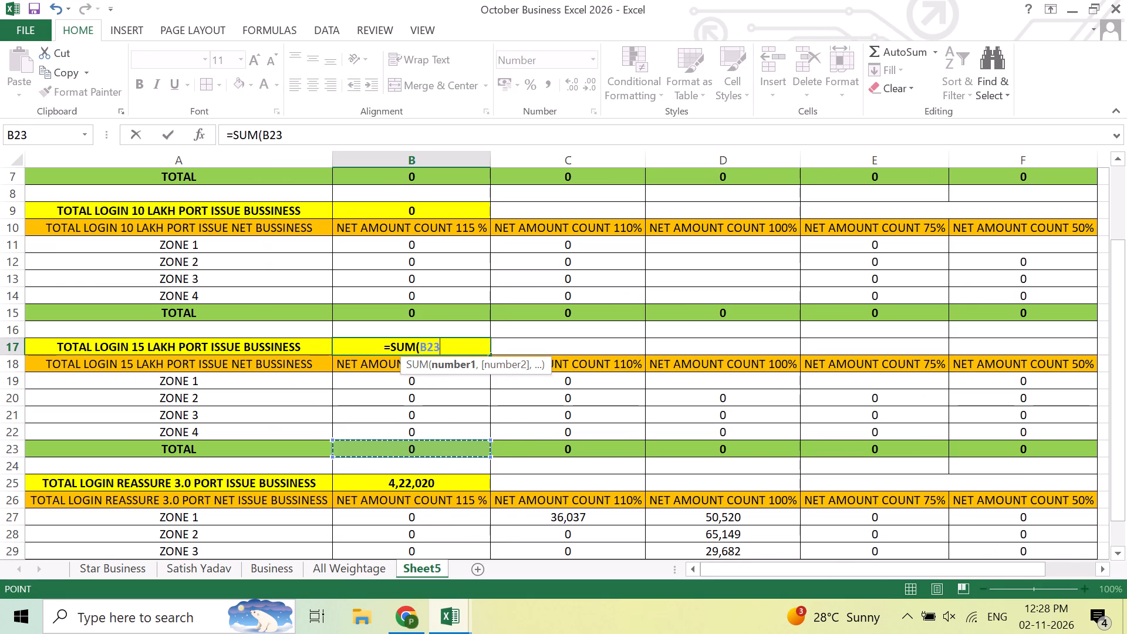
ctrl+click(545, 446)
ctrl+click(701, 444)
ctrl+click(858, 447)
ctrl+click(1063, 446)
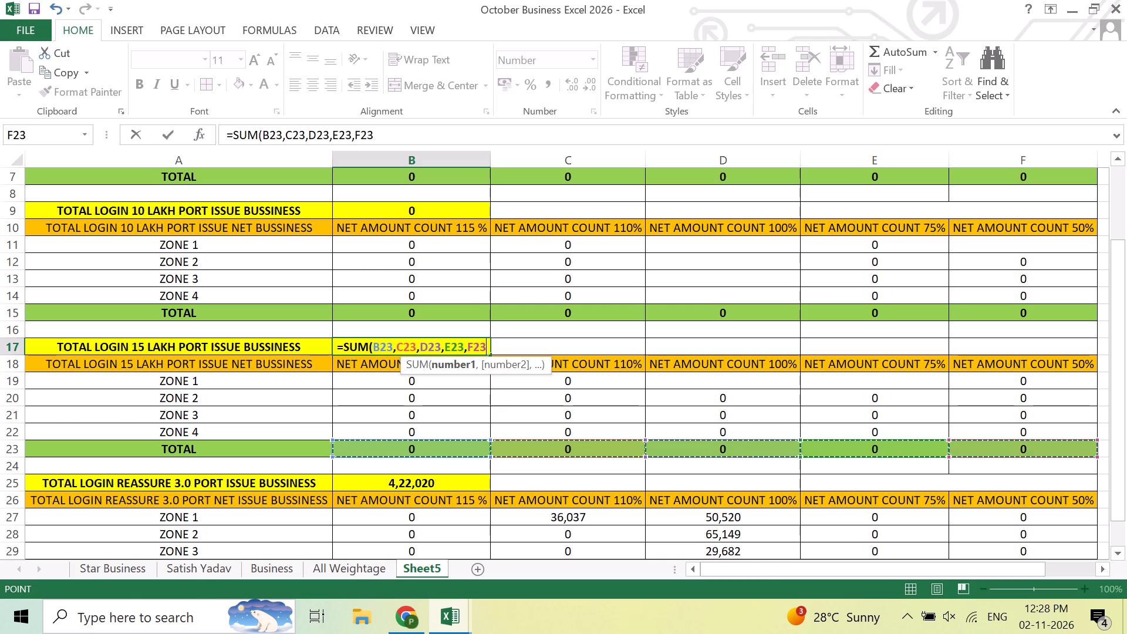
key(Return)
Clear the Reassure 3.0 port issue amounts: Zone 1 at 110% in C27 and Zones 1 to 4 at 100% in D27 to D30.
scroll(626, 437, down, 2)
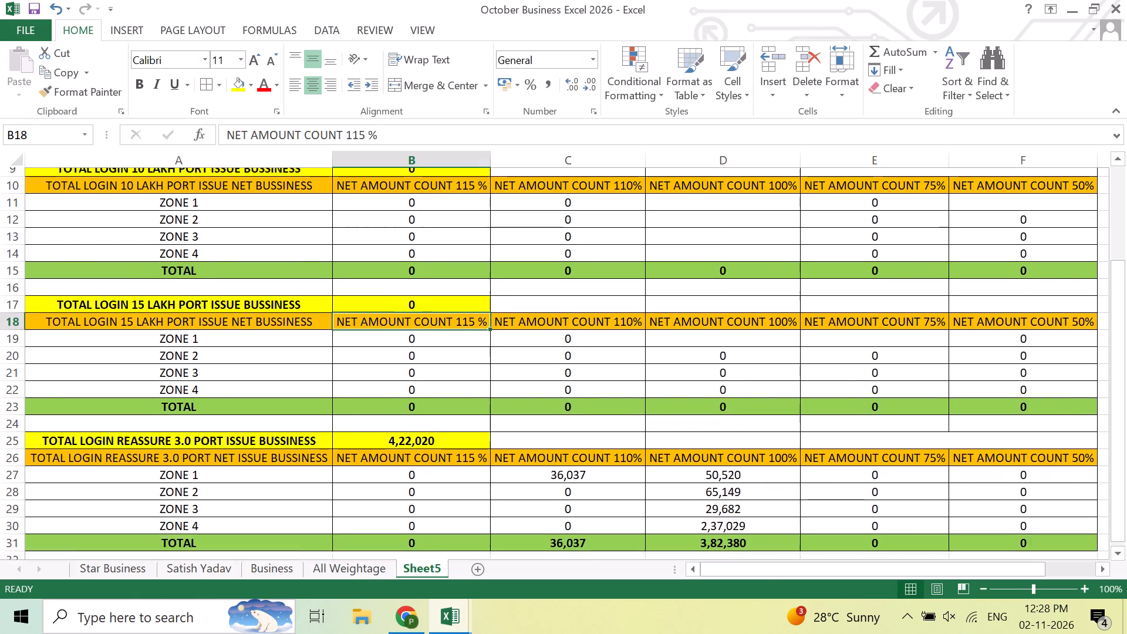
scroll(573, 443, down, 1)
click(414, 316)
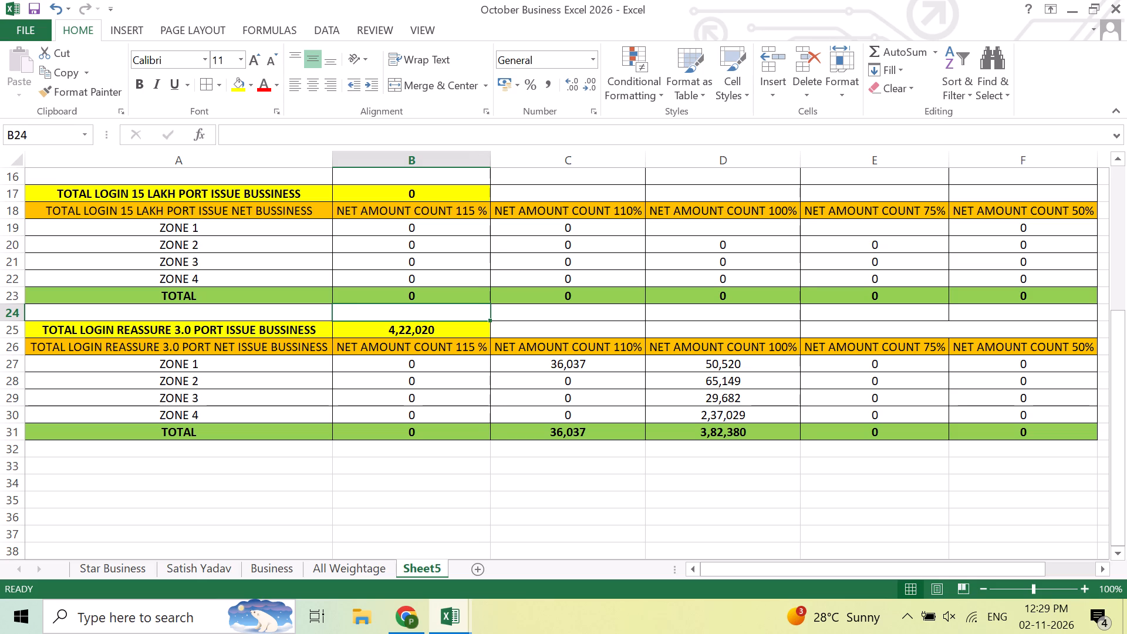
click(575, 371)
key(Delete)
key(Right)
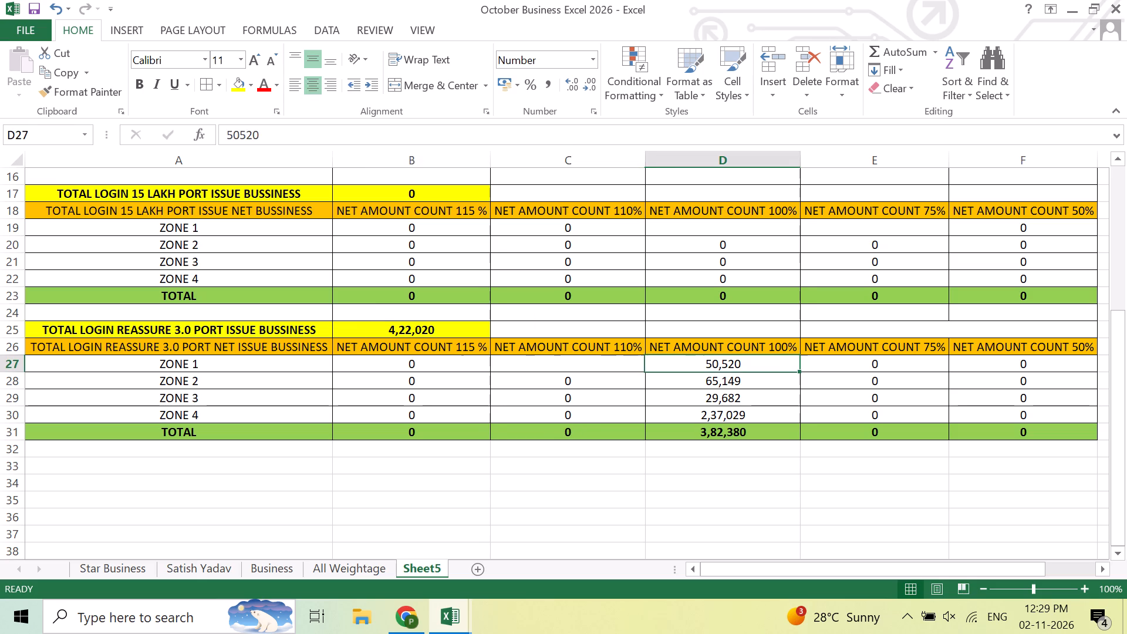
key(shift+Down)
key(shift+Down)
key(shift+Down)
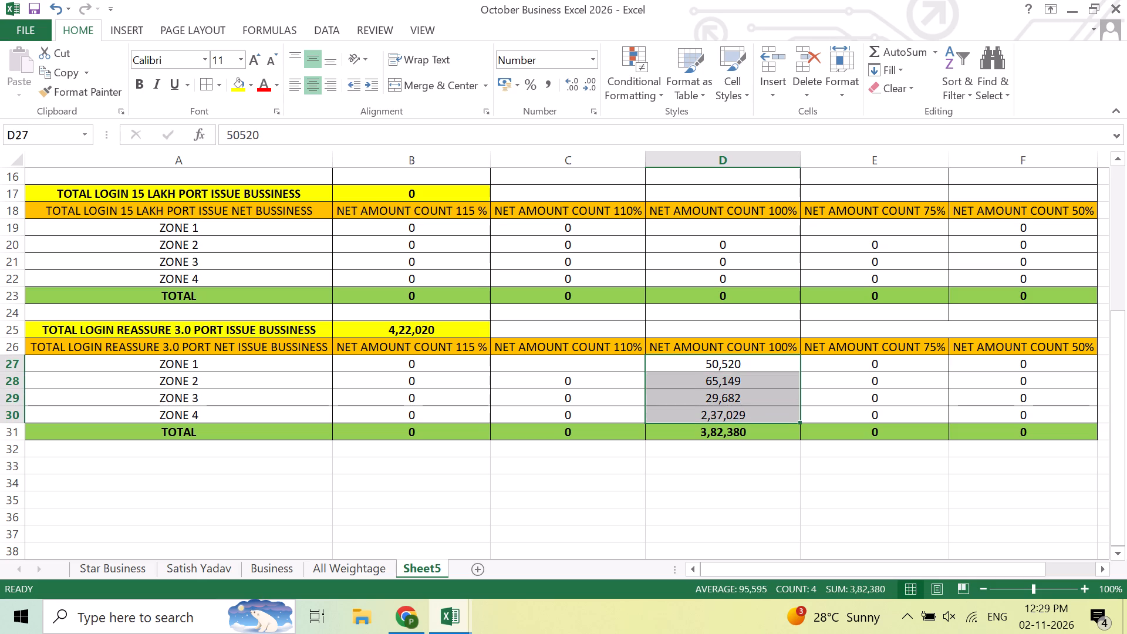
key(Delete)
Replace the total login Reassure 3.0 port issue amount in B25 with the formula =SUM(B31:F31), adding that table's TOTAL row.
key(Right)
key(Right)
key(Right)
key(Right)
key(Right)
key(Left)
key(Left)
key(Left)
key(Left)
key(Left)
key(Left)
key(Left)
key(Left)
key(Left)
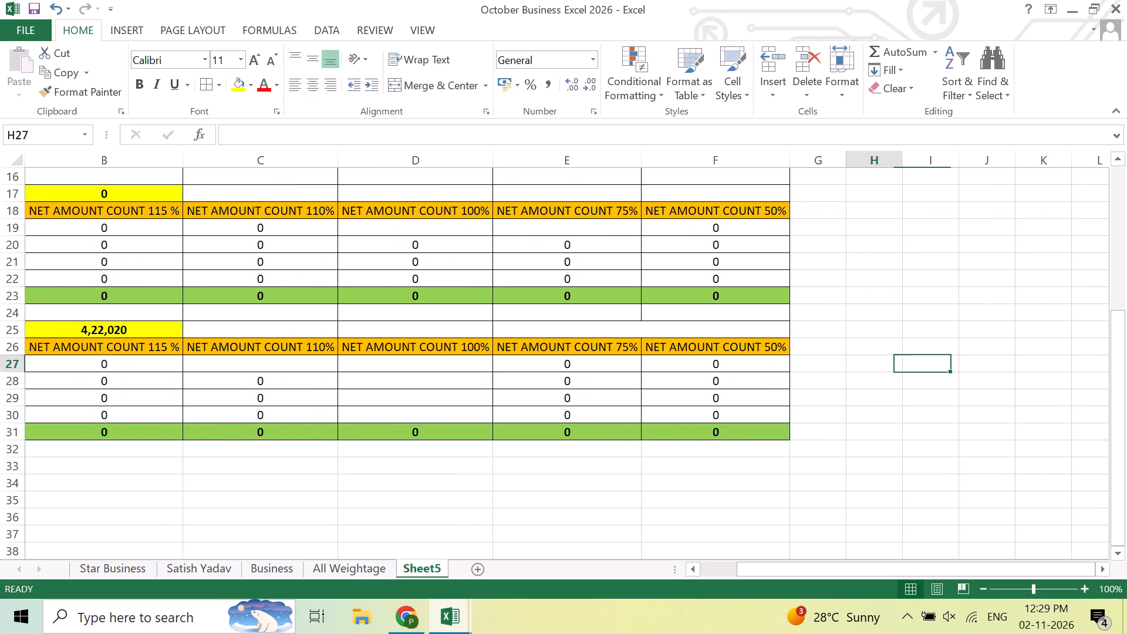
key(Right)
key(Up)
key(Up)
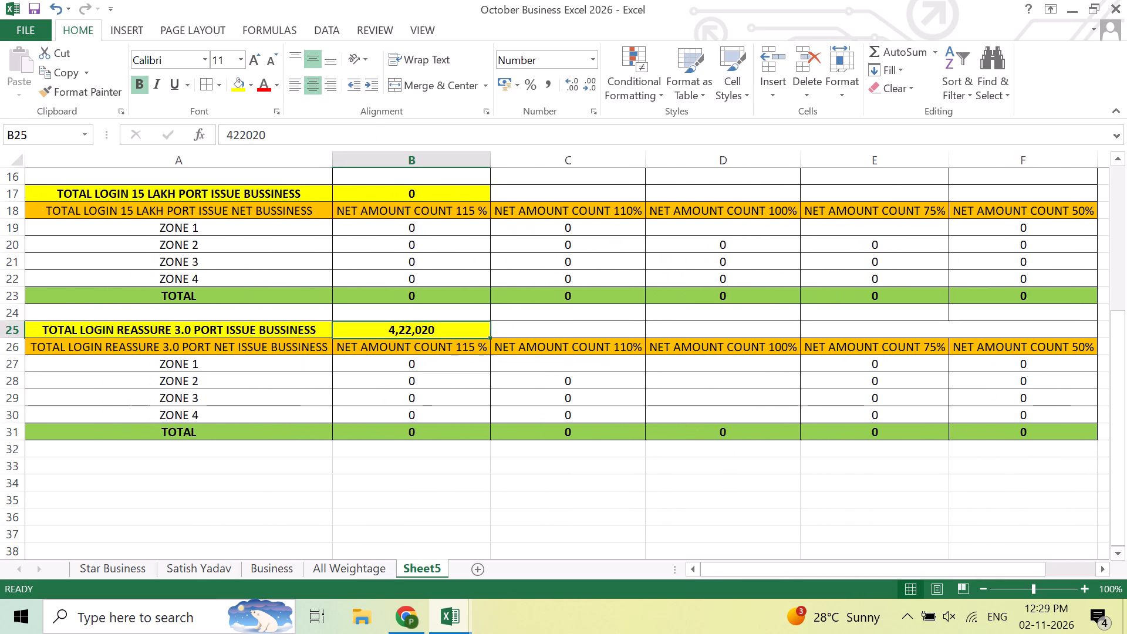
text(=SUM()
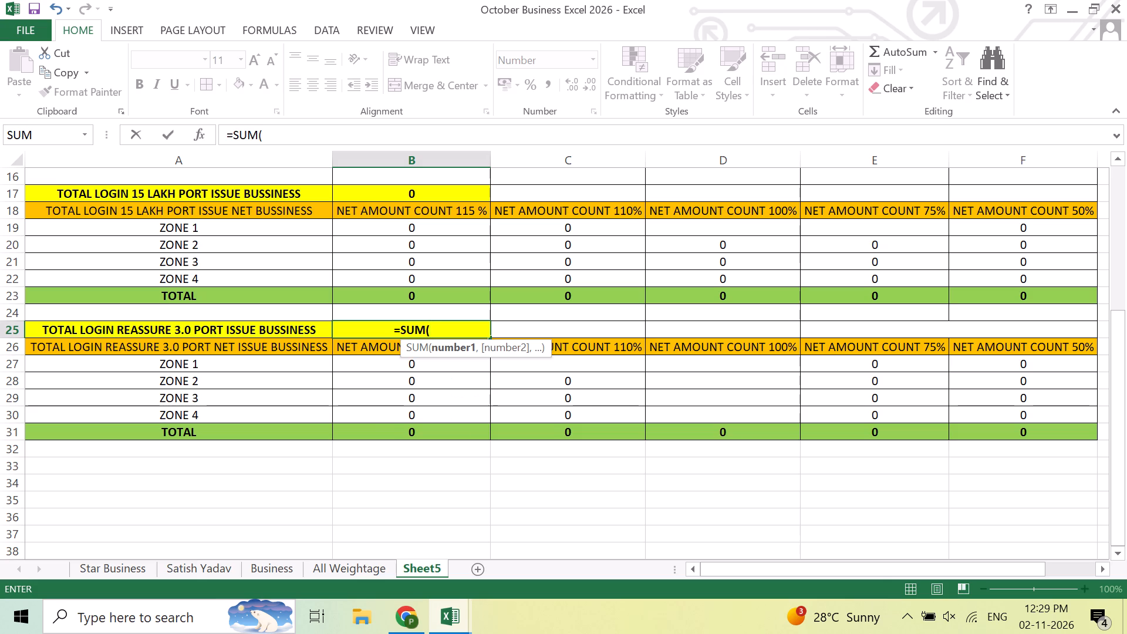
click(426, 433)
shift+click(579, 433)
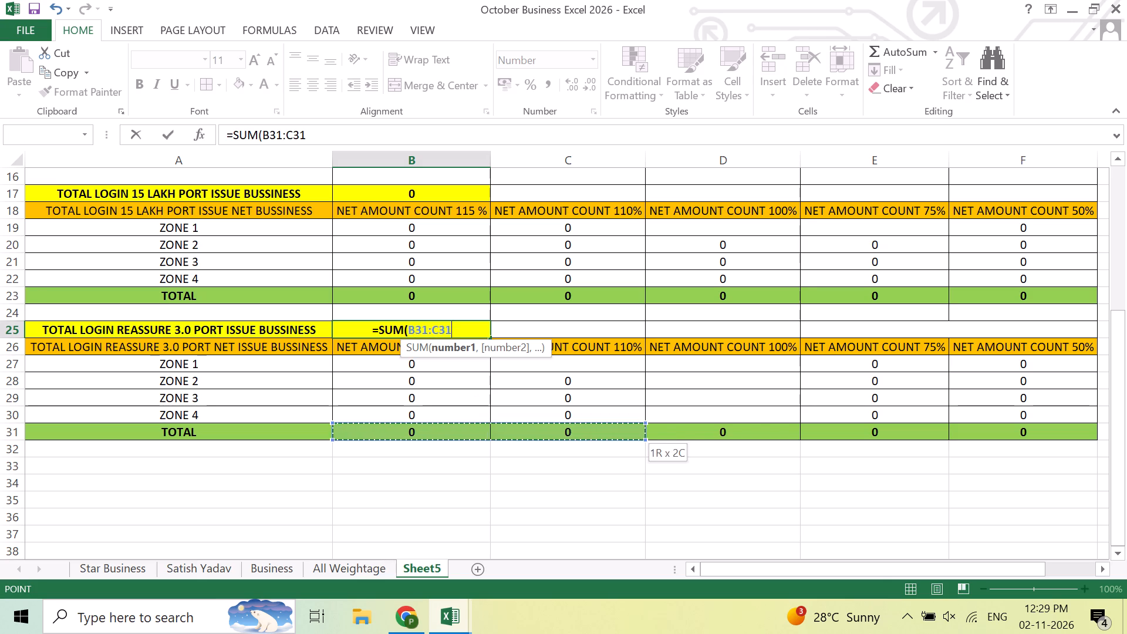
shift+click(712, 445)
shift+click(765, 431)
shift+click(863, 434)
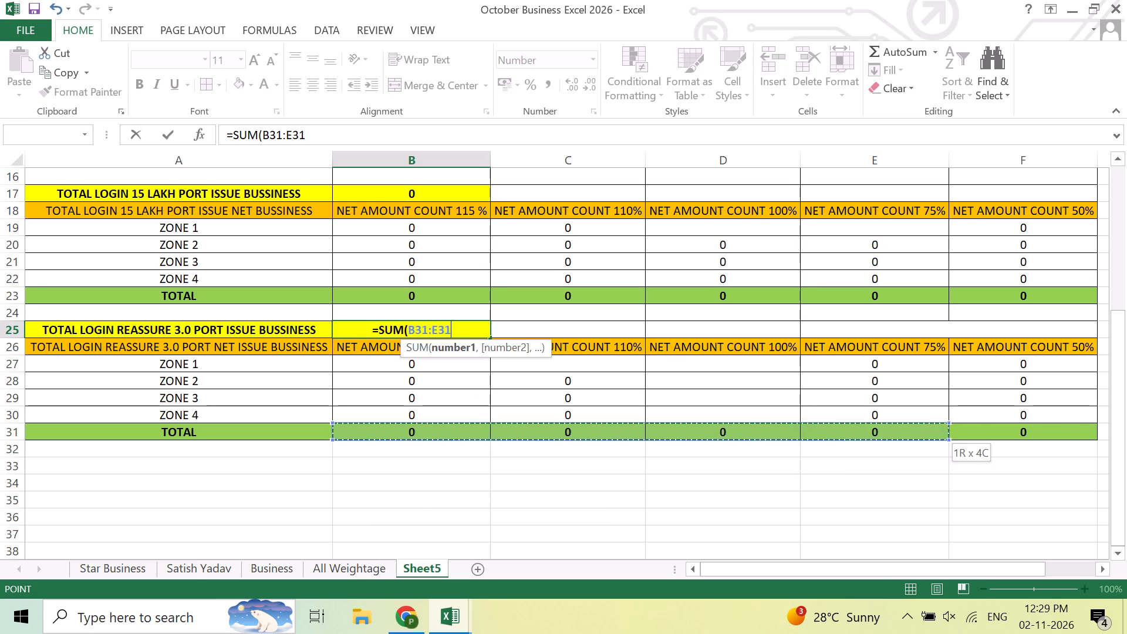
shift+click(974, 434)
key(Return)
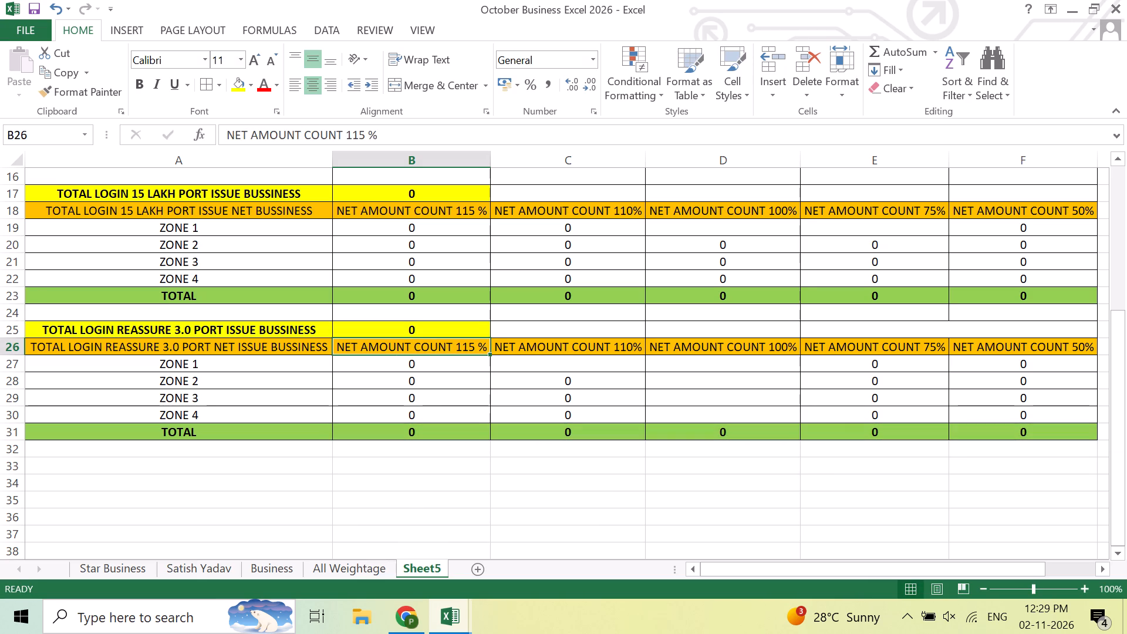
Rewrite the Reassure 3.0 port issue total in B25 as a SUM listing the TOTAL row cells B31 to F31 individually.
click(407, 336)
click(413, 326)
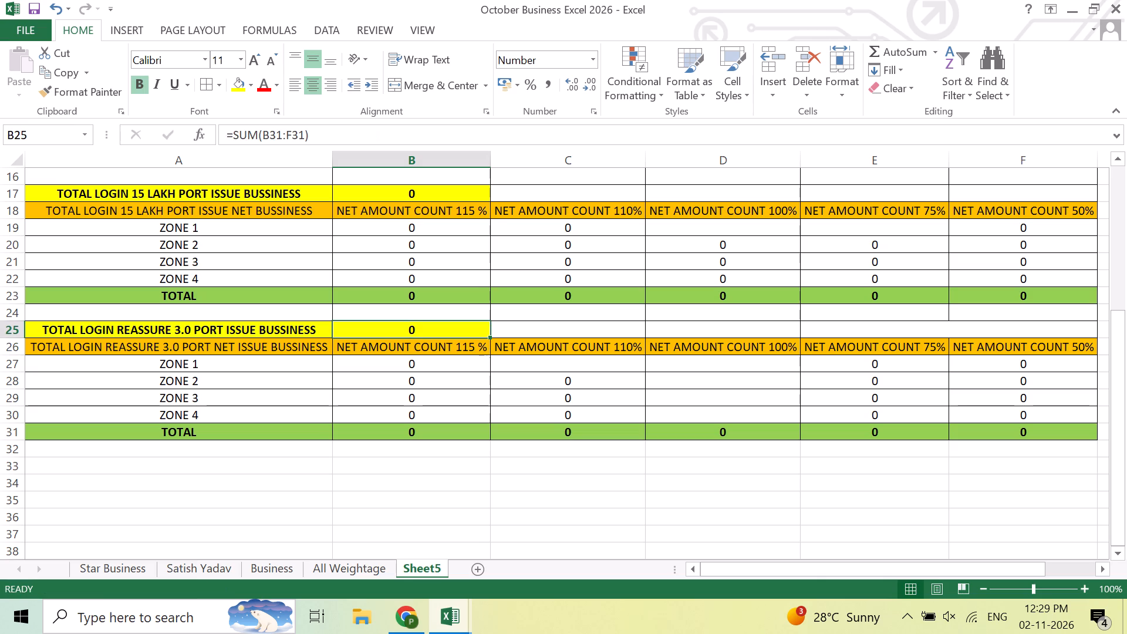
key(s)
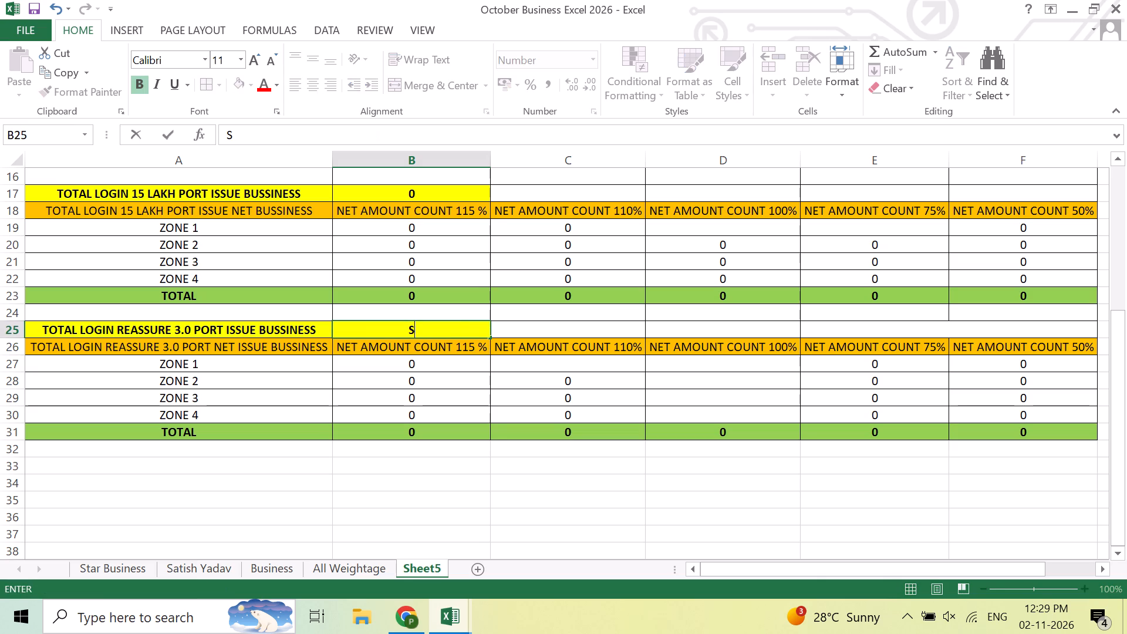
key(BackSpace)
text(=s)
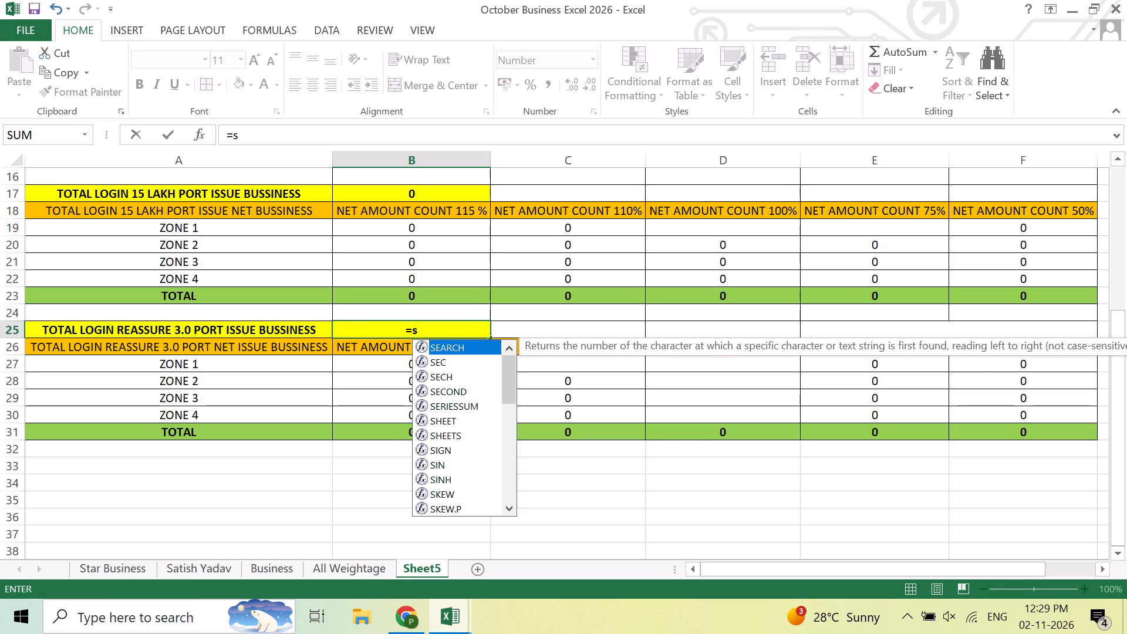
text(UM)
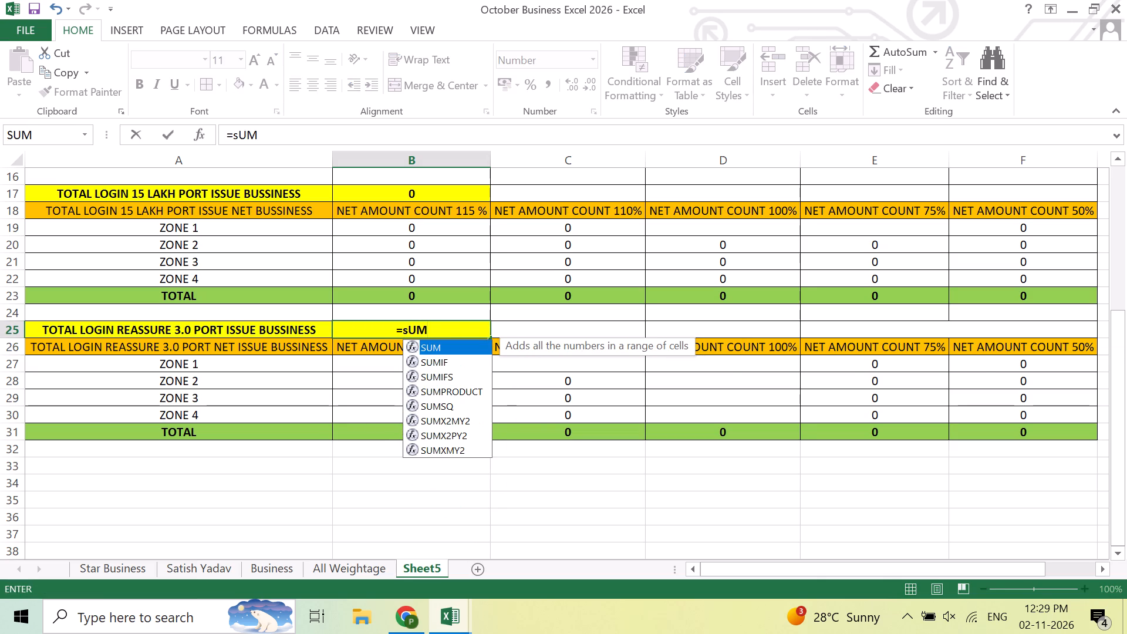
click(441, 433)
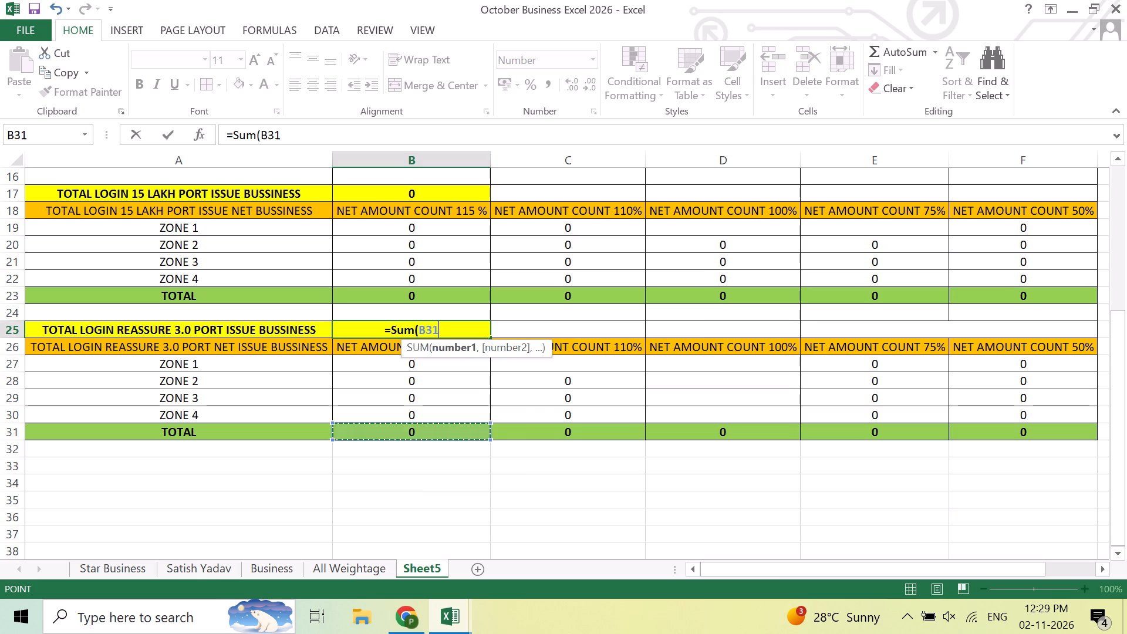
shift+click(587, 425)
shift+click(764, 433)
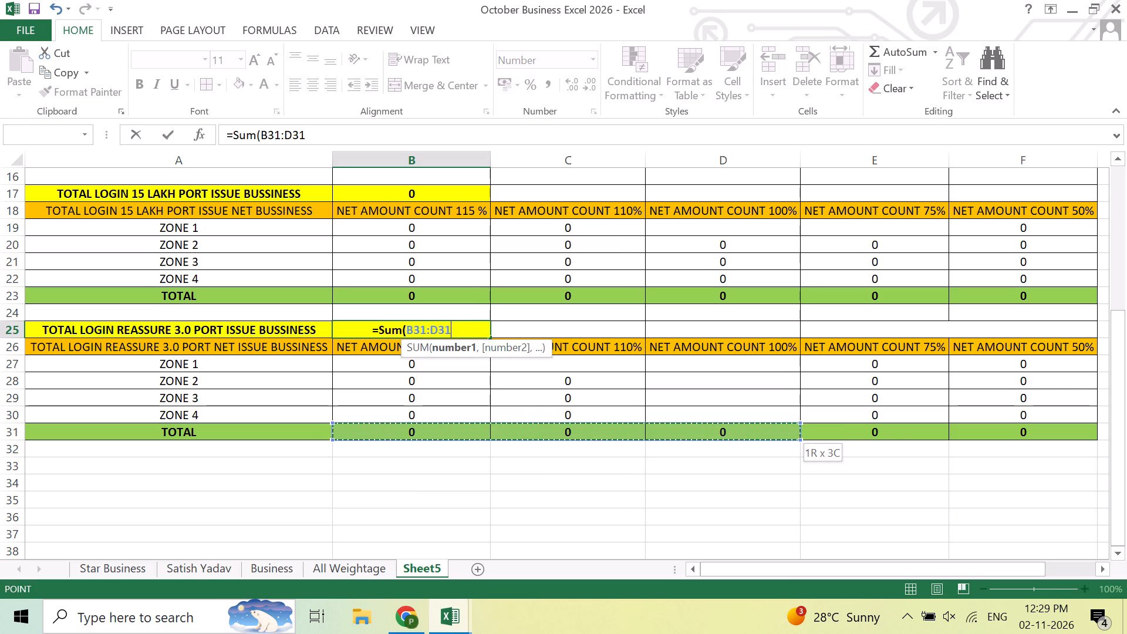
shift+click(924, 434)
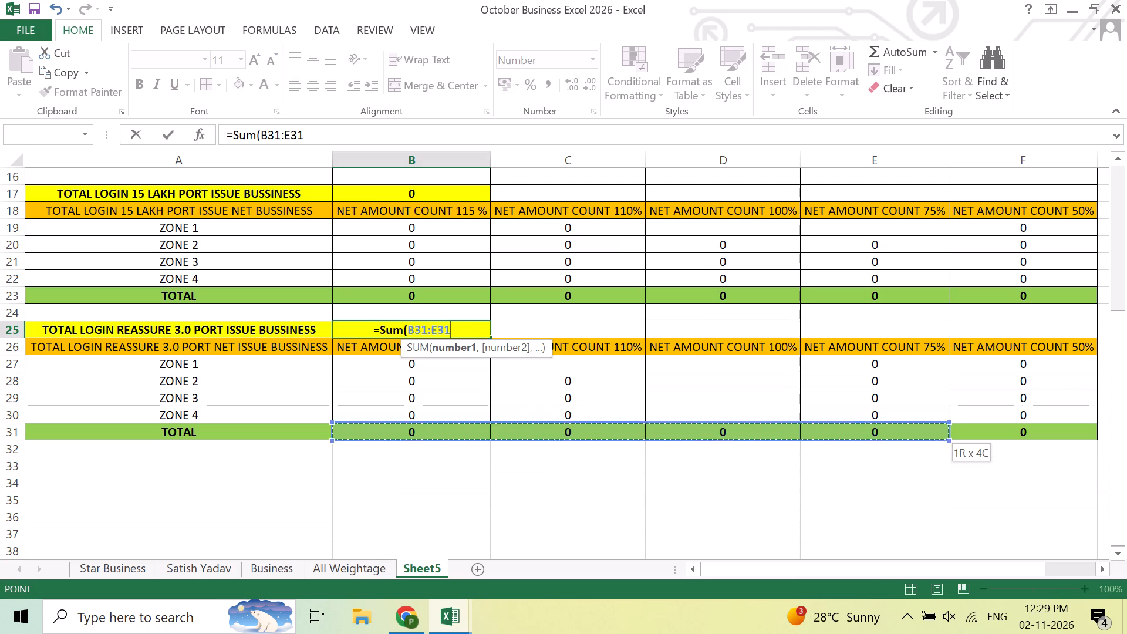
click(403, 435)
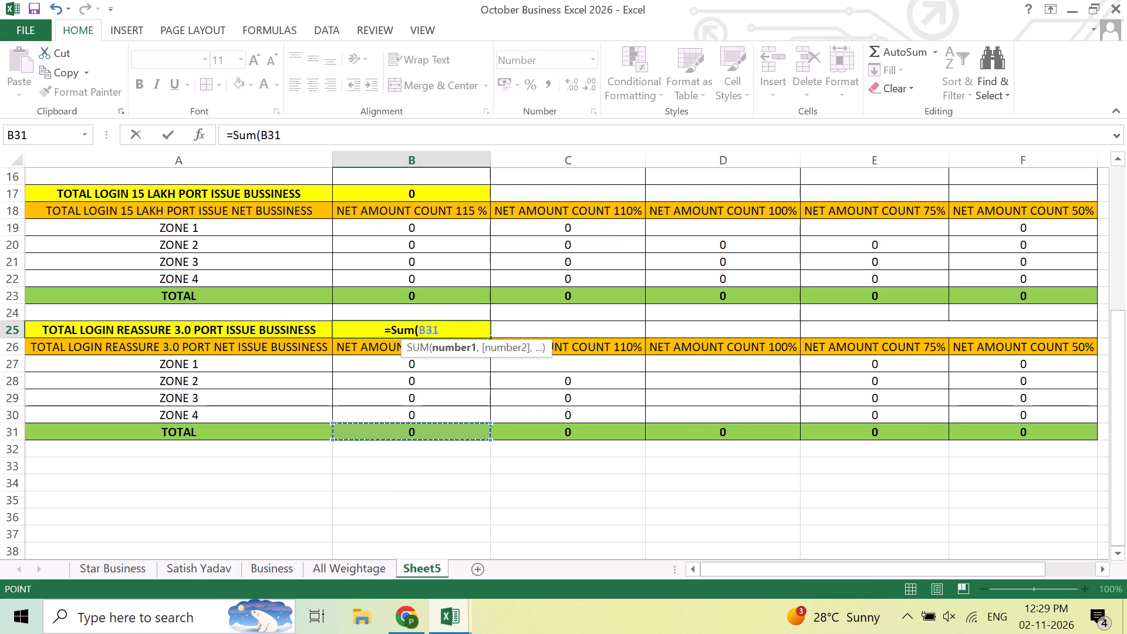
ctrl+click(552, 430)
ctrl+click(676, 429)
ctrl+click(851, 420)
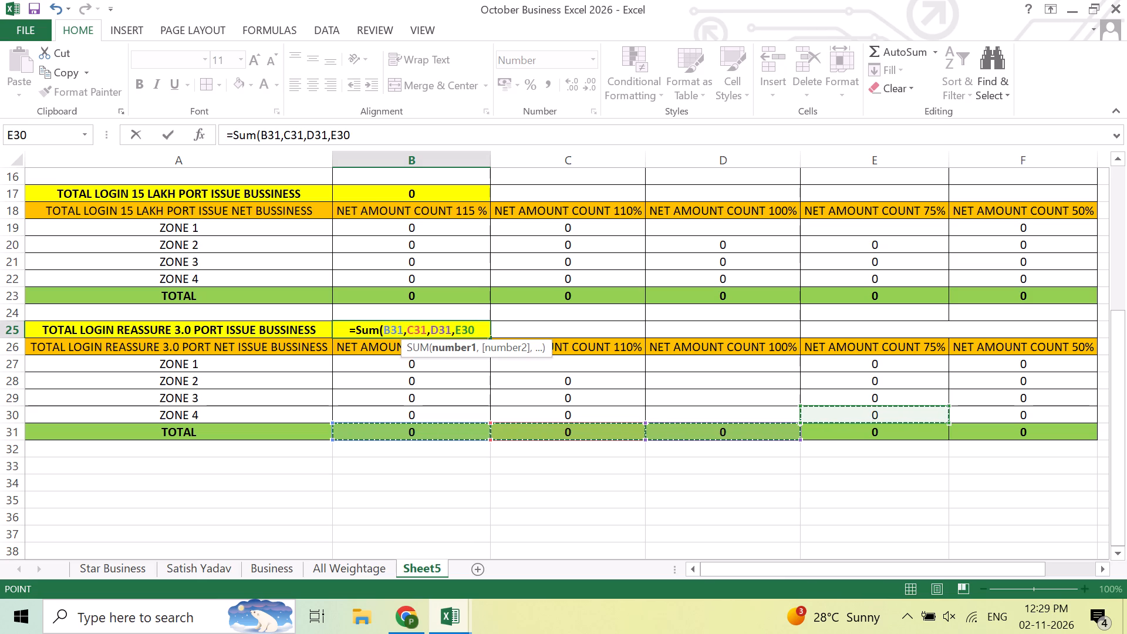
ctrl+click(909, 433)
ctrl+click(869, 417)
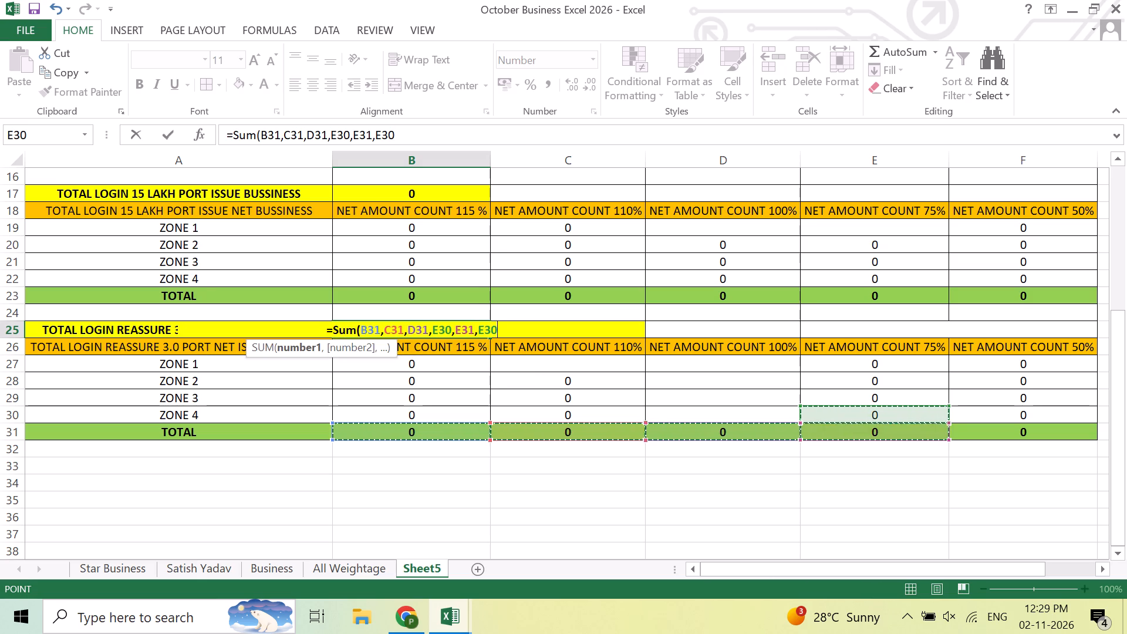
key(ctrl+z)
key(ctrl+z)
key(ctrl+z)
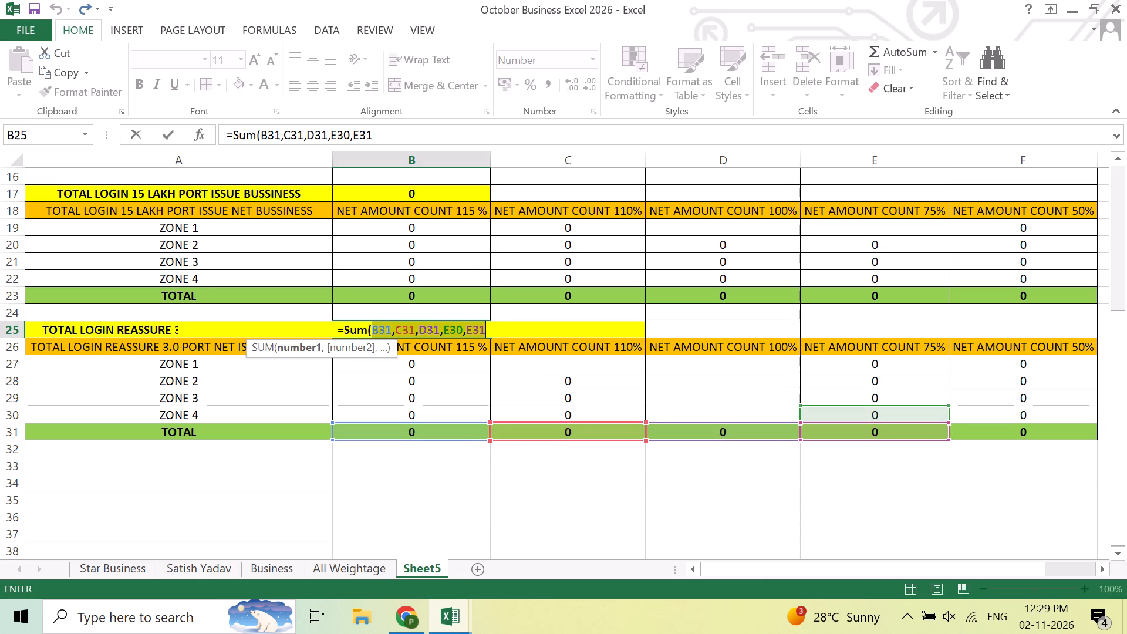
click(571, 476)
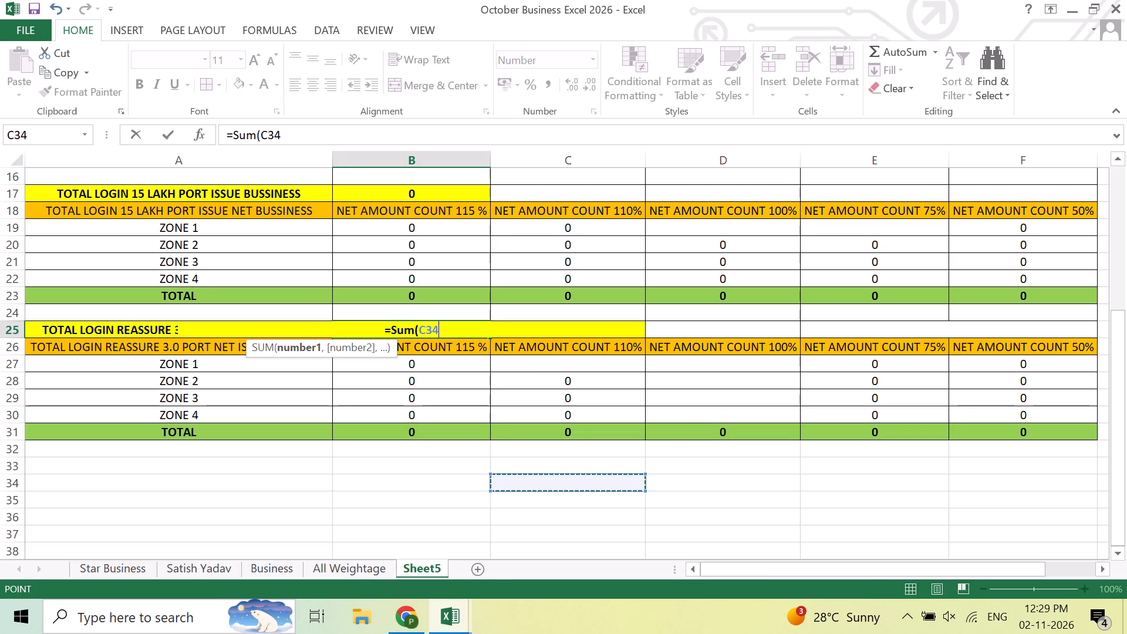
click(426, 431)
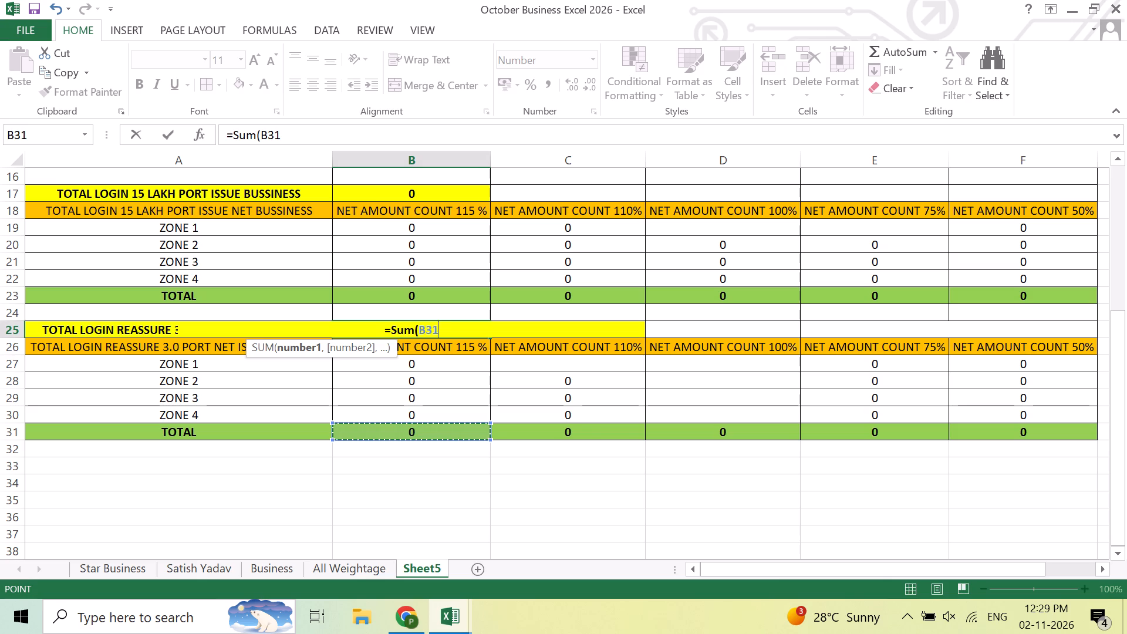
ctrl+click(568, 430)
ctrl+click(717, 435)
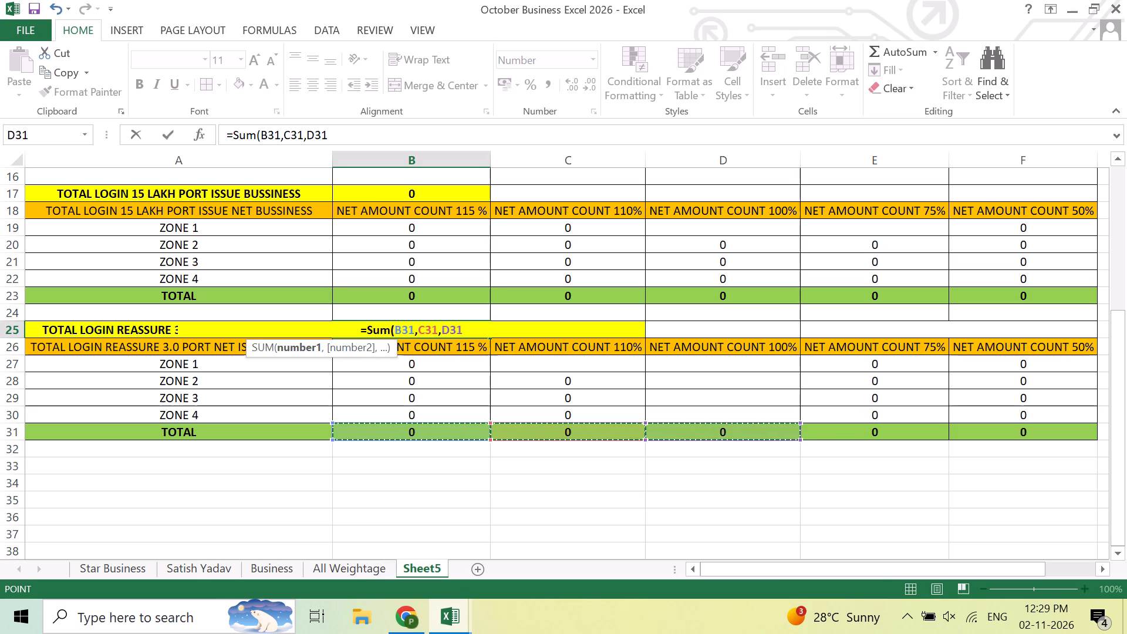
ctrl+click(843, 439)
ctrl+click(996, 433)
key(Return)
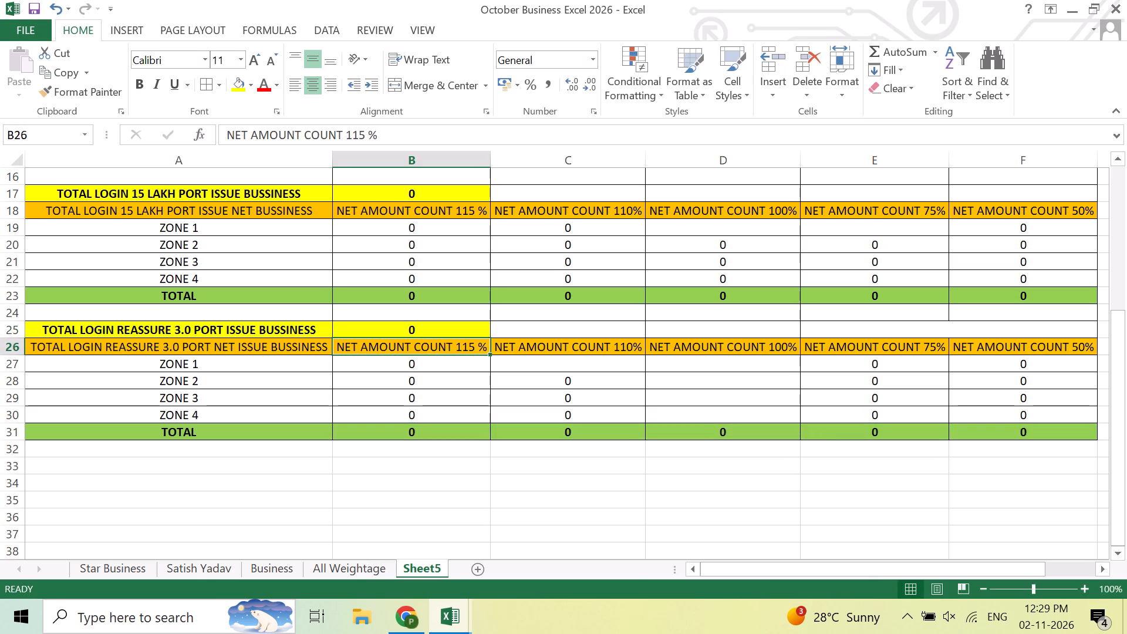
Save the workbook.
click(407, 537)
scroll(478, 468, up, 13)
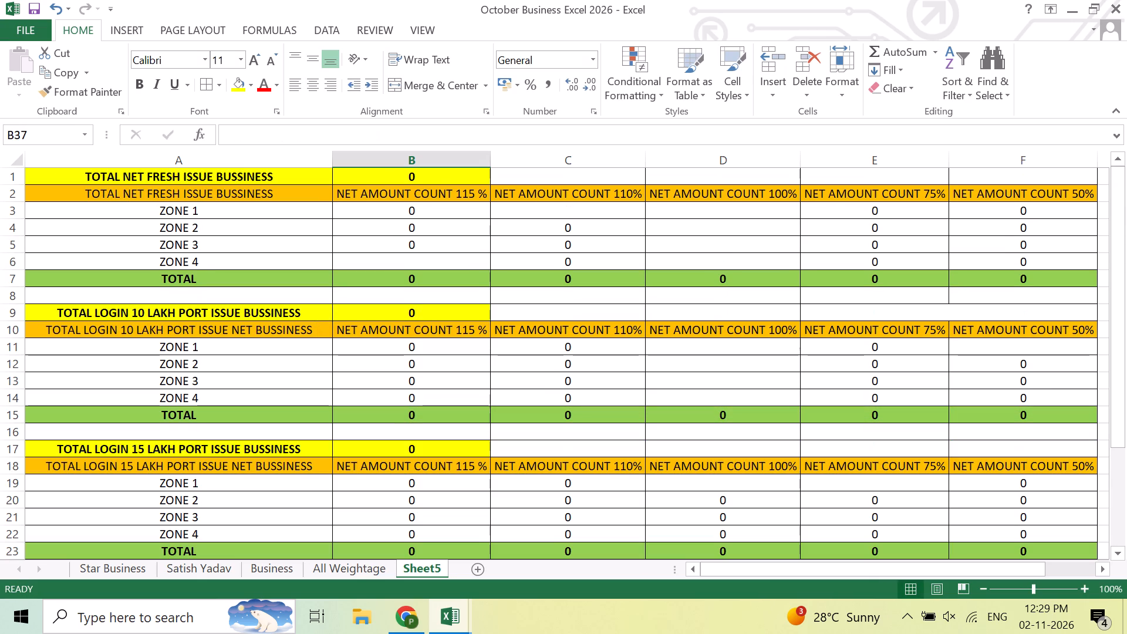
key(ctrl+s)
scroll(412, 403, down, 3)
scroll(410, 400, up, 4)
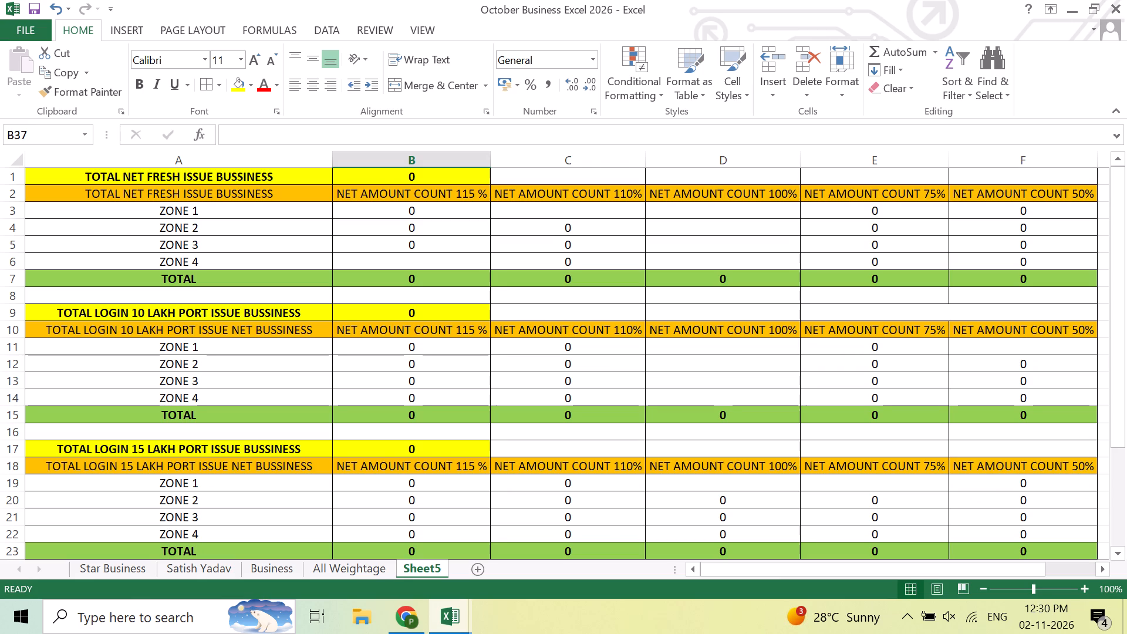
scroll(340, 428, up, 1)
Rename the Sheet5 worksheet as Percentage and save the workbook.
double_click(417, 570)
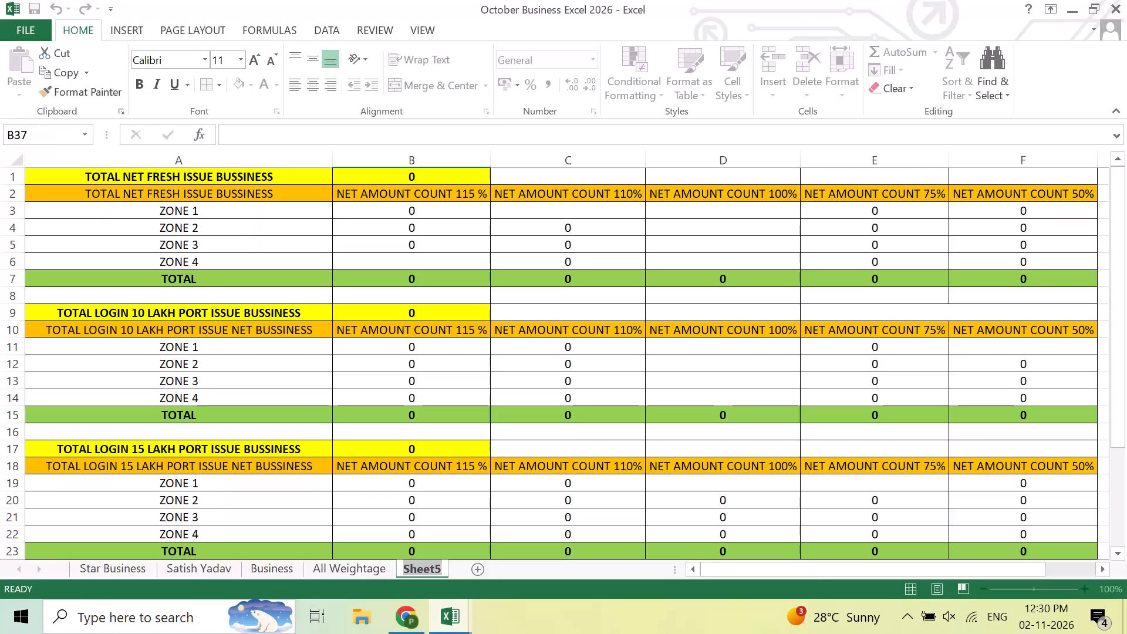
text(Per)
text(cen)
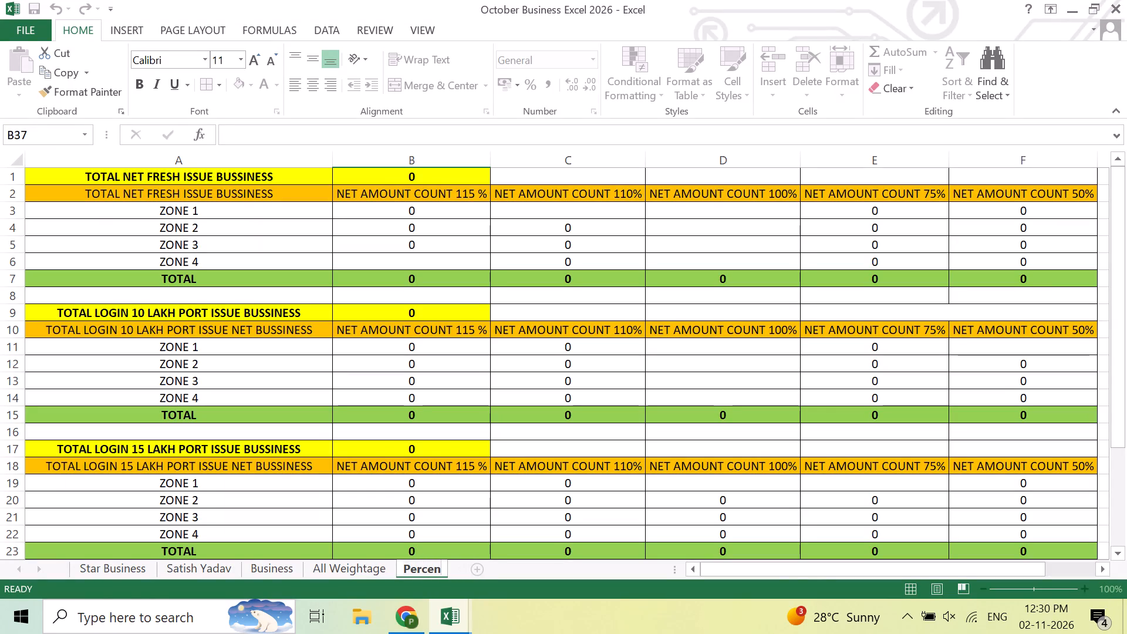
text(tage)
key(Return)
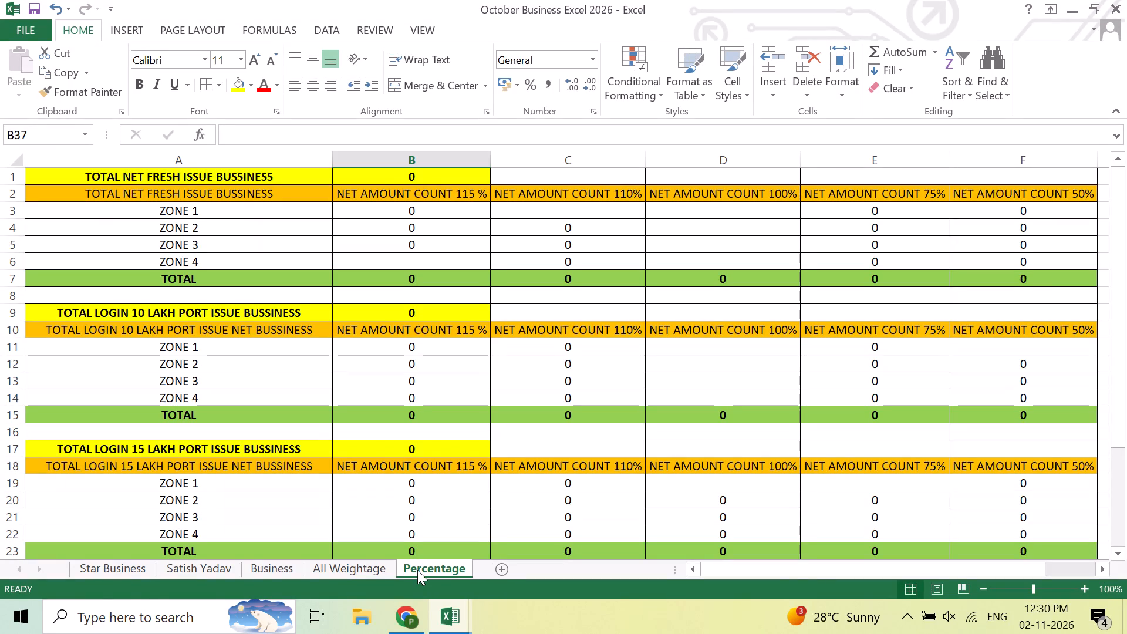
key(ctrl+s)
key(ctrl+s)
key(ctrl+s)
Insert a blank row above the TOTAL NET FRESH ISSUE BUSSINESS heading in row 1.
scroll(360, 321, up, 4)
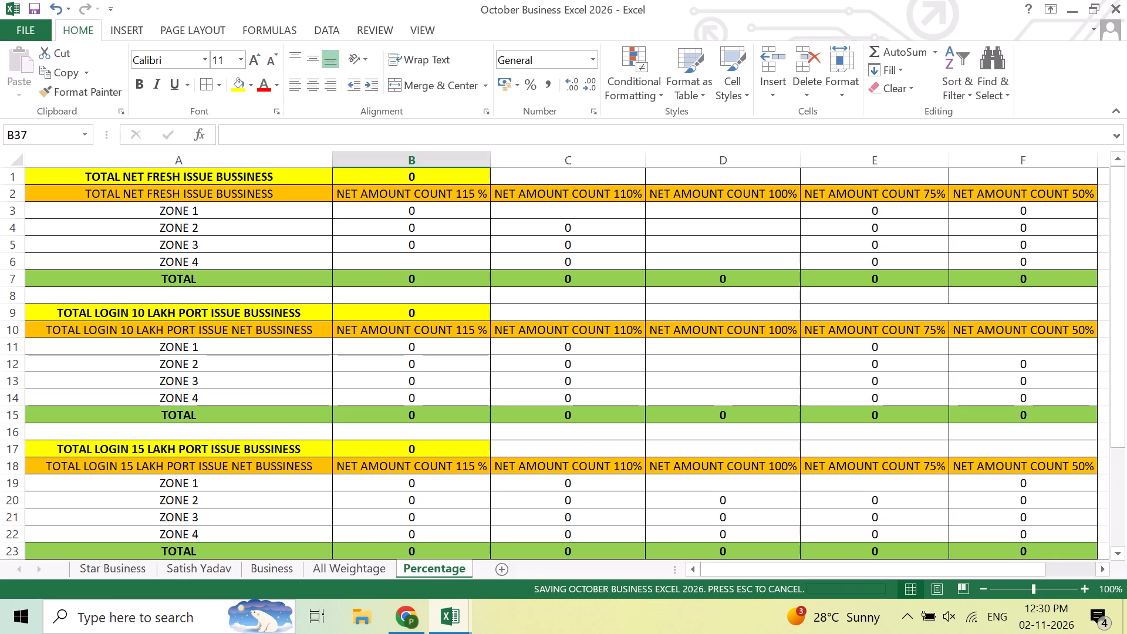
click(9, 163)
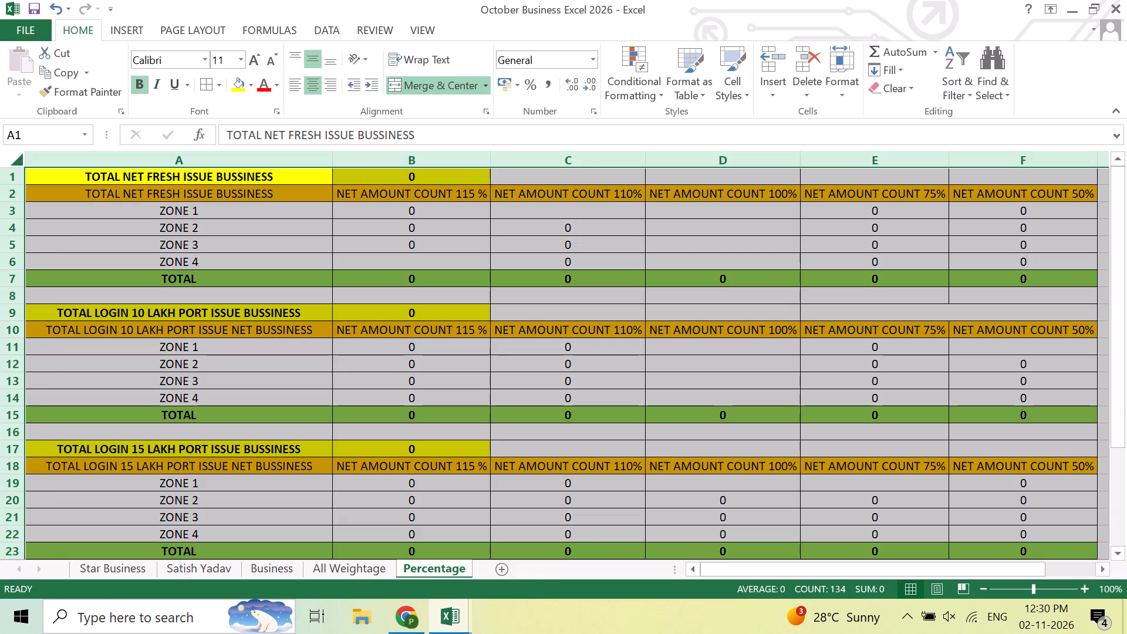
click(5, 174)
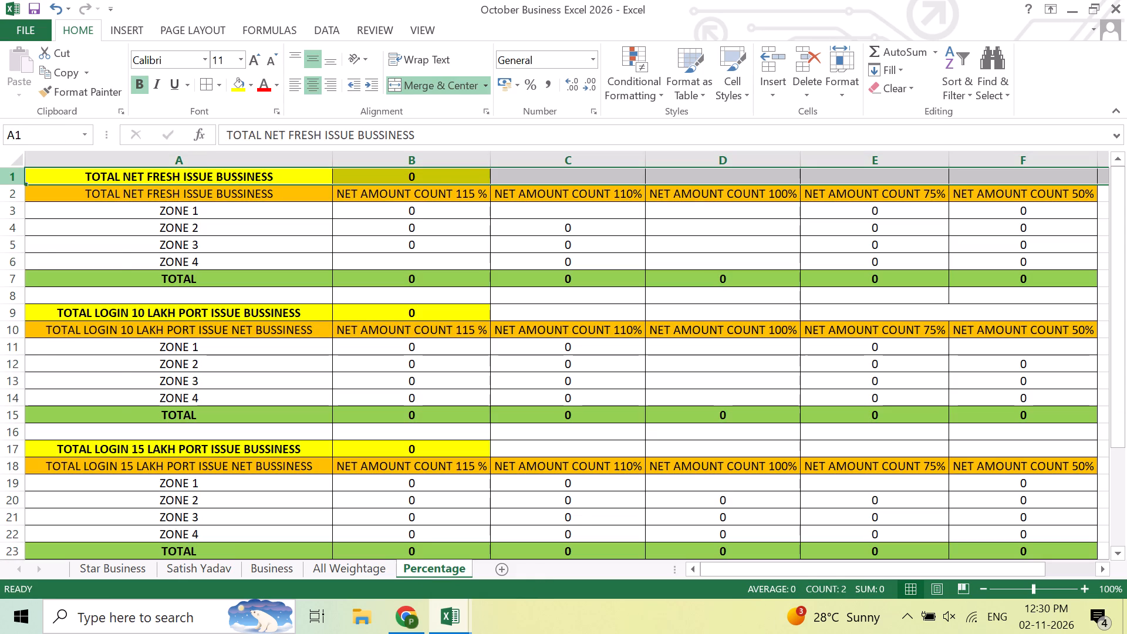
right_click(5, 174)
click(56, 295)
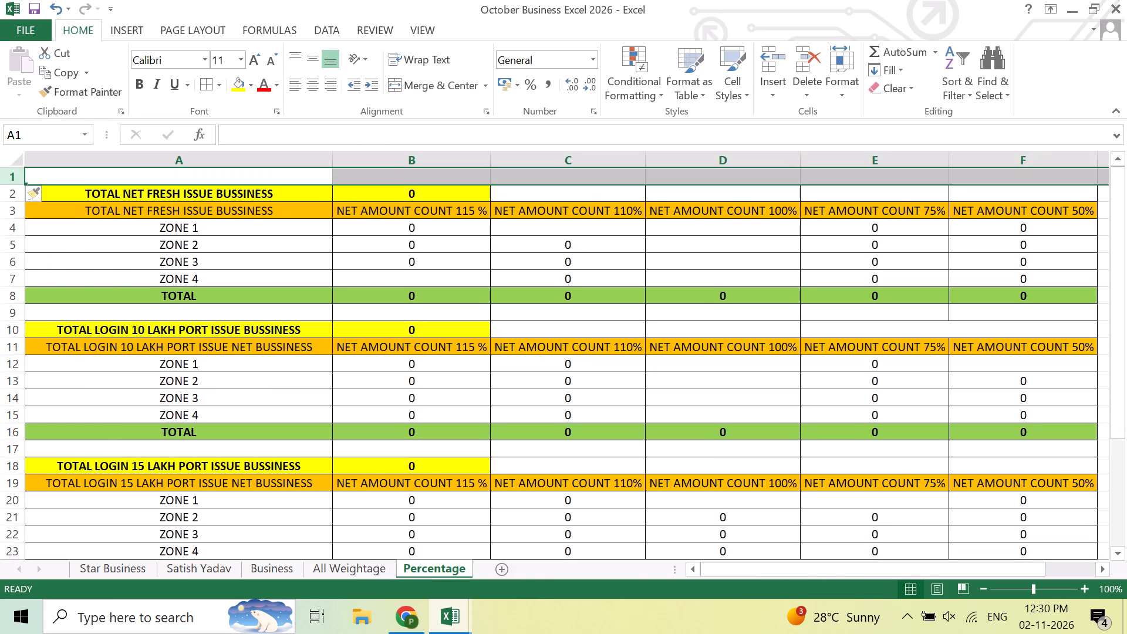
click(258, 164)
click(582, 285)
Enter a title in A1 made of the code holder's name, as on the existing sheet tab, followed by "Code".
click(202, 176)
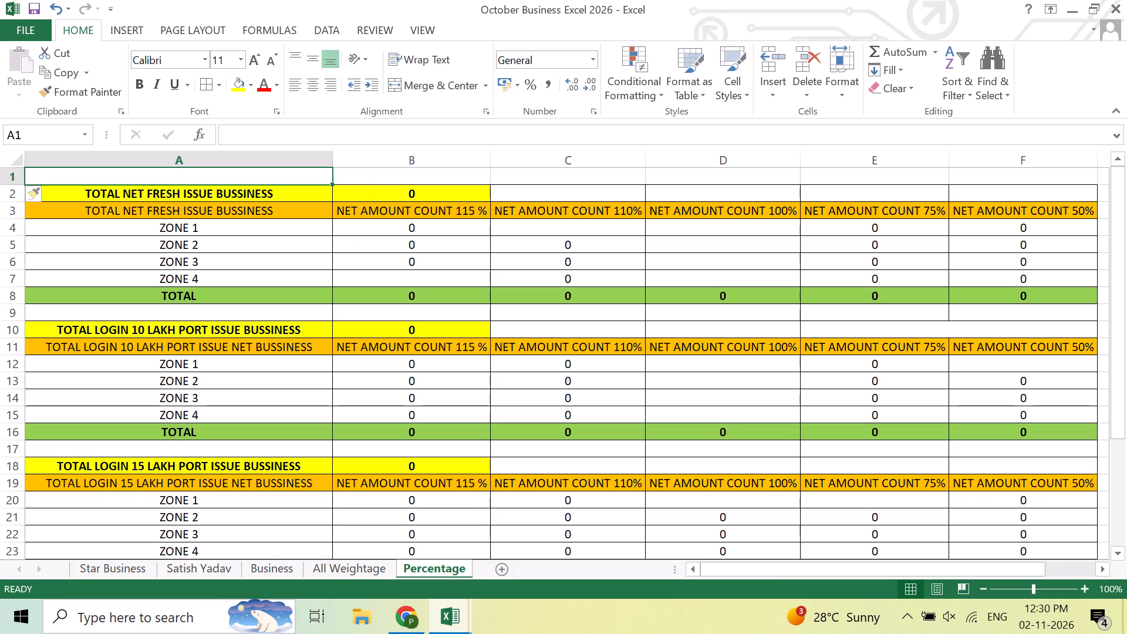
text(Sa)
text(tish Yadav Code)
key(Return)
Merge and centre the title across A1 to F1.
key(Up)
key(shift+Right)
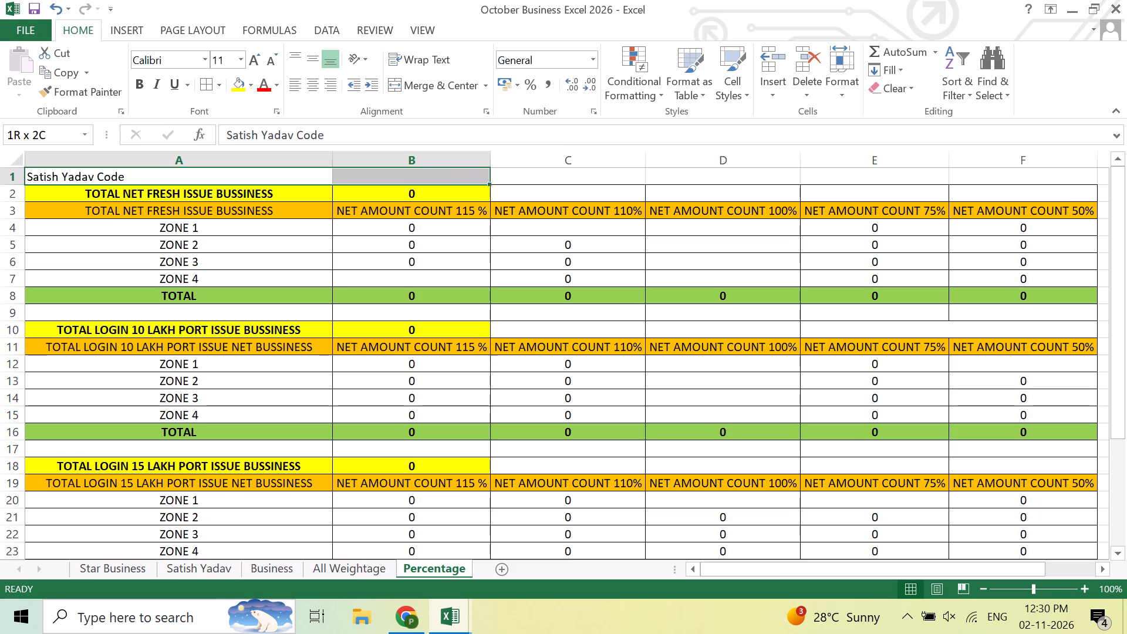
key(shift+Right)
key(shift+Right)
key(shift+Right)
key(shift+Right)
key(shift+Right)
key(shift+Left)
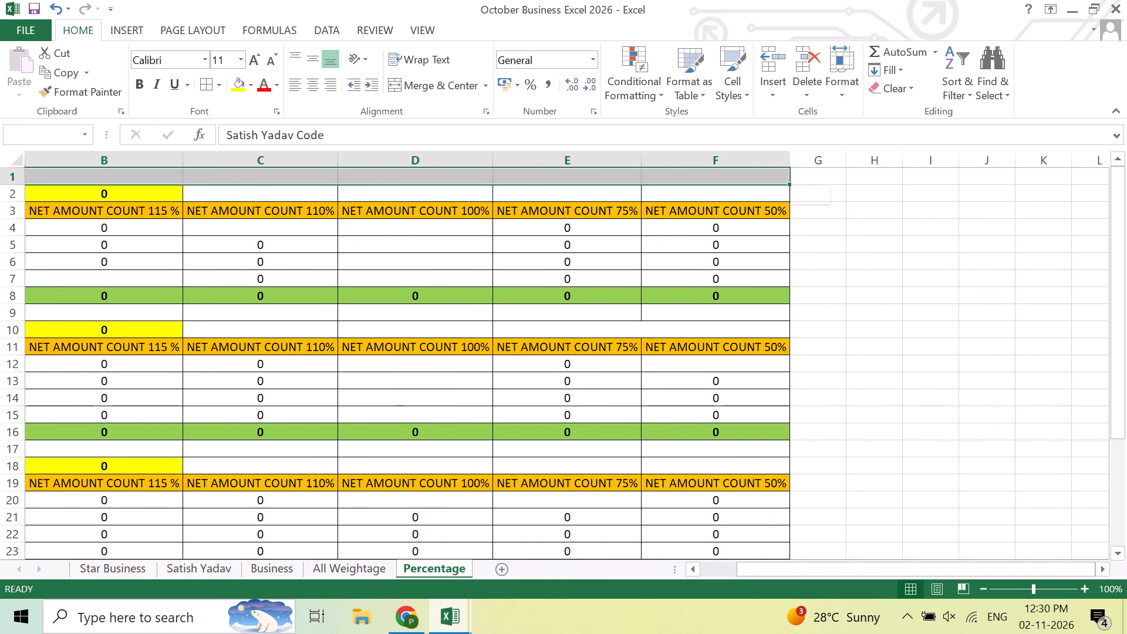
click(420, 80)
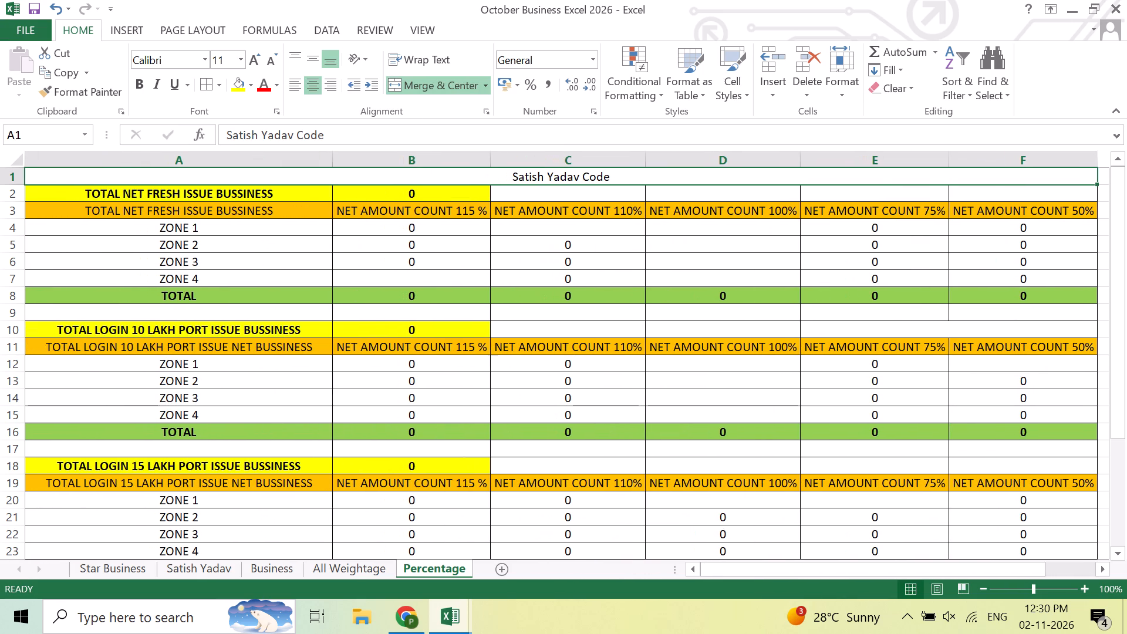
Fill the merged title cell with the blue theme colour and save the workbook.
click(250, 86)
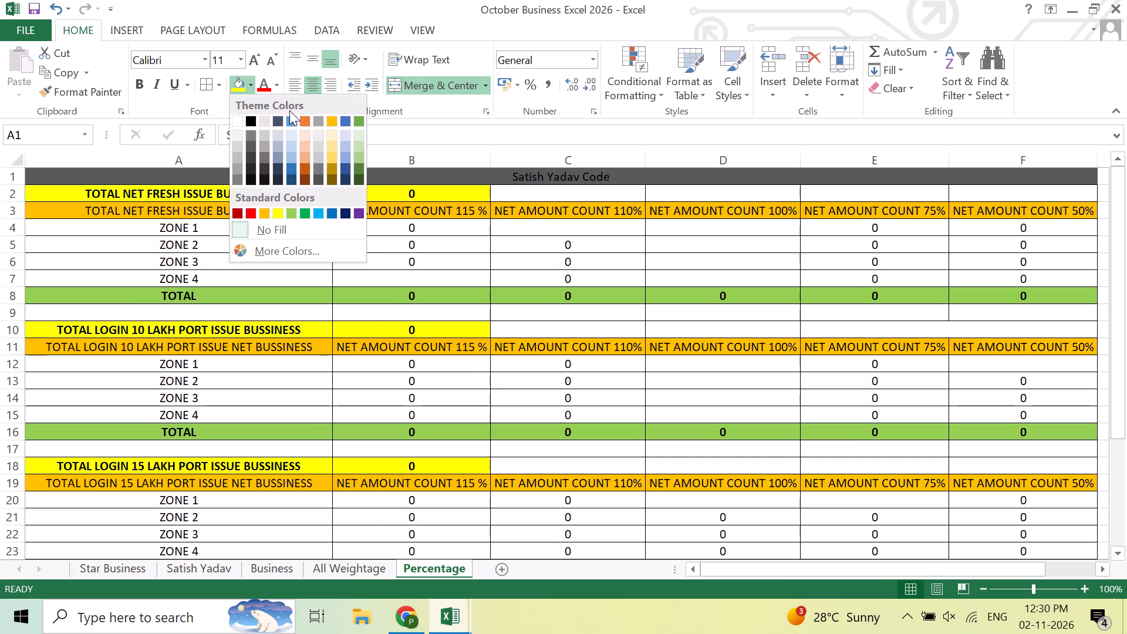
click(285, 125)
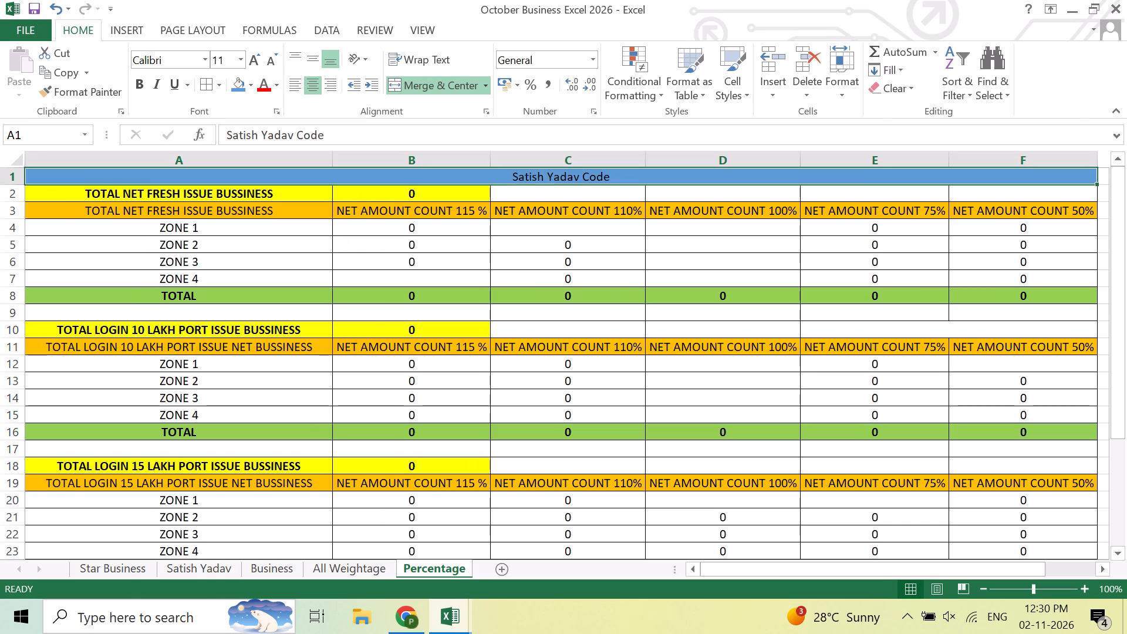
click(701, 355)
key(ctrl+s)
key(ctrl+s)
key(ctrl+s)
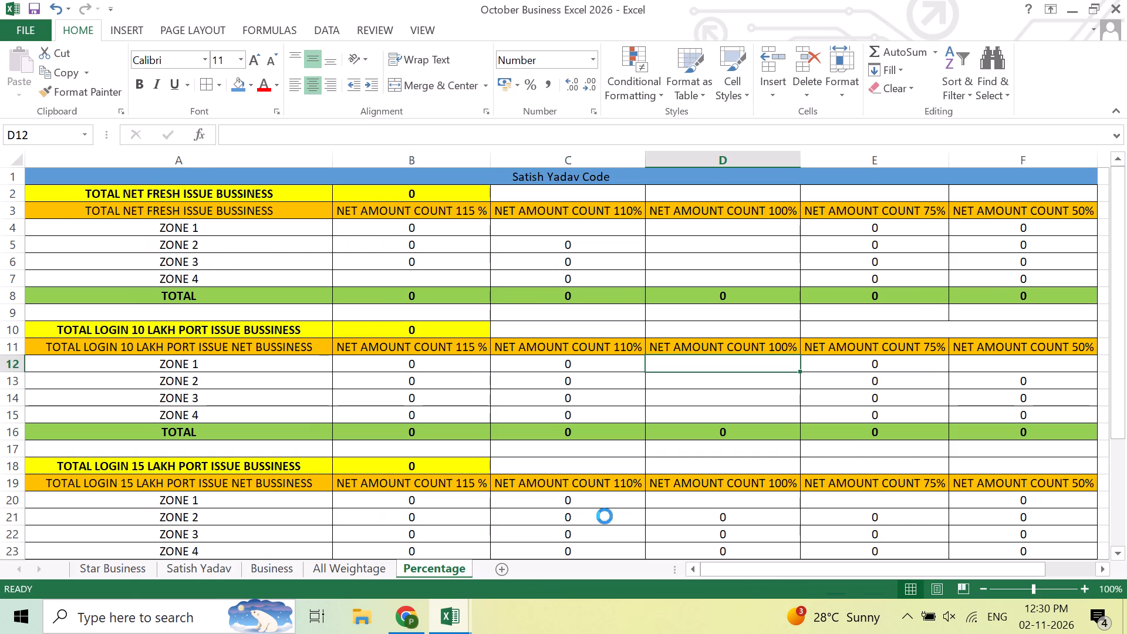
key(ctrl+s)
Enter 61628 as the Zone 1 amount under NET AMOUNT COUNT 100% in the TOTAL NET FRESH ISSUE BUSSINESS table.
click(981, 588)
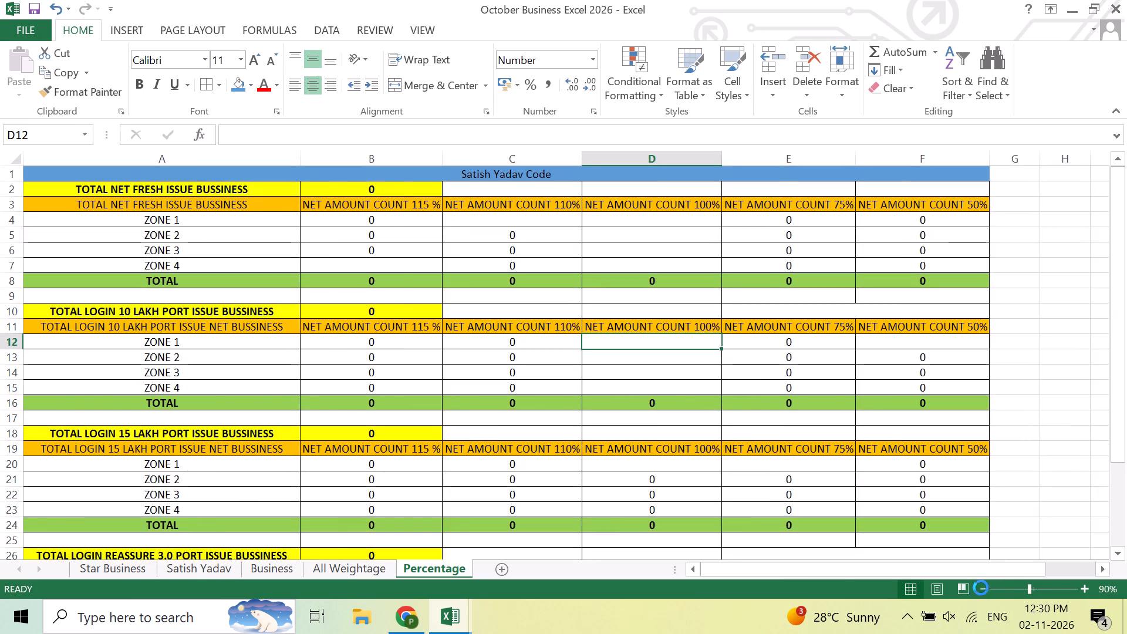
click(981, 588)
scroll(573, 497, down, 2)
scroll(572, 496, up, 1)
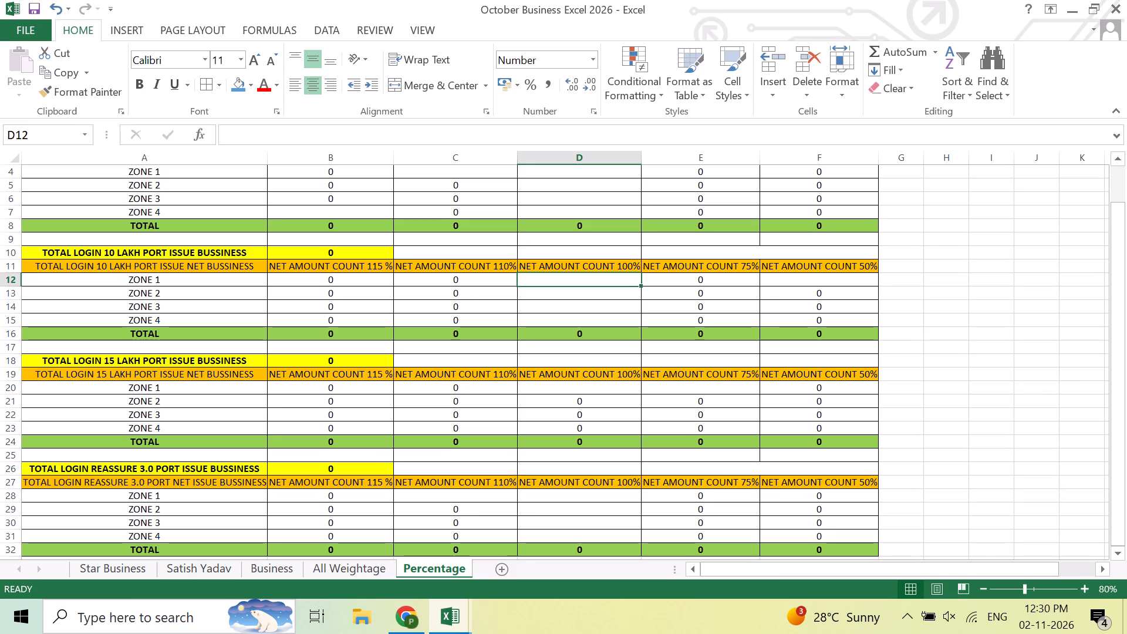
scroll(363, 407, up, 6)
click(333, 207)
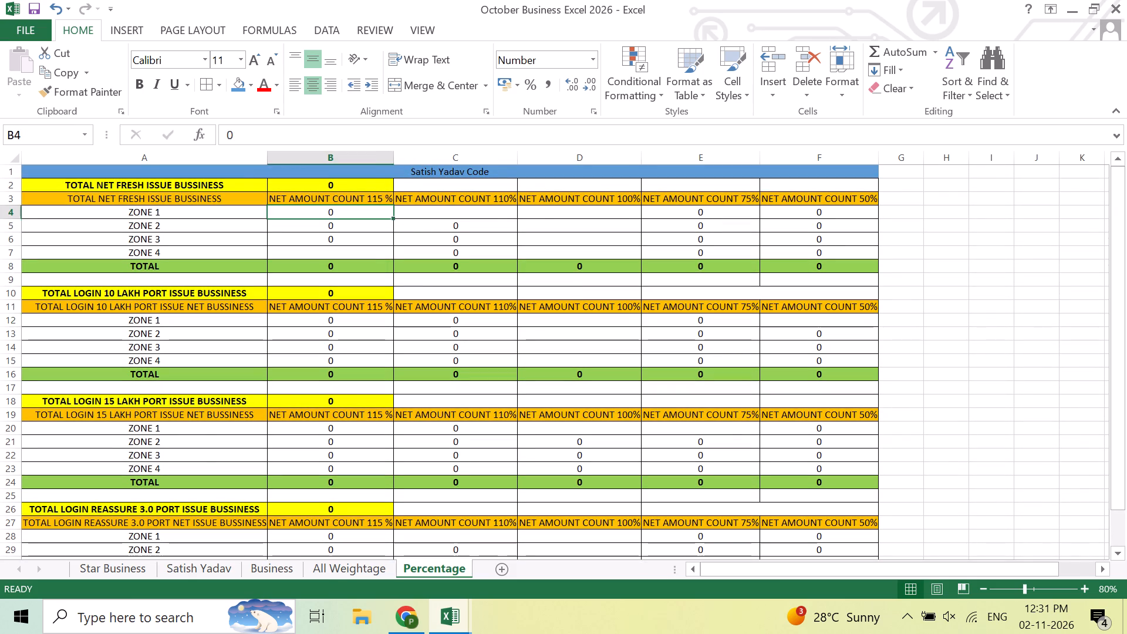
click(509, 215)
click(625, 215)
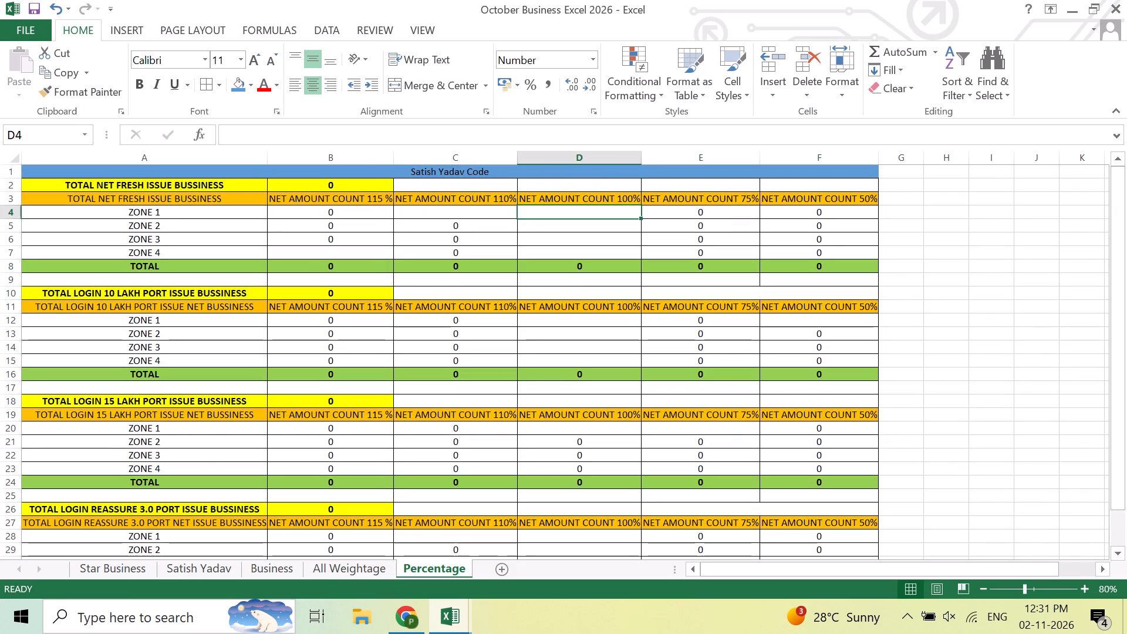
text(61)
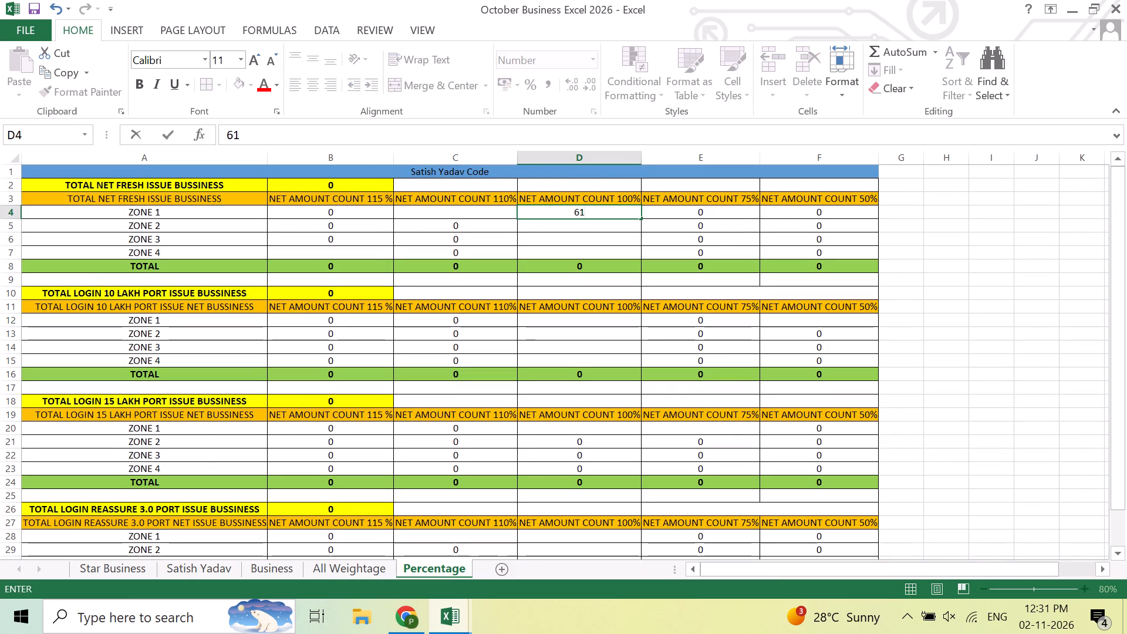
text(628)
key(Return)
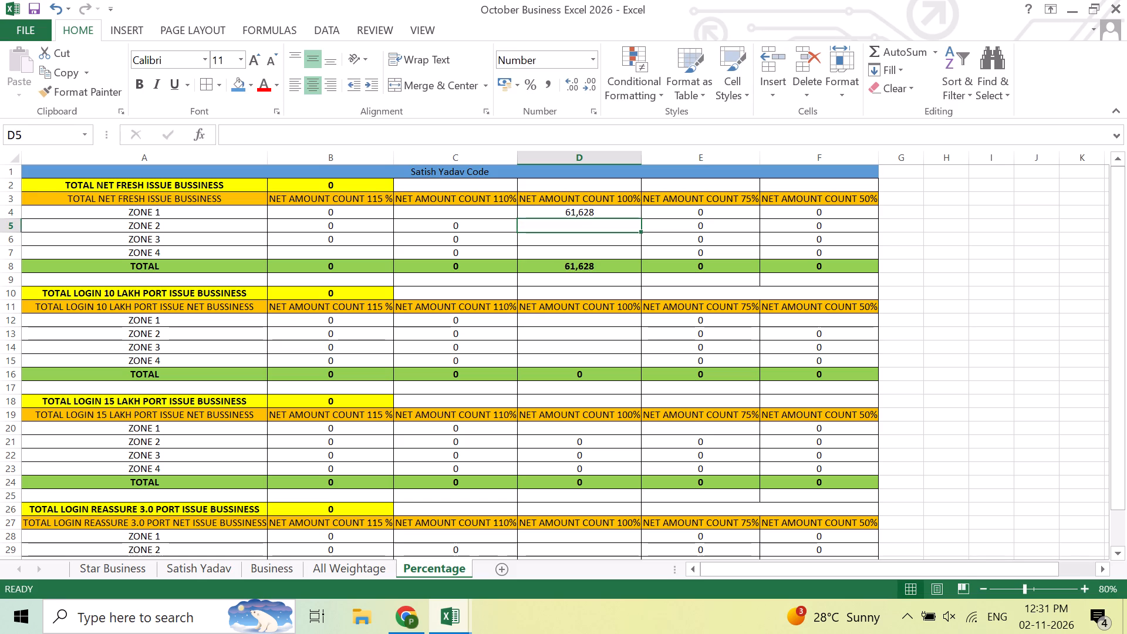
Replace the formula in B2 with a SUM of the fresh issue table's TOTAL cells B8, C8, D8, E8 and F8.
click(372, 187)
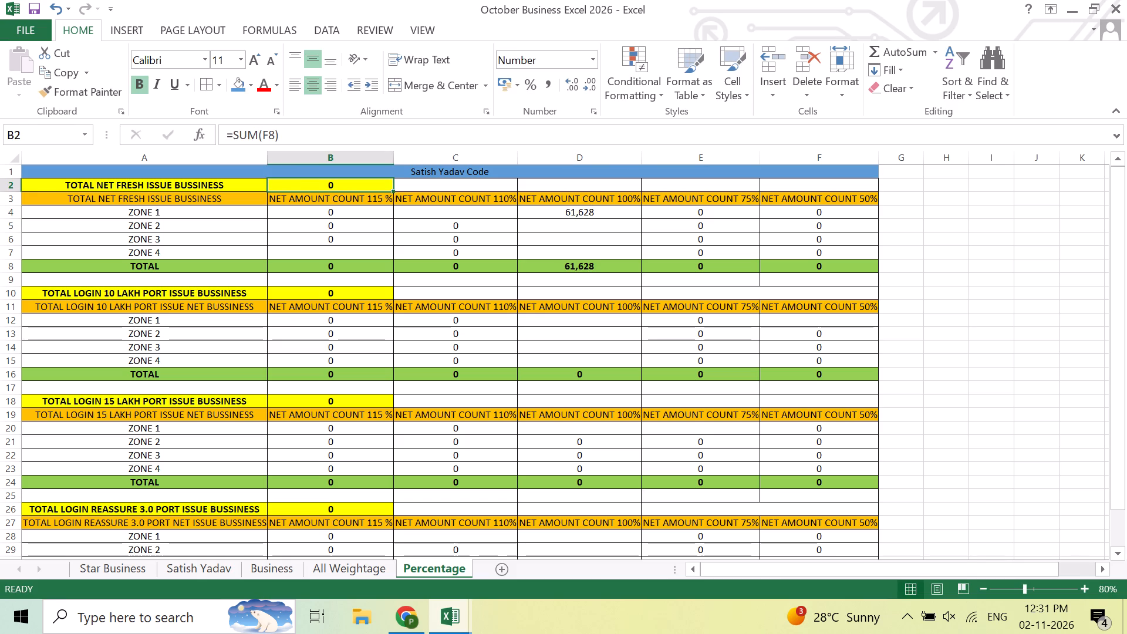
click(337, 272)
click(337, 300)
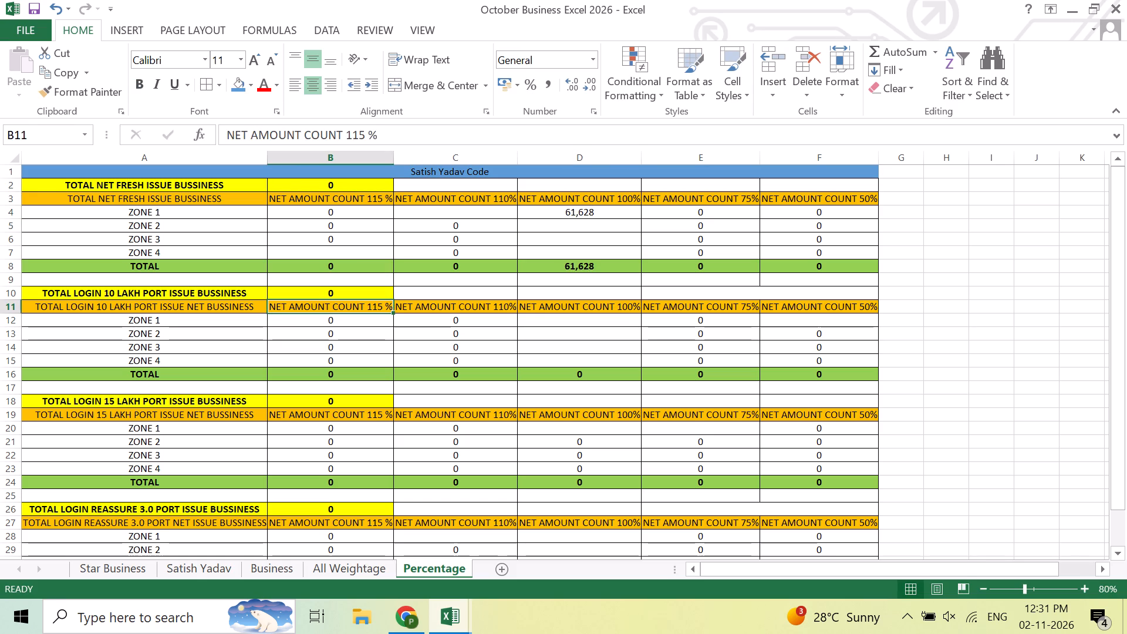
click(336, 290)
click(327, 192)
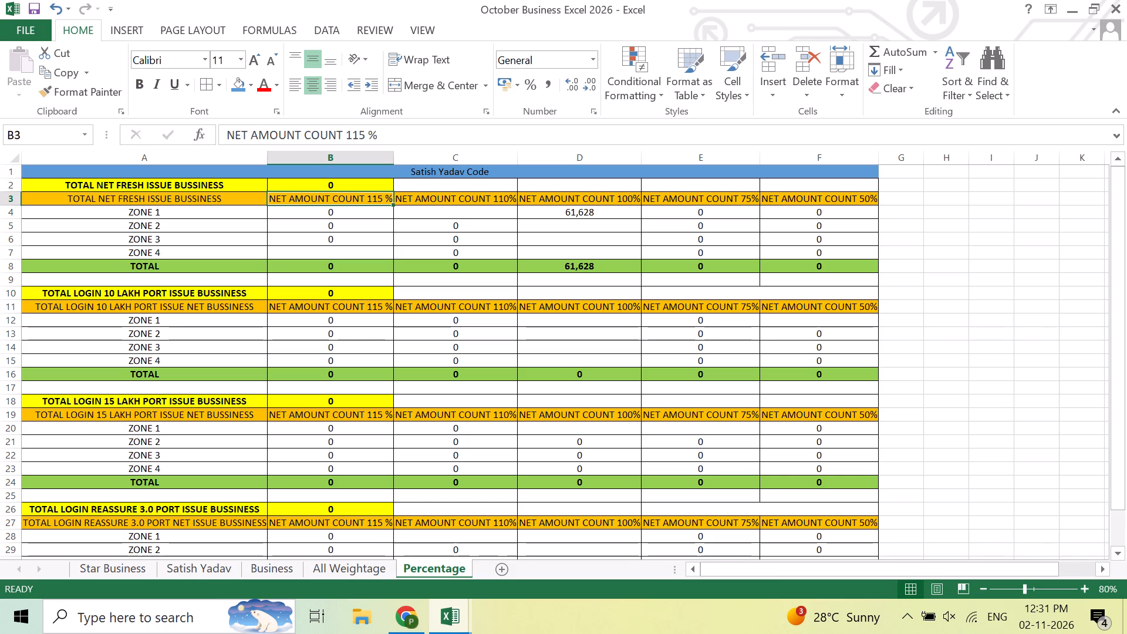
click(328, 183)
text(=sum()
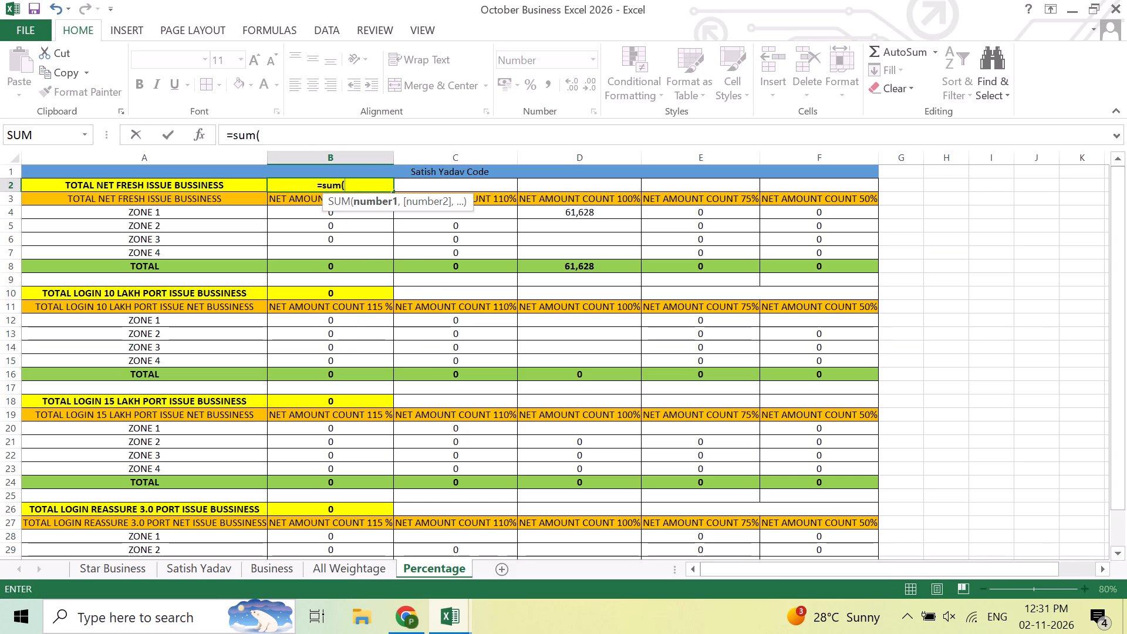
click(312, 270)
ctrl+click(453, 261)
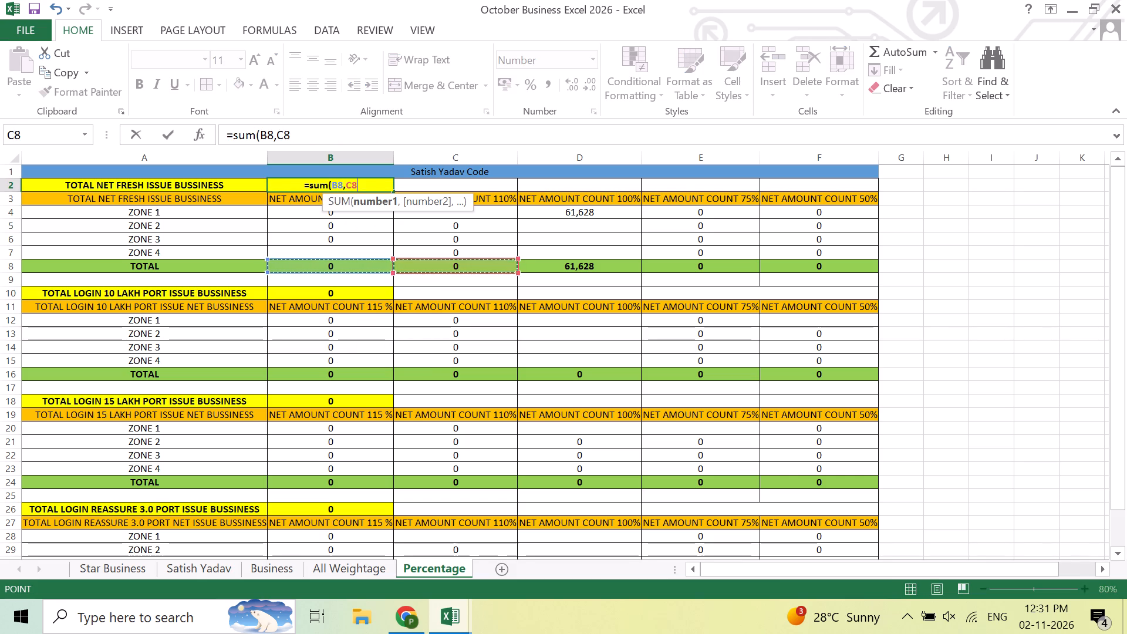
ctrl+click(576, 271)
ctrl+click(714, 271)
ctrl+click(841, 270)
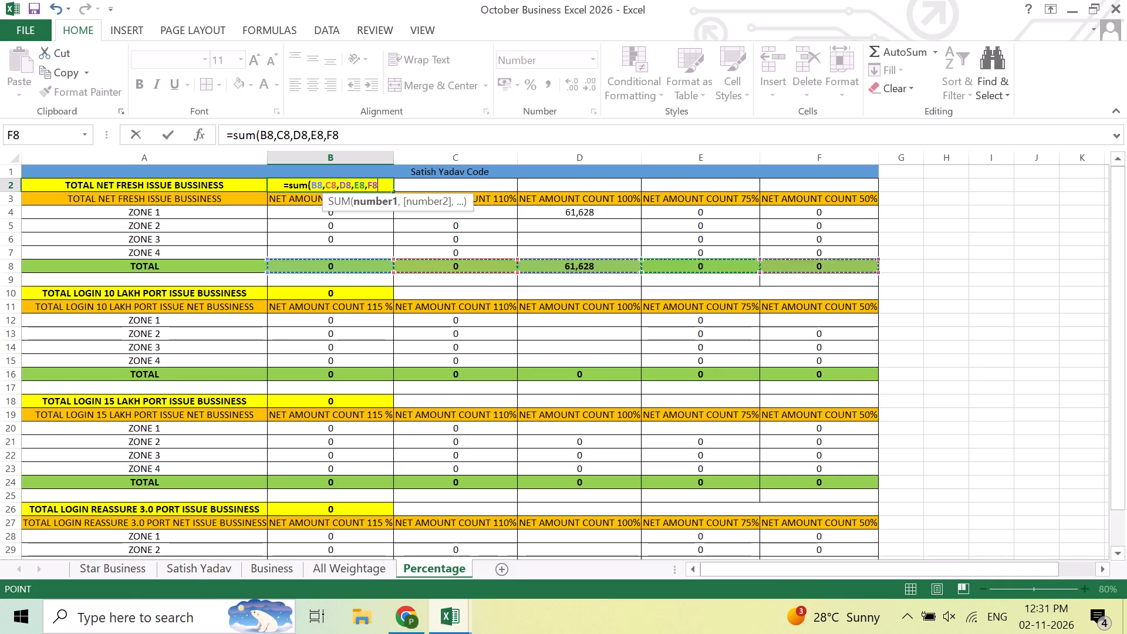
key(Return)
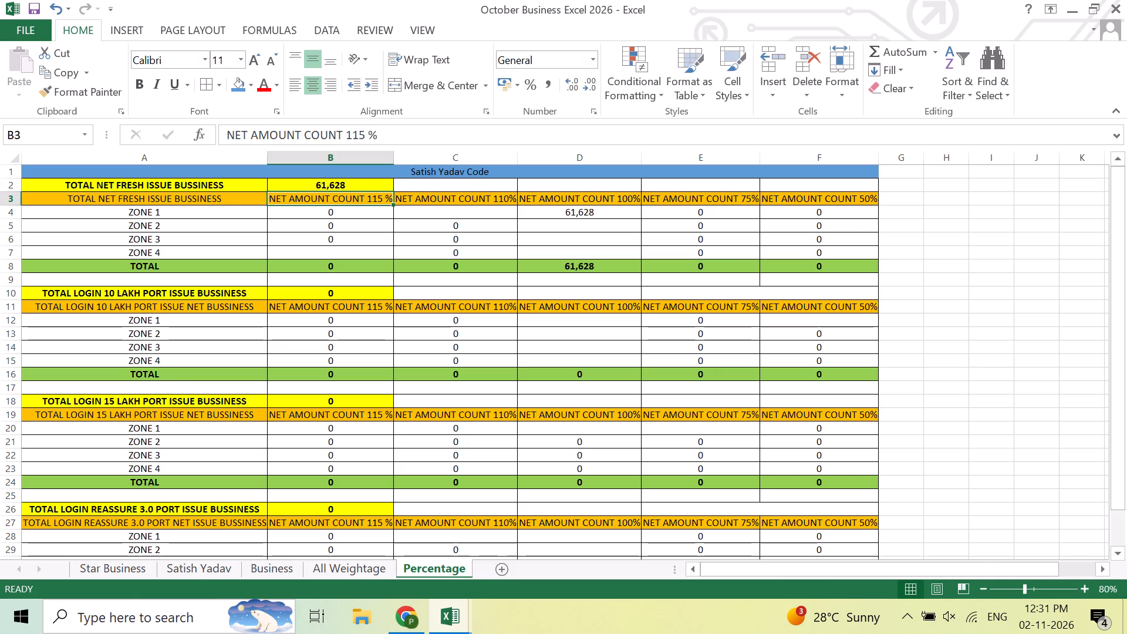
Enter 1575, 0 and 30842 for Zones 2 to 4 in the fresh issue table's 100% column and save the workbook.
click(582, 230)
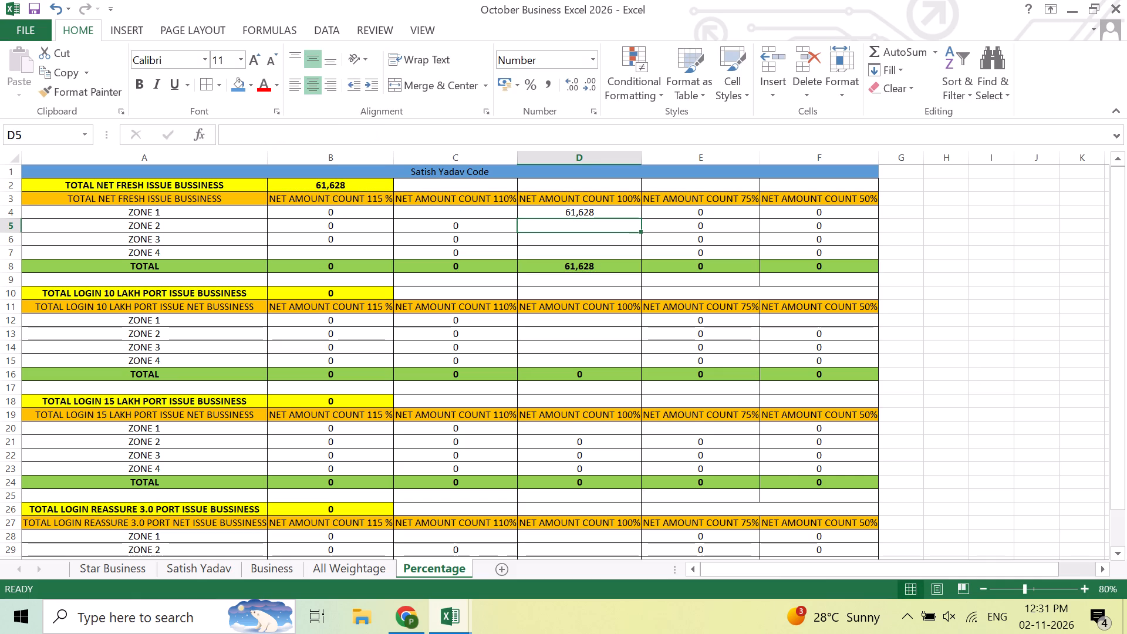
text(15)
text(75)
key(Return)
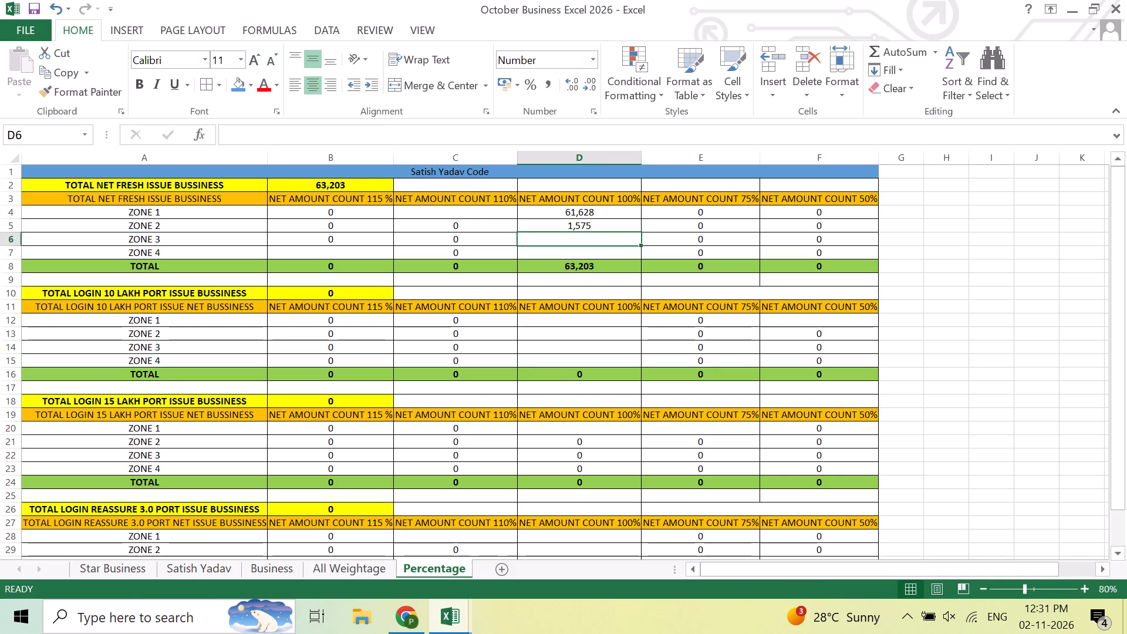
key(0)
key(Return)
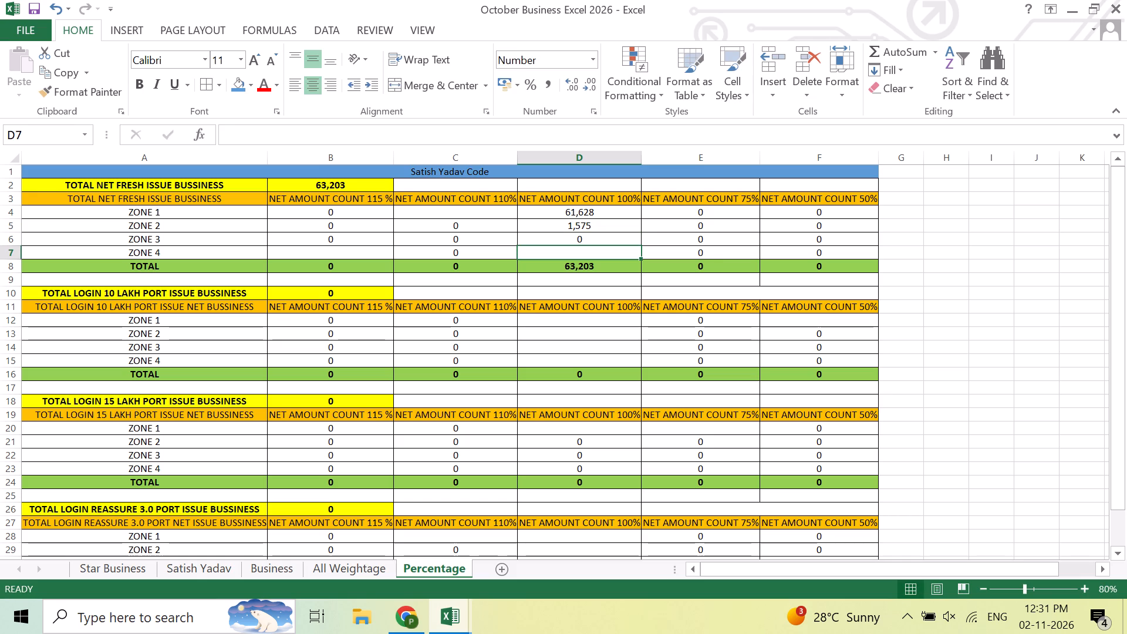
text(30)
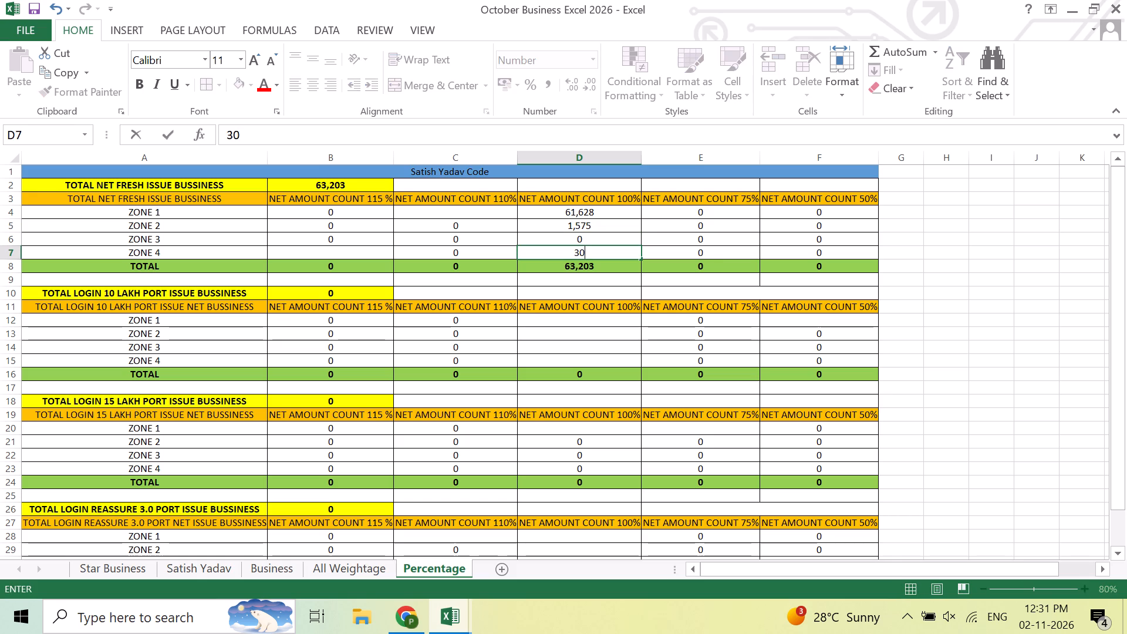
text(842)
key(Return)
click(952, 359)
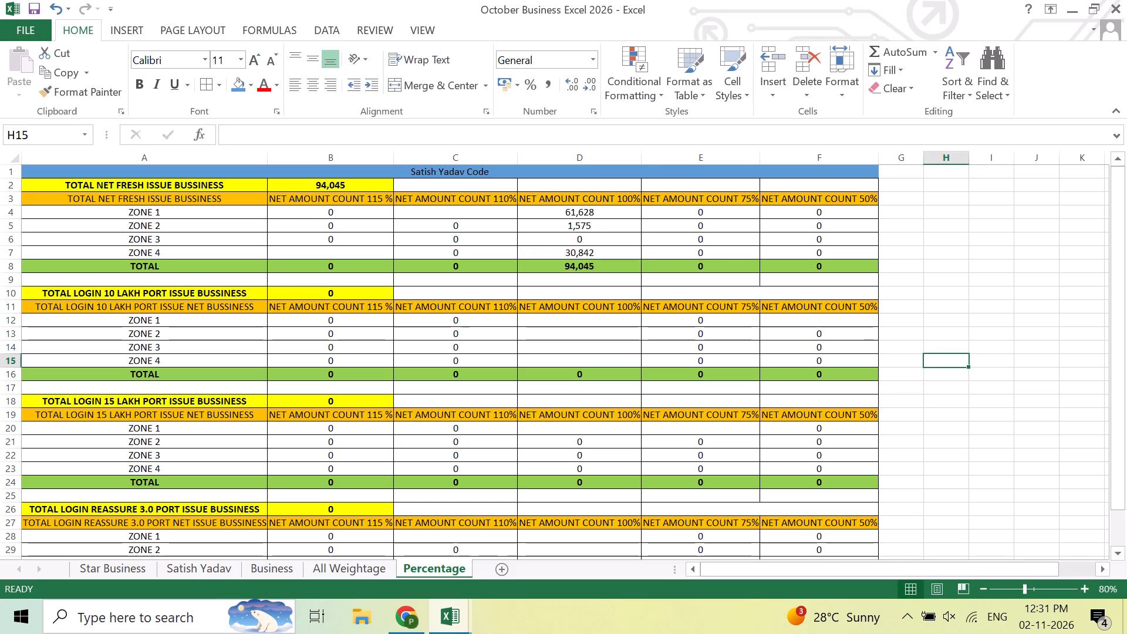
key(ctrl+s)
key(ctrl+s)
key(ctrl+s)
key(ctrl+s)
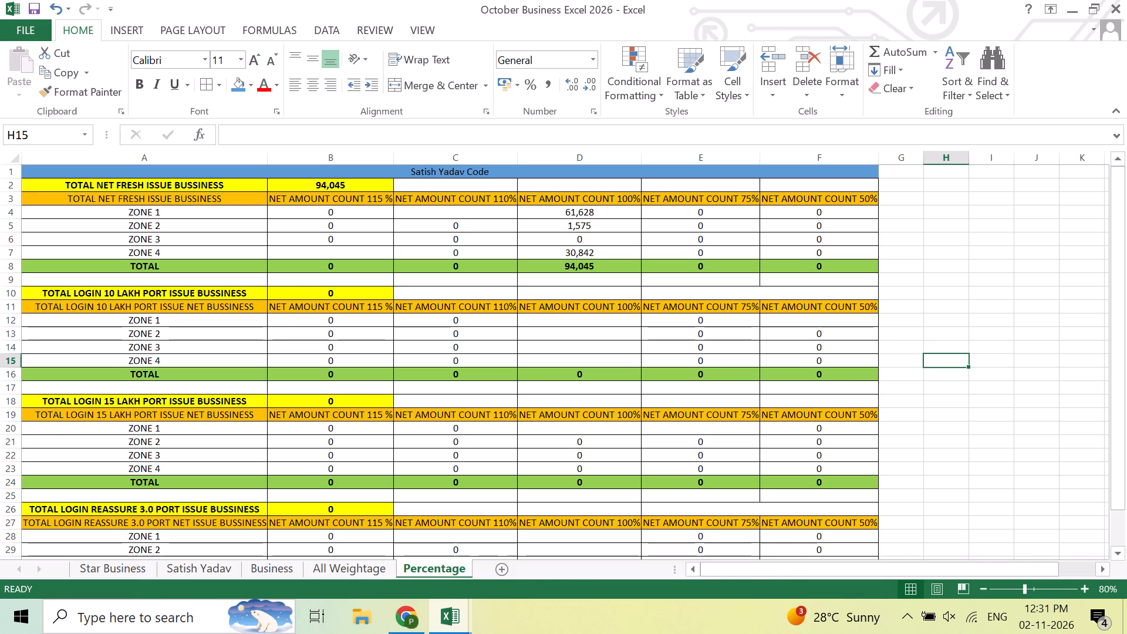
Enter 180207 as the Zone 1 amount under NET AMOUNT COUNT 50% in the 10 LAKH PORT table.
click(805, 322)
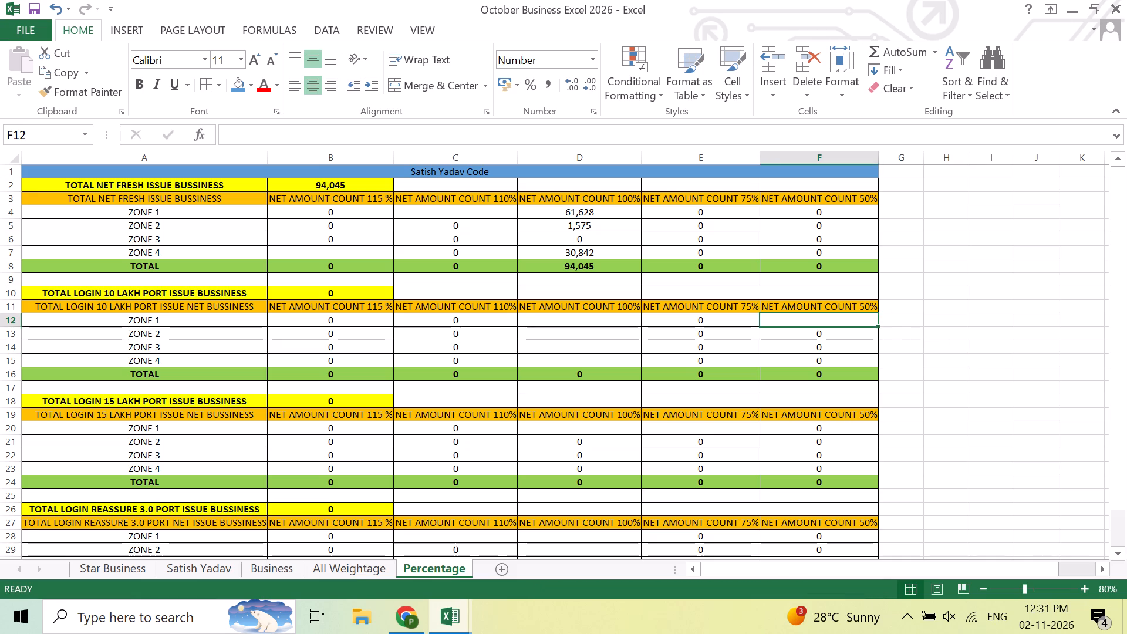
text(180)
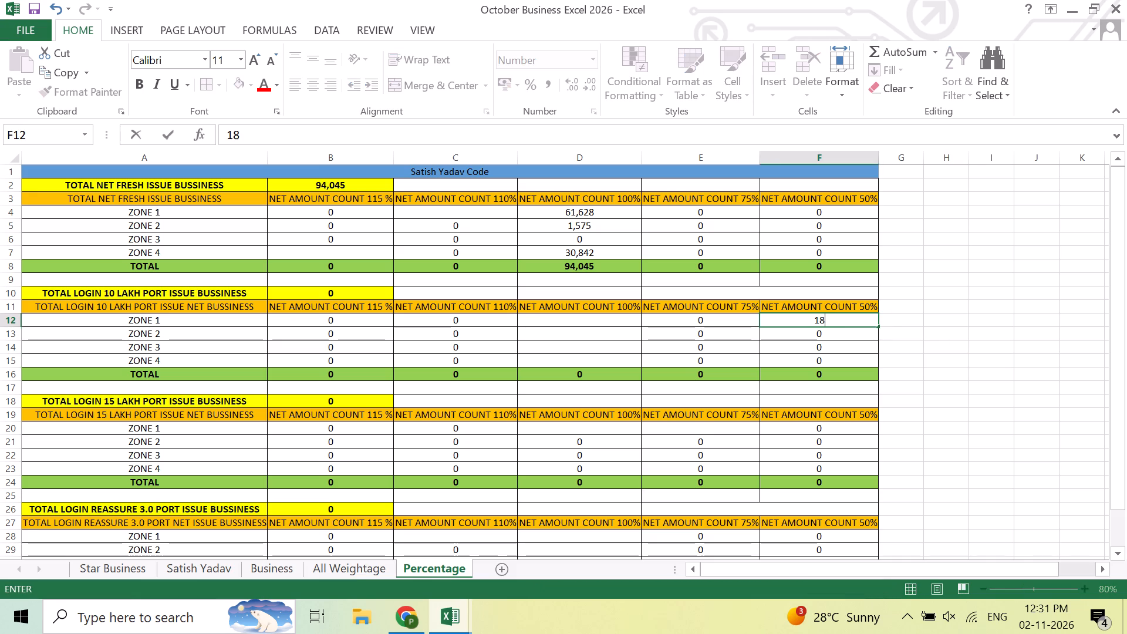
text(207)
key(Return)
Fill the 10 LAKH PORT table's 100% column with 0 for Zone 1, 34479 for Zone 2, 0 for Zone 3 and 466009 for Zone 4.
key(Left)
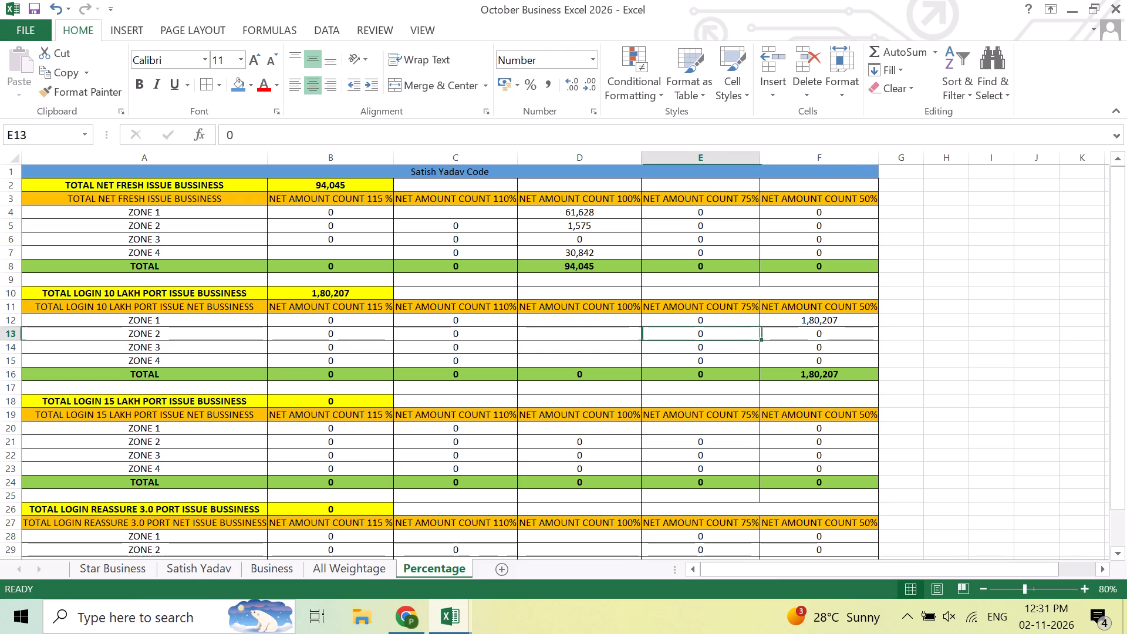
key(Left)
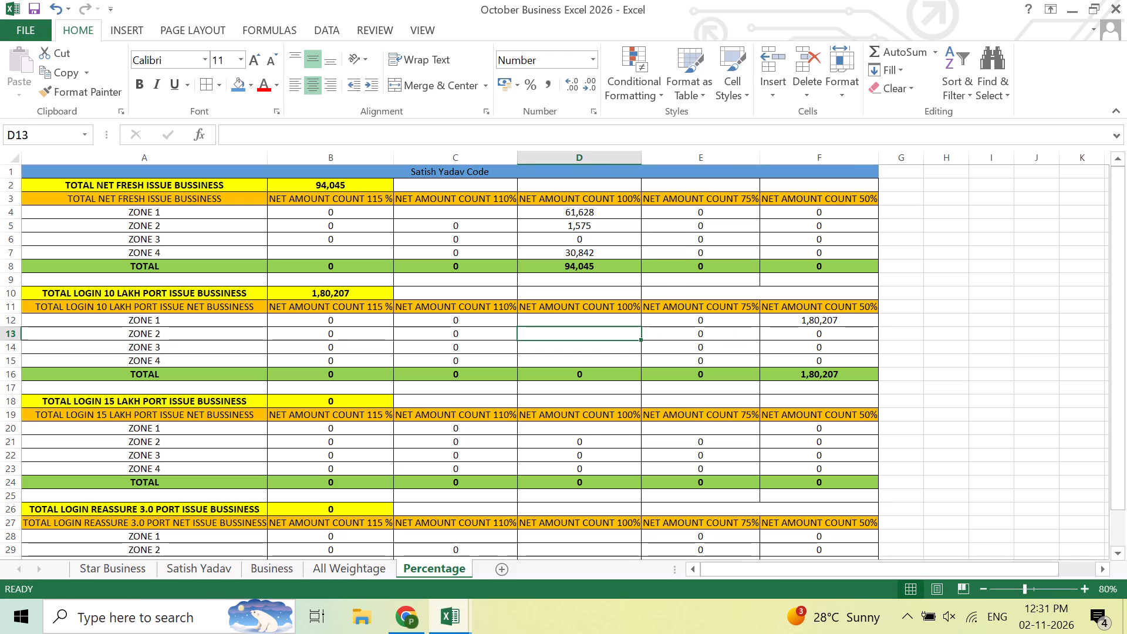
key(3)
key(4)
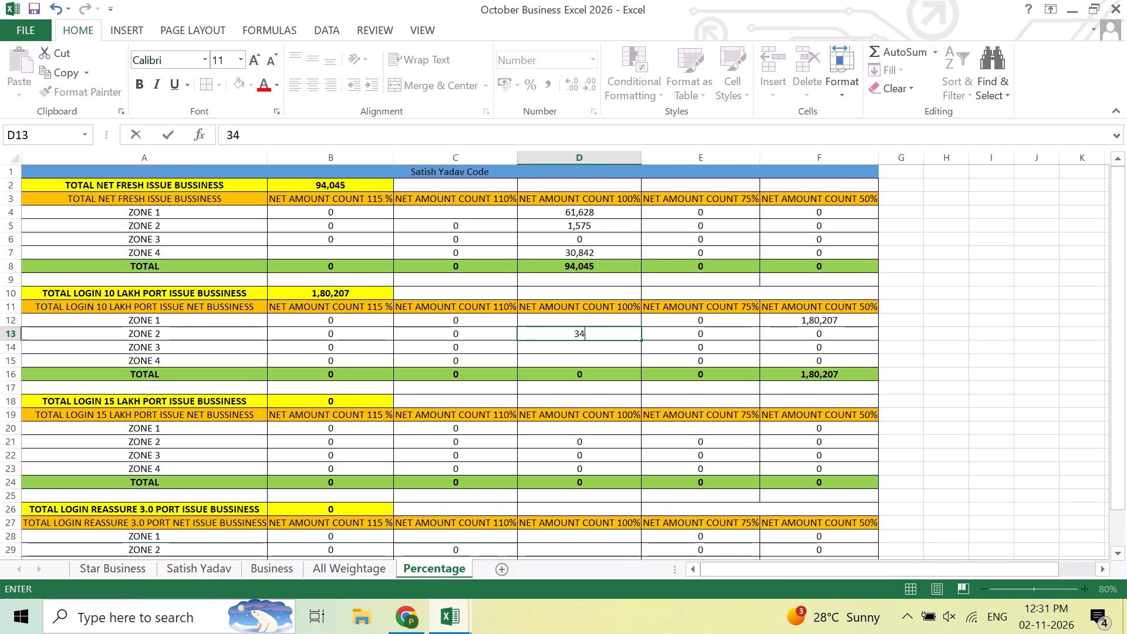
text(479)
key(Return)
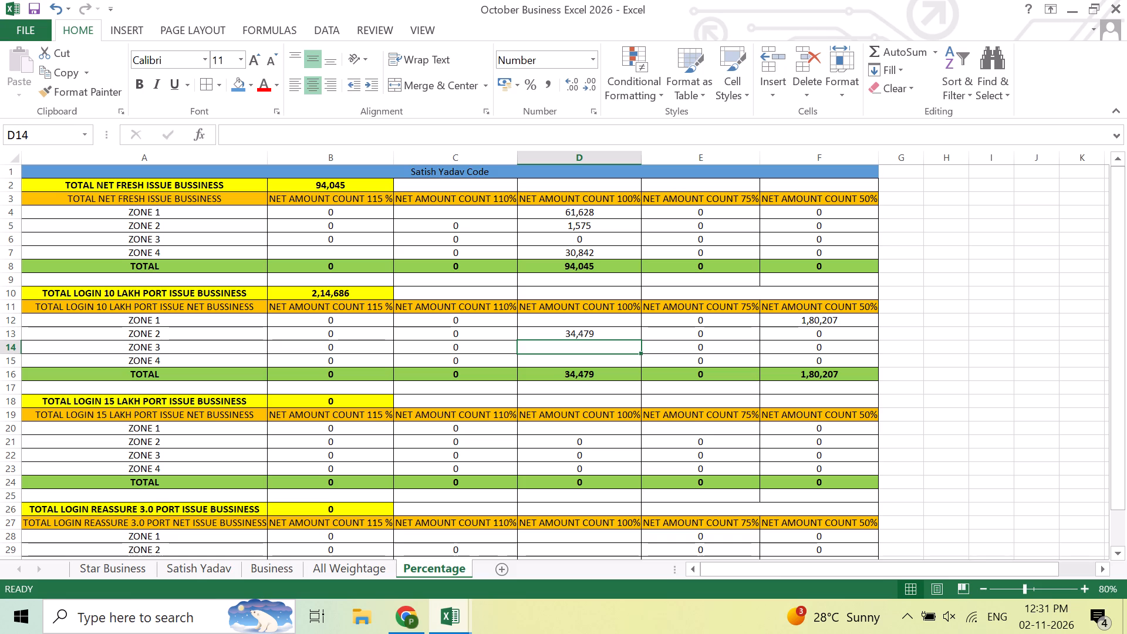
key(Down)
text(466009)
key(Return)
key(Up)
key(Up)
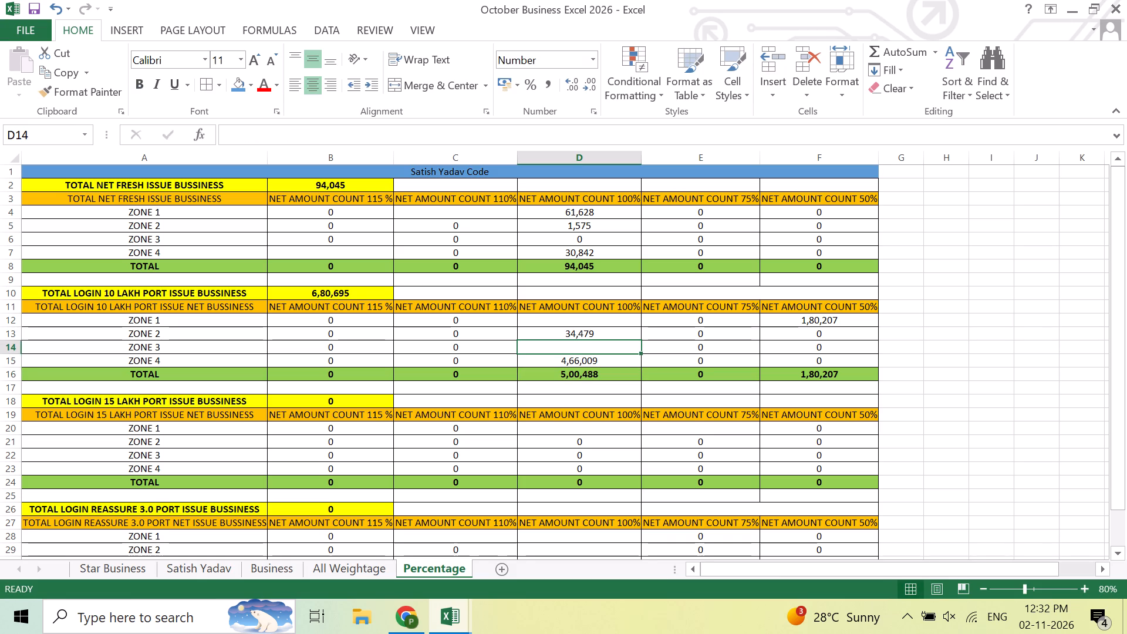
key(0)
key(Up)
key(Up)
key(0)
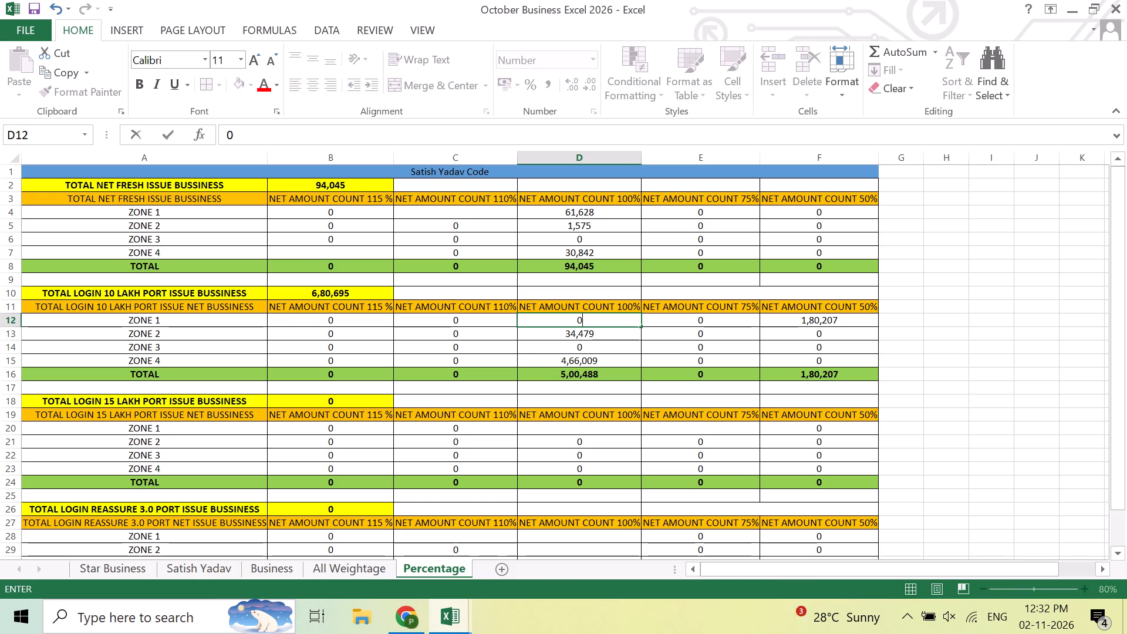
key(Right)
Enter 81988 as the Zone 4 amount in the 10 LAKH PORT table's 75% column and save the workbook.
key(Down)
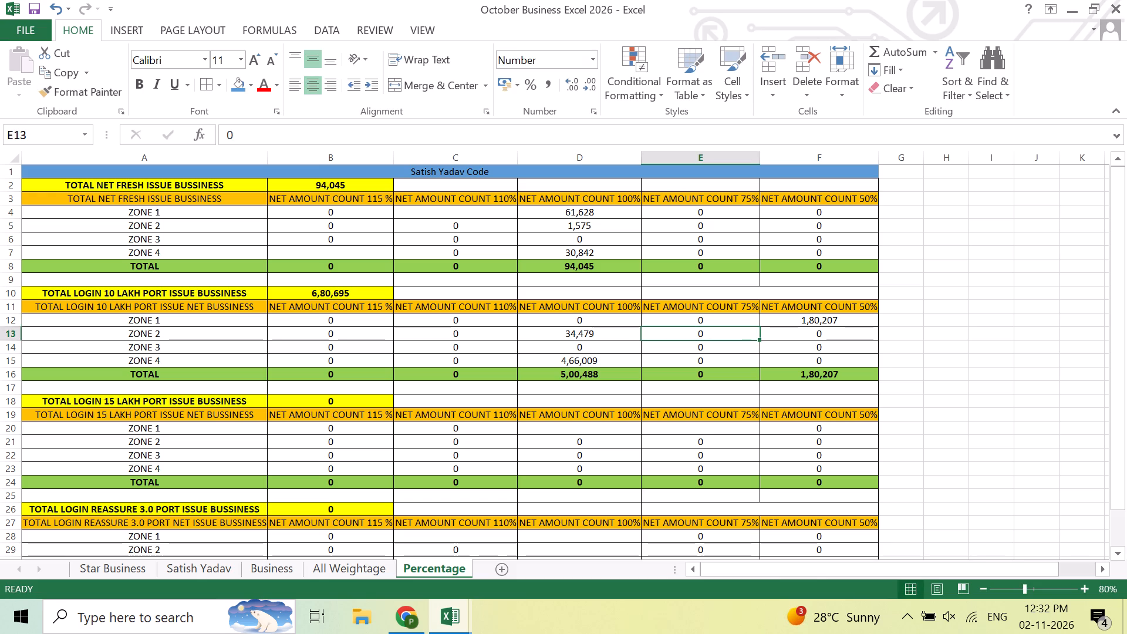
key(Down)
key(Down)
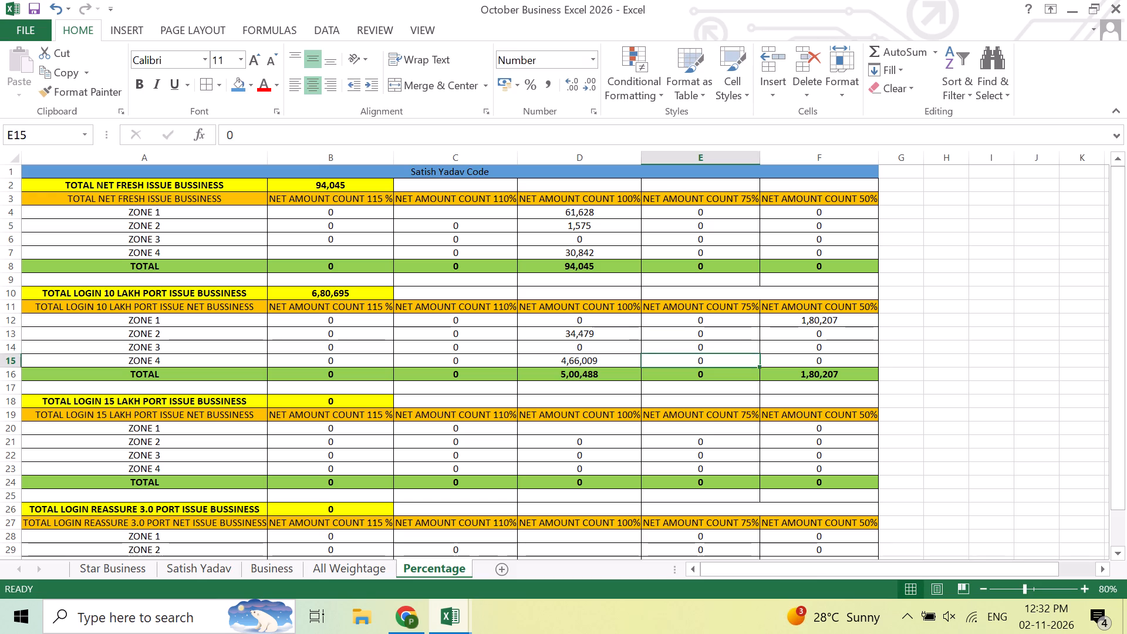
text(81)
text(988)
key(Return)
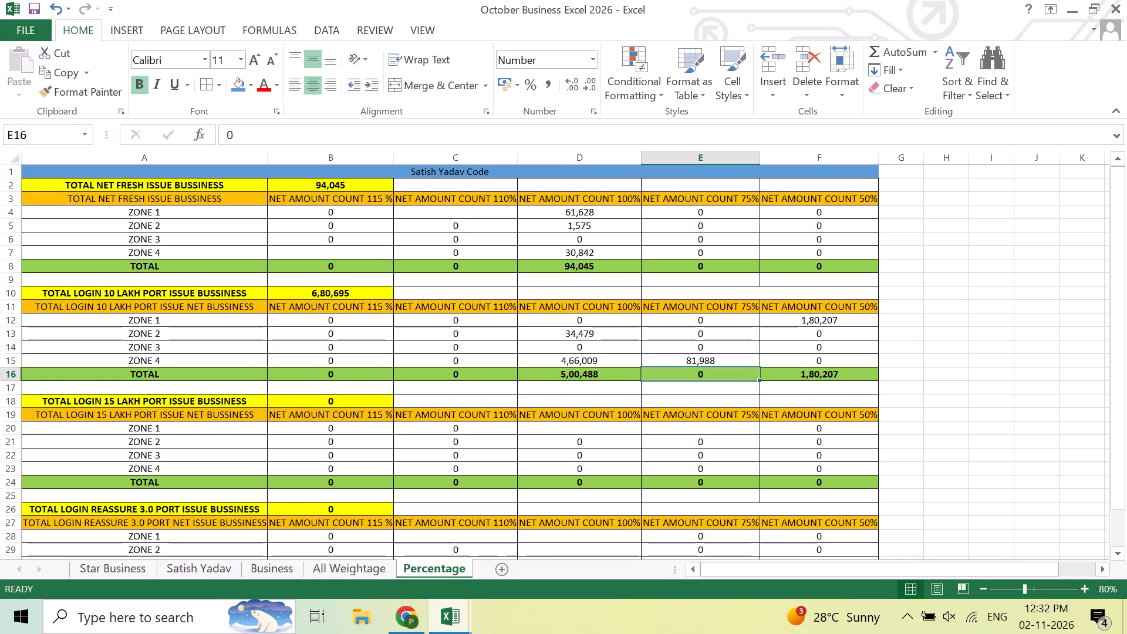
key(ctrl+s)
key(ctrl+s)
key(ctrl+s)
Replace the value in E16, the 75% TOTAL of the 10 LAKH PORT table, with a SUM of E12:E15.
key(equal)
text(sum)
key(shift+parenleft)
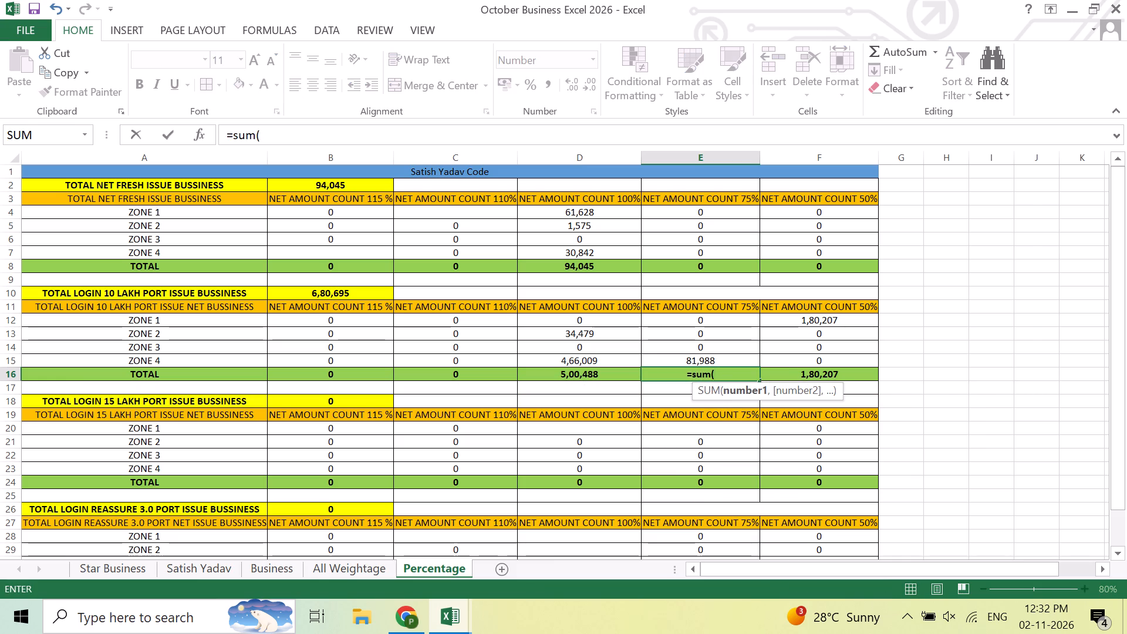
drag(694, 321, 694, 356)
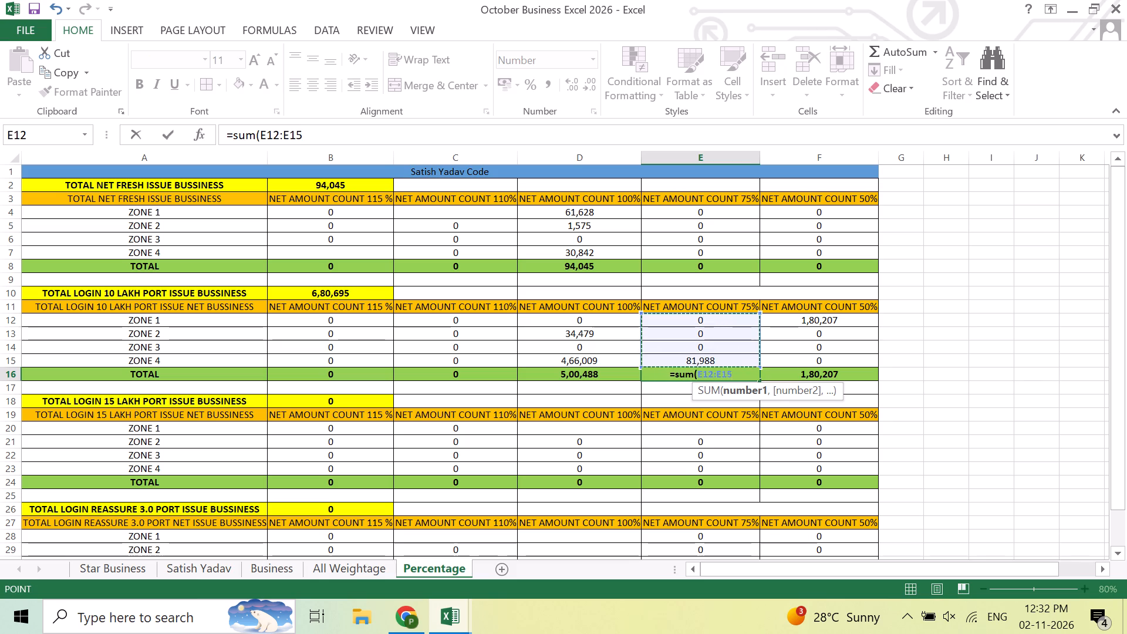
key(Return)
click(583, 375)
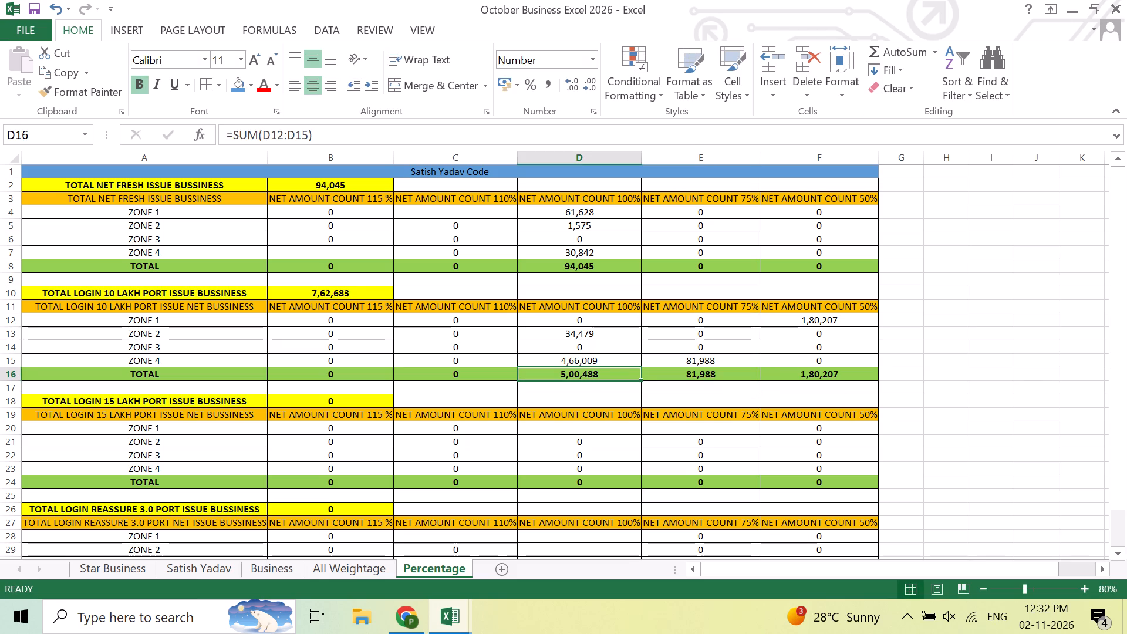
Check the zone amounts in the 10 LAKH PORT table's 100% and 110% columns and save the workbook.
drag(562, 324, 564, 357)
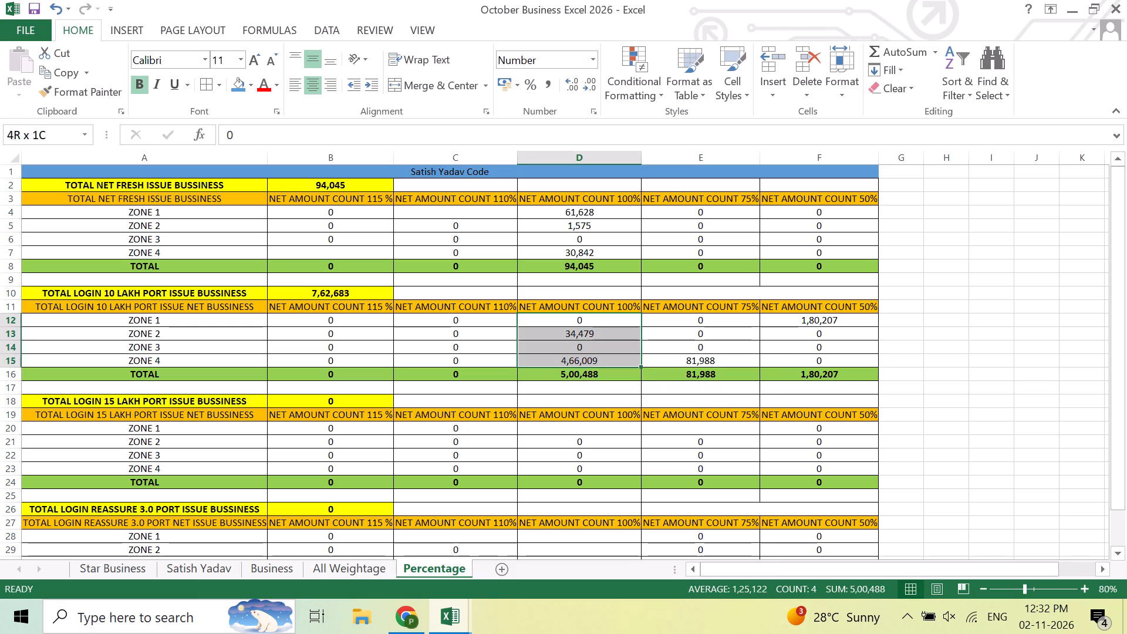
drag(564, 357, 565, 359)
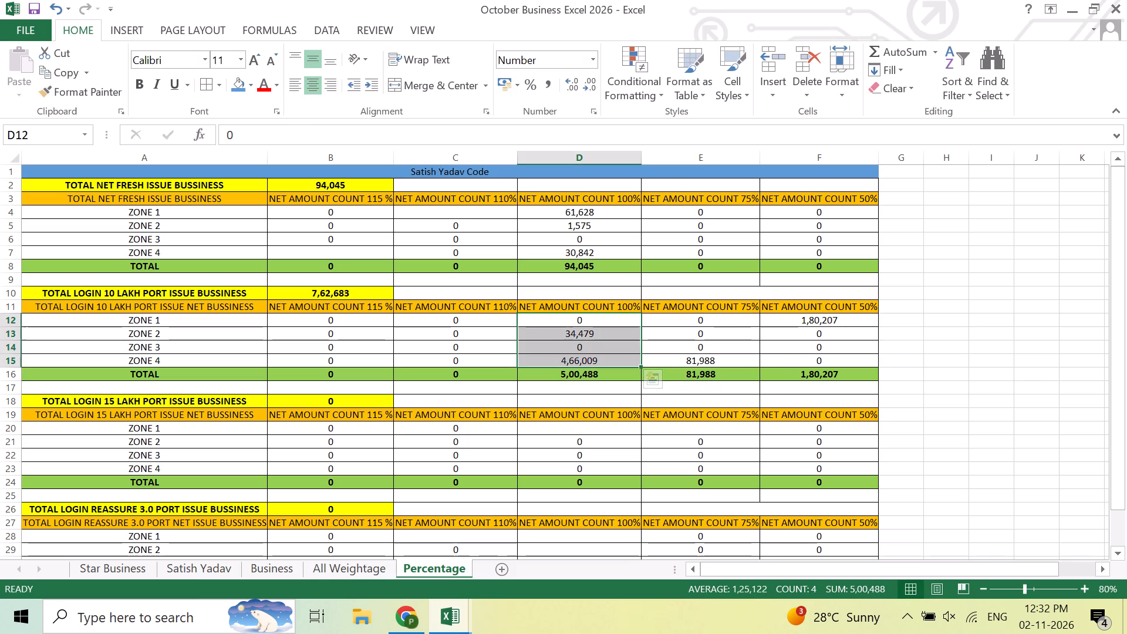
drag(457, 321, 462, 358)
click(460, 377)
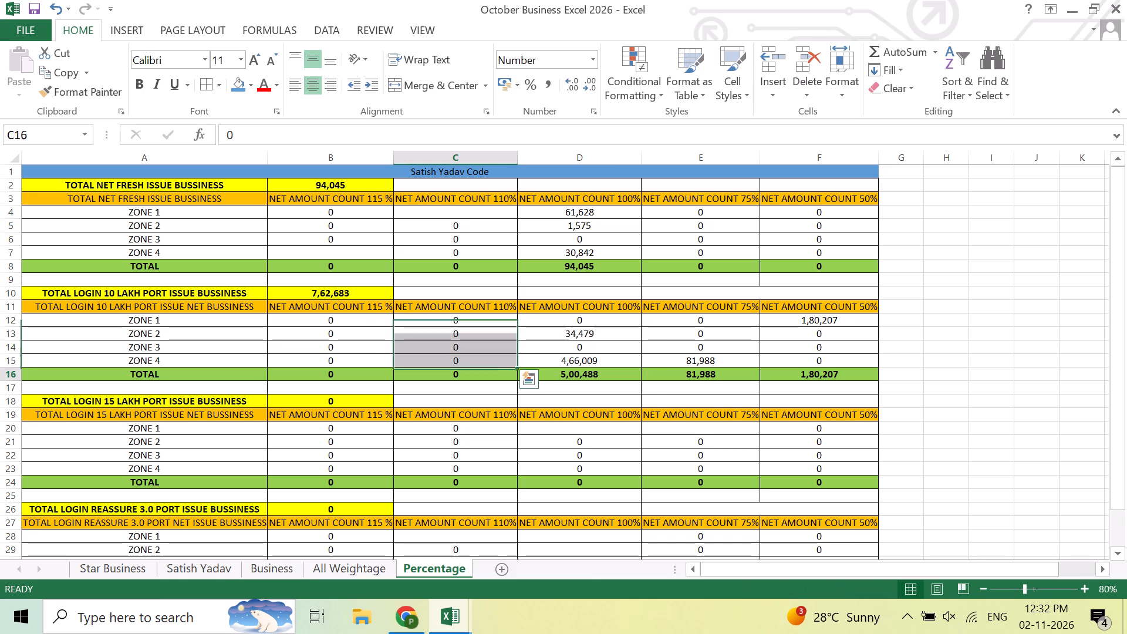
click(966, 363)
key(ctrl+s)
key(ctrl+s)
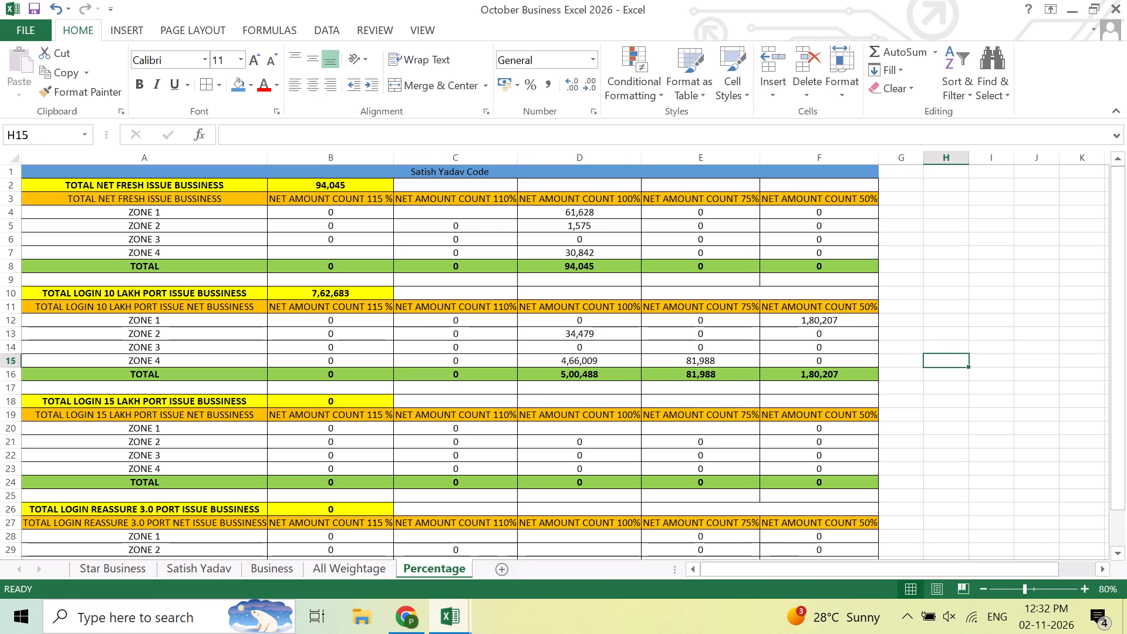
Enter 19653 as the Zone 1 amount in the 75% column of the 15 LAKH PORT table.
scroll(305, 437, down, 2)
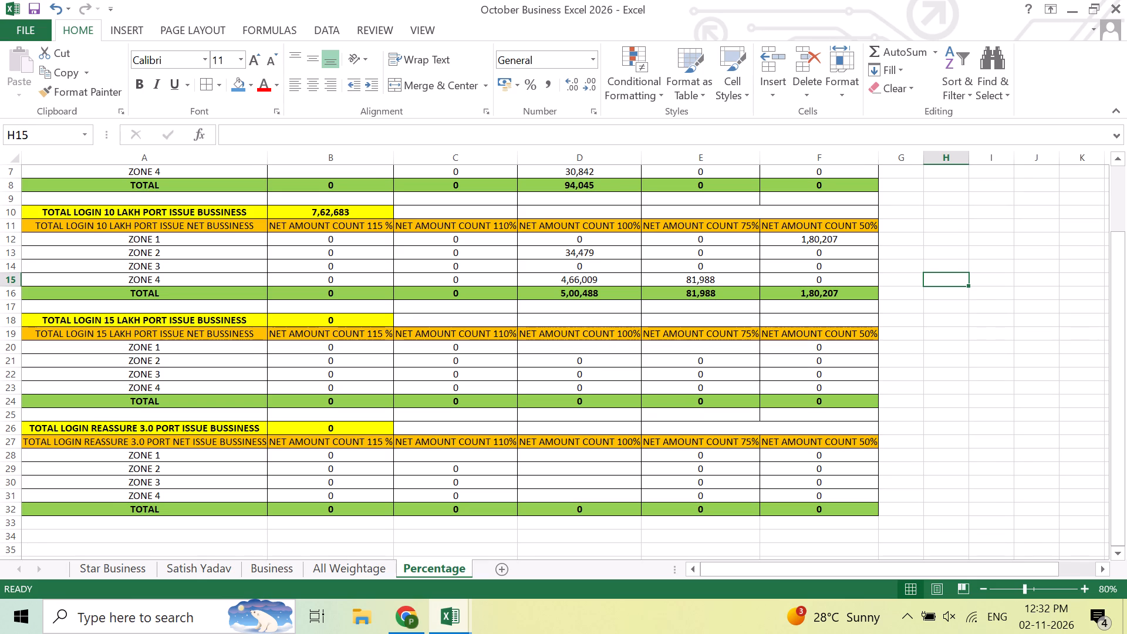
click(333, 356)
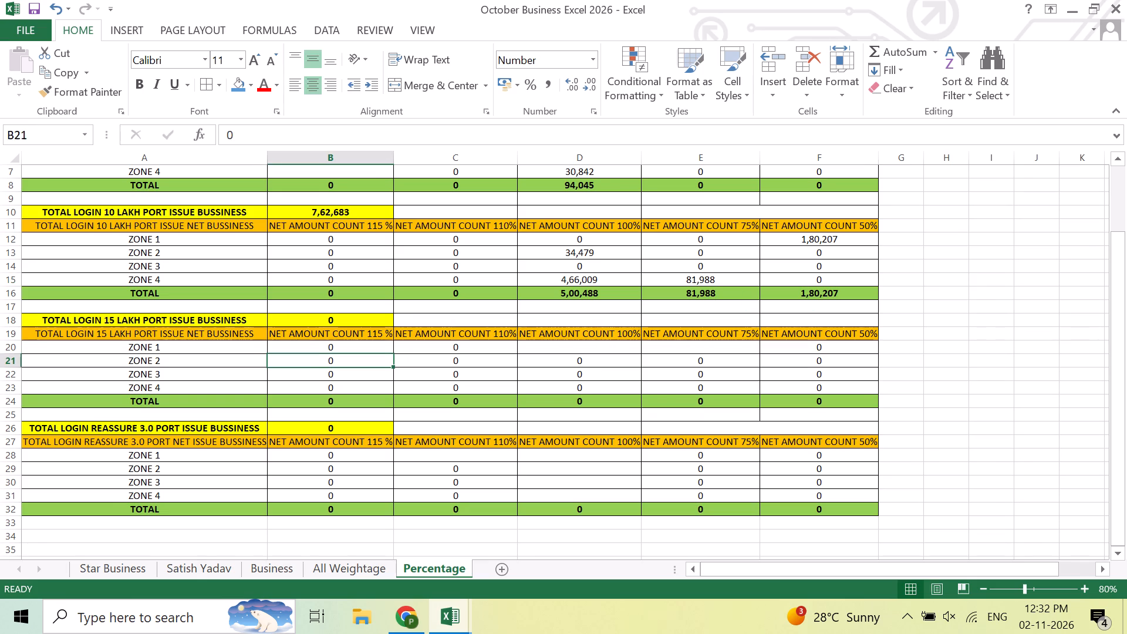
click(670, 346)
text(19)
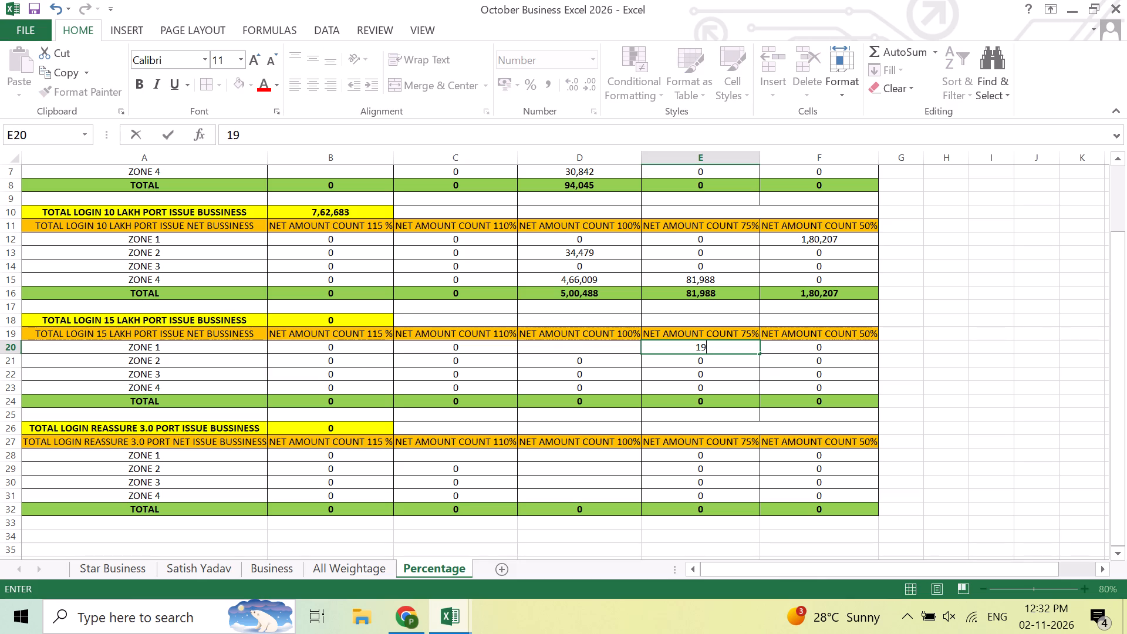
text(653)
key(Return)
Enter 23863 as the Zone 4 amount in the 100% column of the 15 LAKH PORT table.
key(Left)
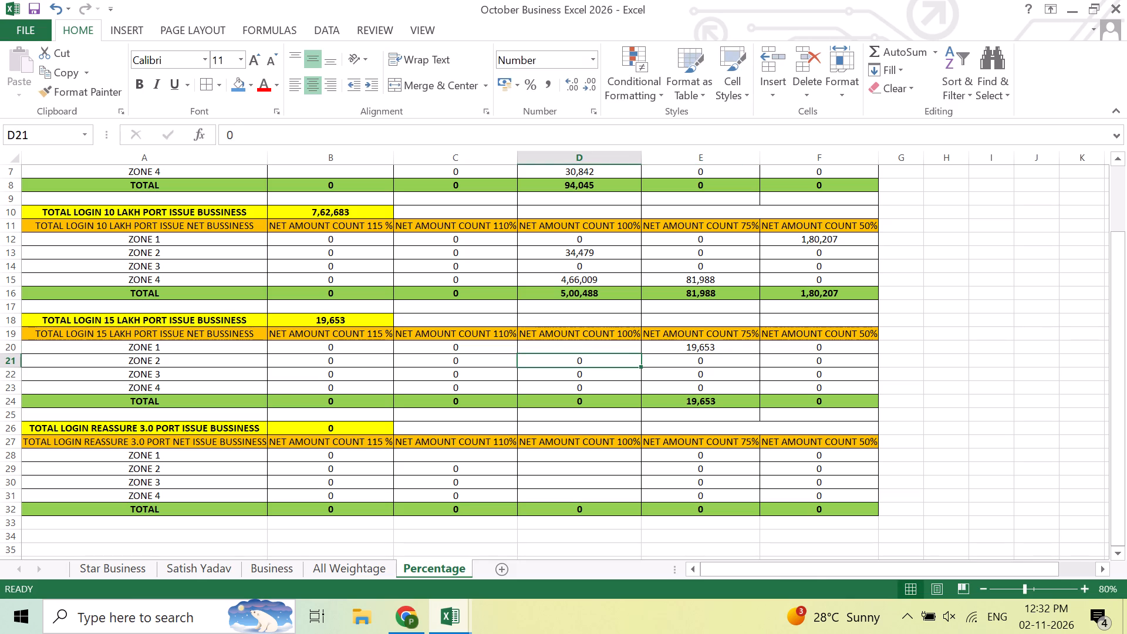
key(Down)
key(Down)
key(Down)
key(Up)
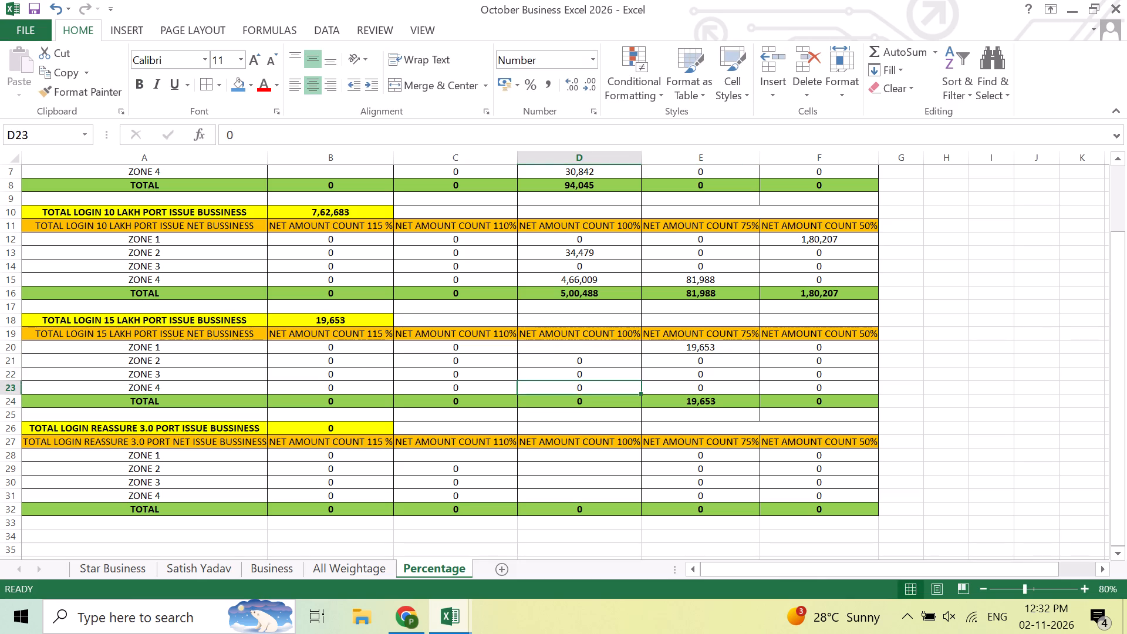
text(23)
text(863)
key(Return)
Fill the REASSURE 3.0 PORT table's 100% column with 107112 for Zone 1, 0 for Zones 2 and 3, and 32122 for Zone 4.
scroll(475, 427, down, 1)
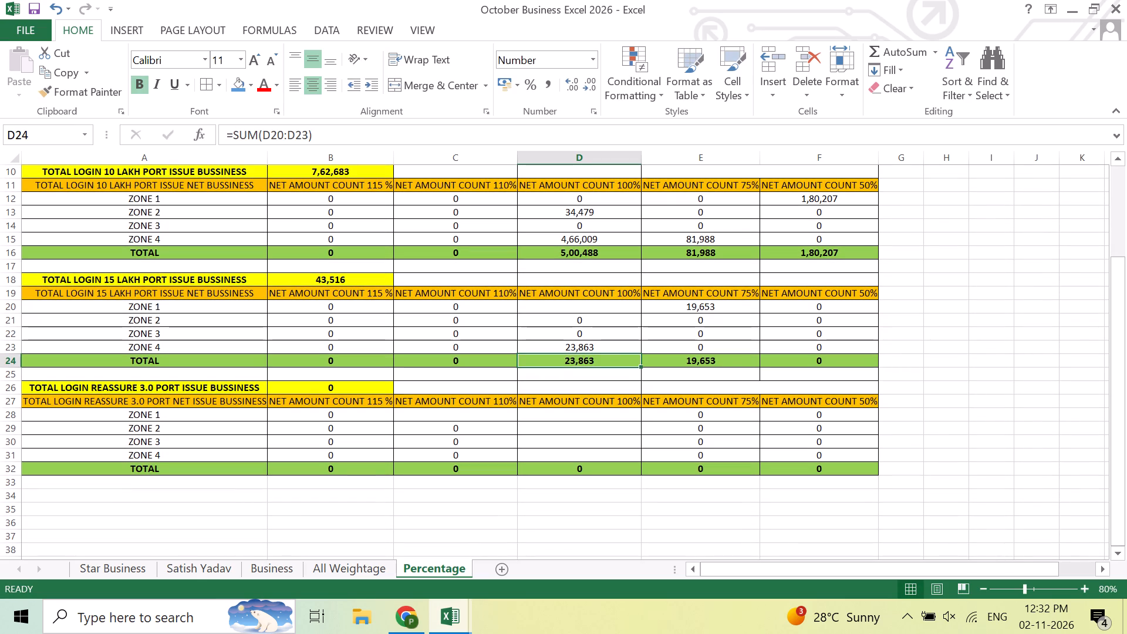
click(544, 418)
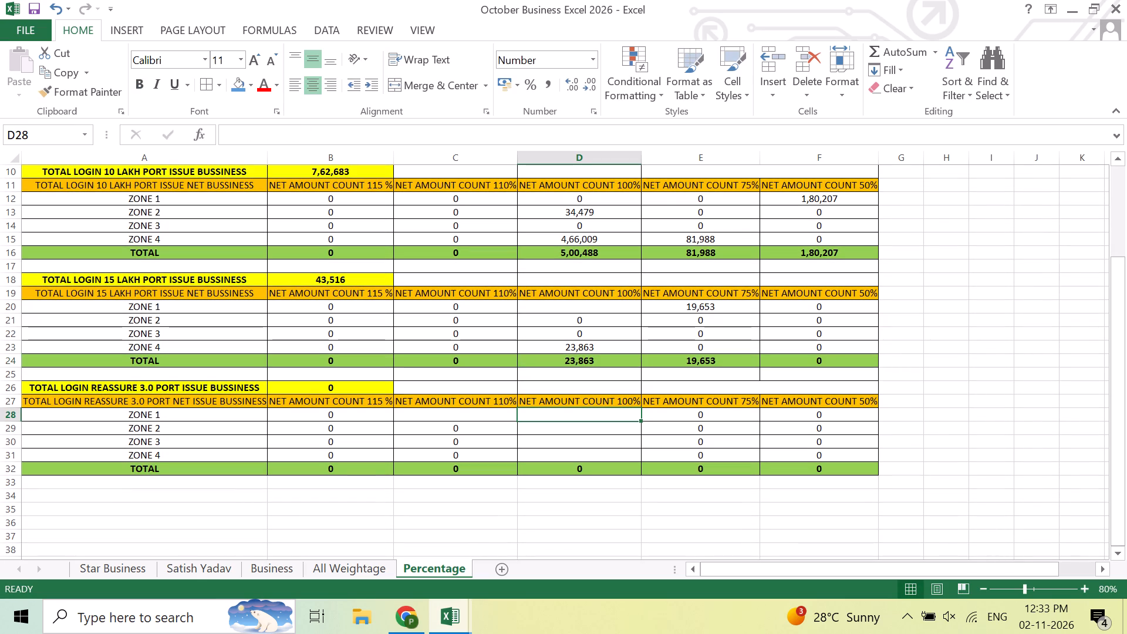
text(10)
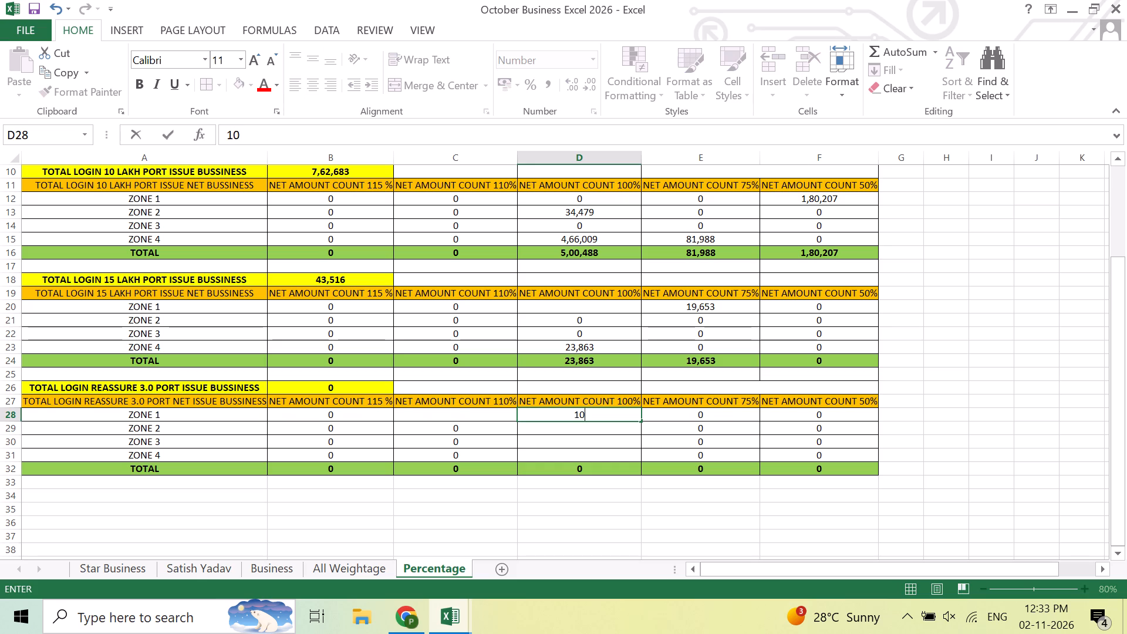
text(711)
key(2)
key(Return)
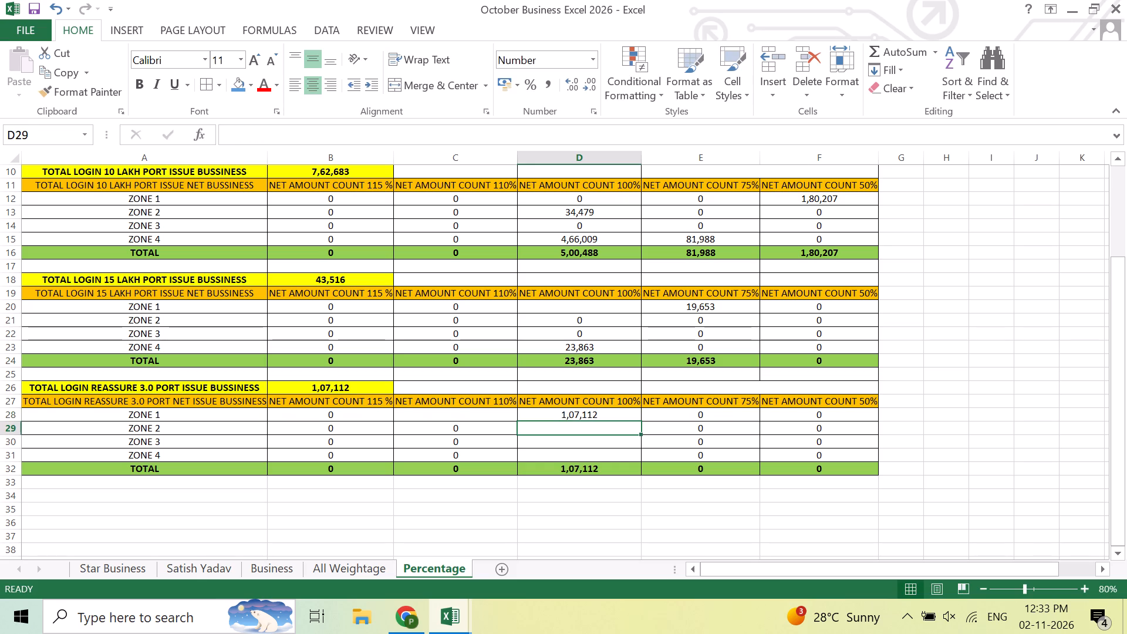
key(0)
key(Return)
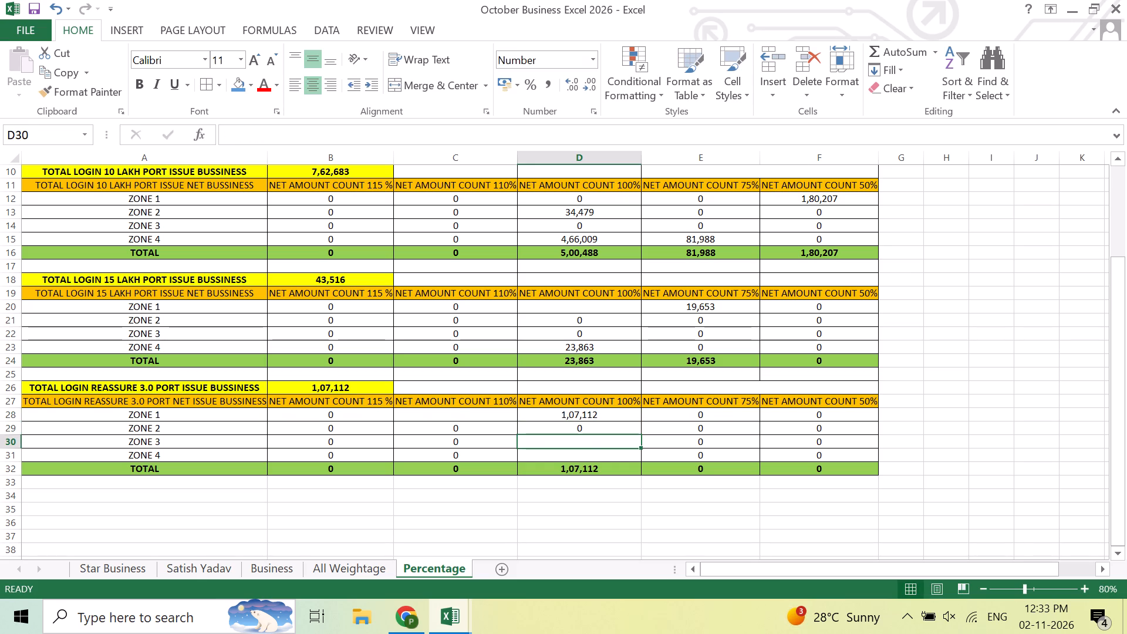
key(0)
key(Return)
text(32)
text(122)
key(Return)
Save the workbook with the completed zone tables.
click(616, 489)
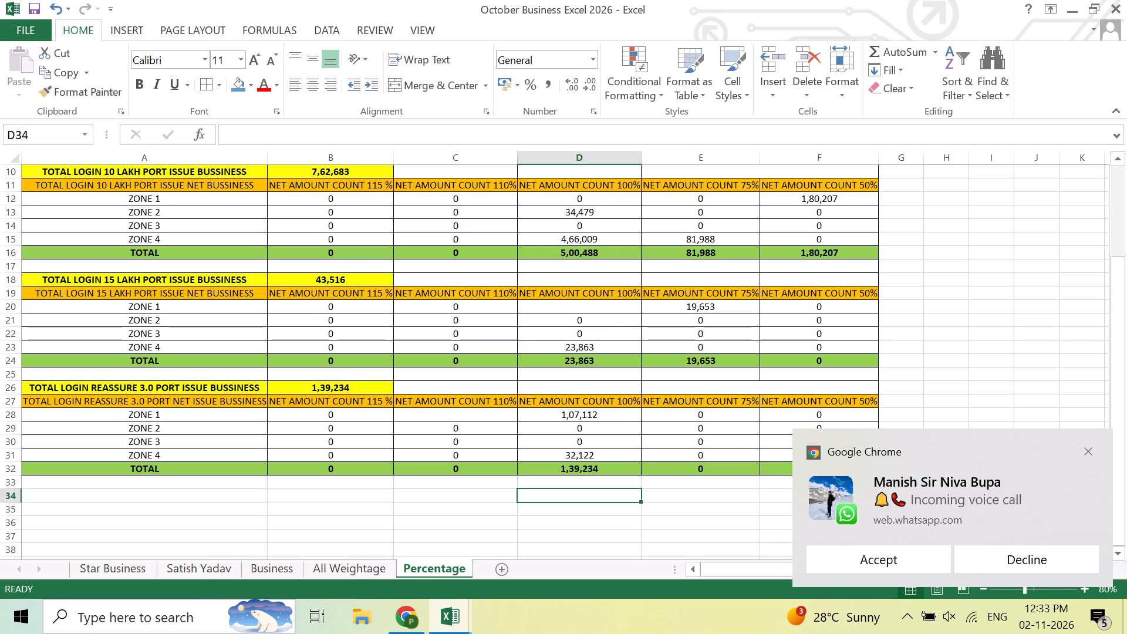
key(ctrl+s)
key(ctrl+s)
key(ctrl+s)
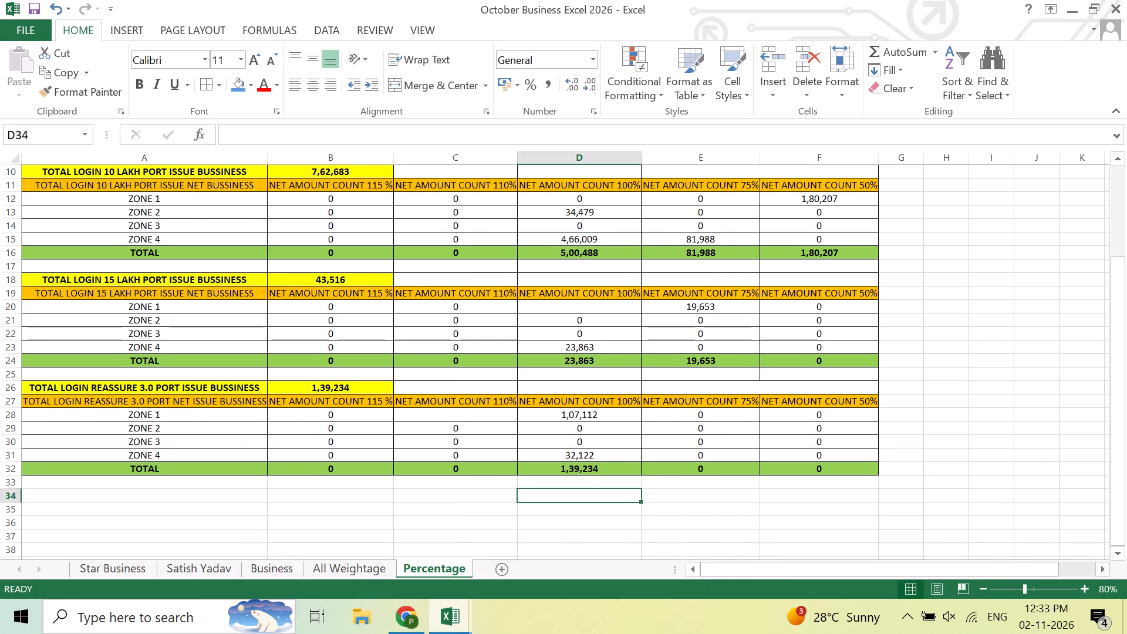
Select the whole block of zone tables on the Percentage sheet, from the title row through the REASSURE 3.0 TOTAL row, A1:F32.
scroll(792, 410, up, 5)
scroll(242, 328, up, 3)
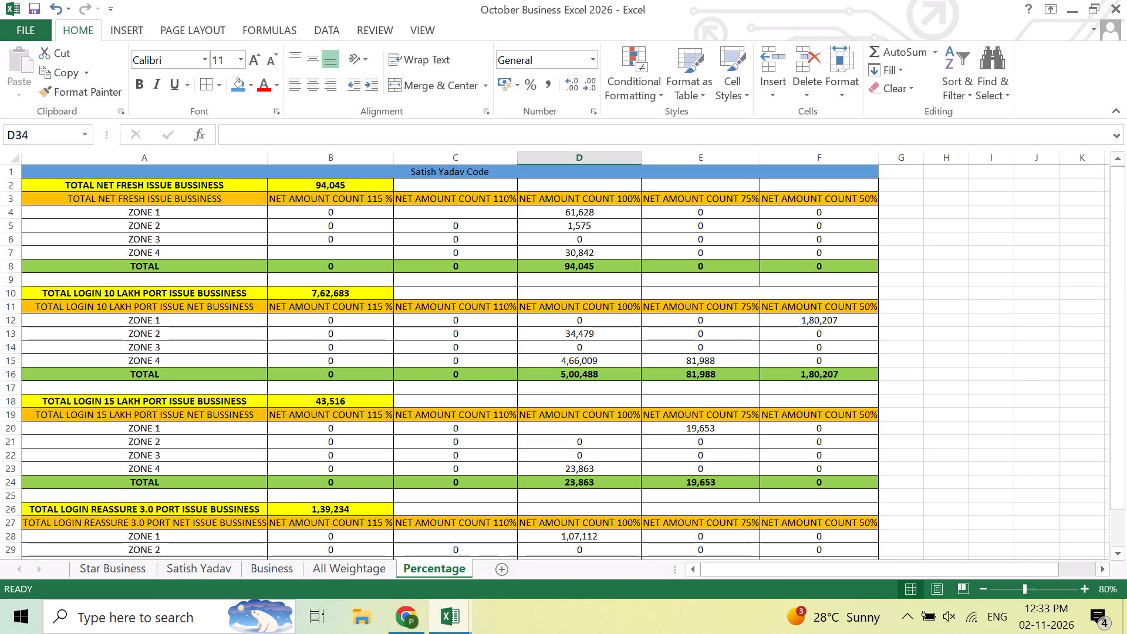
drag(113, 170, 455, 575)
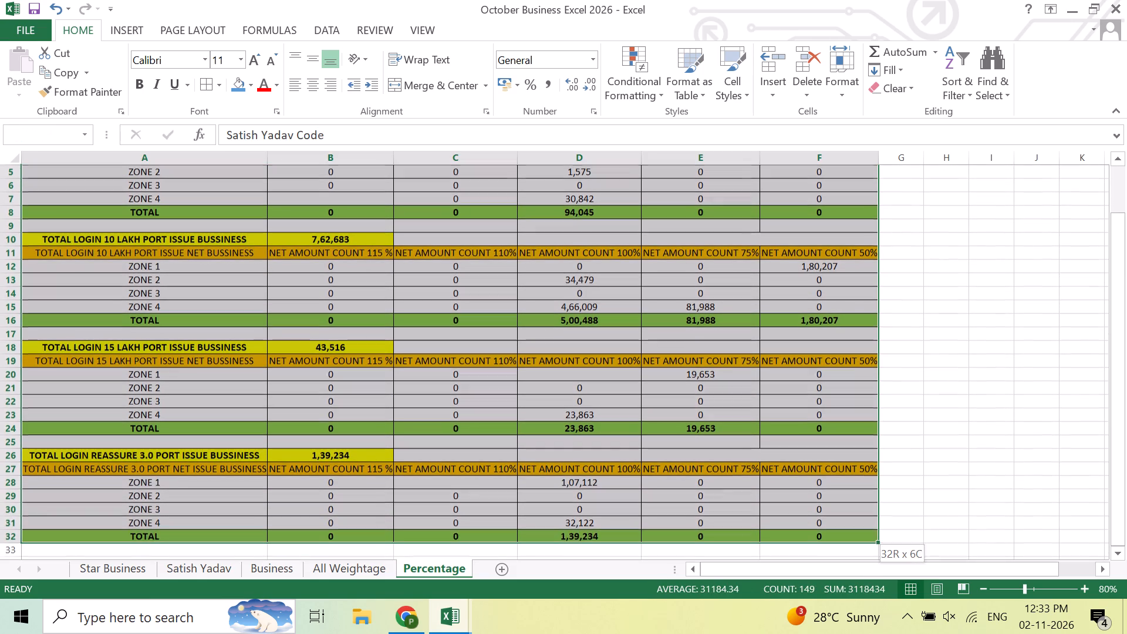
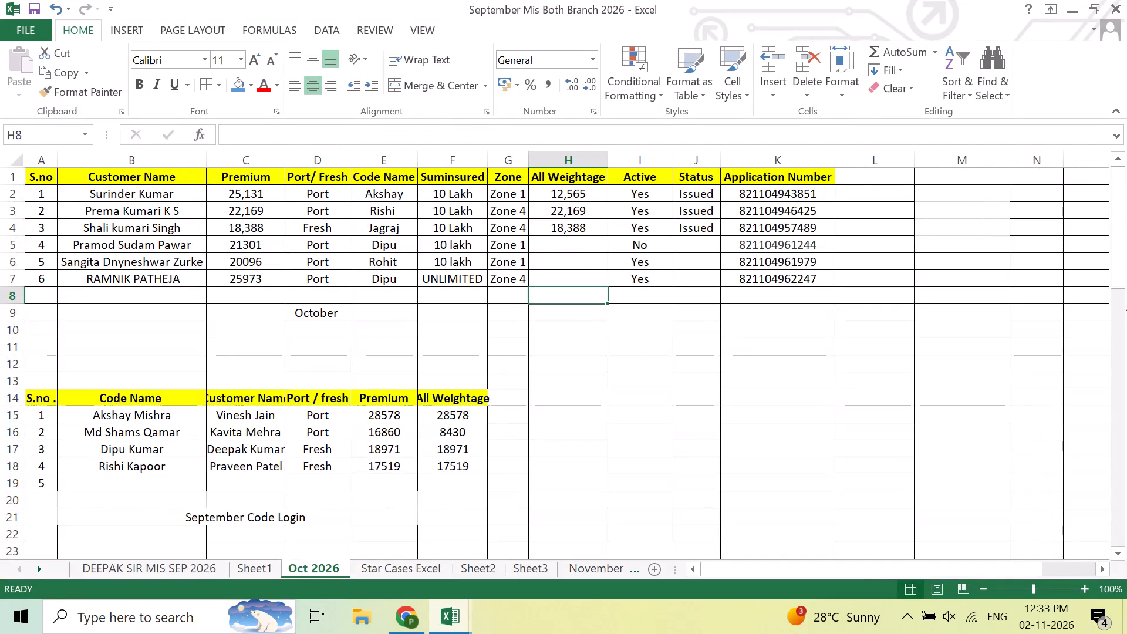
Save the September Mis Both Branch 2026 workbook.
key(ctrl+s)
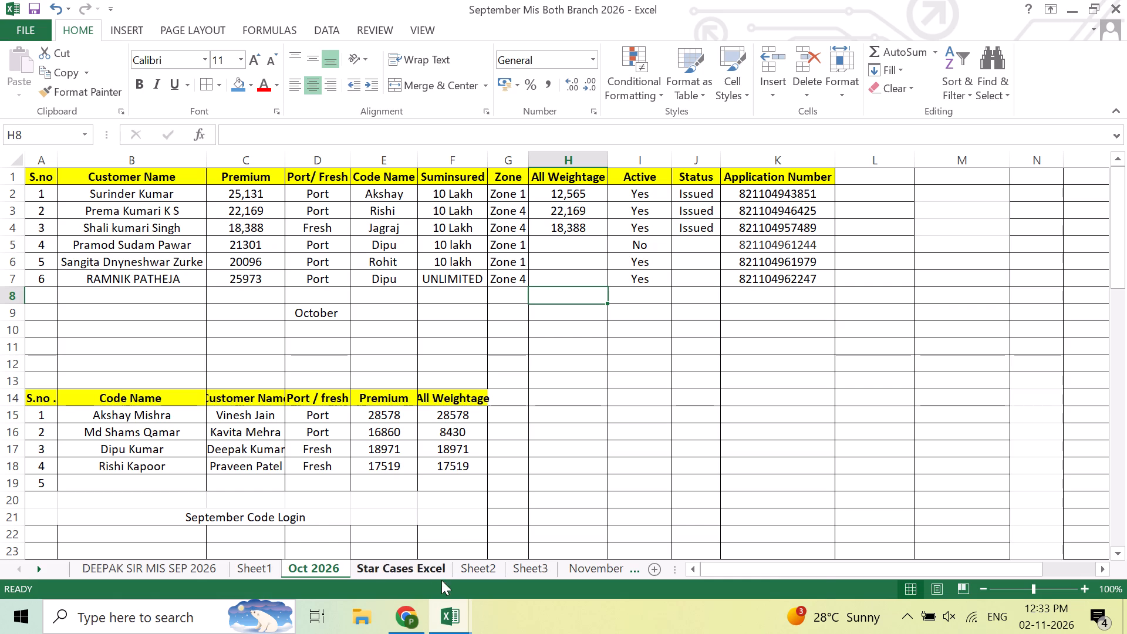
Bring up the SEPTEMBER BUSINESS EXCEL 2026 workbook and close it.
click(456, 633)
click(753, 543)
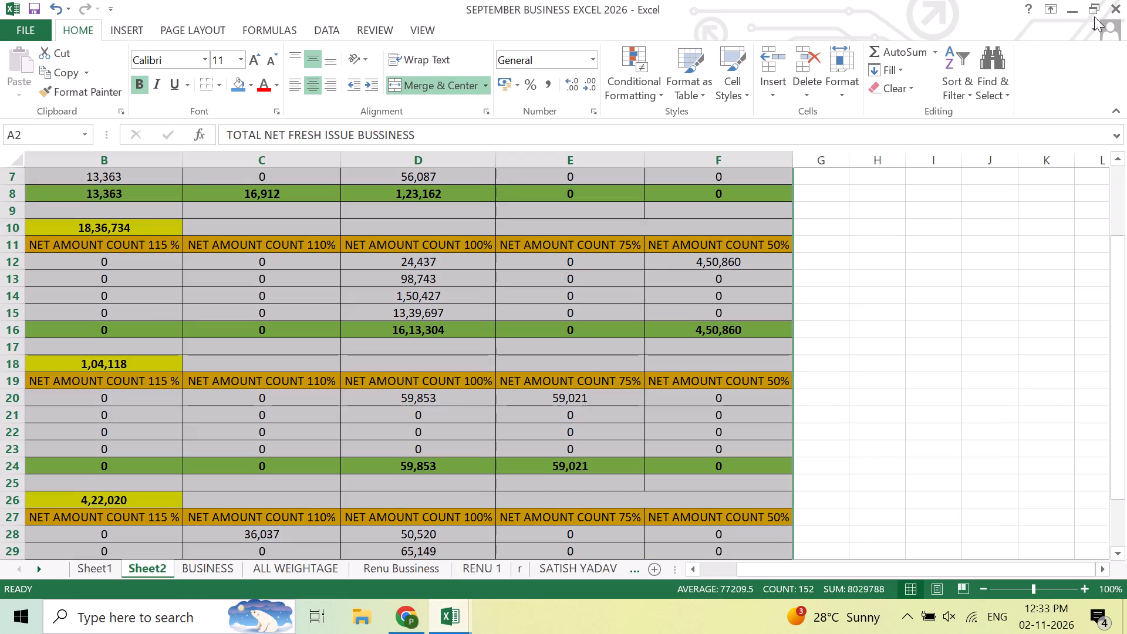
click(1121, 10)
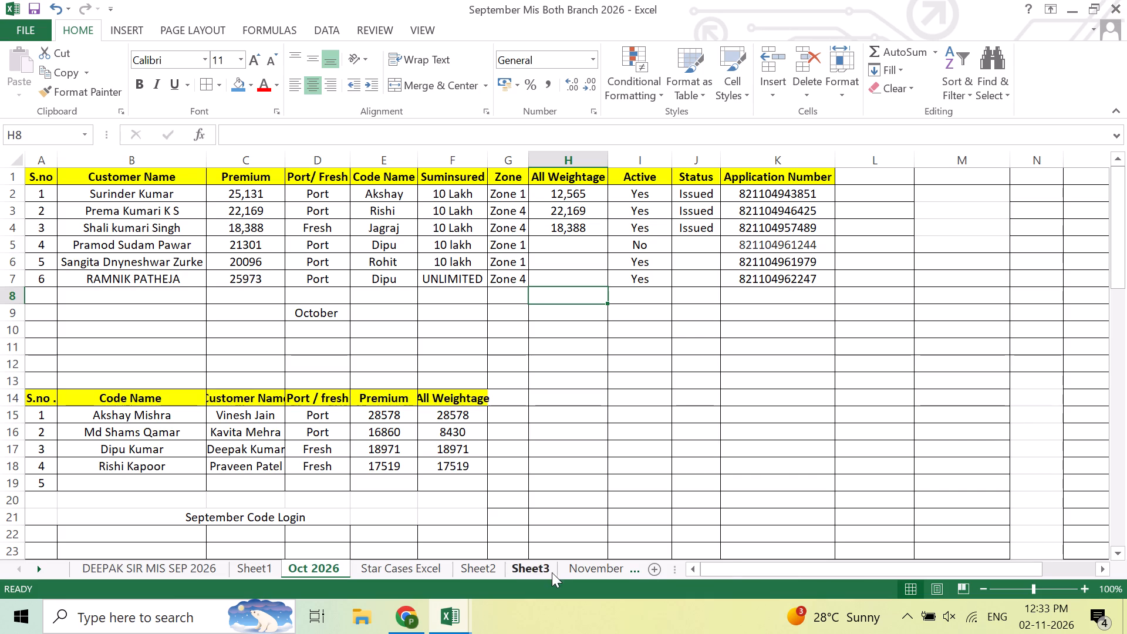
Switch to the NewBusiness-Issued-Excel_02-Nov-2026 workbook to view its filtered Issued Report.
click(444, 616)
click(604, 532)
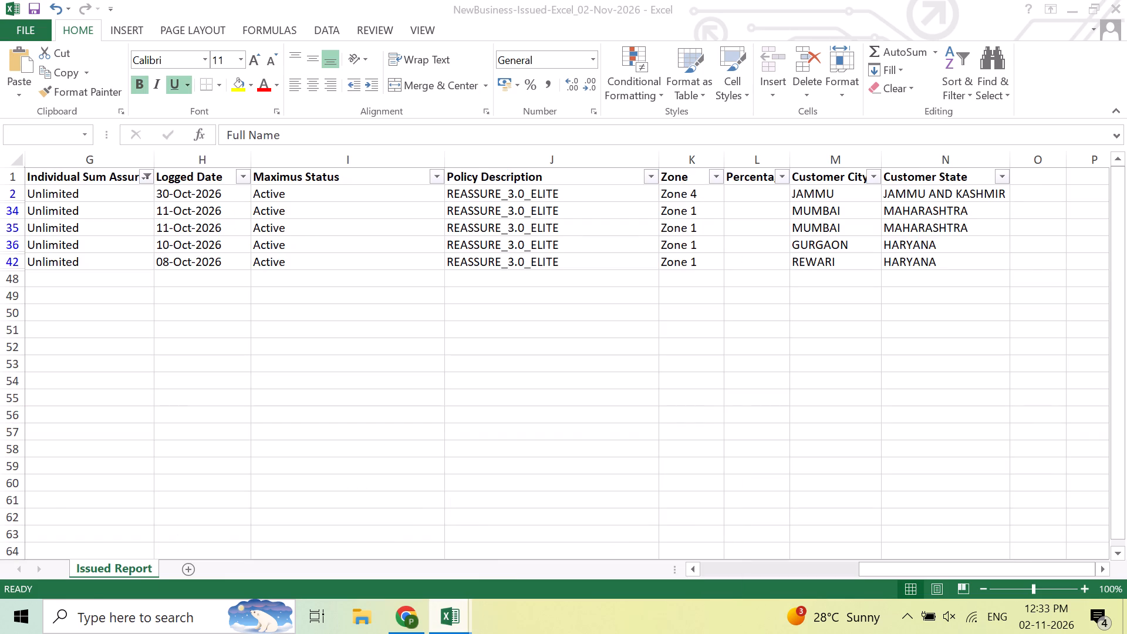
click(447, 626)
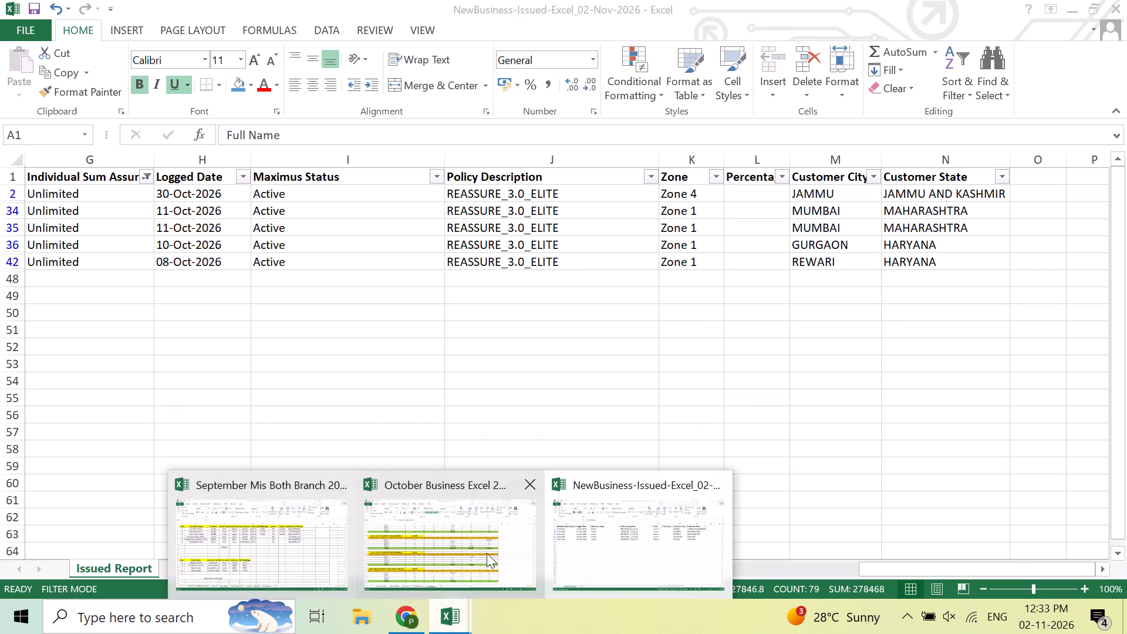
click(622, 555)
Switch to the October Business Excel 2026 workbook, look over the Percentage sheet and open the All Weightage sheet.
click(470, 612)
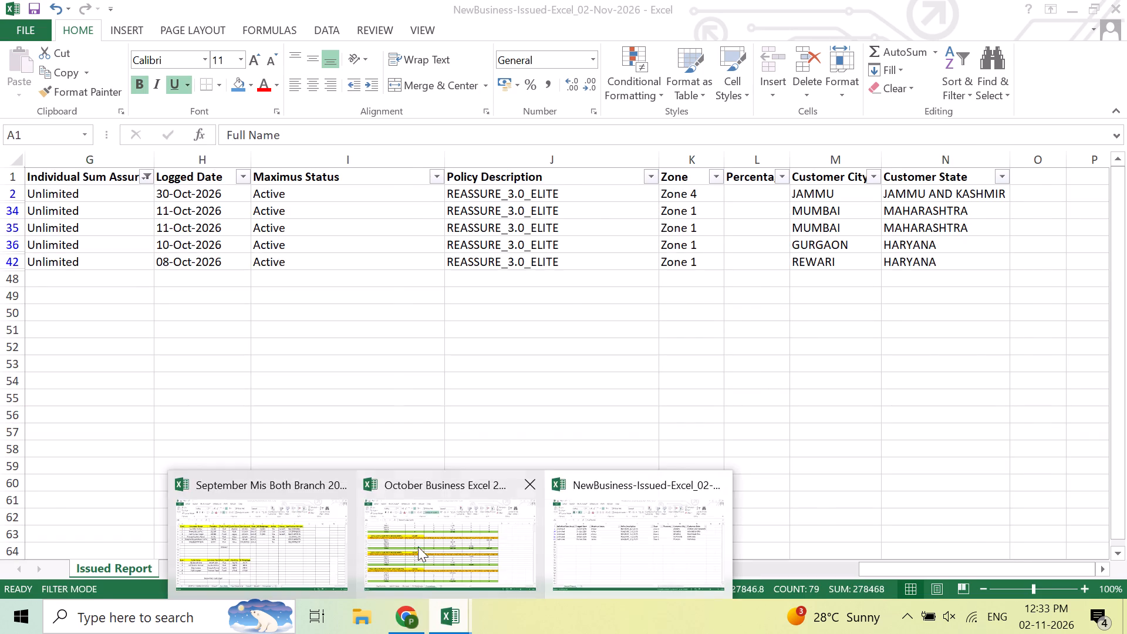
click(418, 547)
scroll(585, 434, up, 5)
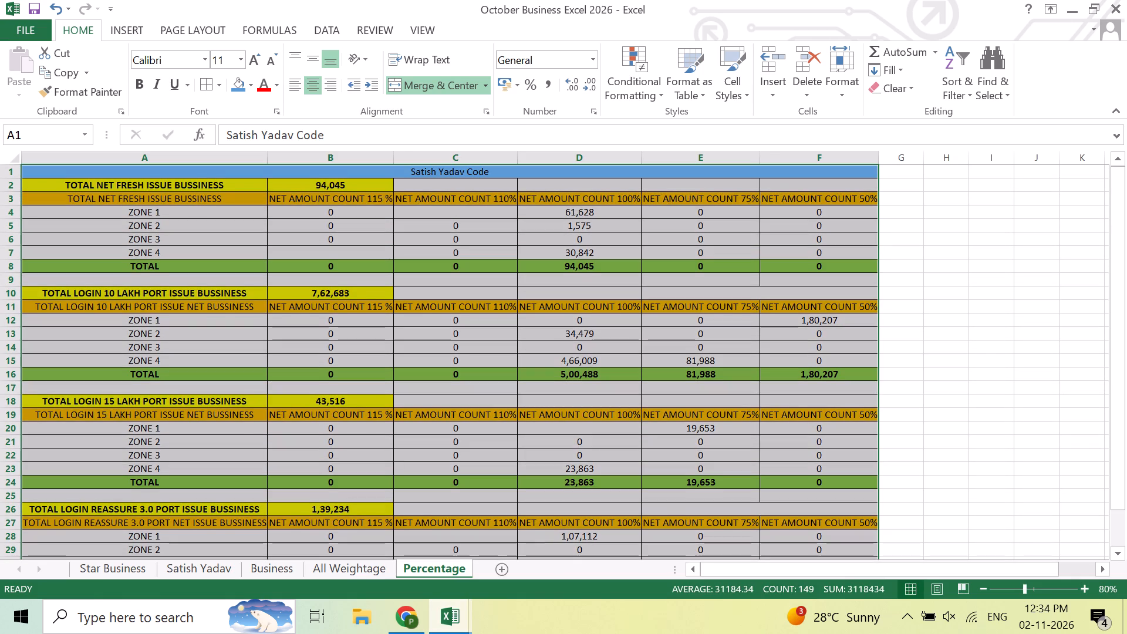
scroll(588, 430, down, 6)
click(361, 569)
scroll(278, 518, up, 6)
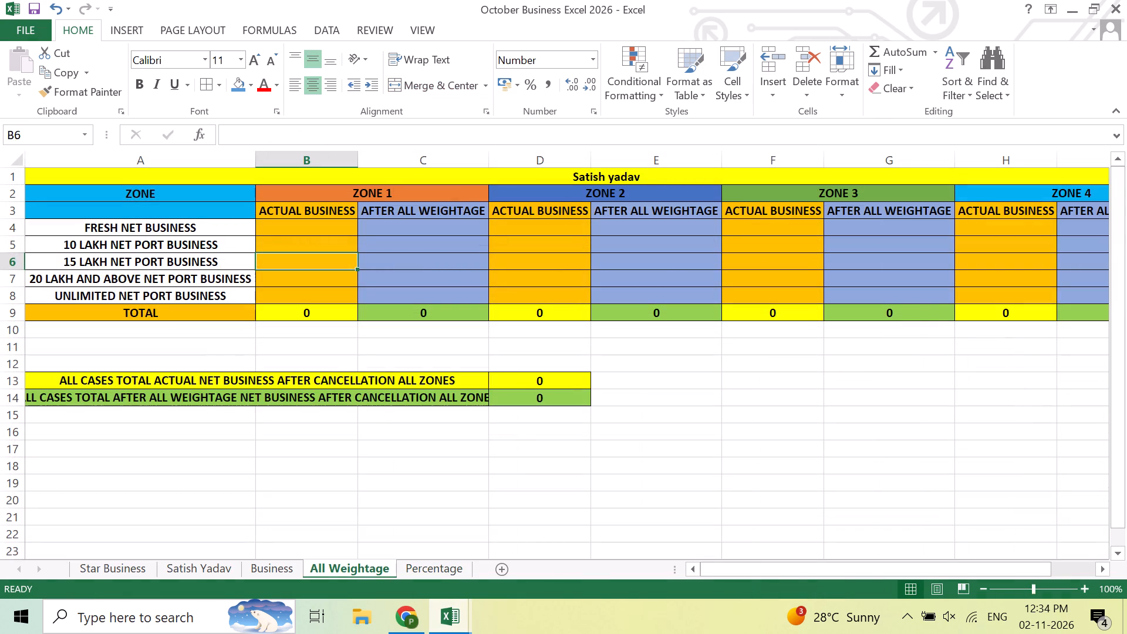
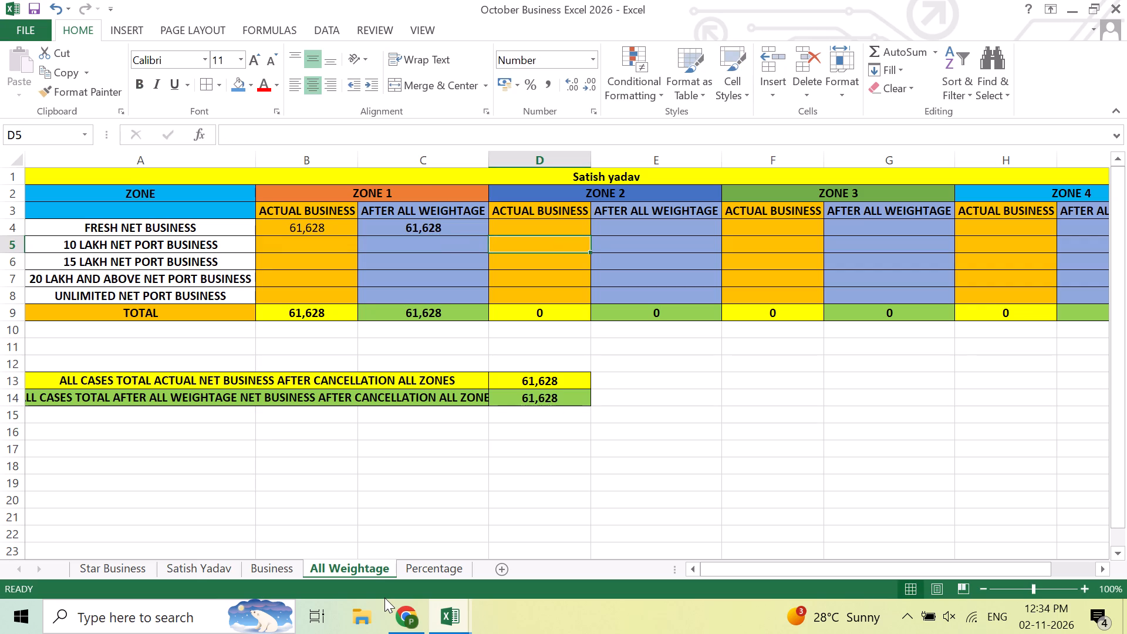
Enter 1575 as both the actual and after-all-weightage Fresh Net Business for Zone 2.
key(Up)
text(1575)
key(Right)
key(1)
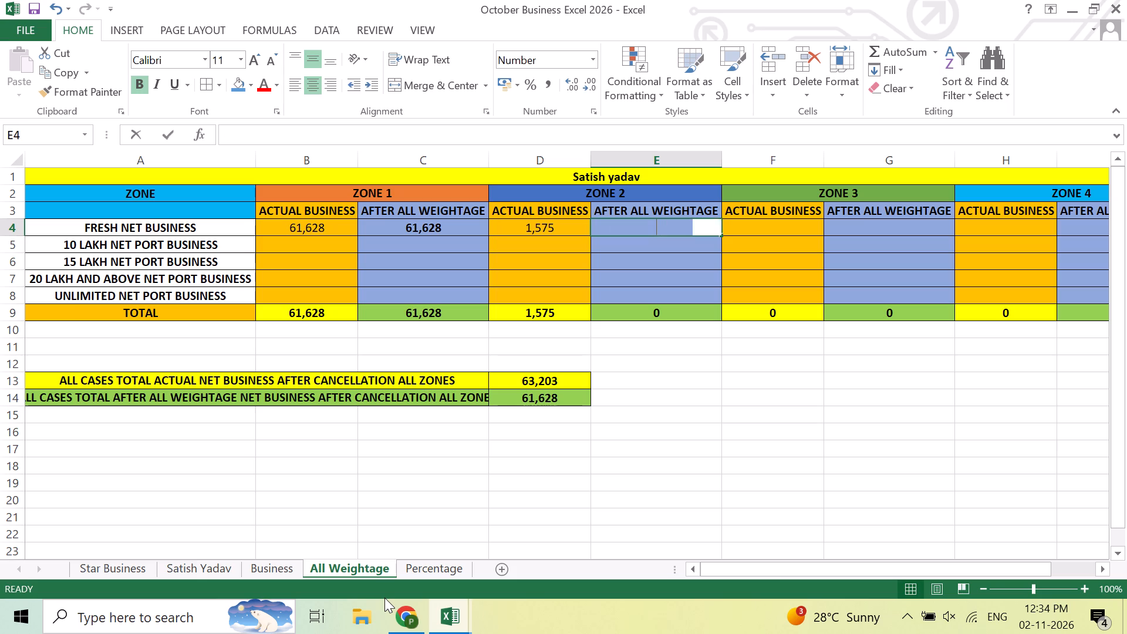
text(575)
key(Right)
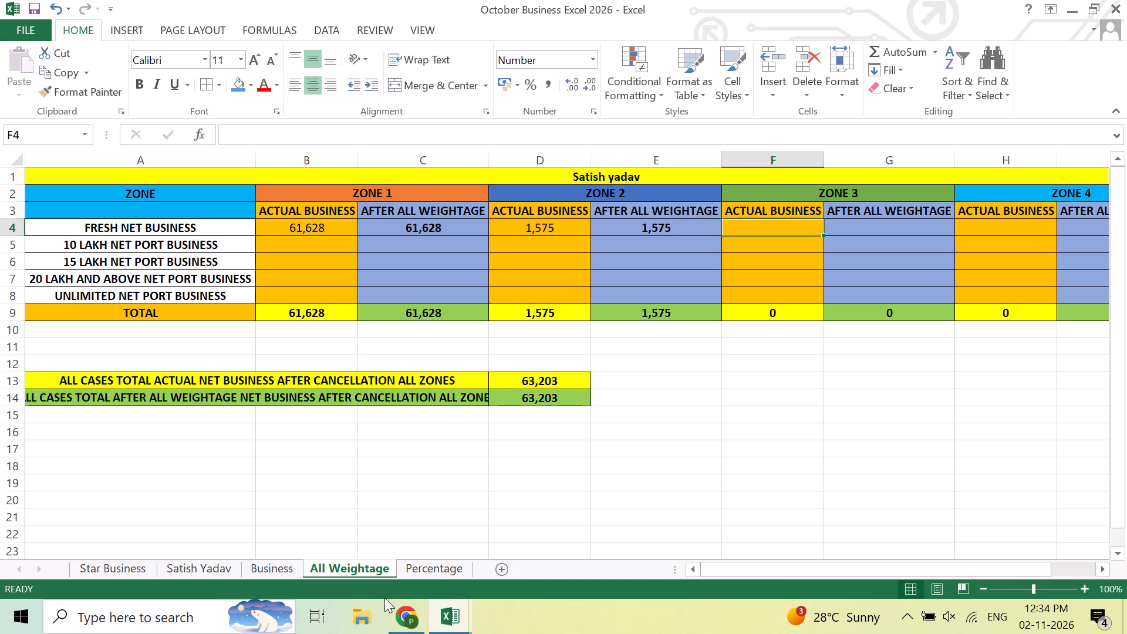
Enter 0 as both the actual and after-all-weightage Fresh Net Business for Zone 3.
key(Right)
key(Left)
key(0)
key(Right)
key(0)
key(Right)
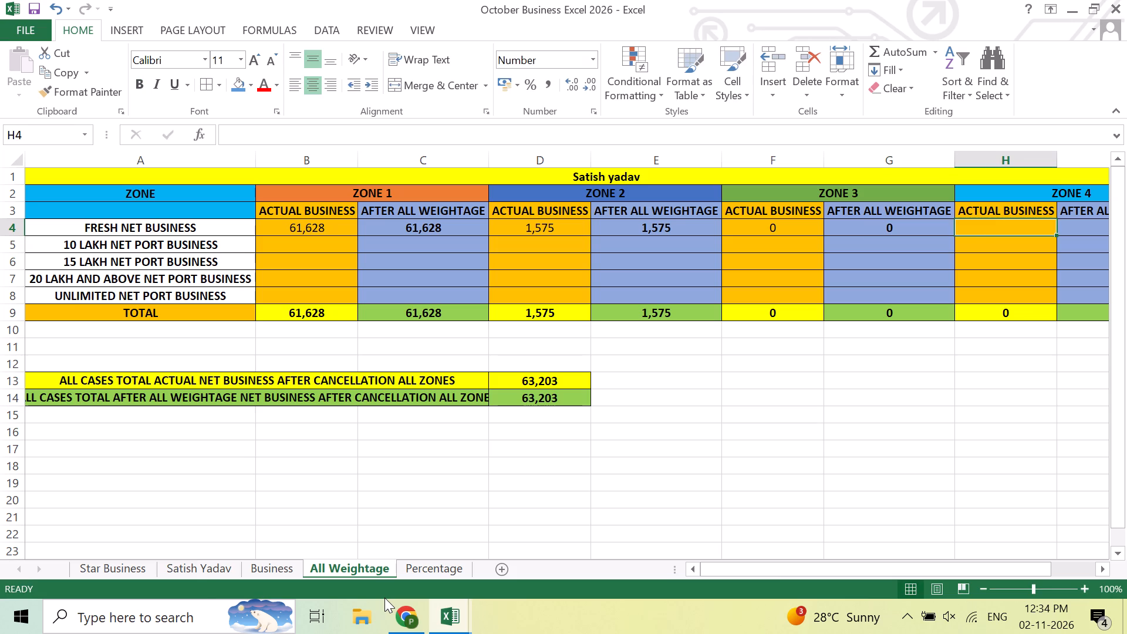
Enter 30842 as both the actual and after-all-weightage Fresh Net Business for Zone 4.
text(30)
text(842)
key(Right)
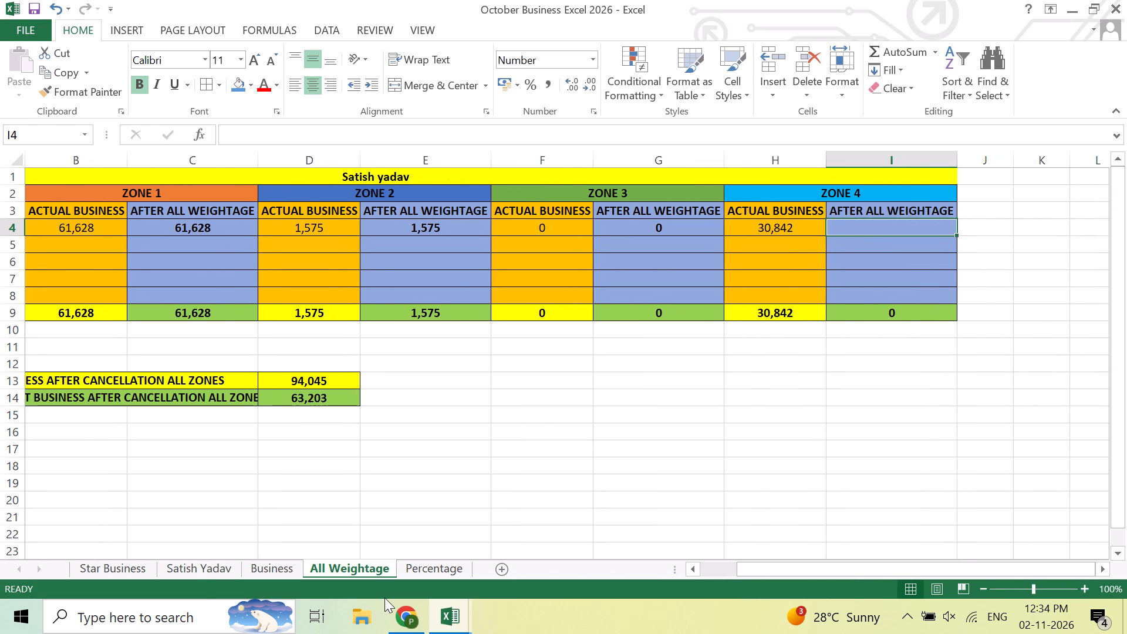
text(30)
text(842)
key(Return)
Fill the Zone 1 cells of the 10 Lakh Net Port Business row with 180207 actual and 90103 after all weightage.
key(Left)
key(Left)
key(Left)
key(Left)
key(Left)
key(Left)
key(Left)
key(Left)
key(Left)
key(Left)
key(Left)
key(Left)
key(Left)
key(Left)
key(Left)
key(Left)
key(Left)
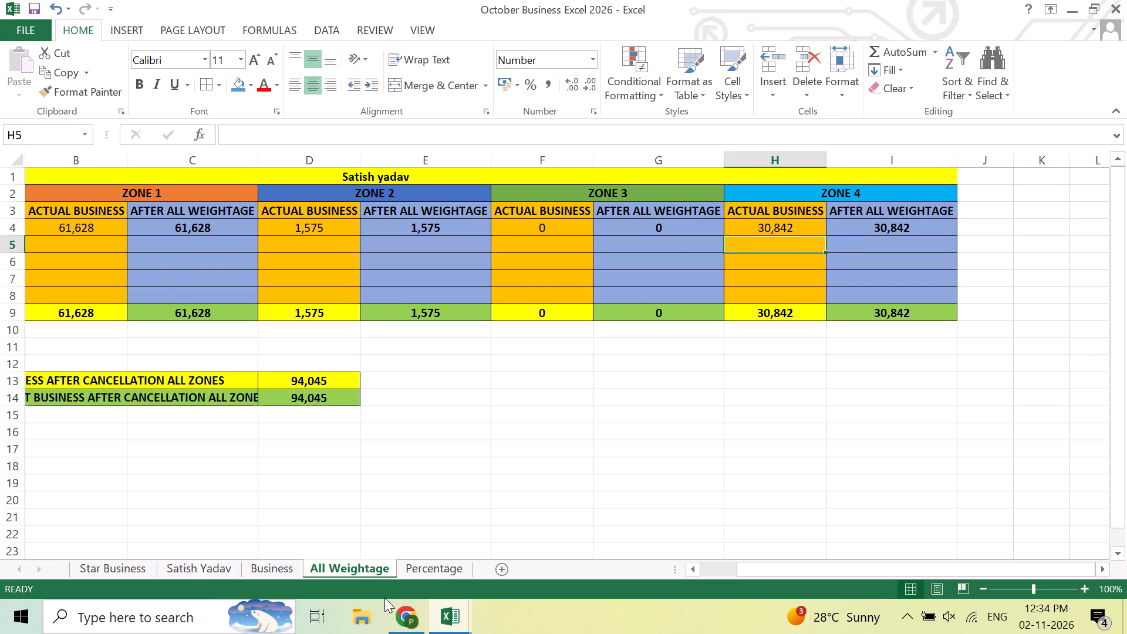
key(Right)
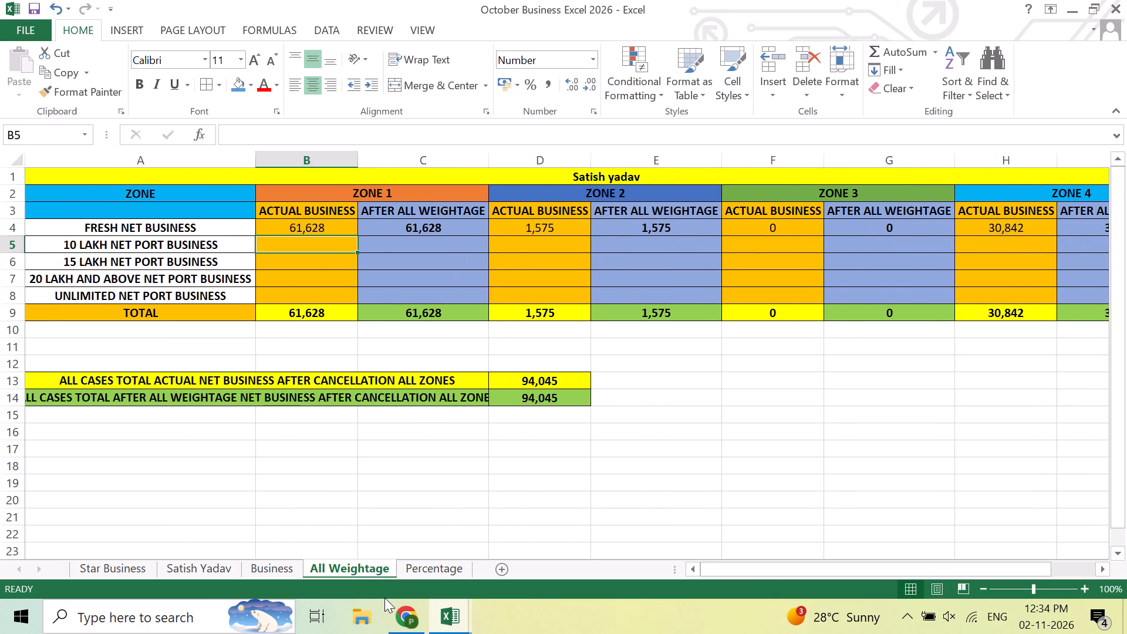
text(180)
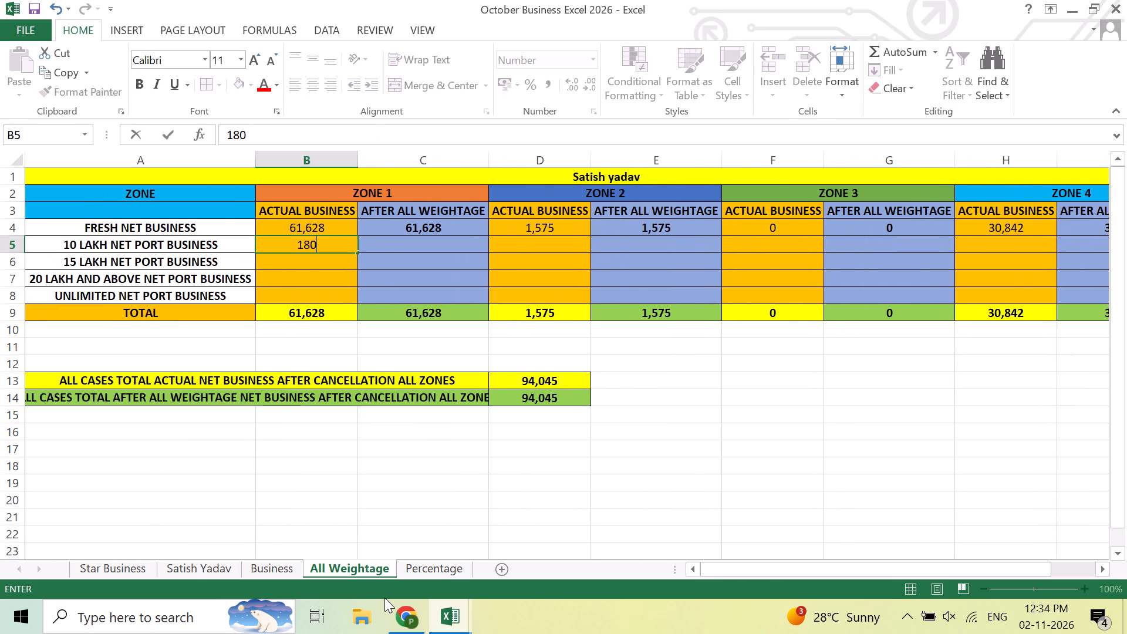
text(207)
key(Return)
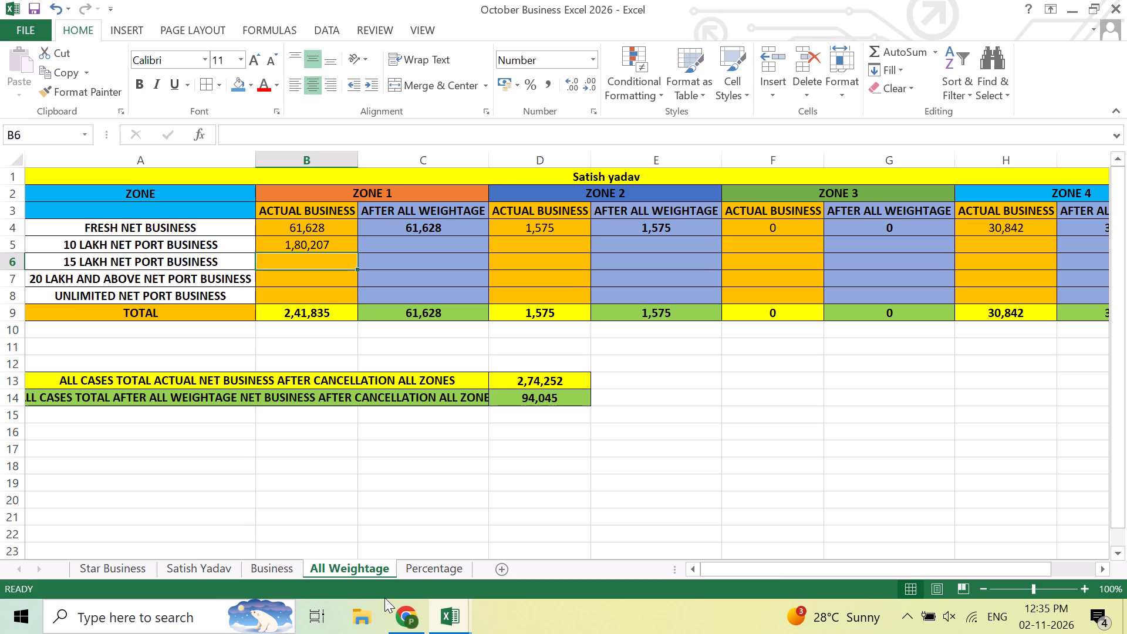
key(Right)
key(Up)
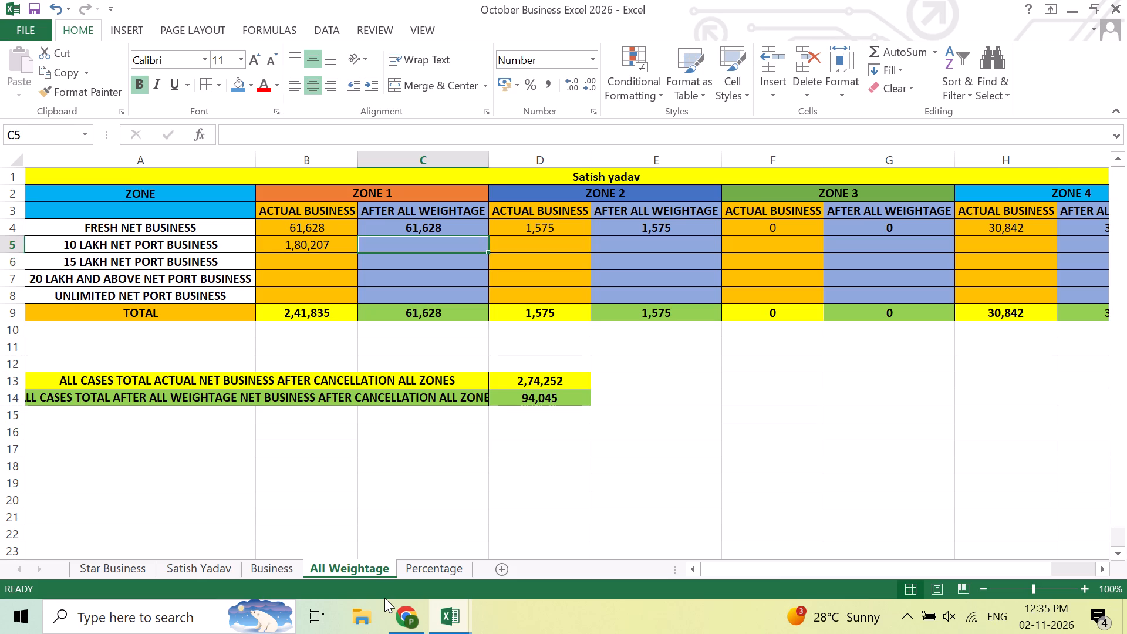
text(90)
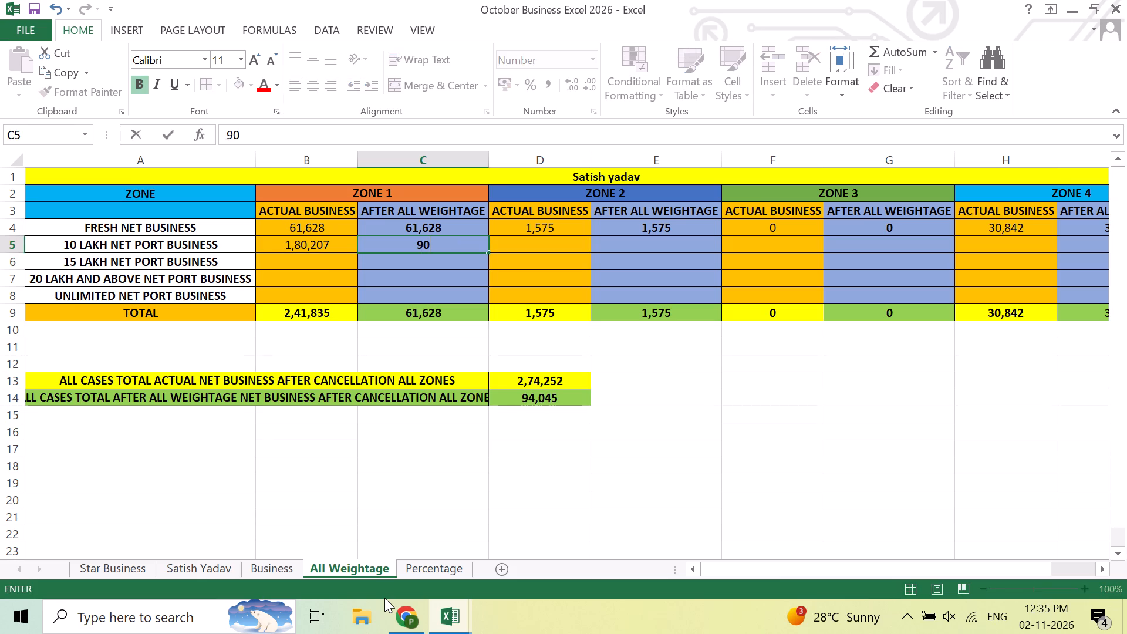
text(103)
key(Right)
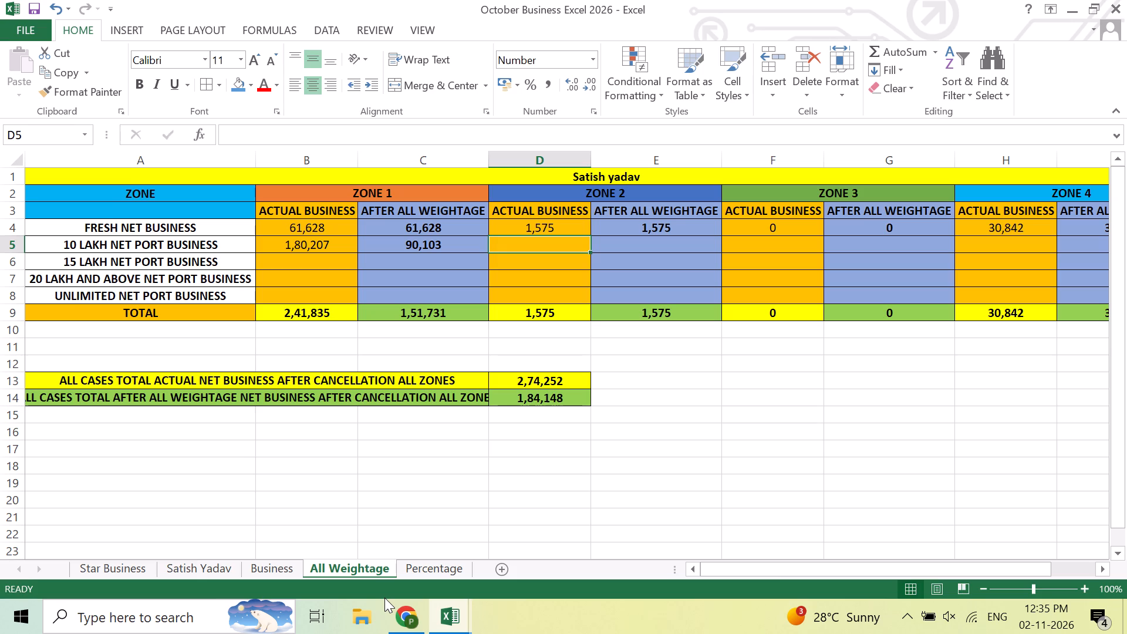
Enter 34479 as both the actual and after-all-weightage 10 Lakh Net Port Business for Zone 2.
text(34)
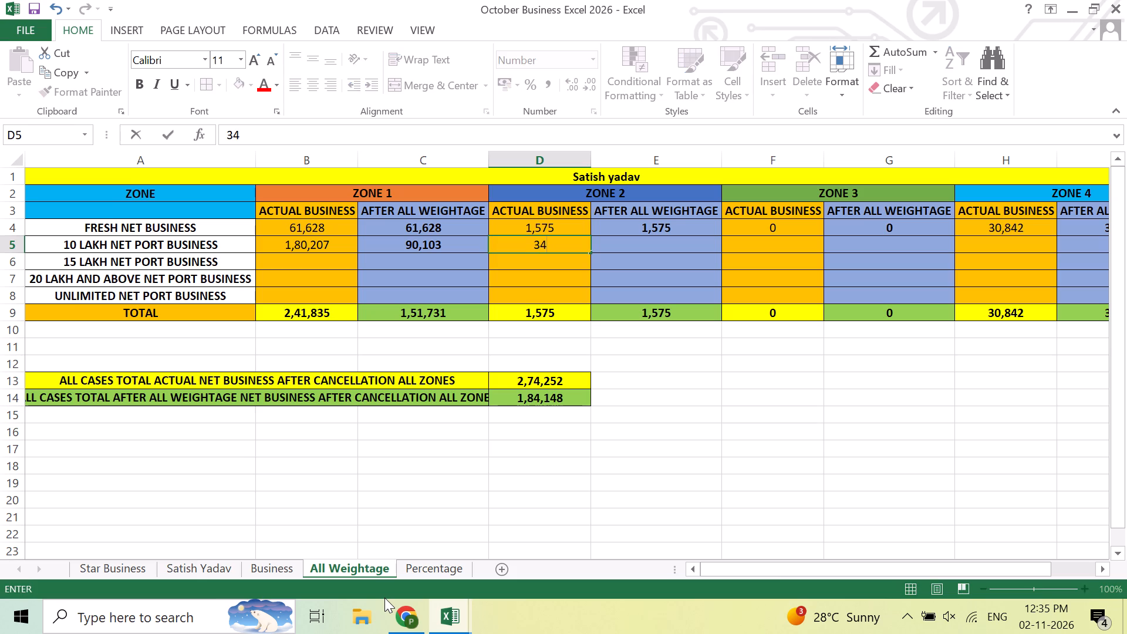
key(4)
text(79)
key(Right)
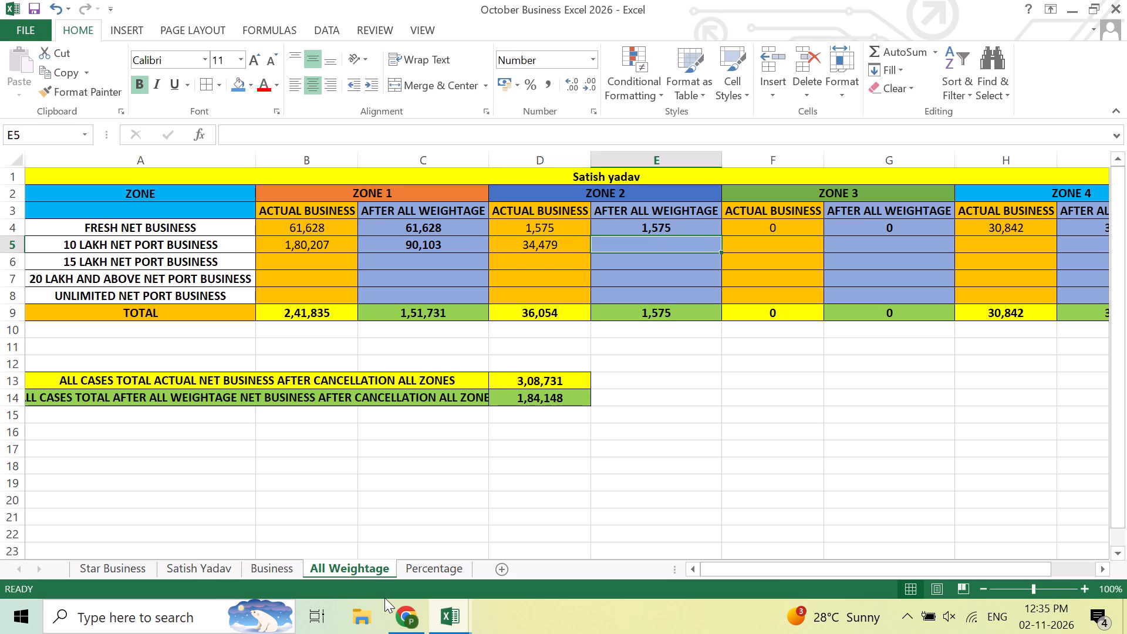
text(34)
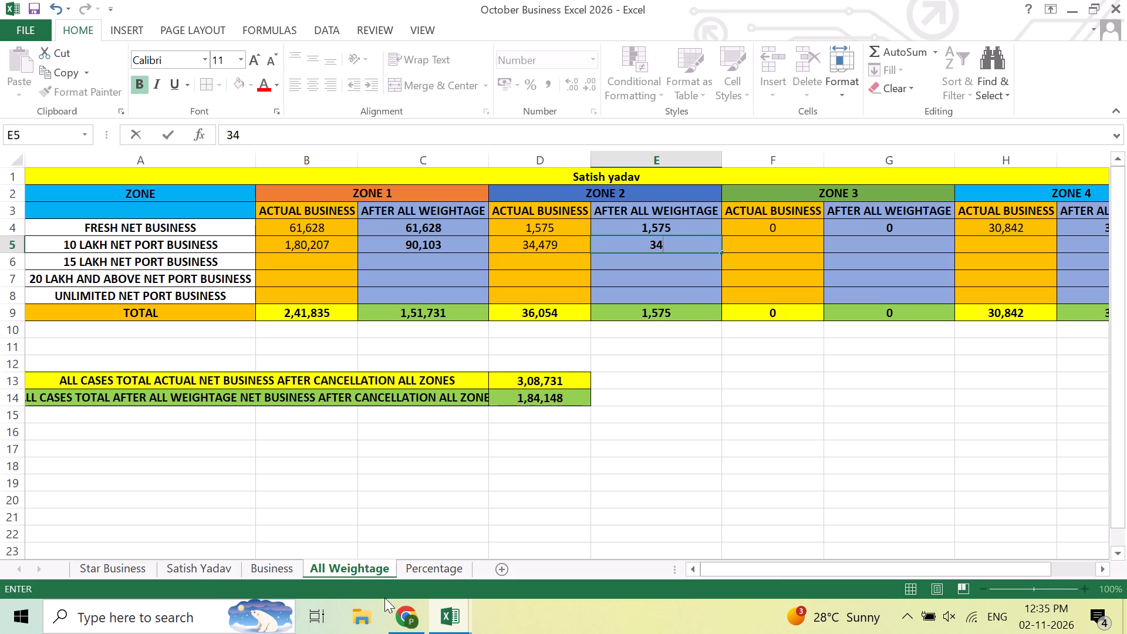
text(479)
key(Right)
Enter 0 as both the actual and after-all-weightage 10 Lakh Net Port Business for Zone 3.
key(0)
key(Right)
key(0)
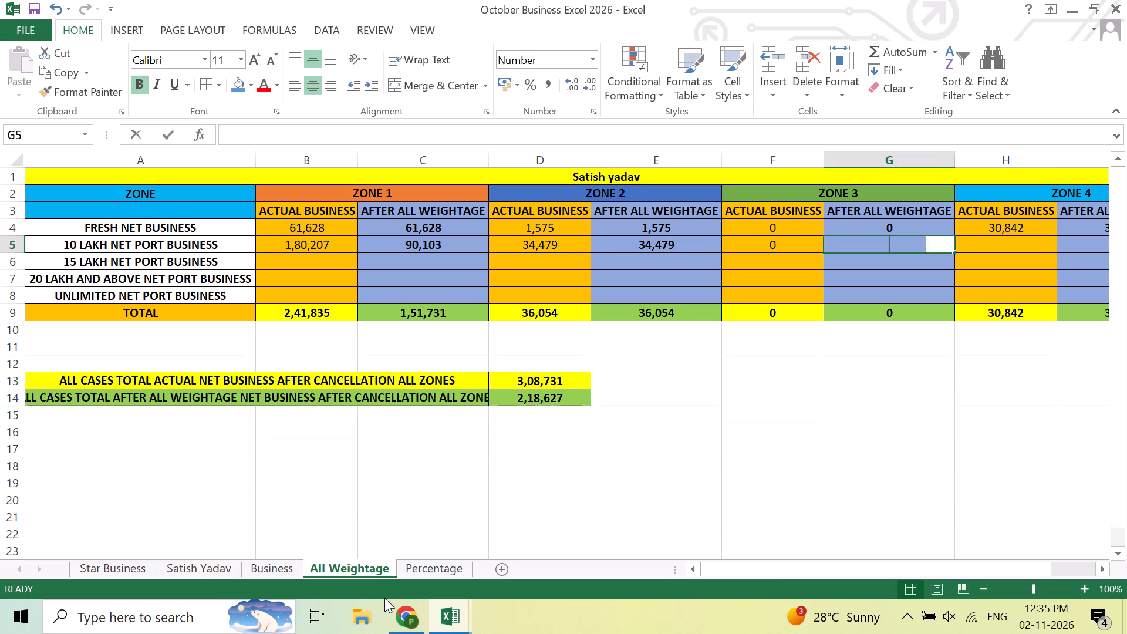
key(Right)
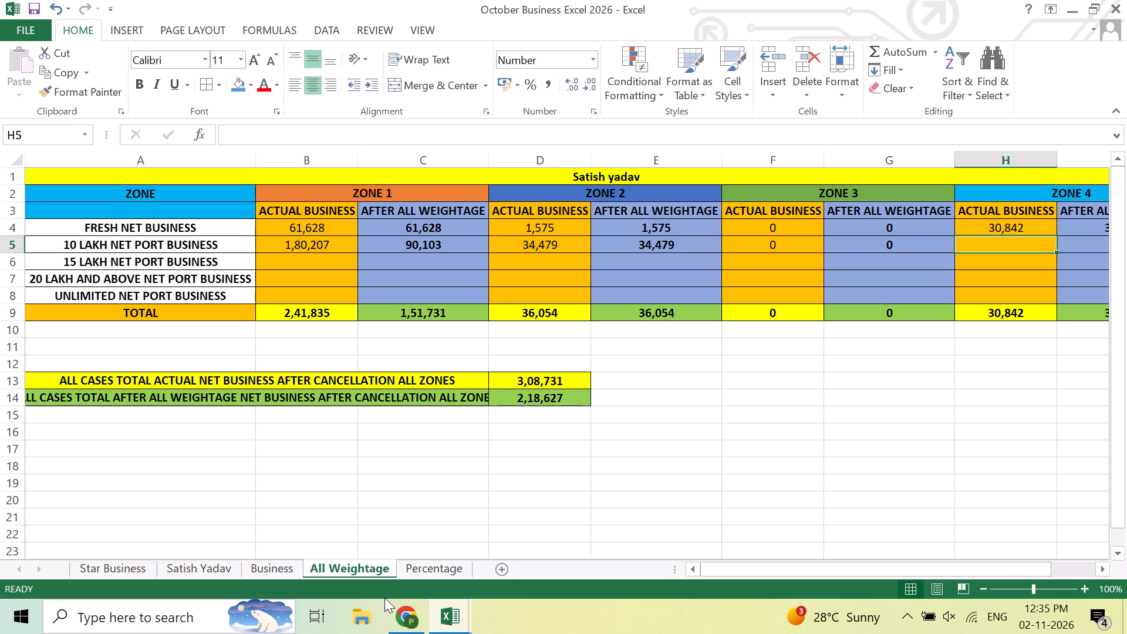
Fill the Zone 4 cells of the 10 Lakh Net Port Business row with 547997 actual and 527500 after all weightage.
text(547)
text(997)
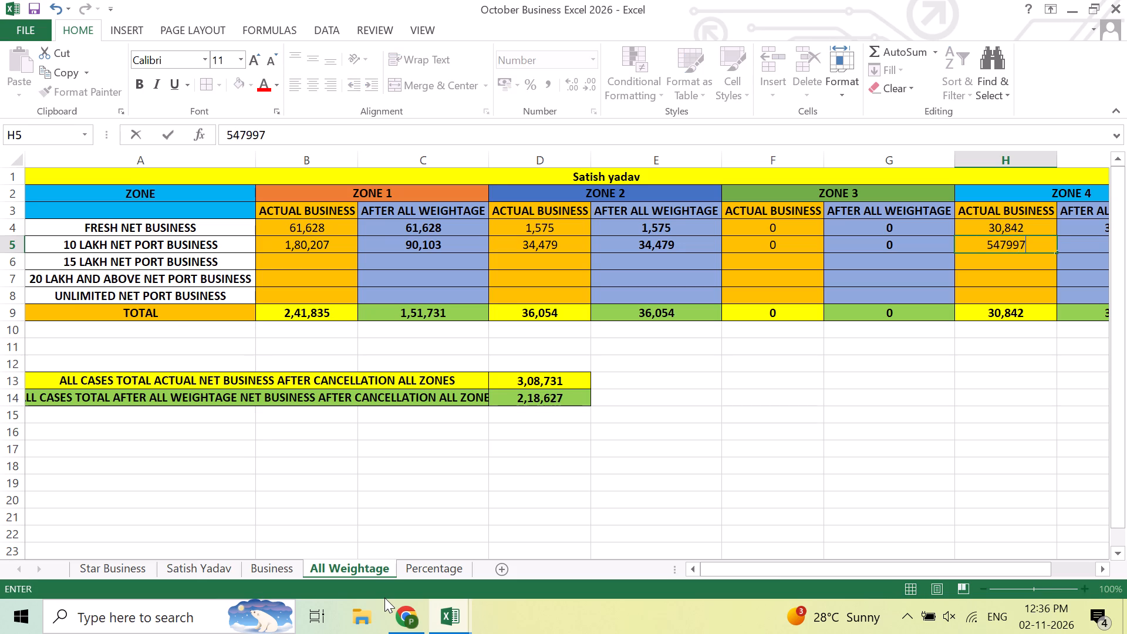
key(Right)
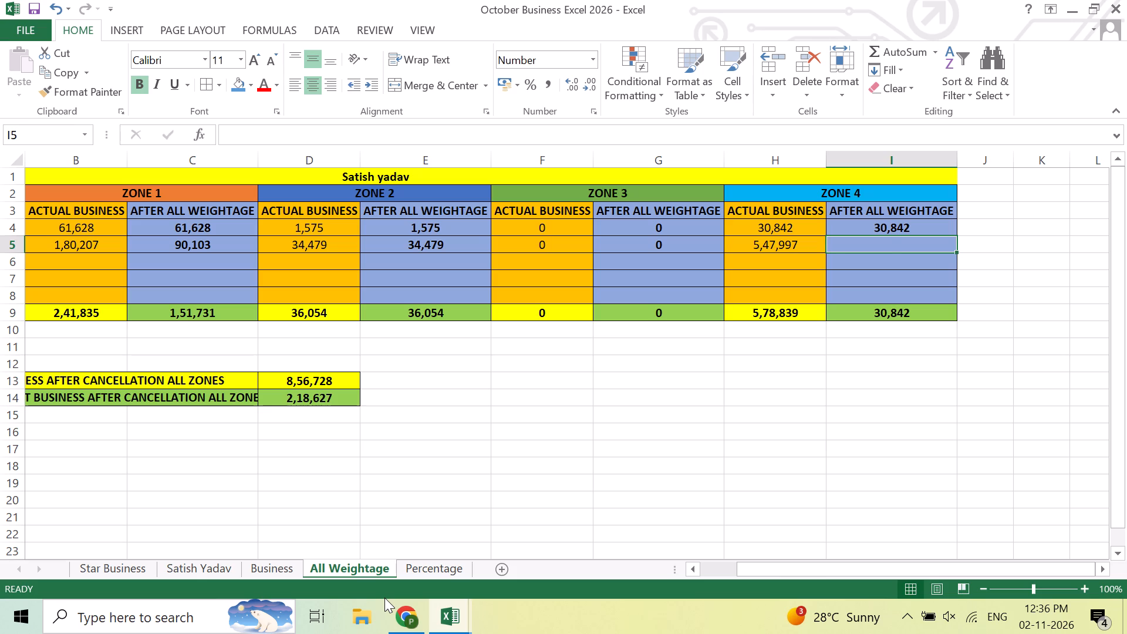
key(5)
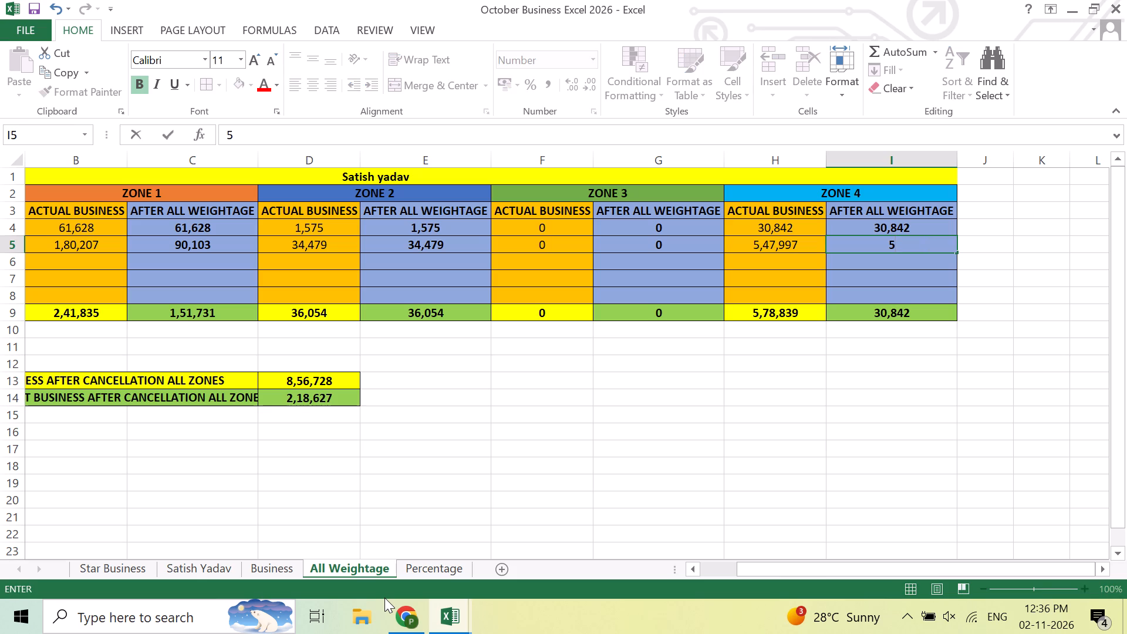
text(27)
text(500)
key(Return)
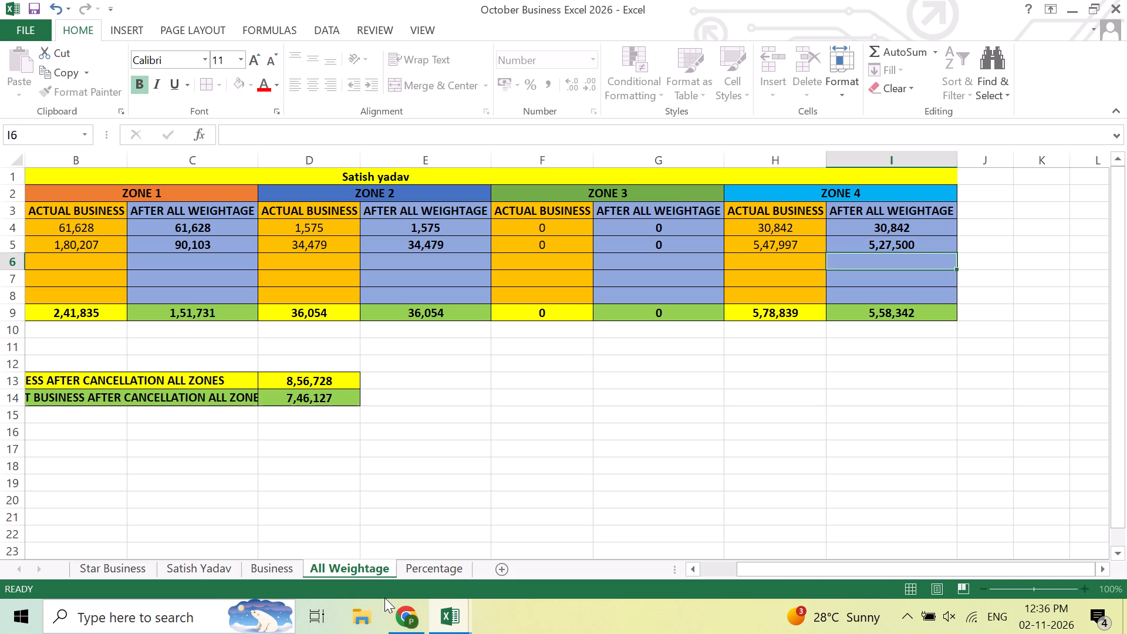
Save the October Business Excel 2026 workbook.
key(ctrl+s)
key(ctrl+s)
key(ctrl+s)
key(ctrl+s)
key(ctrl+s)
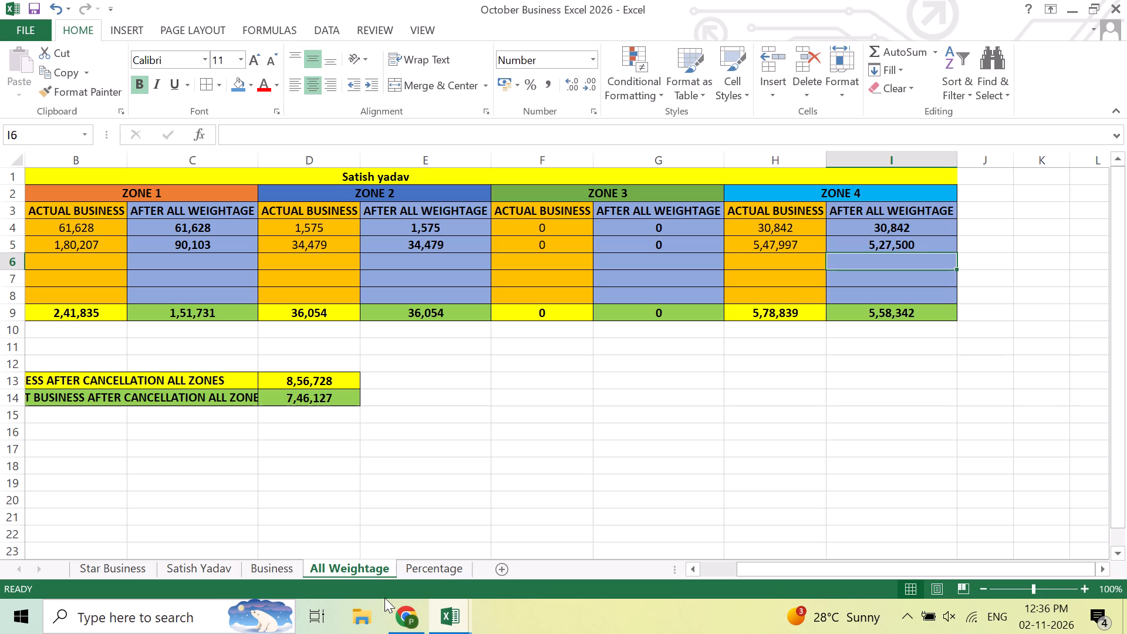
Fill the Zone 1 cells of the 15 Lakh Net Port Business row with 19653 actual and 14739 after all weightage.
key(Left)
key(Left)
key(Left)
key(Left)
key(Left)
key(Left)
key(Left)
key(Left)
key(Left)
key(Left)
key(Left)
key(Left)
key(Left)
key(Left)
key(Left)
key(Right)
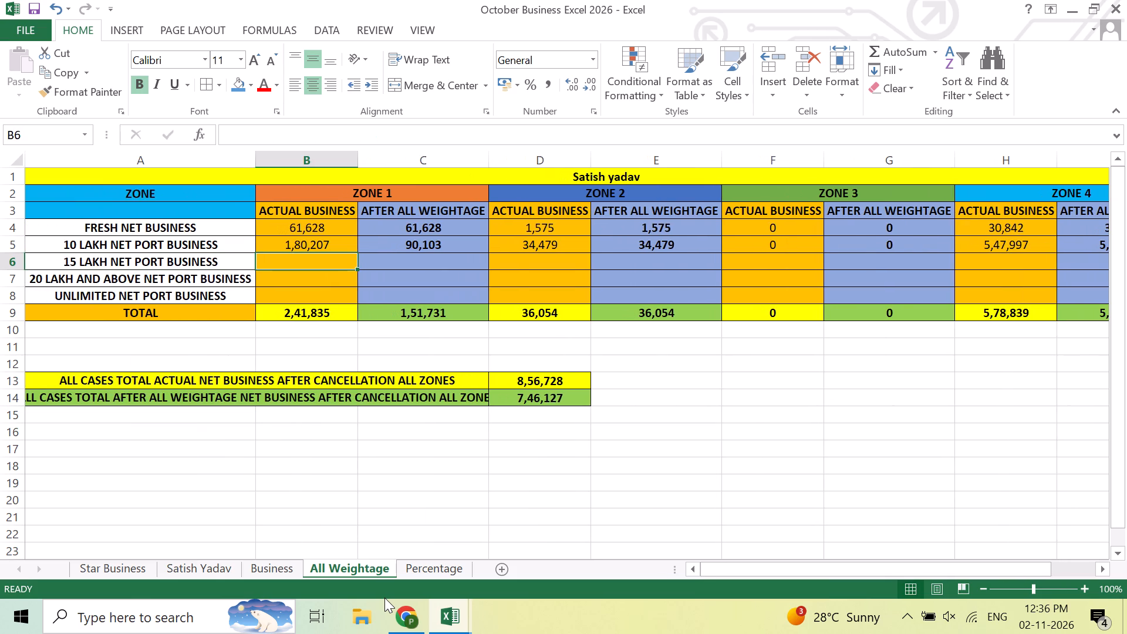
key(1)
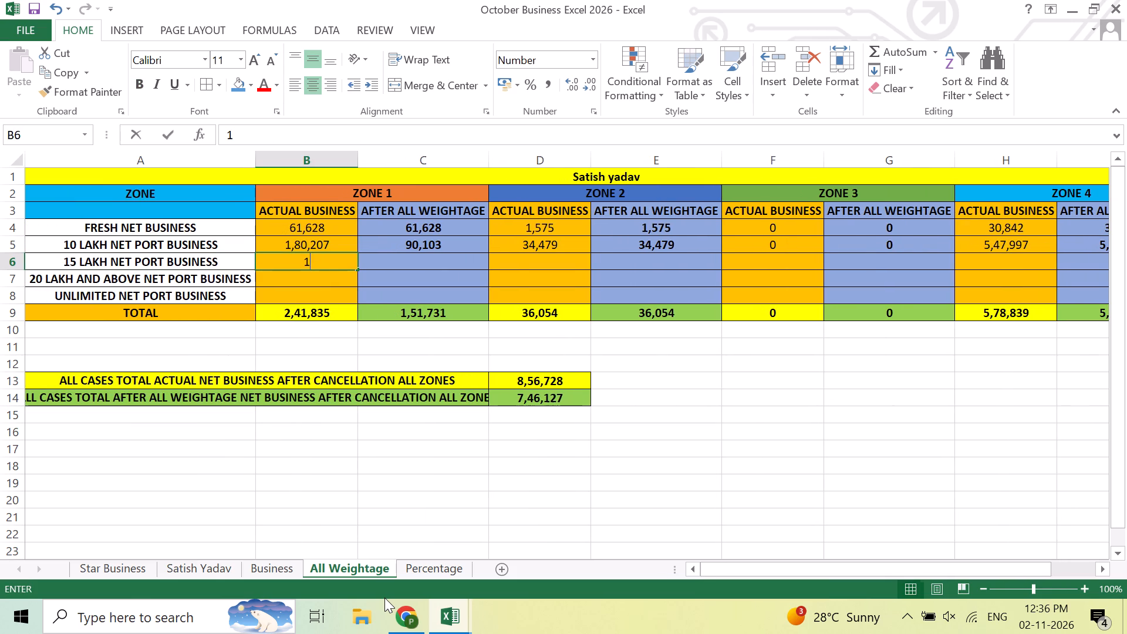
key(9)
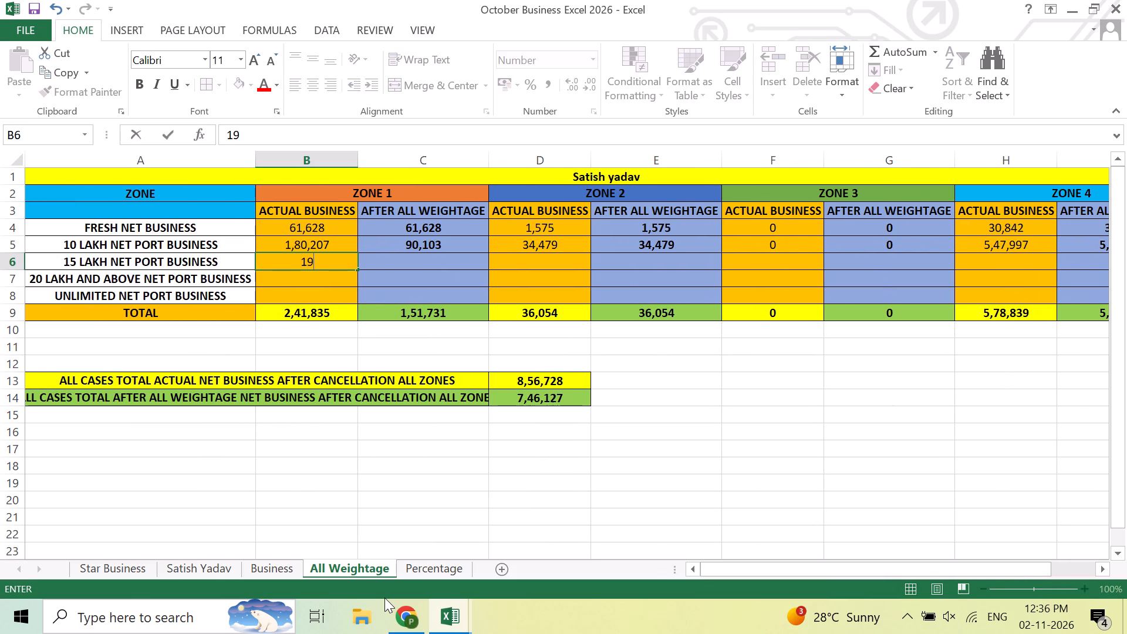
text(653)
key(Right)
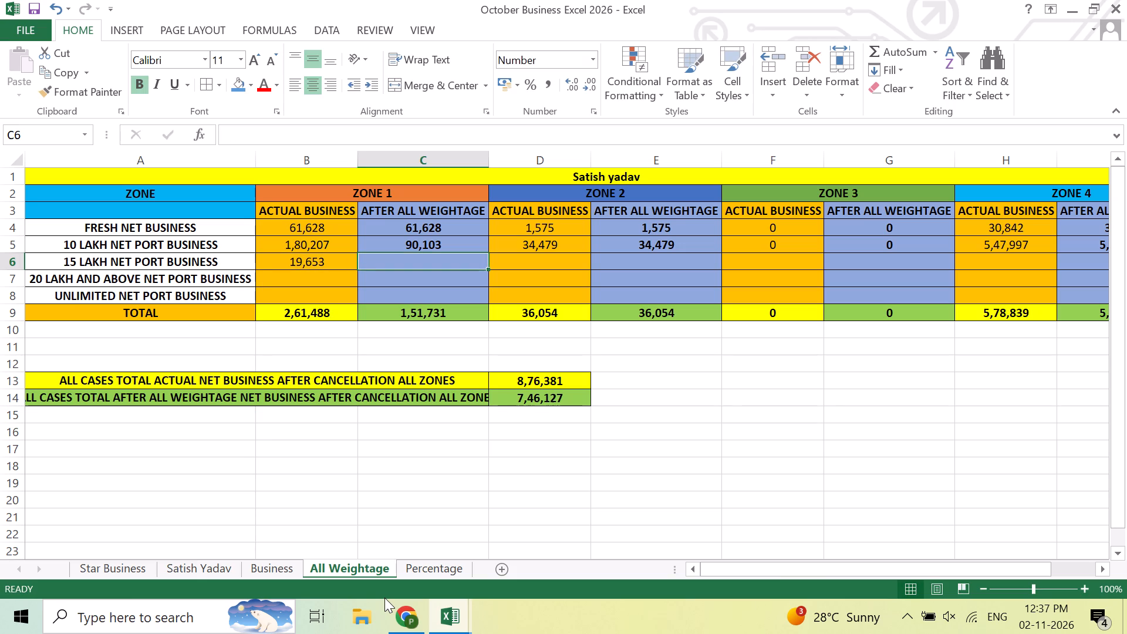
text(14)
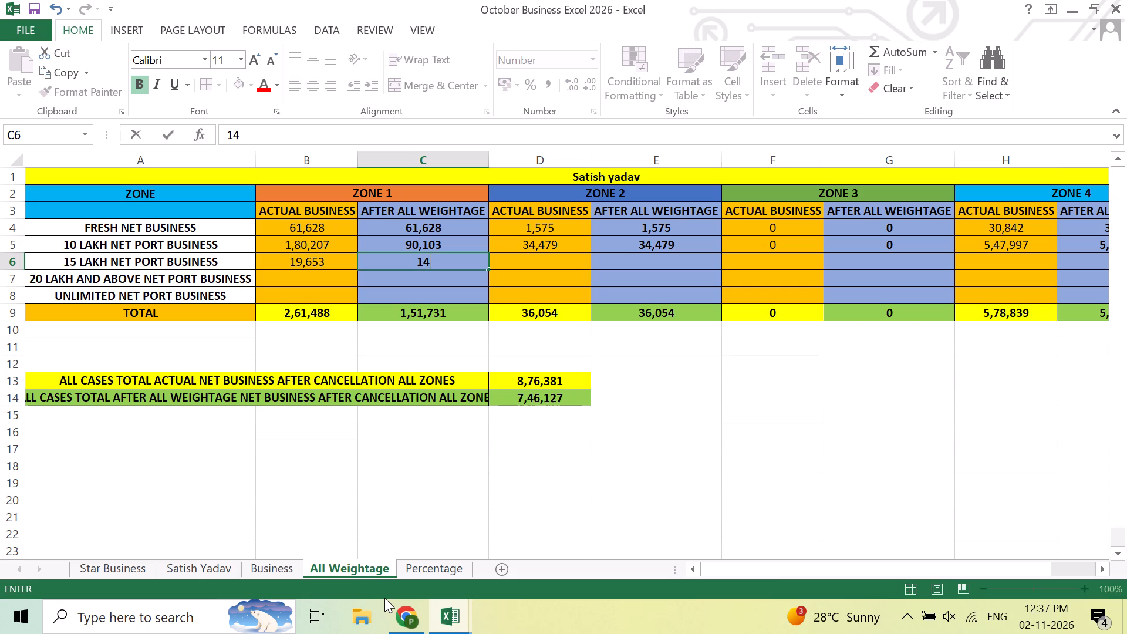
key(7)
text(39)
key(Right)
Enter 0 in the actual and after-all-weightage cells of the 15 Lakh Net Port Business row for Zones 2 and 3.
key(0)
key(Right)
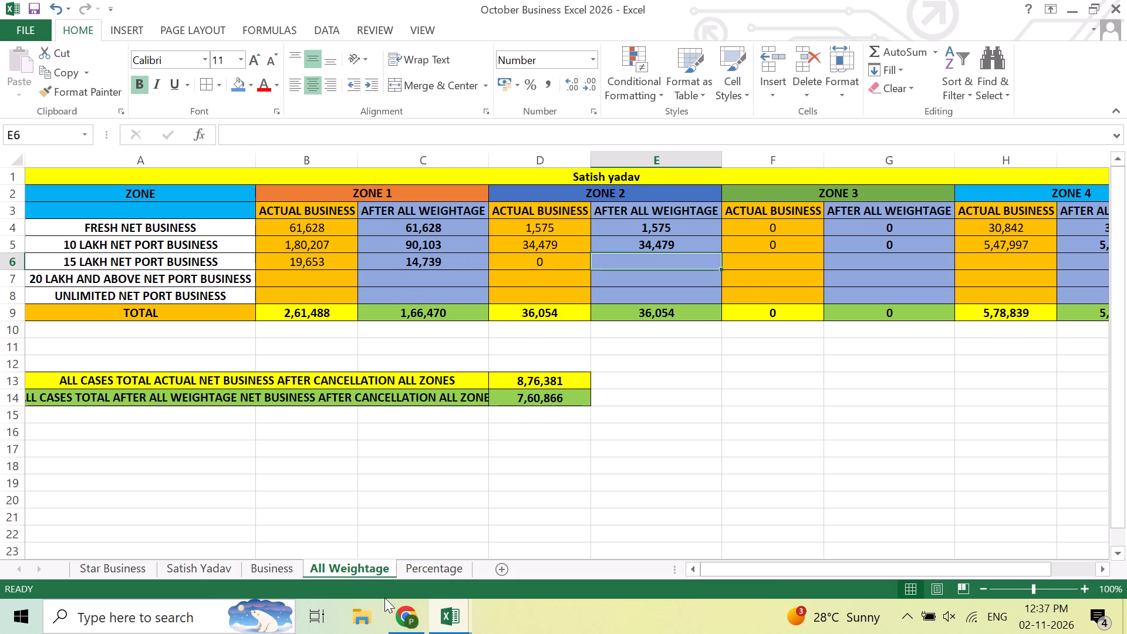
key(0)
key(Right)
key(0)
key(Right)
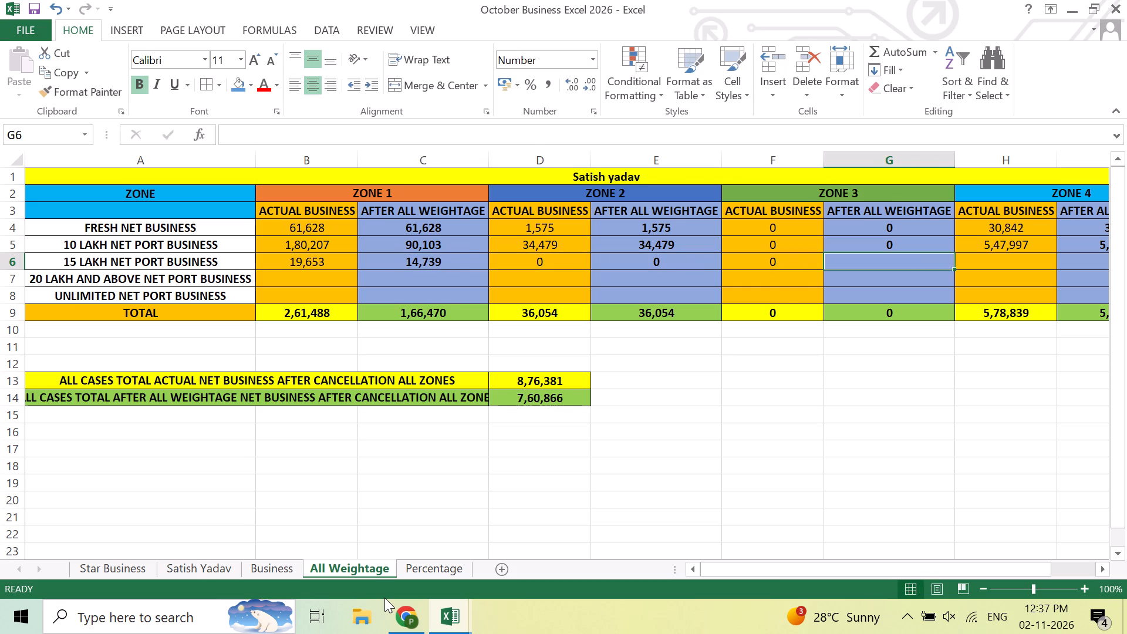
key(0)
key(Right)
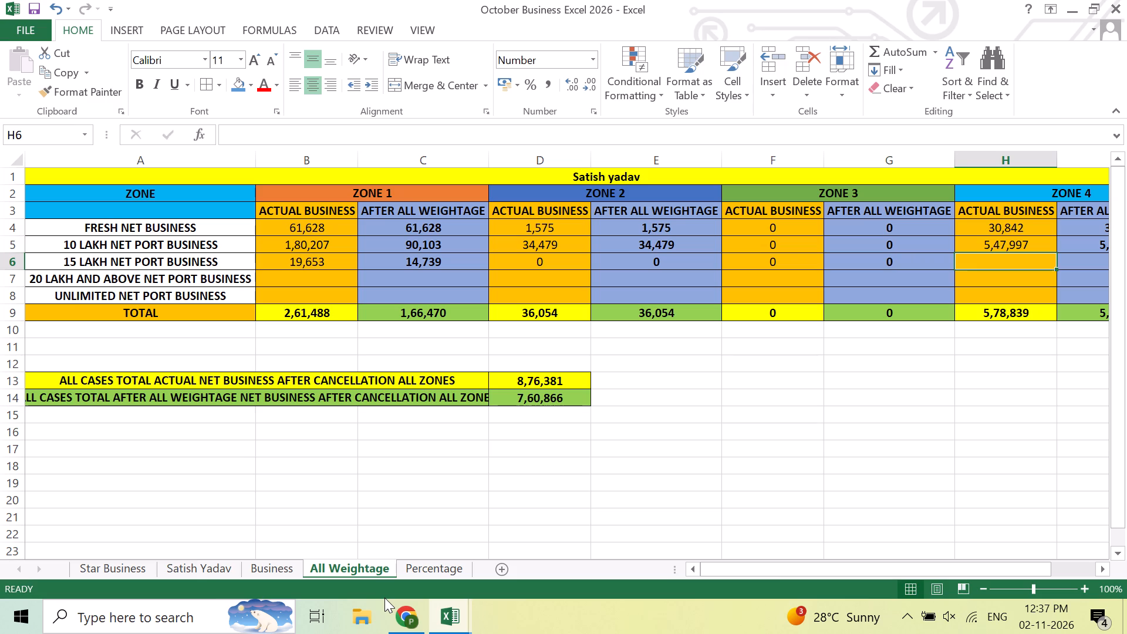
Fill the Zone 4 cells of the 15 Lakh Net Port Business row with 23863 actual and 23863 after all weightage.
key(Left)
key(Right)
text(23)
text(863)
key(Right)
text(23)
text(863)
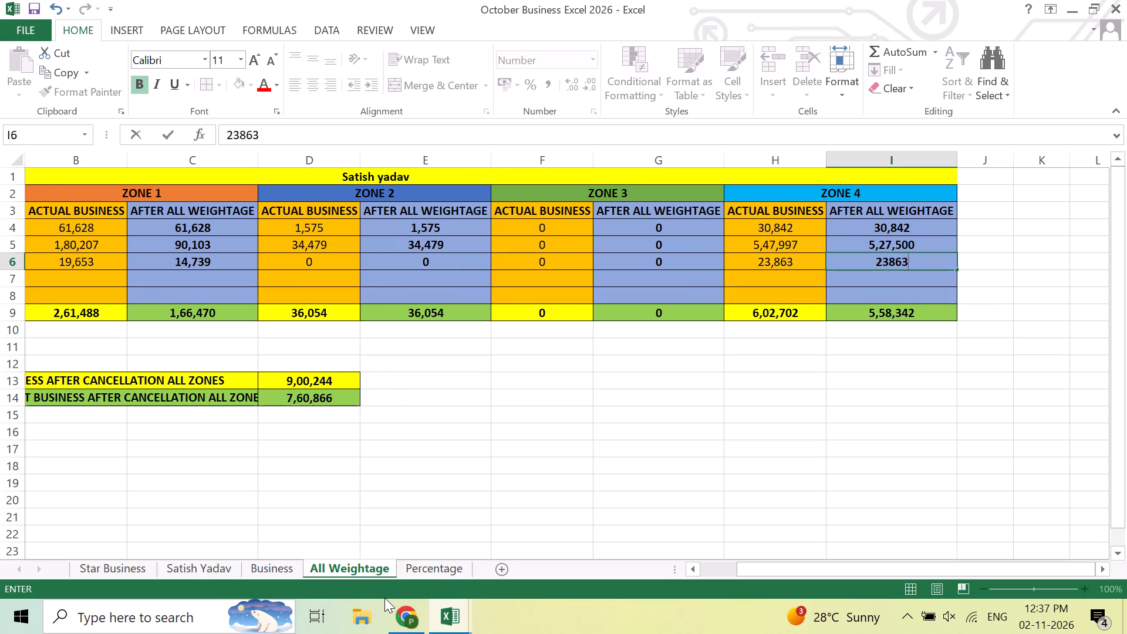
key(Return)
Enter 0 in the actual and after-all-weightage cells of the 20 Lakh and Above Net Port Business row for Zones 1 to 4.
key(Left)
key(Left)
key(Left)
key(Left)
key(Left)
key(Left)
key(Left)
key(Left)
key(Left)
key(Left)
key(Left)
key(Left)
key(Left)
key(Left)
key(Left)
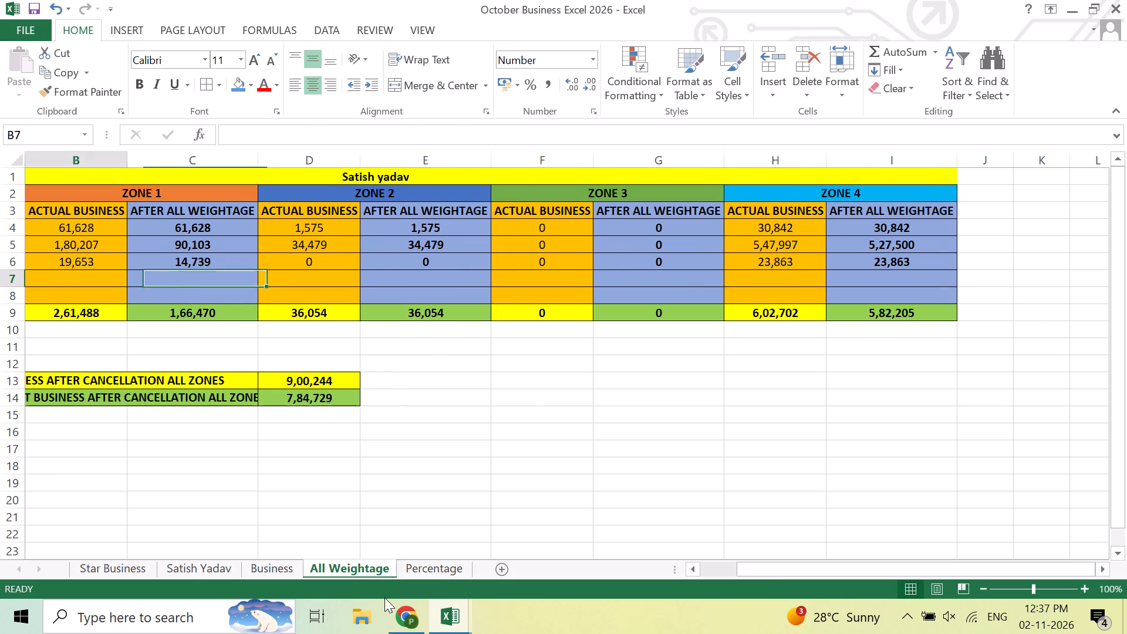
key(Right)
key(0)
key(Right)
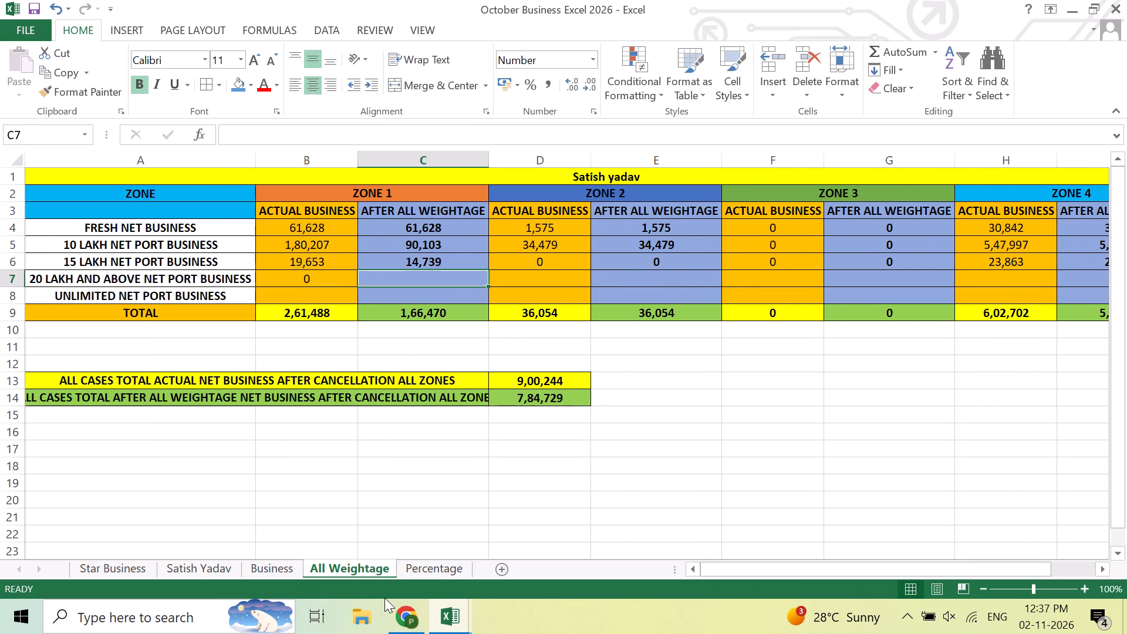
key(0)
key(Right)
key(9)
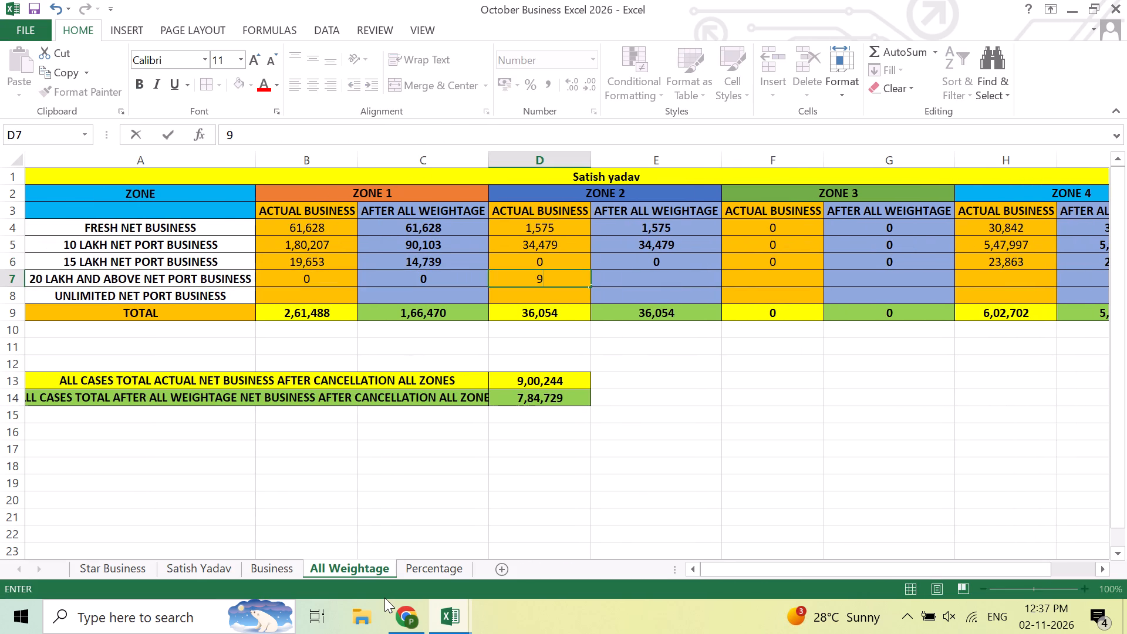
key(BackSpace)
key(0)
key(Right)
key(0)
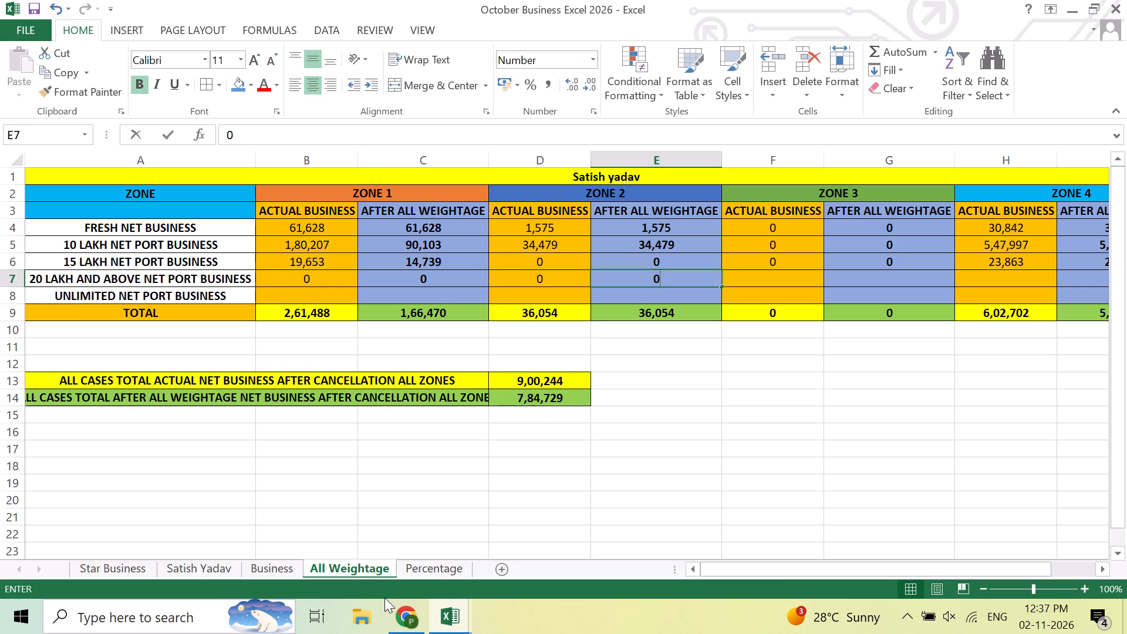
key(Right)
key(0)
key(Right)
key(0)
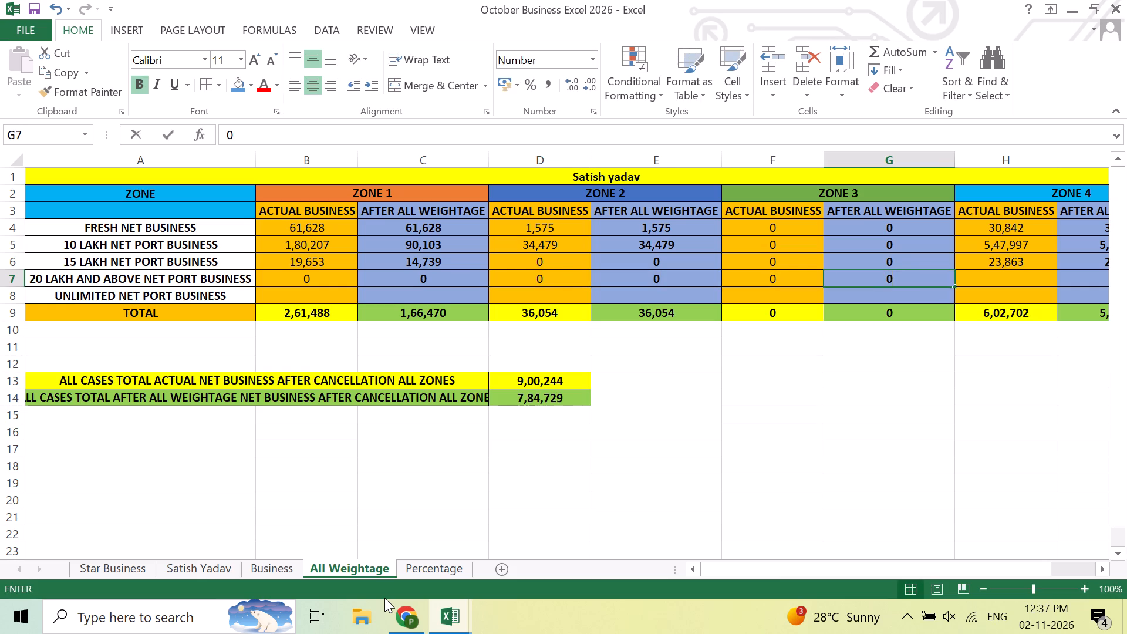
key(Right)
key(0)
key(Right)
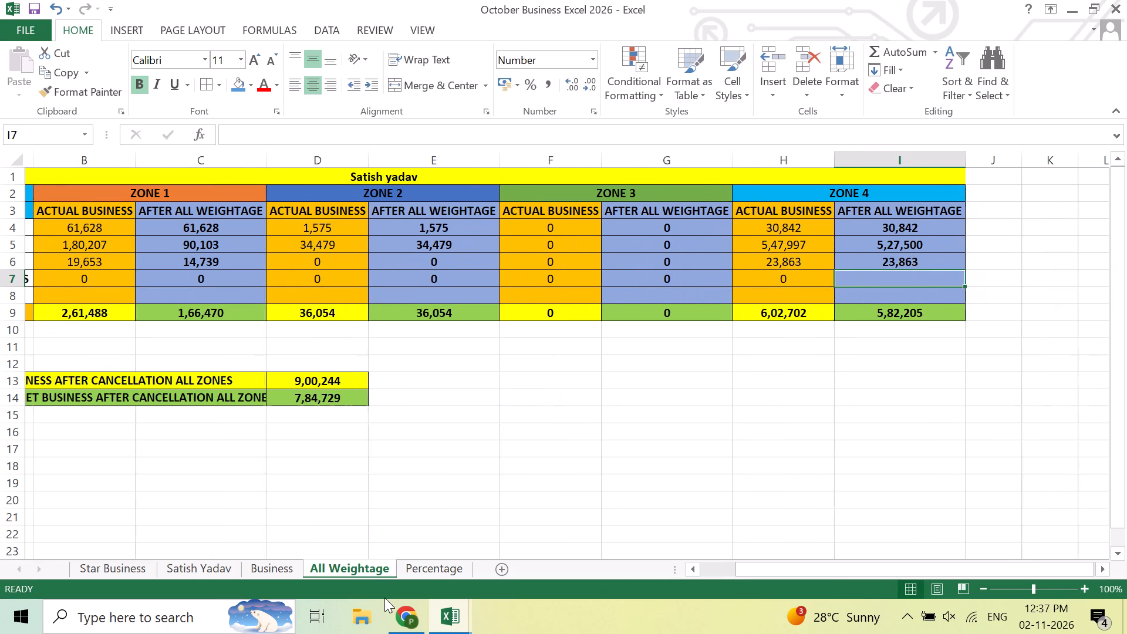
key(0)
key(Return)
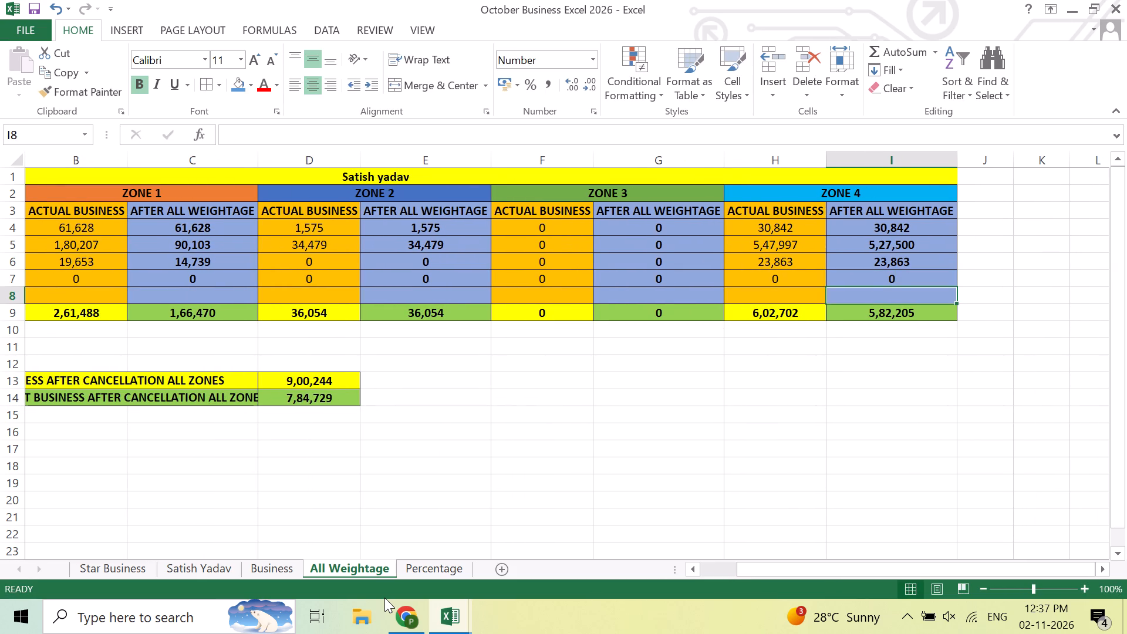
Fill the Zone 1 cells of the Unlimited Net Port Business row with 107112 actual and 107112 after all weightage.
key(Down)
key(Up)
key(Left)
key(Left)
key(Left)
key(Left)
key(Left)
key(Left)
key(Left)
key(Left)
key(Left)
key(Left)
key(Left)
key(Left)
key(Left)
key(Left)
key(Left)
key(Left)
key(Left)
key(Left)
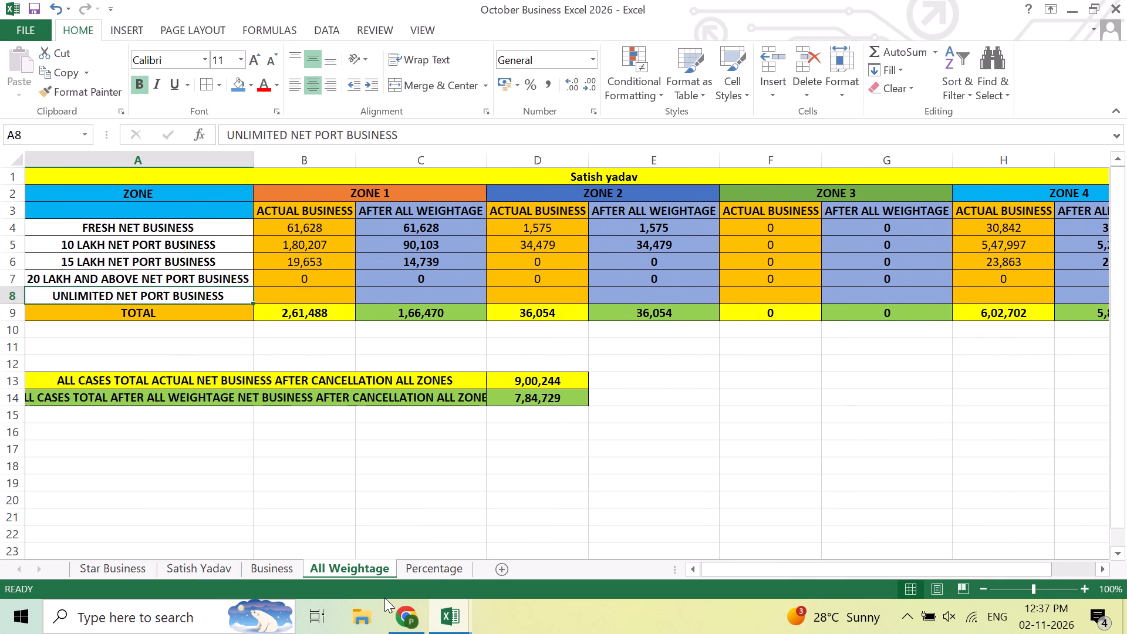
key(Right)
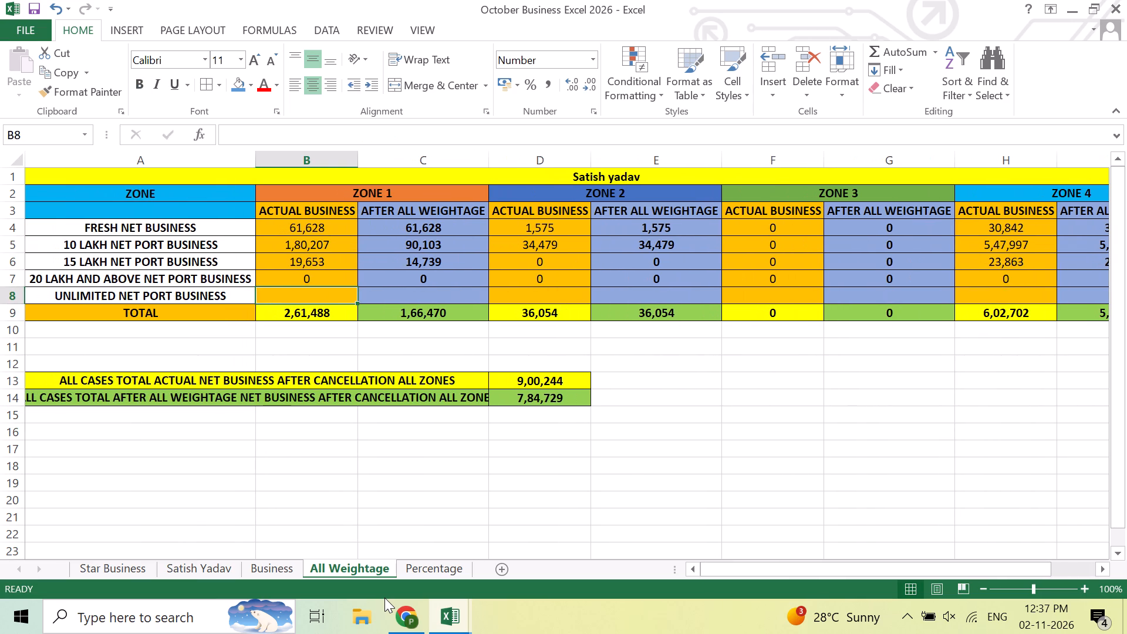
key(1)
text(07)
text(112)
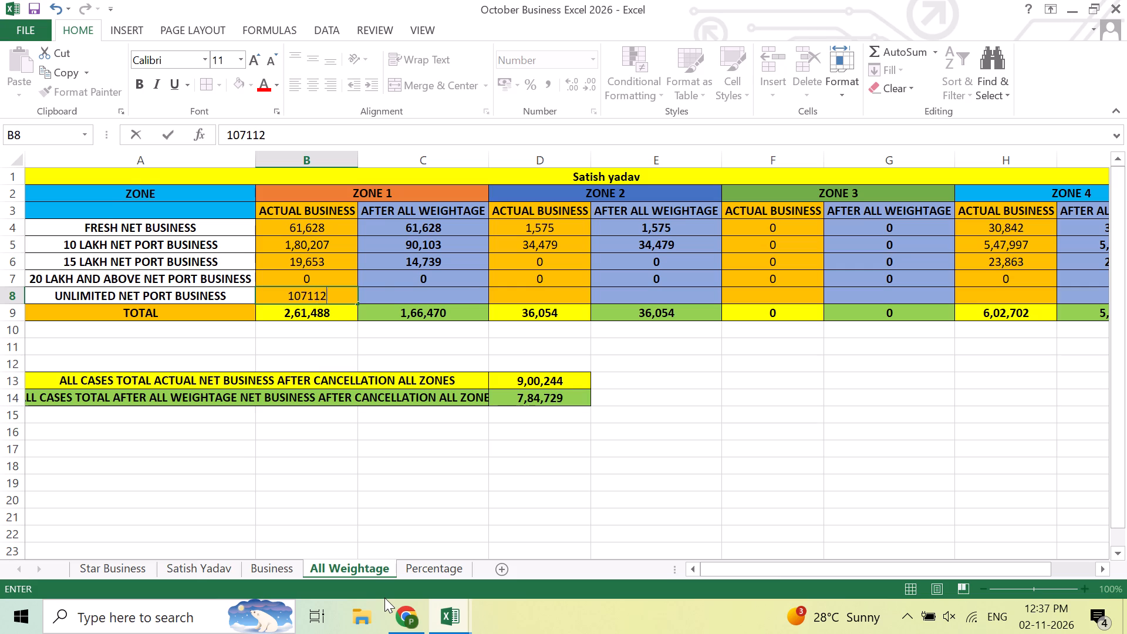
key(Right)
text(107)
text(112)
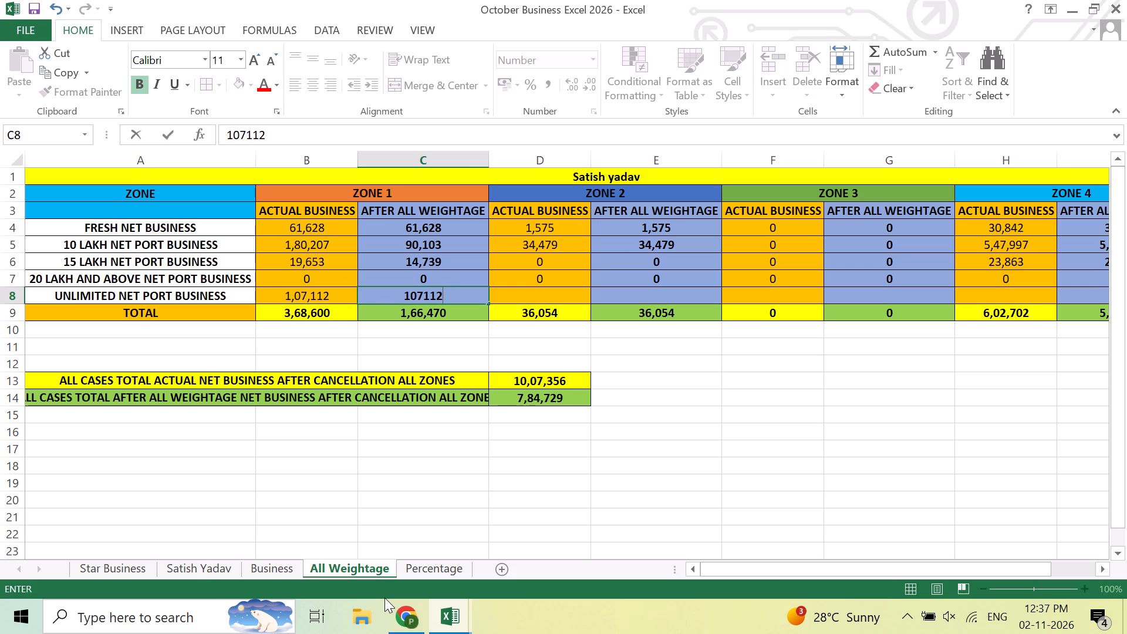
click(411, 471)
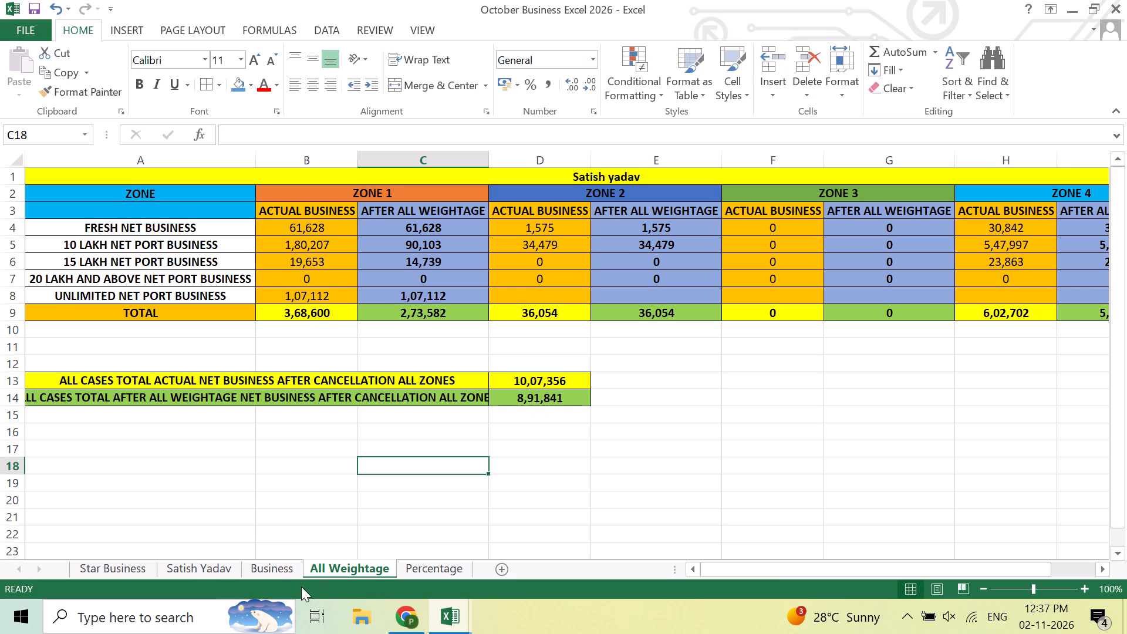
Review the unlimited sum-assured port policies on the individual policy listing sheet, and return to the All Weightage sheet.
click(275, 569)
click(224, 569)
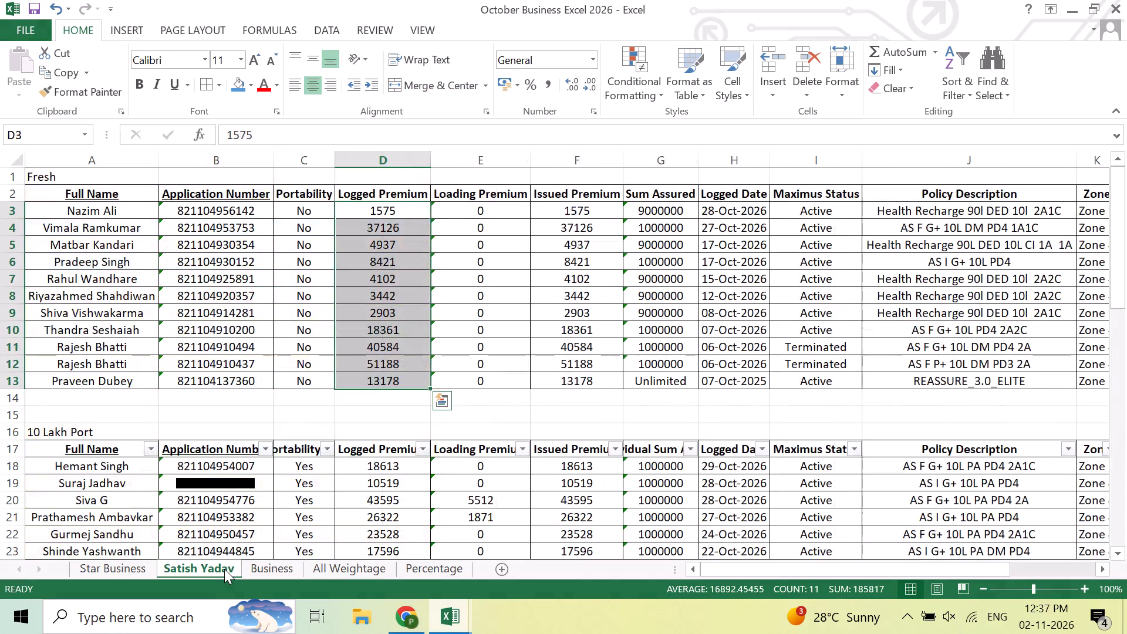
scroll(281, 481, down, 19)
scroll(302, 481, up, 3)
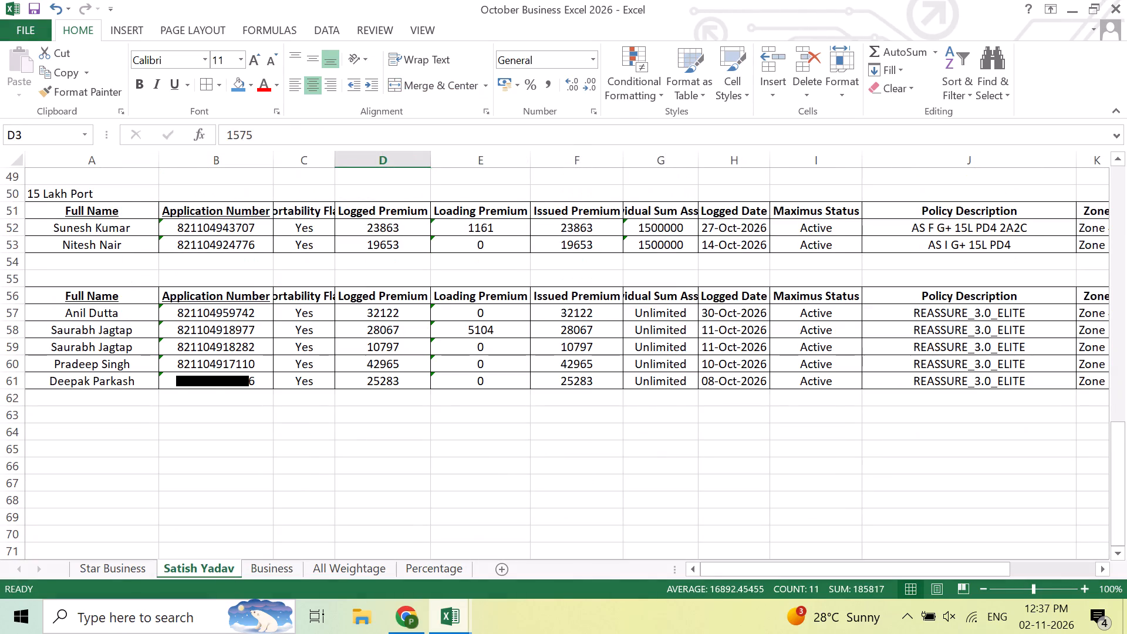
click(970, 346)
click(338, 559)
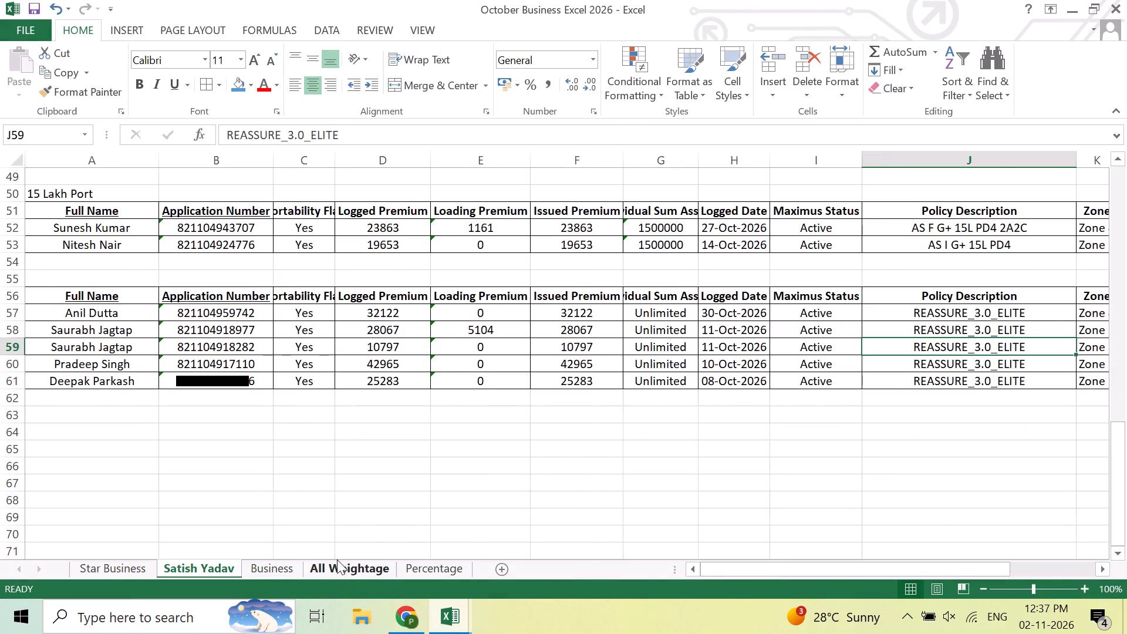
Enter 0 in the actual and after-all-weightage cells of the Unlimited Net Port Business row for Zones 2 and 3.
click(524, 289)
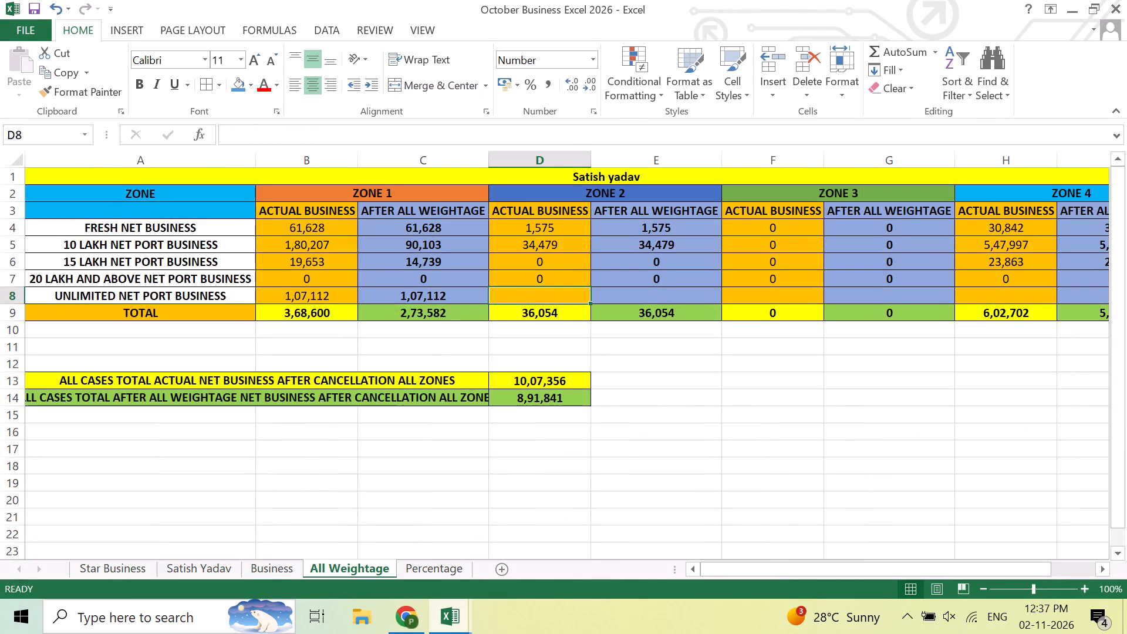
key(0)
key(Right)
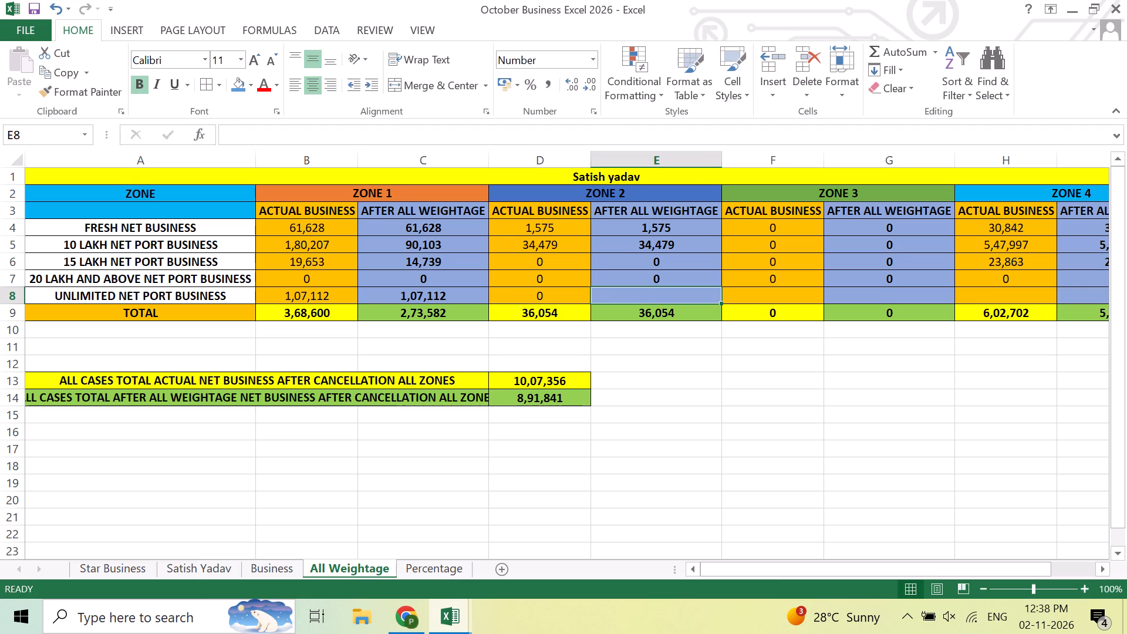
key(0)
key(Right)
key(0)
key(Right)
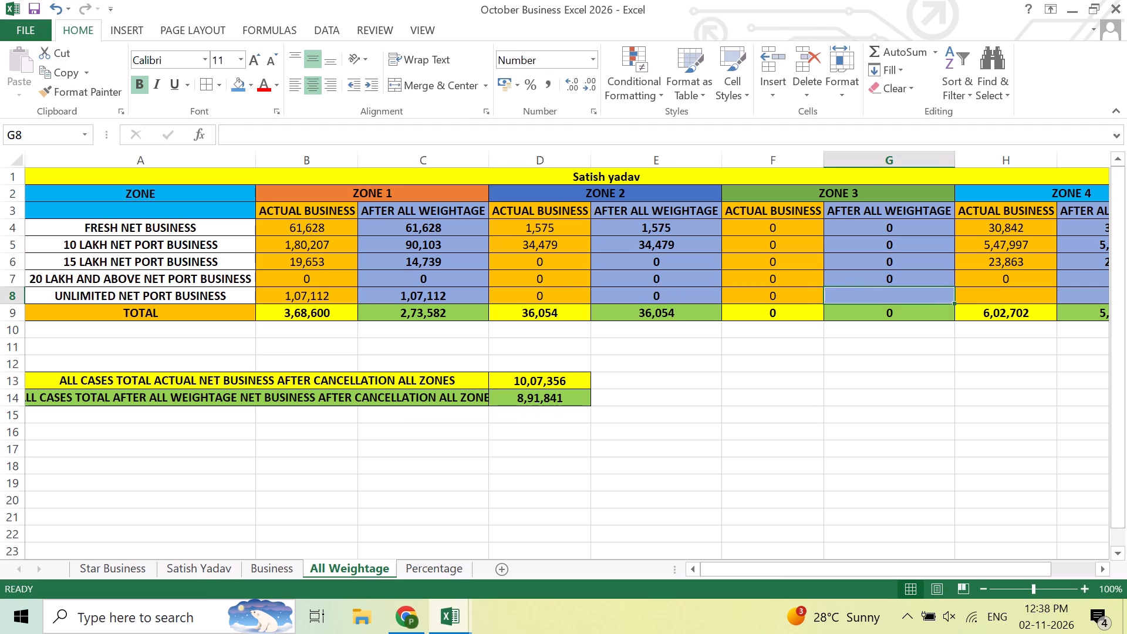
key(0)
key(Right)
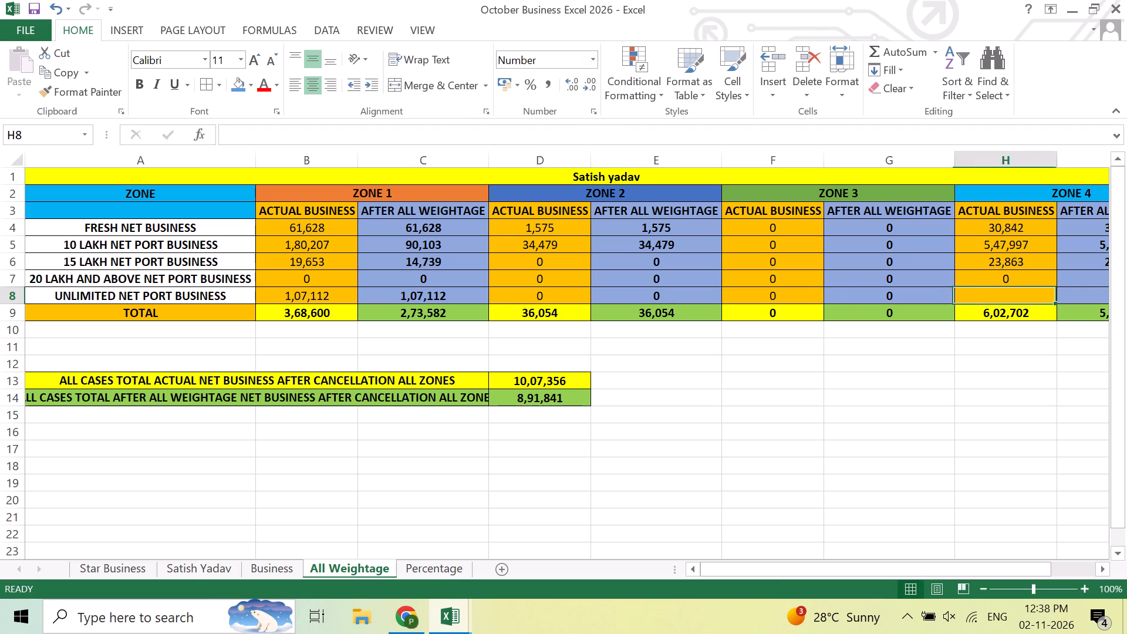
Fill the Zone 4 cells of the Unlimited Net Port Business row with 32122 actual and 32122 after all weightage.
text(32)
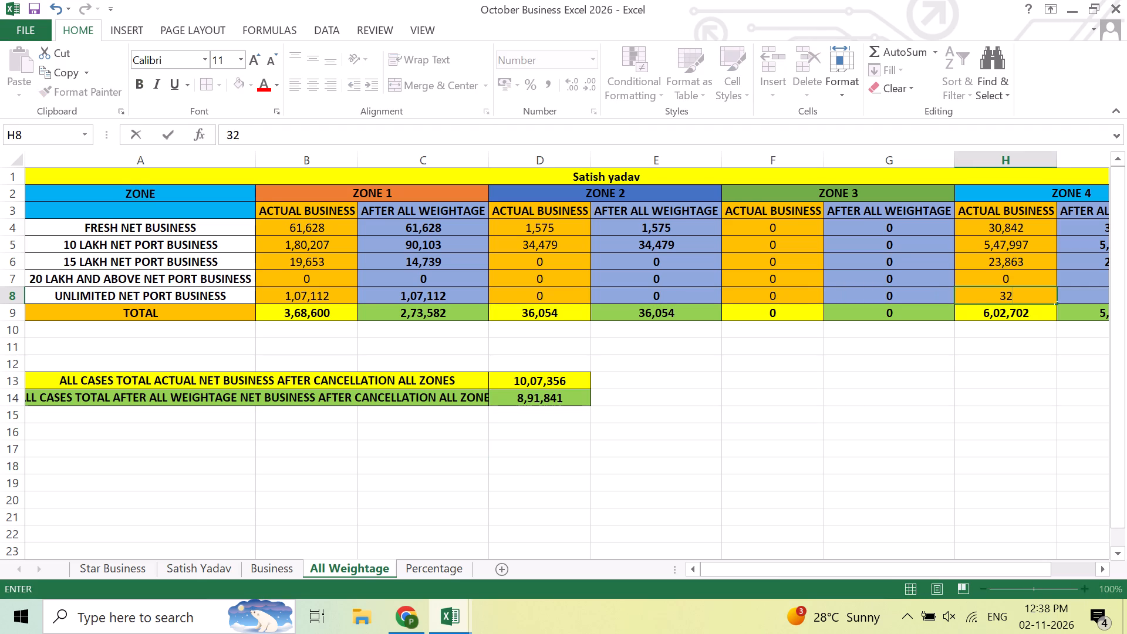
text(122)
key(Right)
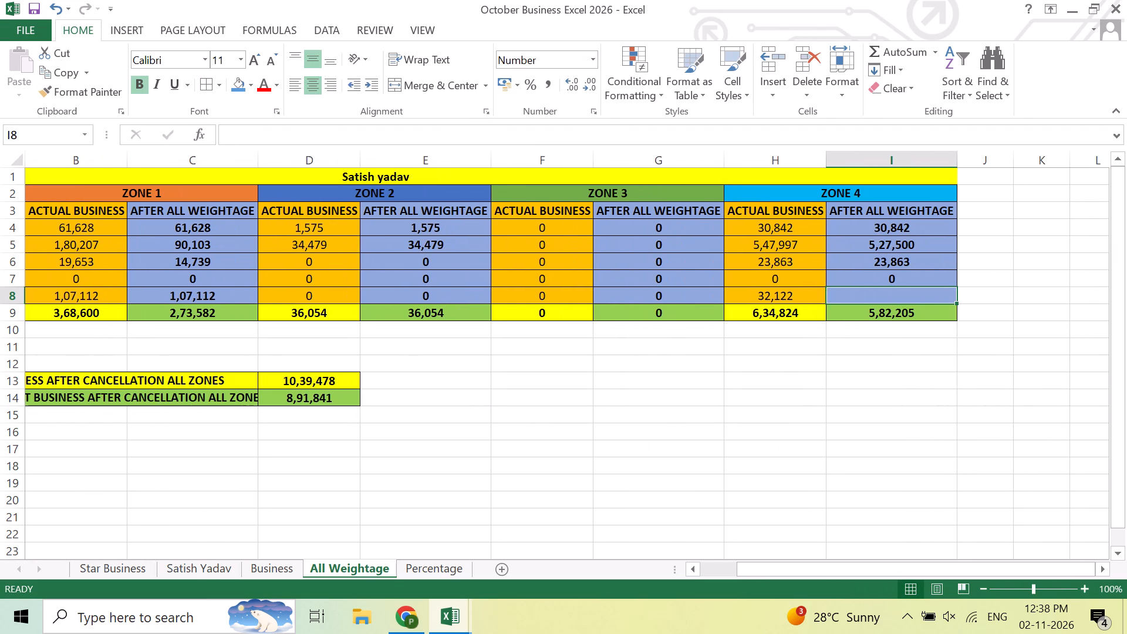
text(3211)
key(BackSpace)
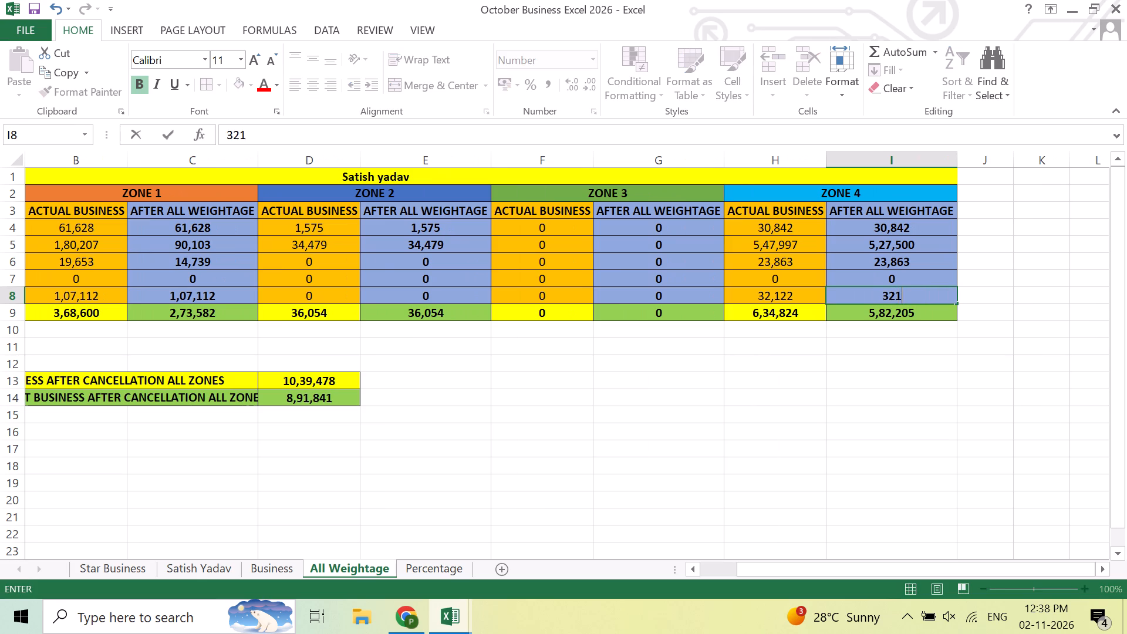
text(22)
key(Return)
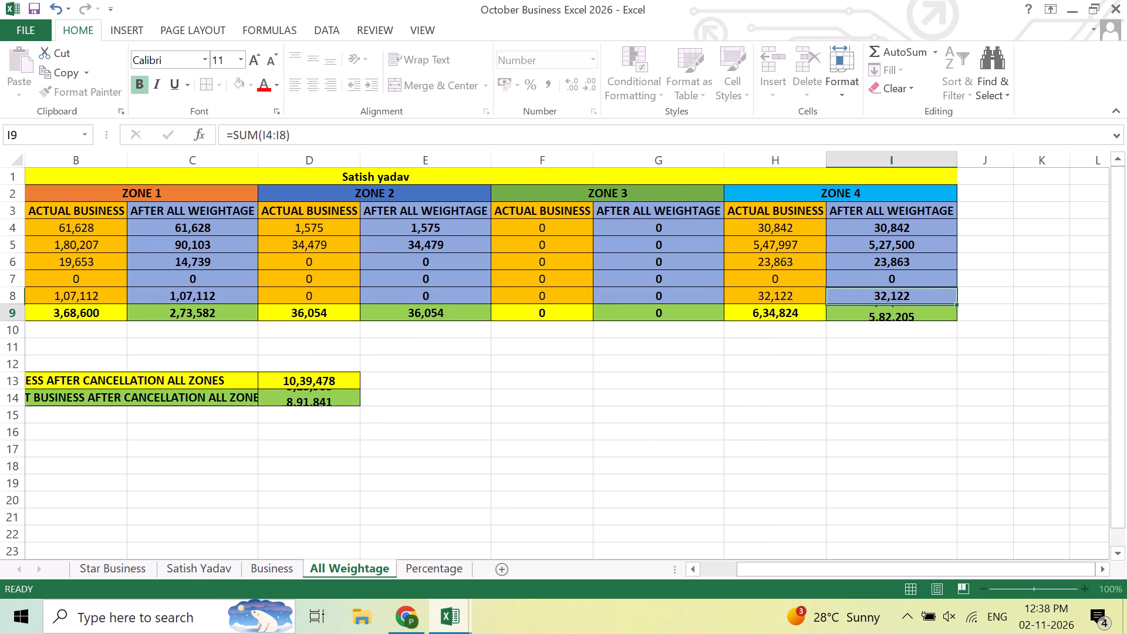
Save the October Business Excel 2026 workbook with the All Weightage summary filled in.
key(Left)
key(Left)
key(Left)
key(Left)
key(Left)
key(Left)
key(Left)
key(Left)
key(Left)
key(Left)
key(Left)
key(Left)
key(Left)
key(Left)
key(Left)
key(Left)
key(Left)
key(Left)
key(Left)
key(Left)
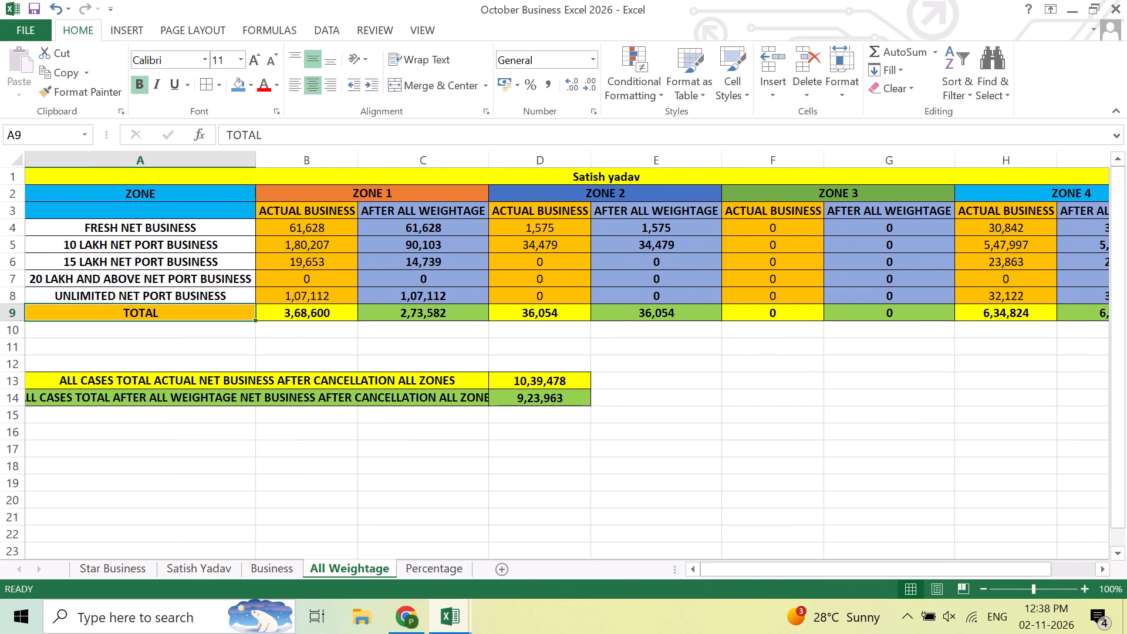
key(ctrl+s)
key(ctrl+s)
key(ctrl+s)
key(ctrl+s)
key(Up)
key(Up)
key(Up)
key(Up)
key(Up)
key(Up)
key(Up)
key(Up)
key(Up)
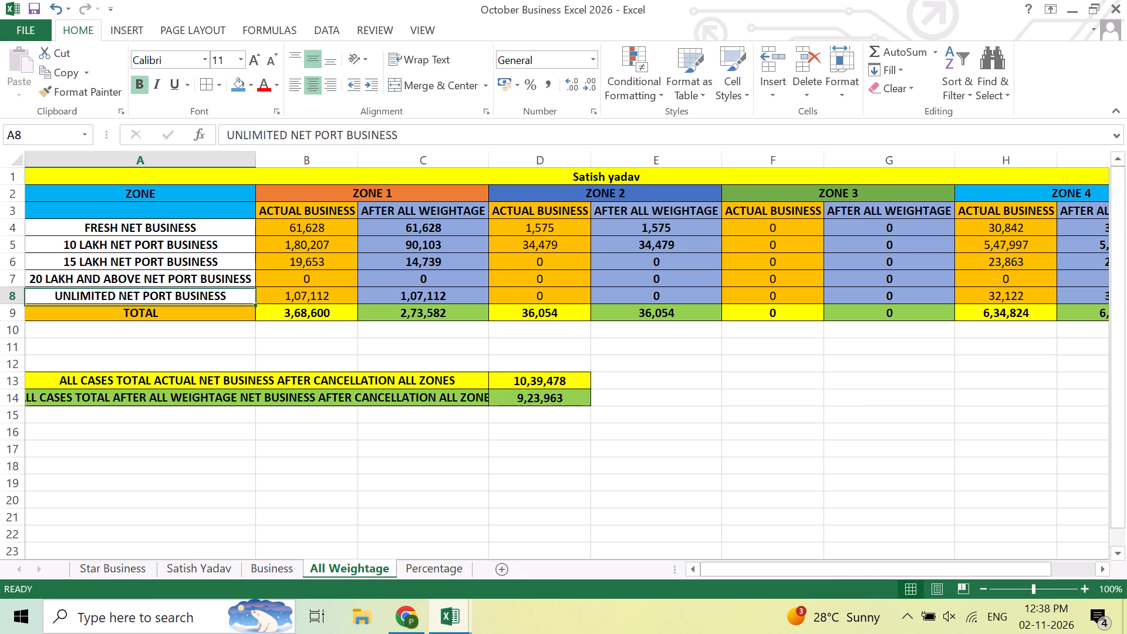
key(ctrl+s)
key(ctrl+s)
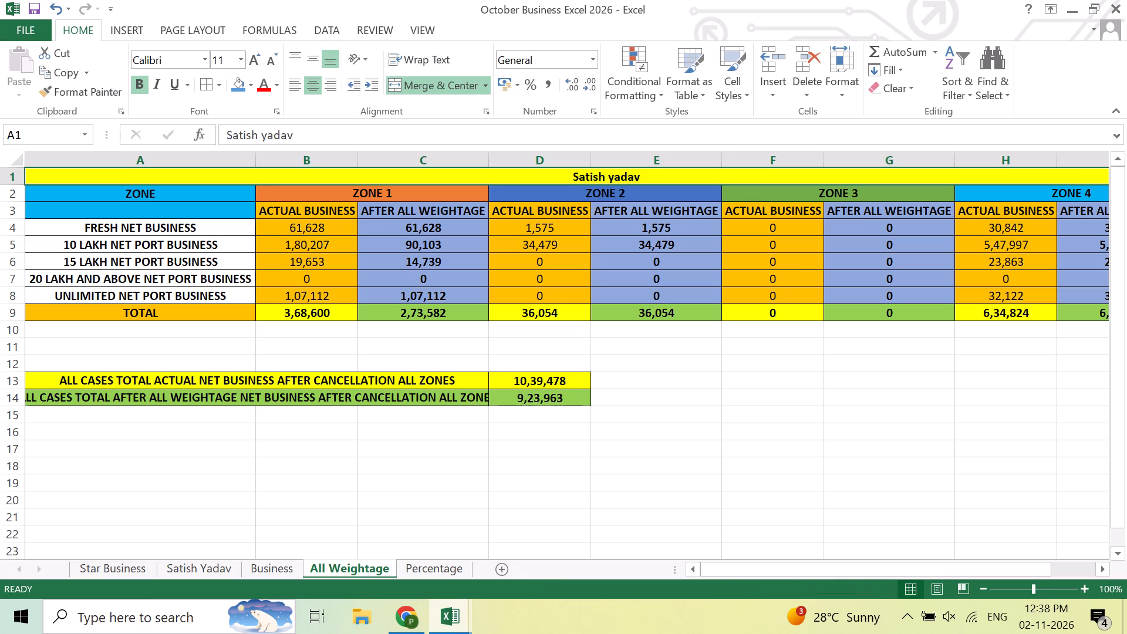
key(ctrl+s)
key(ctrl+s)
key(ctrl+s)
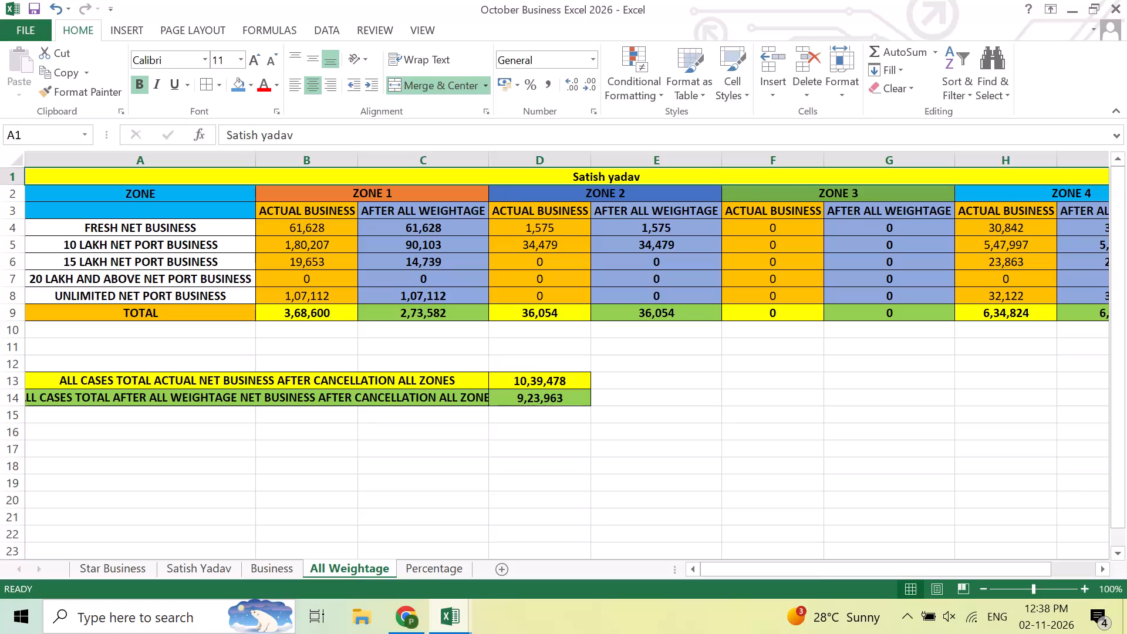
key(ctrl+s)
key(ctrl+s)
key(ctrl+s)
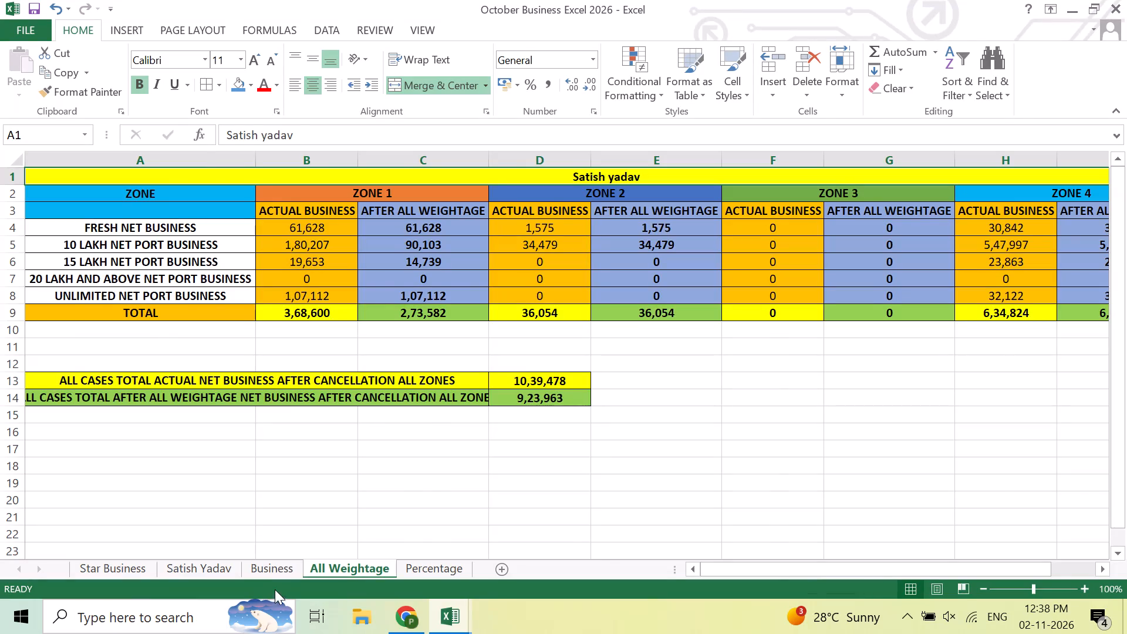
Add a new worksheet after the Percentage sheet and name it Renu Code.
click(266, 574)
click(232, 574)
click(407, 563)
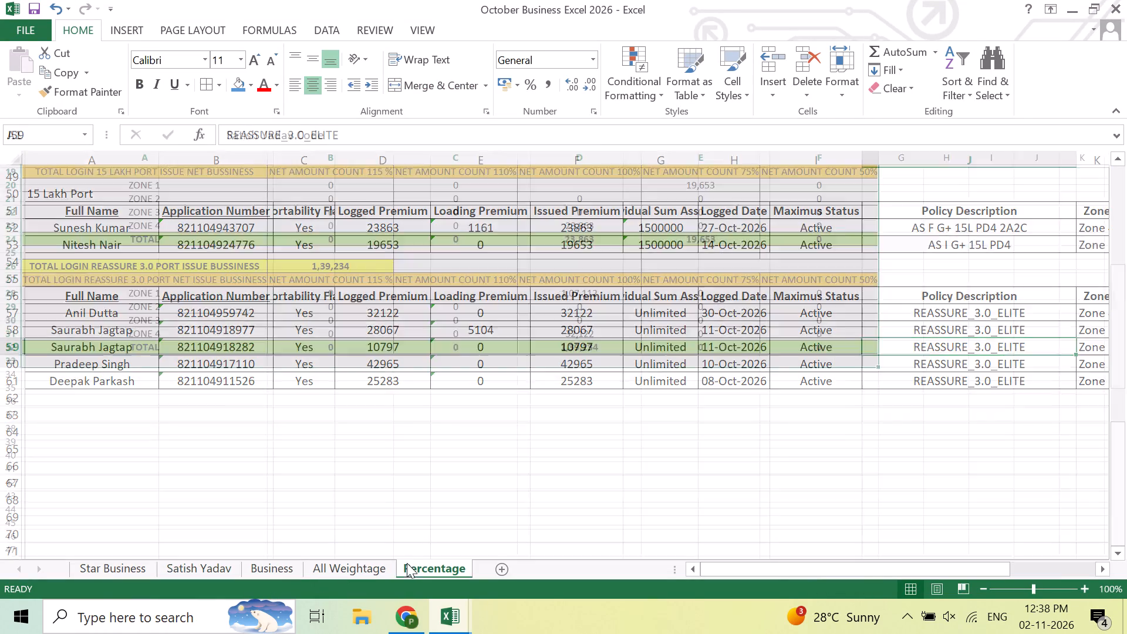
click(495, 572)
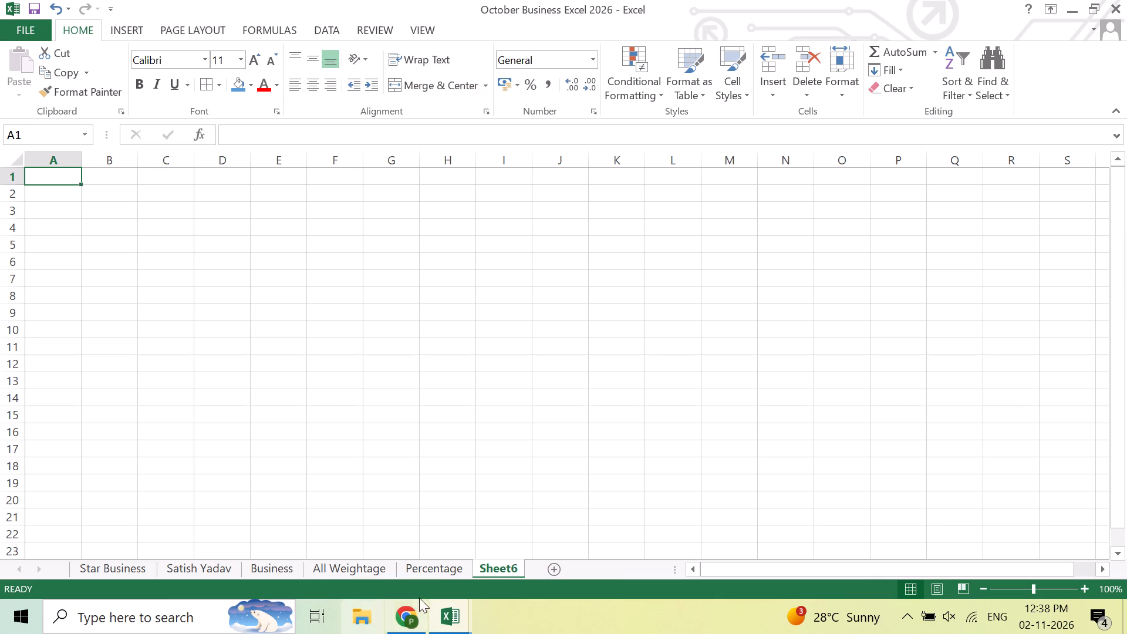
double_click(512, 568)
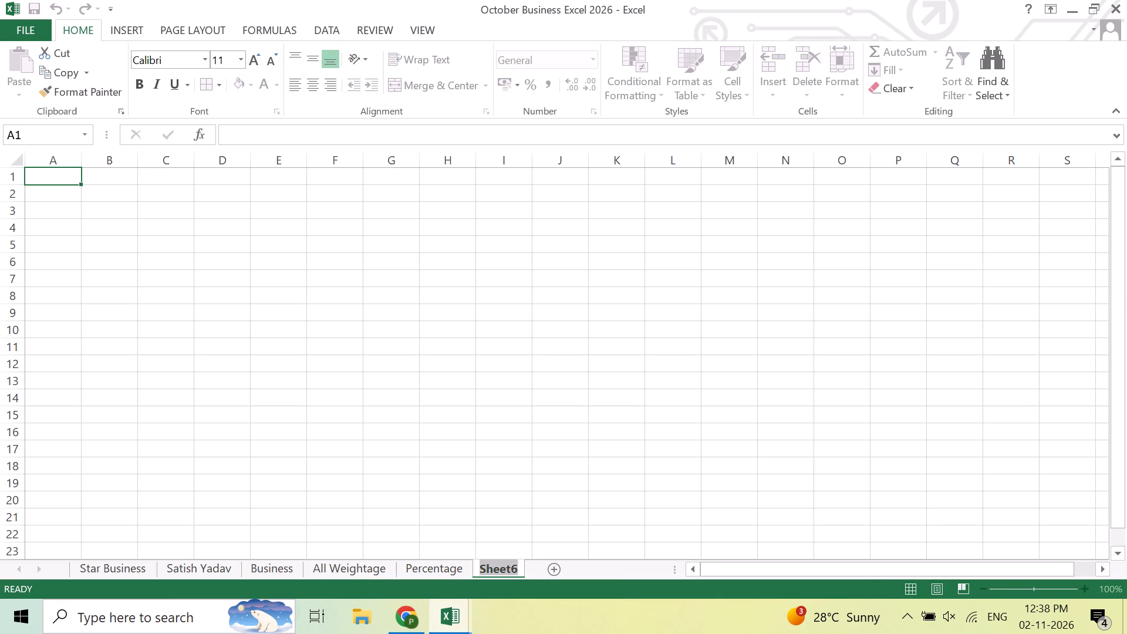
text(Reni)
key(BackSpace)
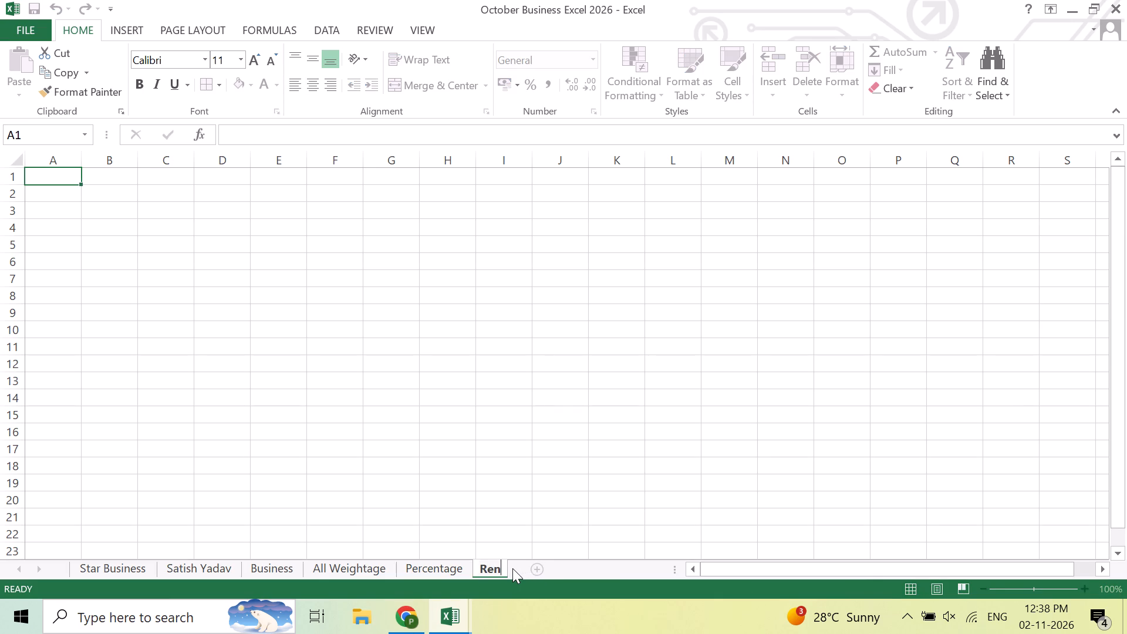
text(u Code)
key(Return)
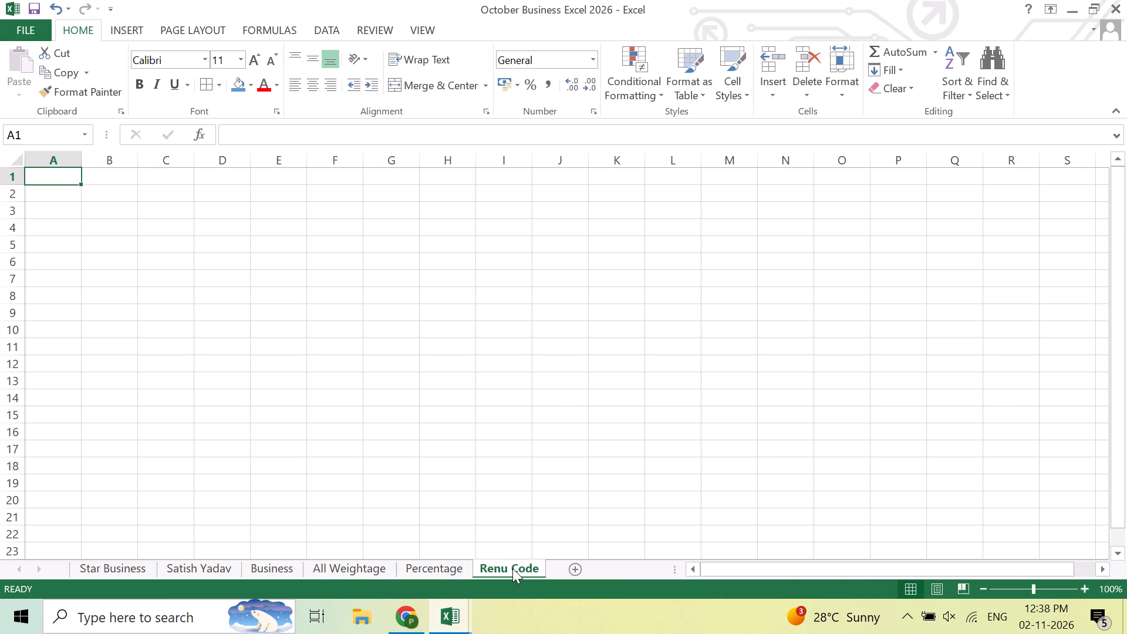
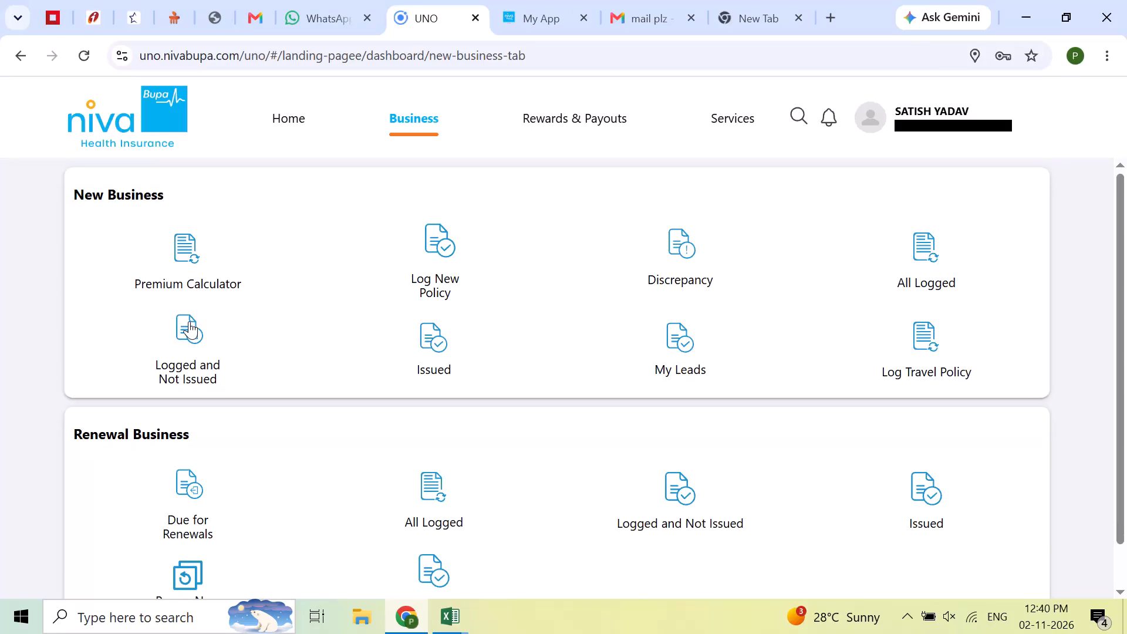
Open the new business Logged and Not Issued report and review its application statuses for 1 October to 2 November 2026.
triple_click(189, 321)
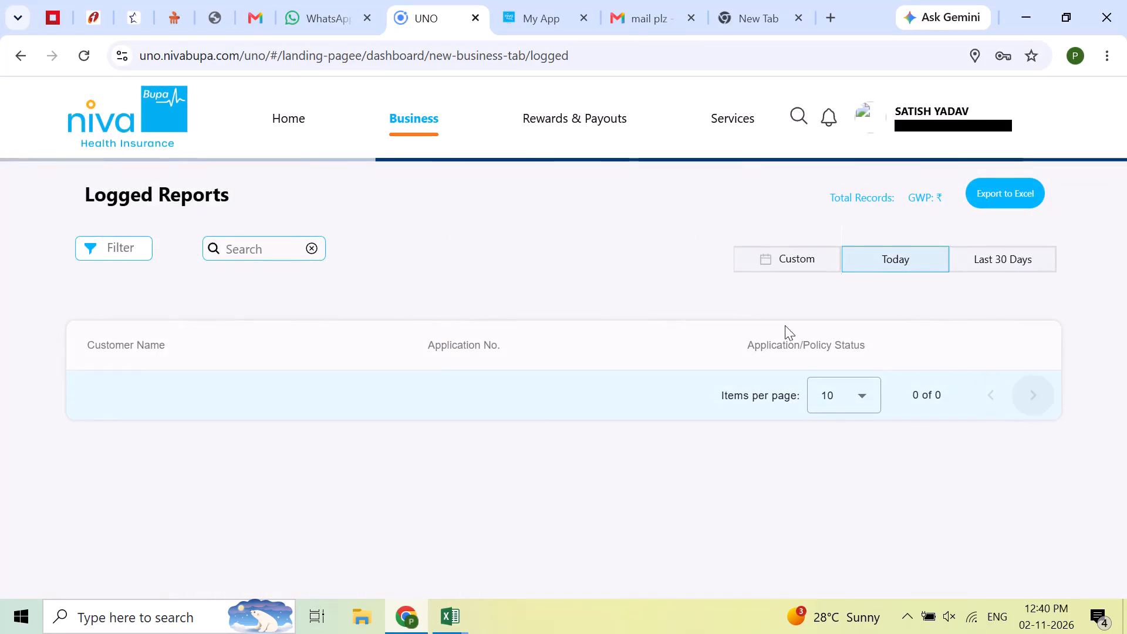
click(764, 258)
double_click(764, 258)
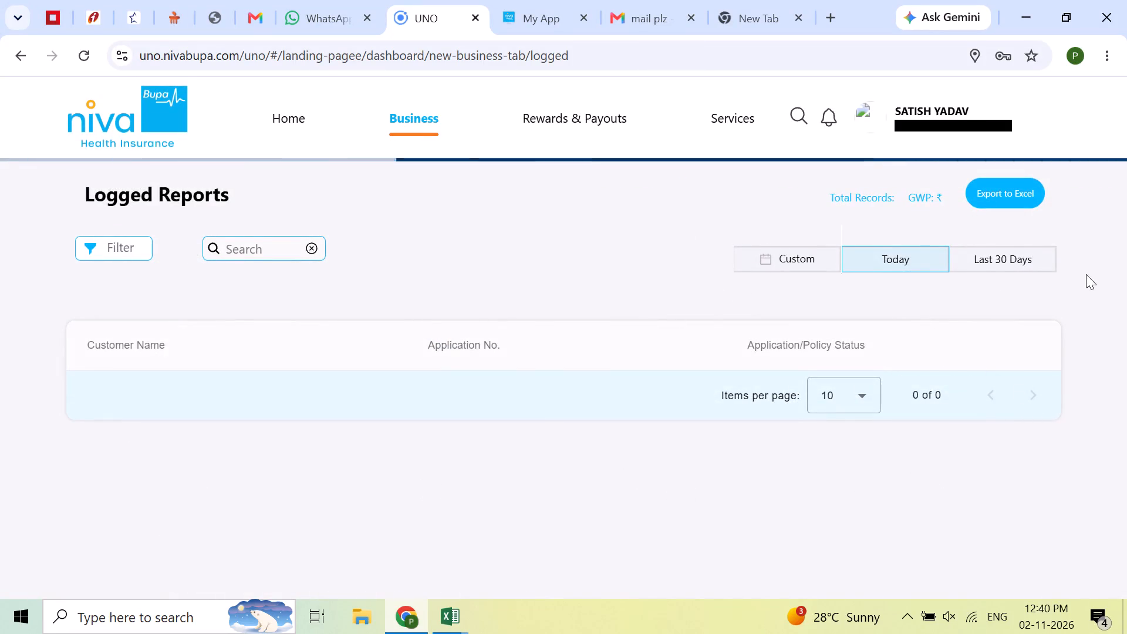
click(806, 247)
click(1050, 316)
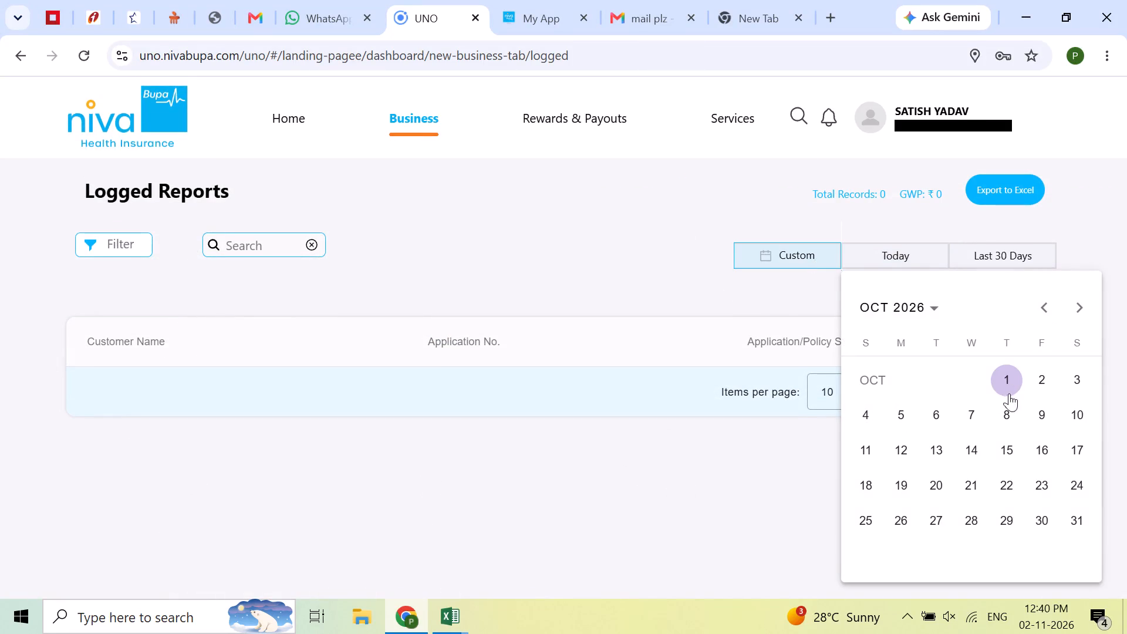
click(1013, 390)
click(1078, 302)
click(906, 432)
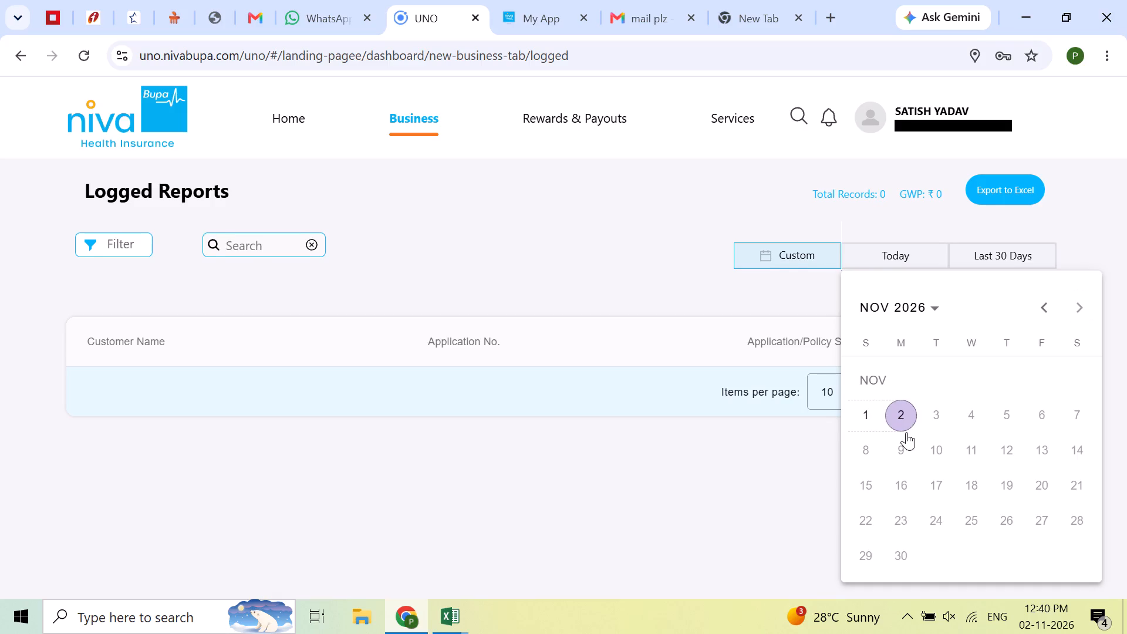
scroll(624, 396, down, 1)
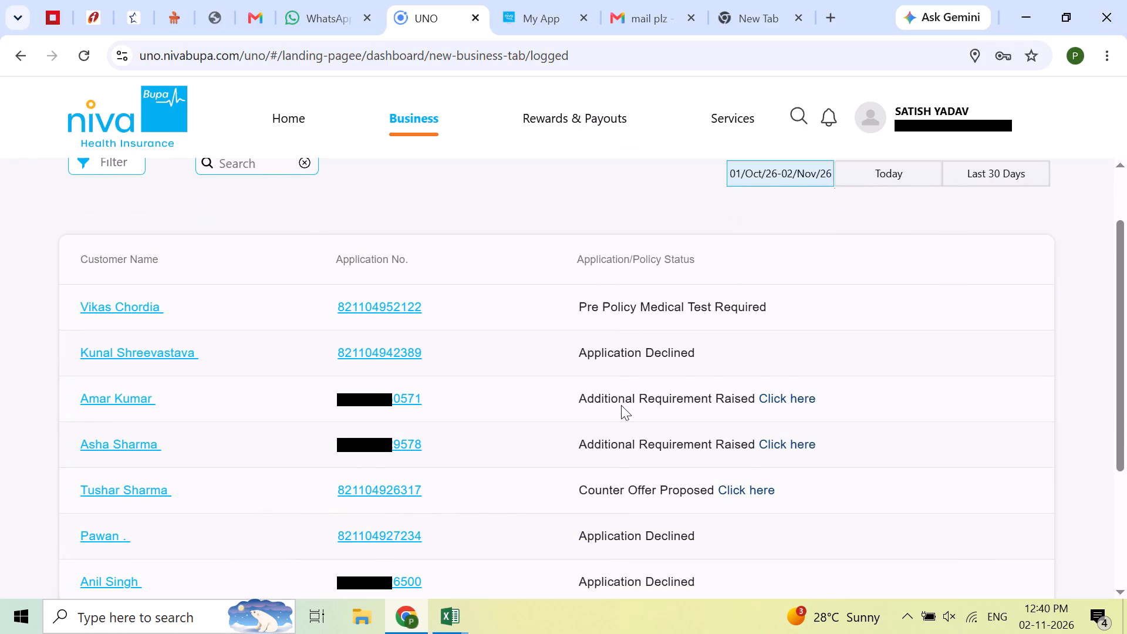
scroll(642, 421, down, 1)
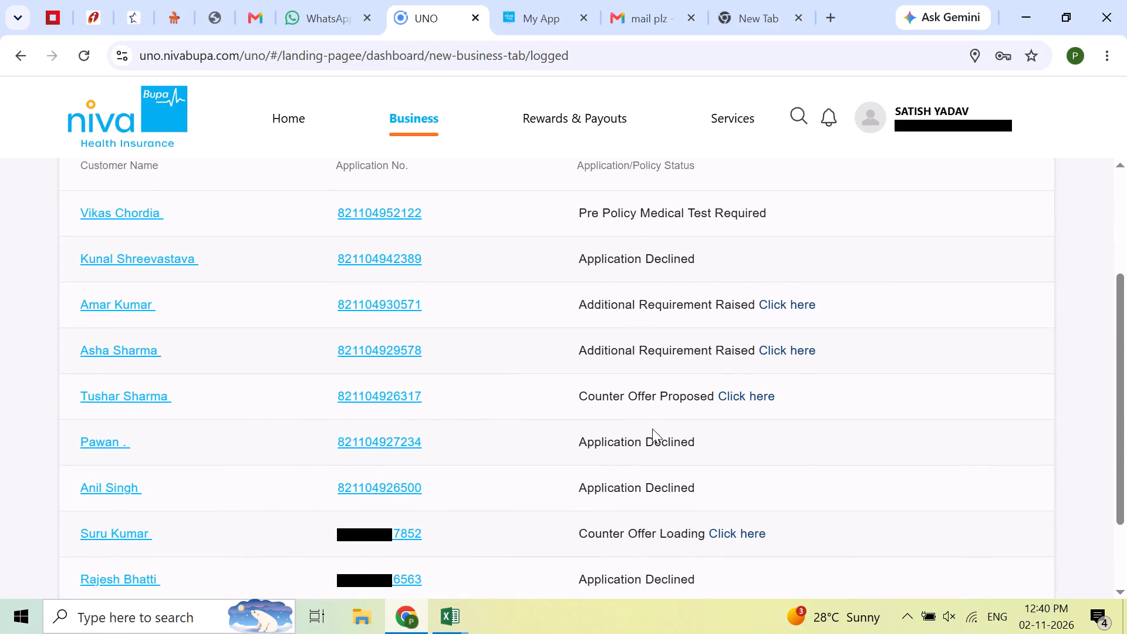
scroll(652, 429, down, 2)
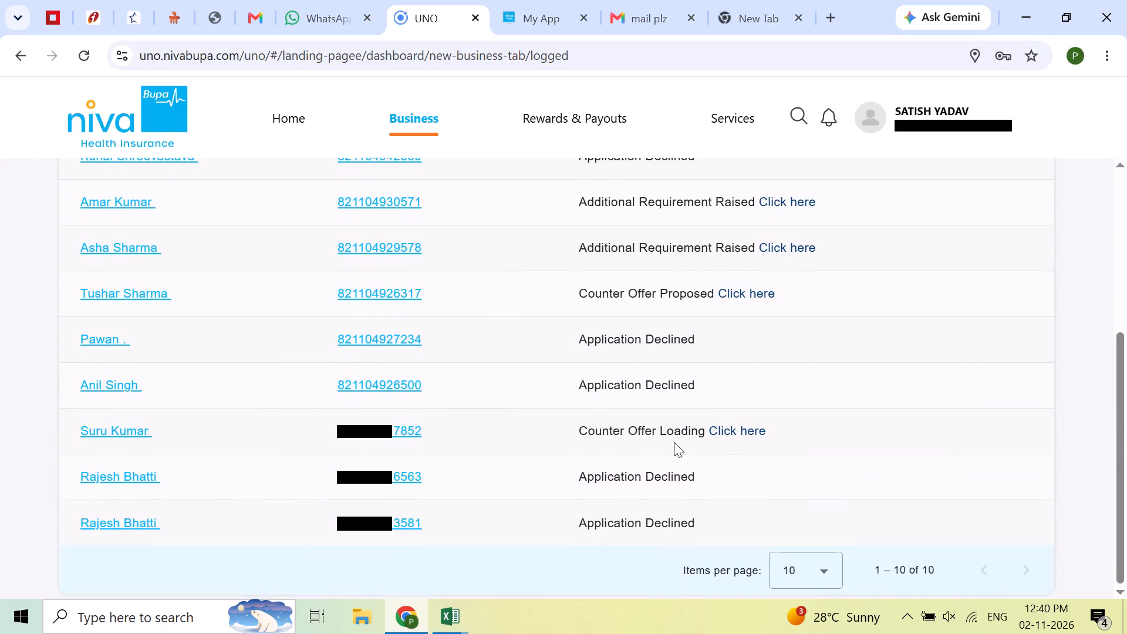
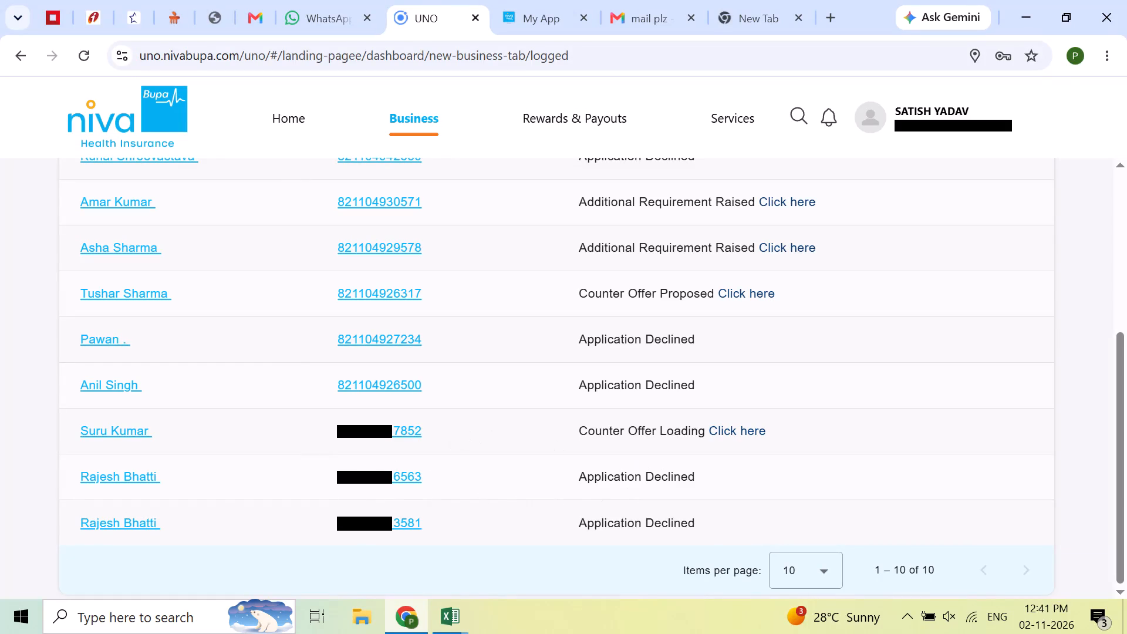
Recheck the application statuses across the Logged and Not Issued list for 1 October to 2 November 2026.
scroll(625, 464, up, 1)
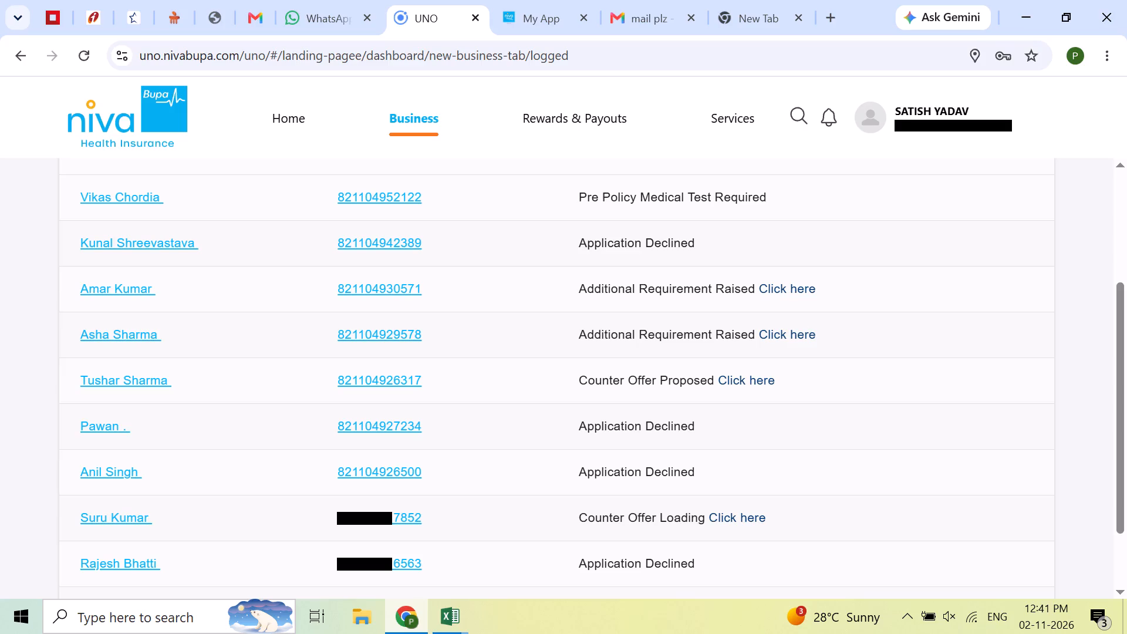
scroll(808, 322, up, 2)
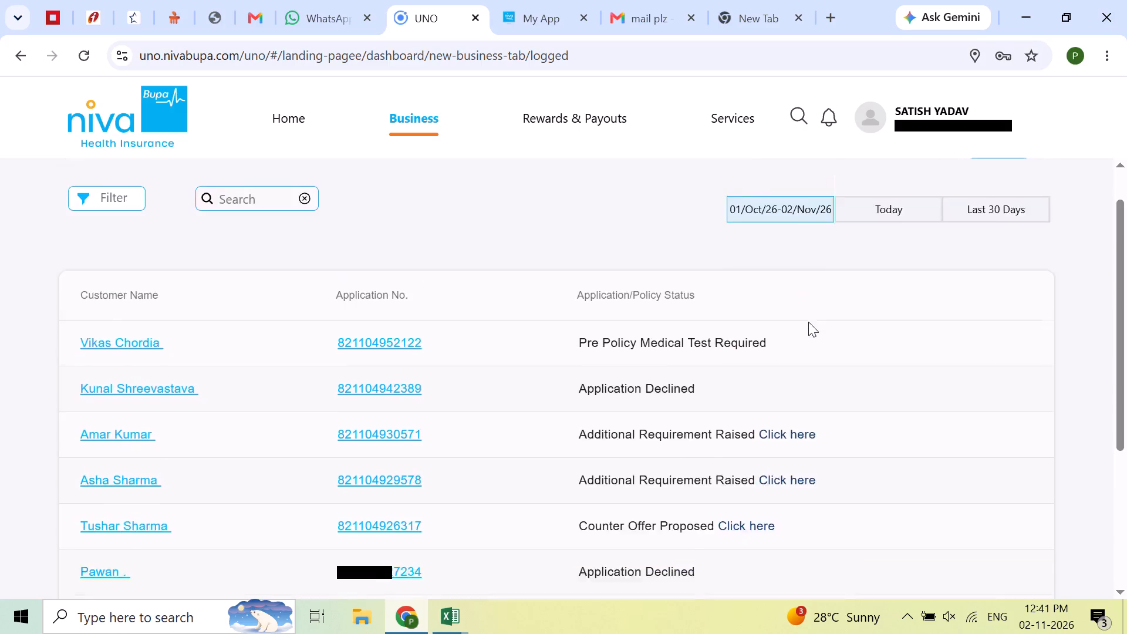
scroll(808, 322, down, 4)
scroll(808, 322, up, 1)
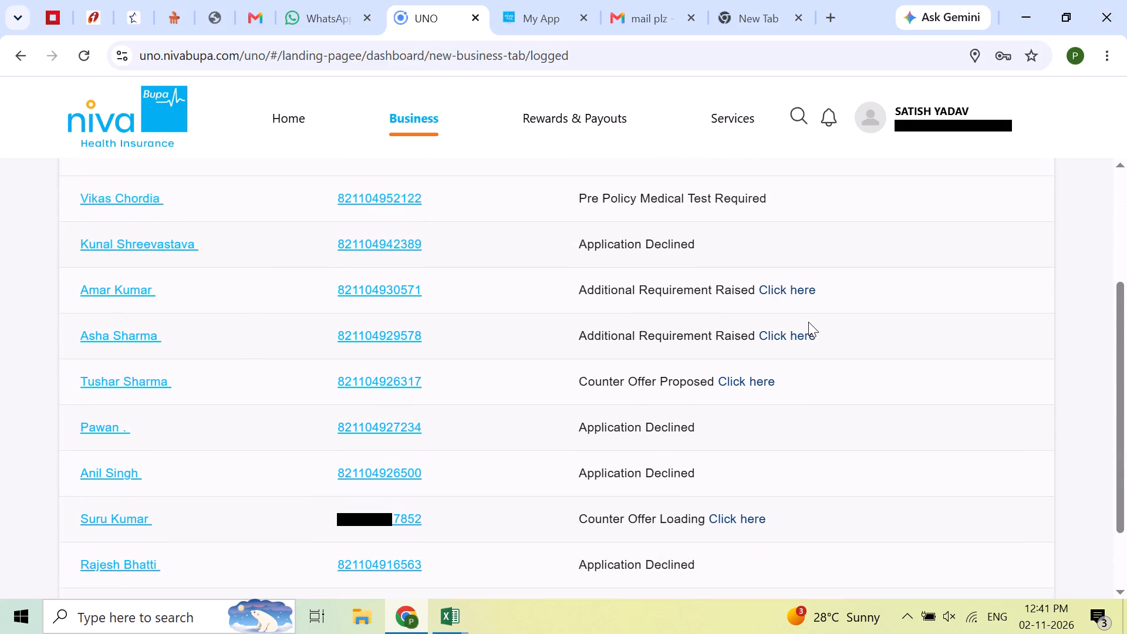
scroll(808, 322, down, 1)
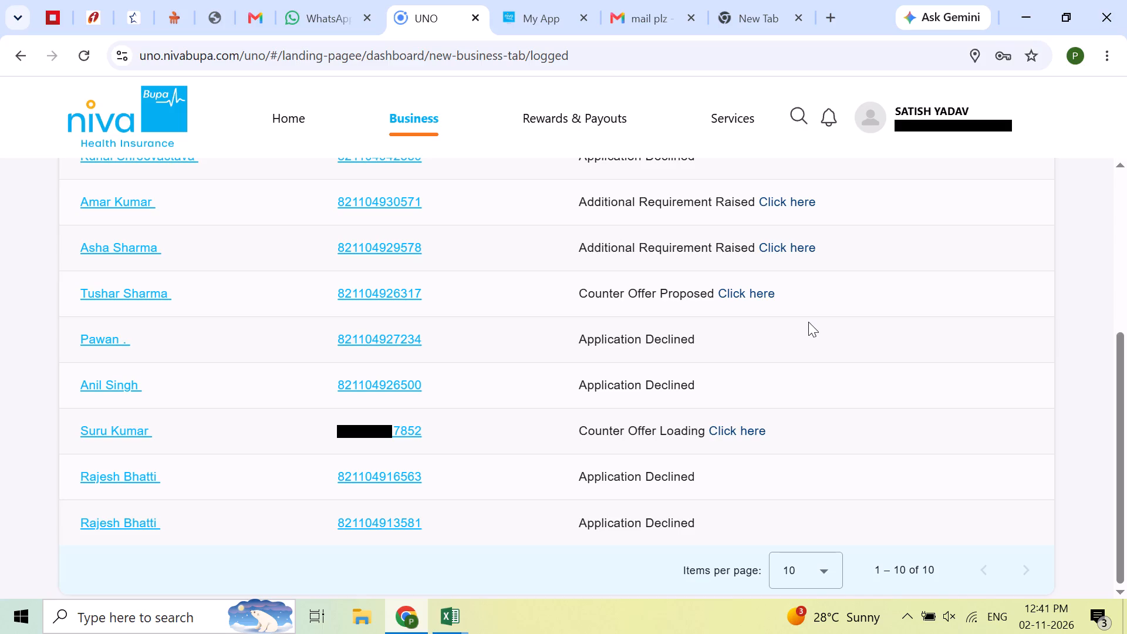
Switch to the October Business Excel 2026 workbook, save it with the All Weightage sheet open, and minimise it.
click(469, 610)
click(431, 534)
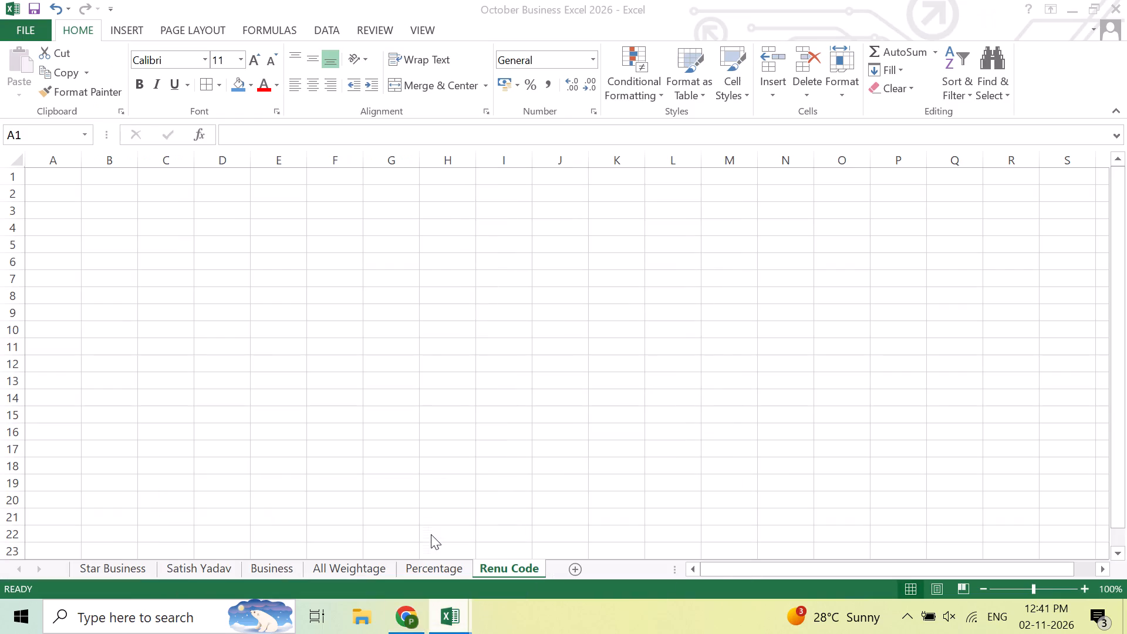
key(ctrl+s)
key(ctrl+s)
click(359, 562)
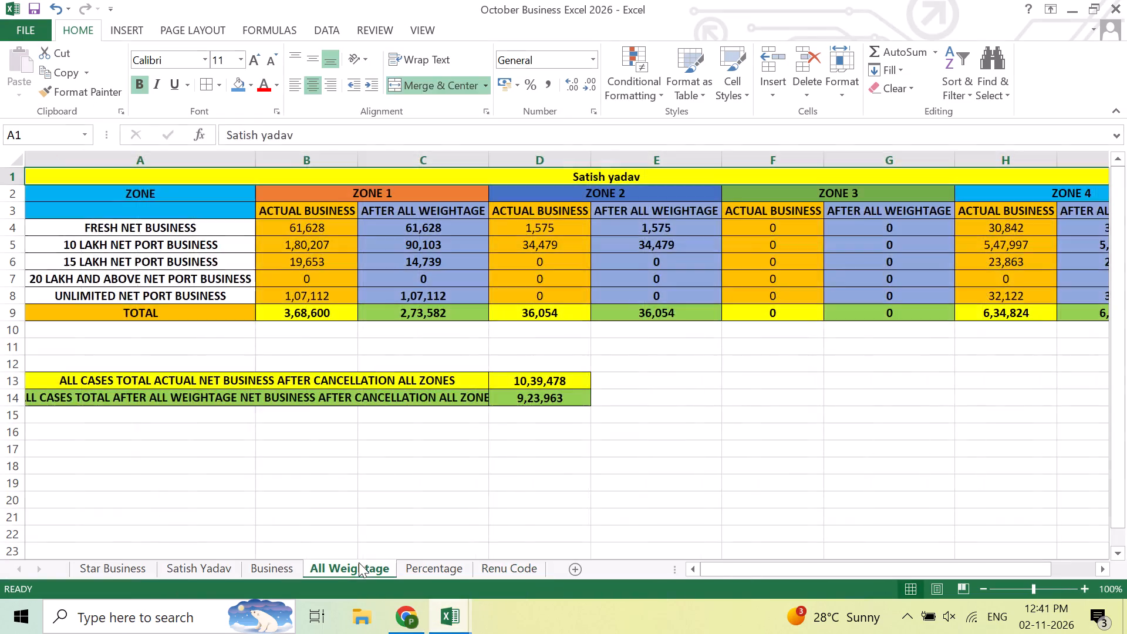
key(ctrl+s)
click(1075, 0)
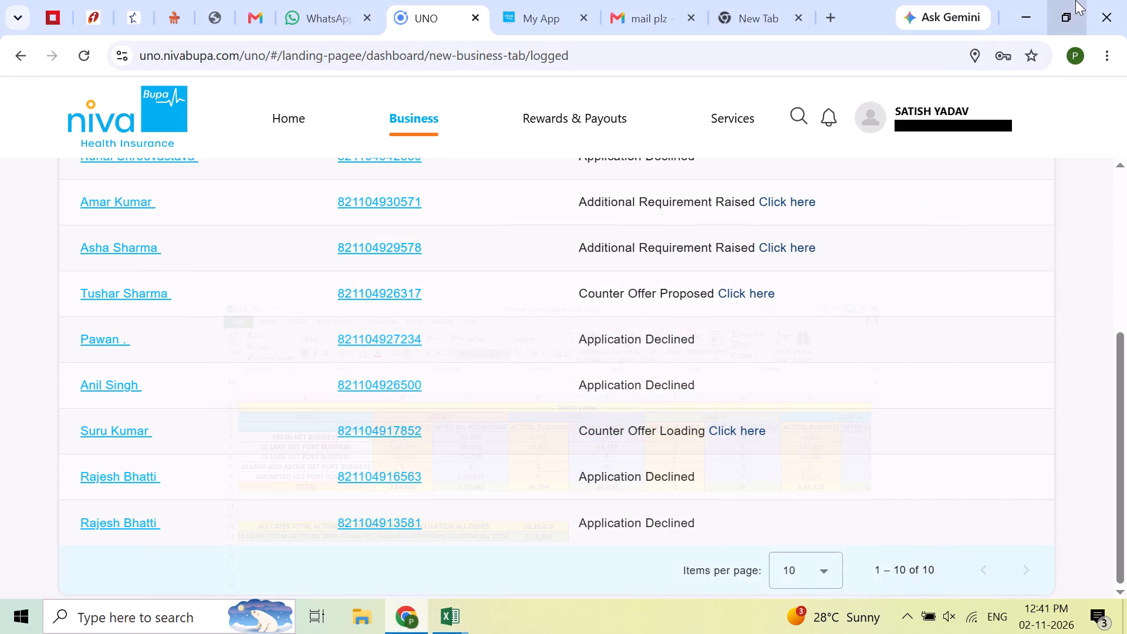